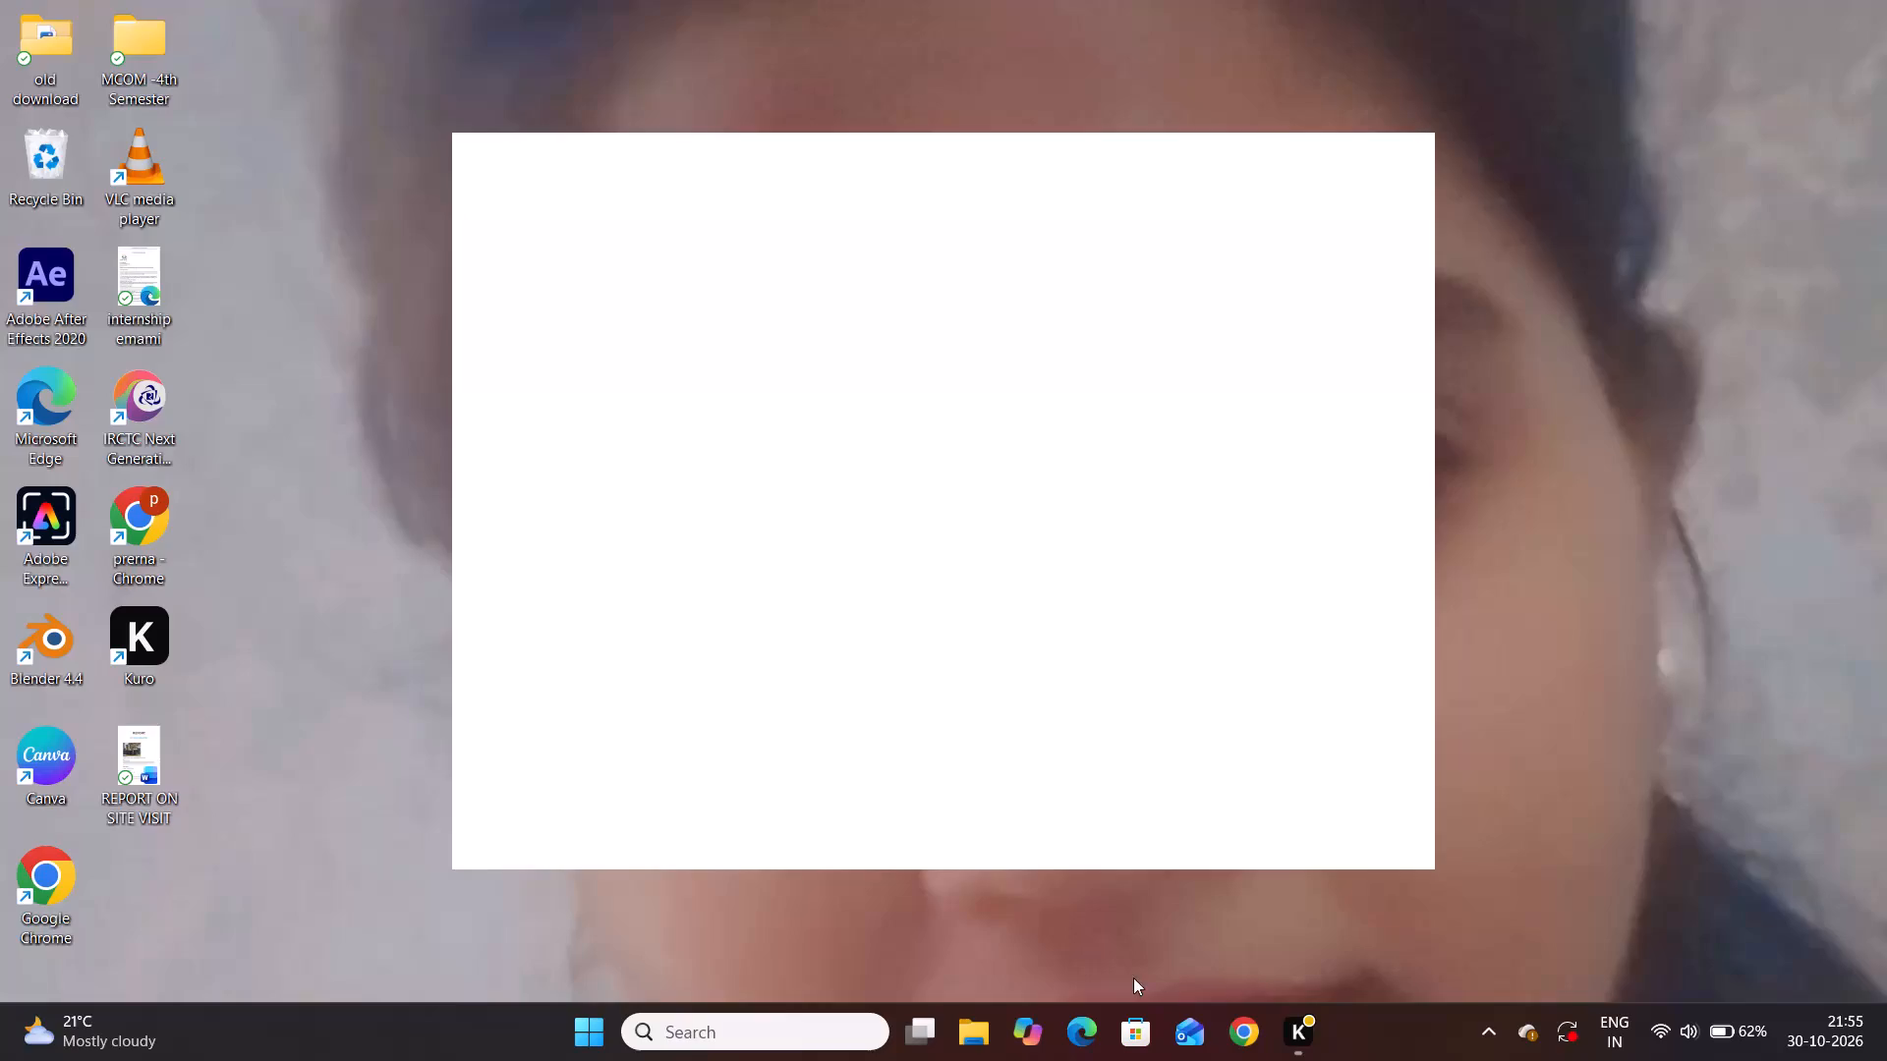
# Launch the Canva desktop app.
pyautogui.doubleClick(62, 750)
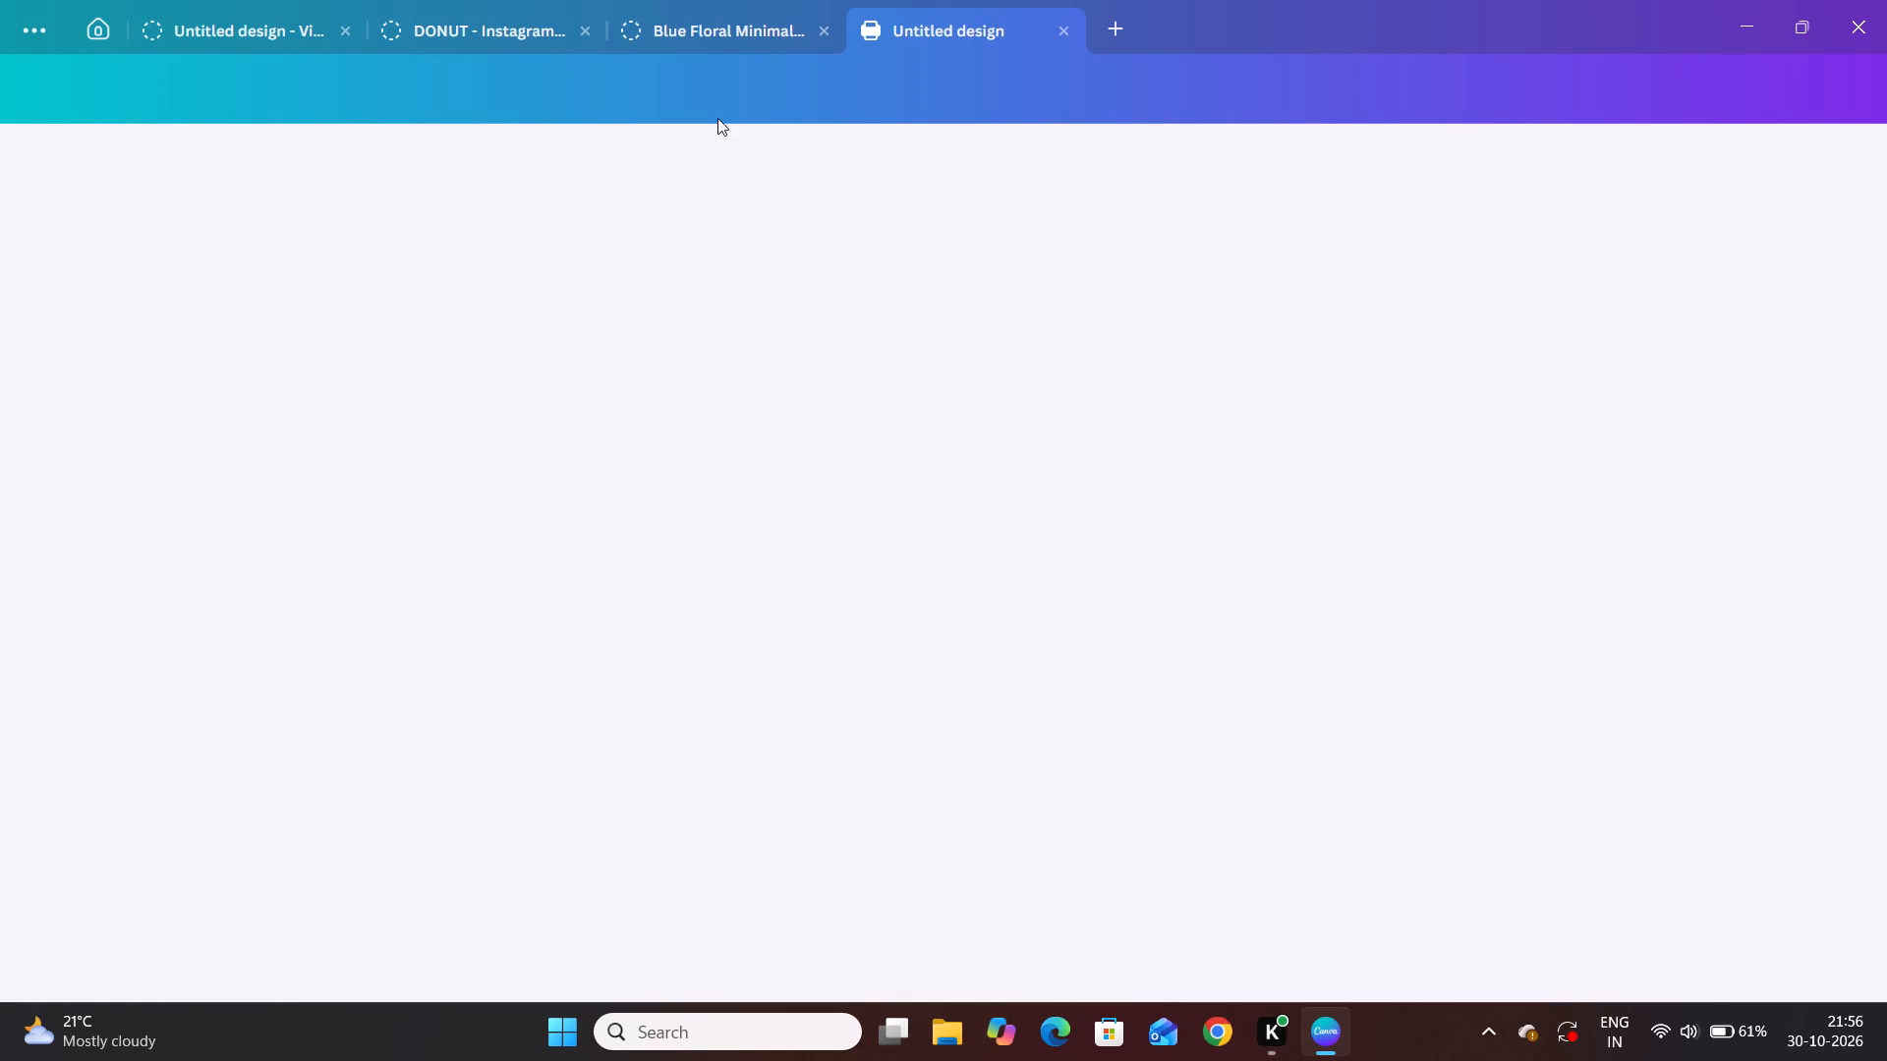
# Check the open designs and go to the blank page 2 of the Blue Floral Minimalist Frame Background Instagram Story.
pyautogui.click(765, 18)
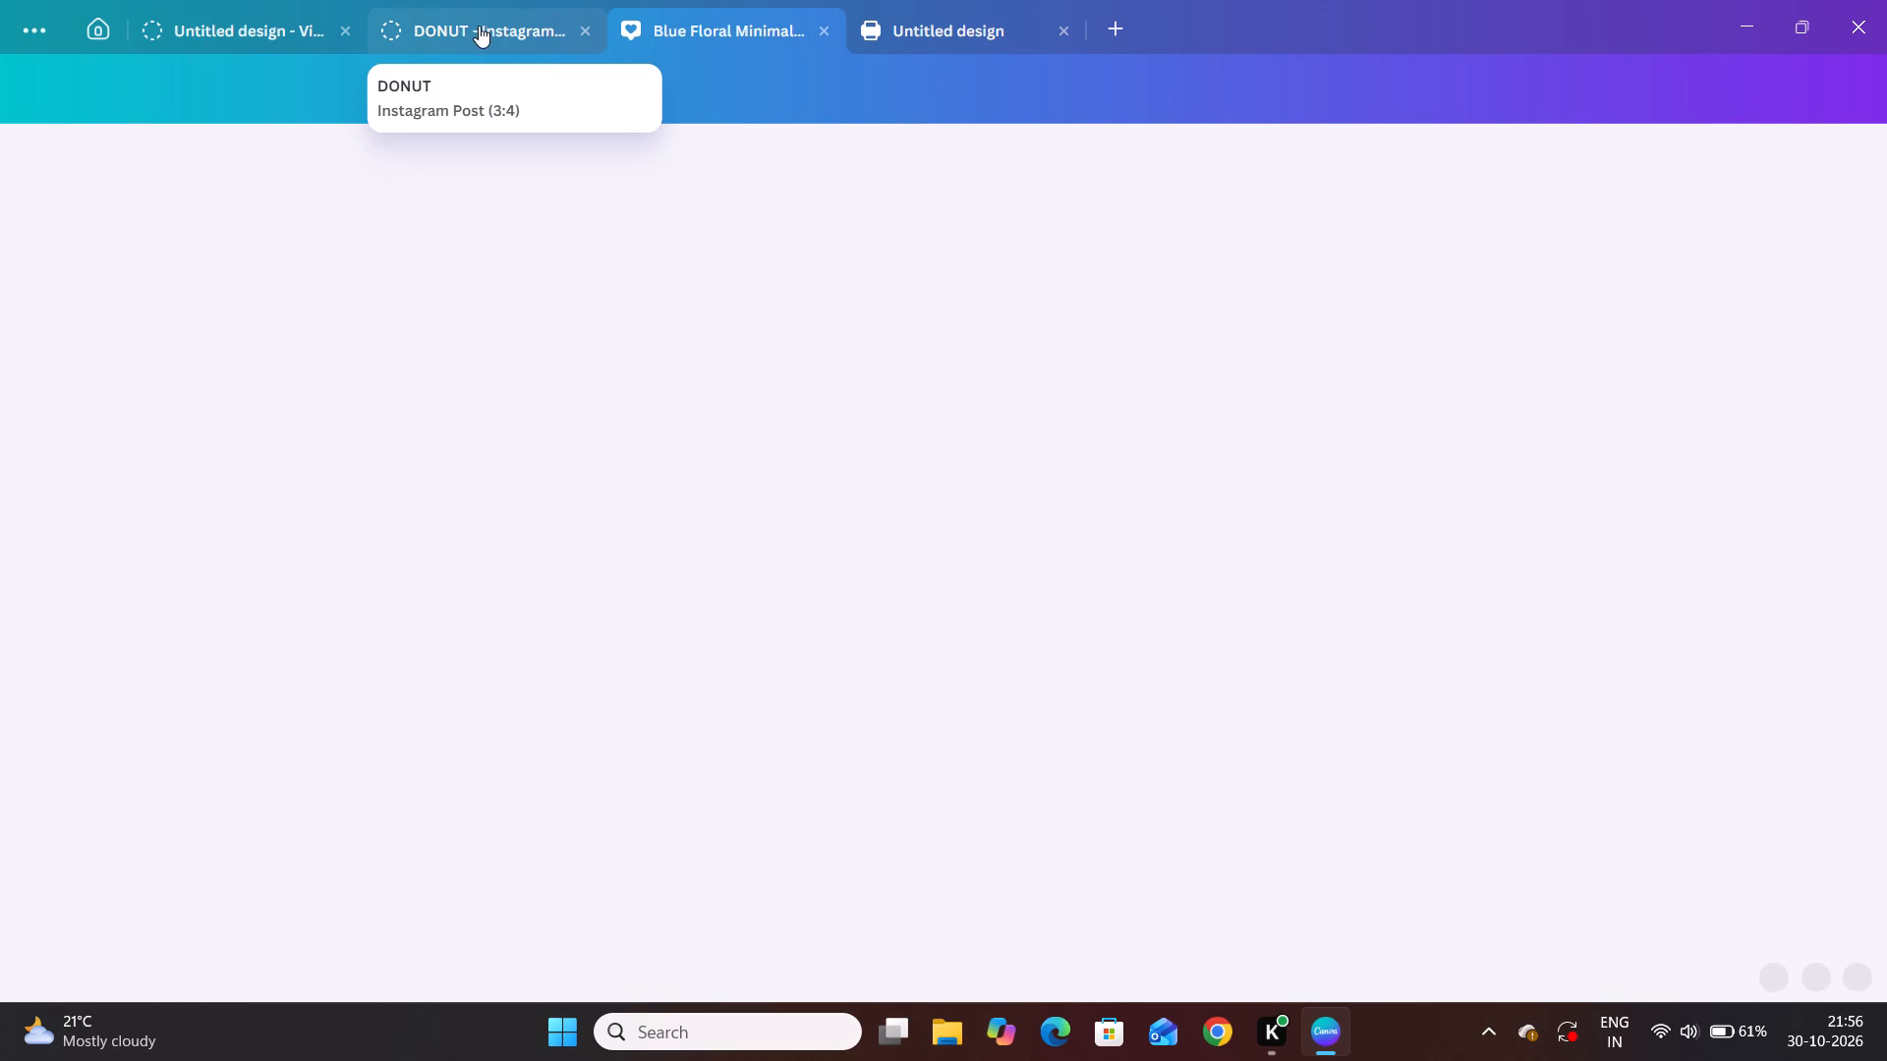
pyautogui.click(241, 33)
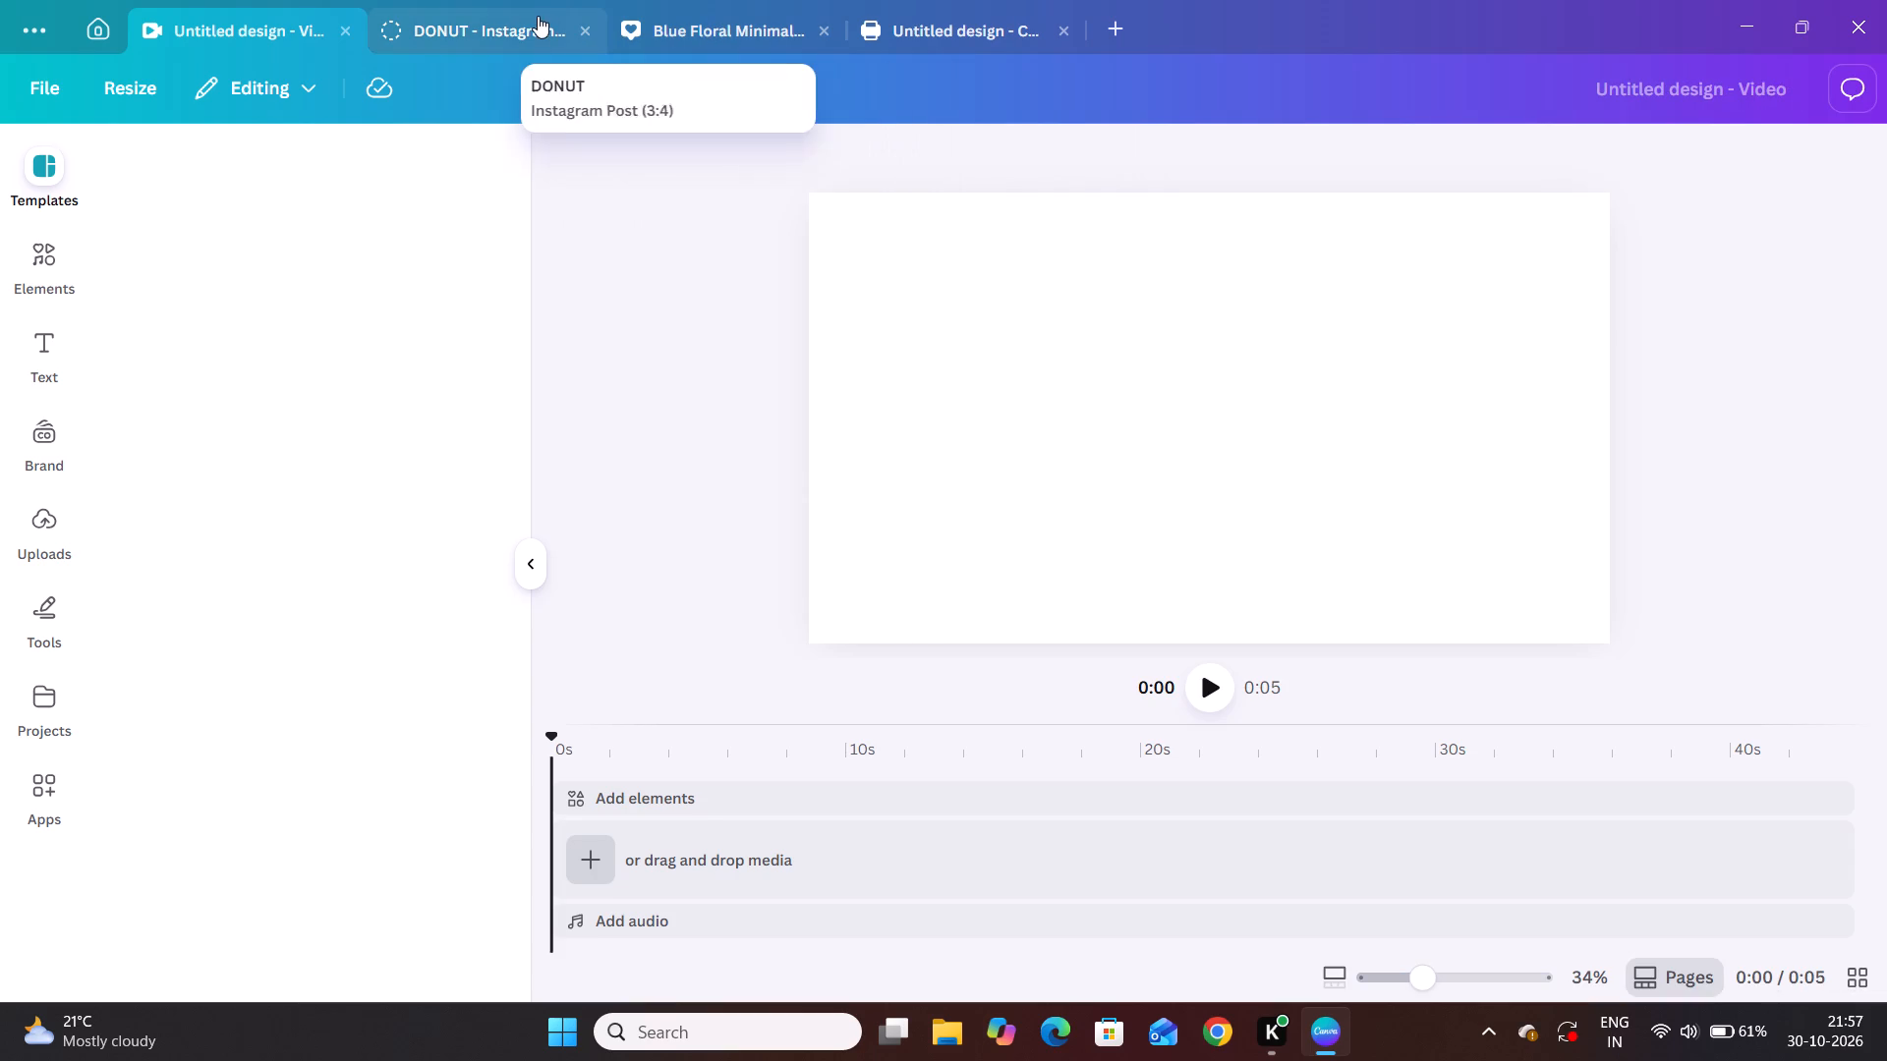
pyautogui.click(496, 17)
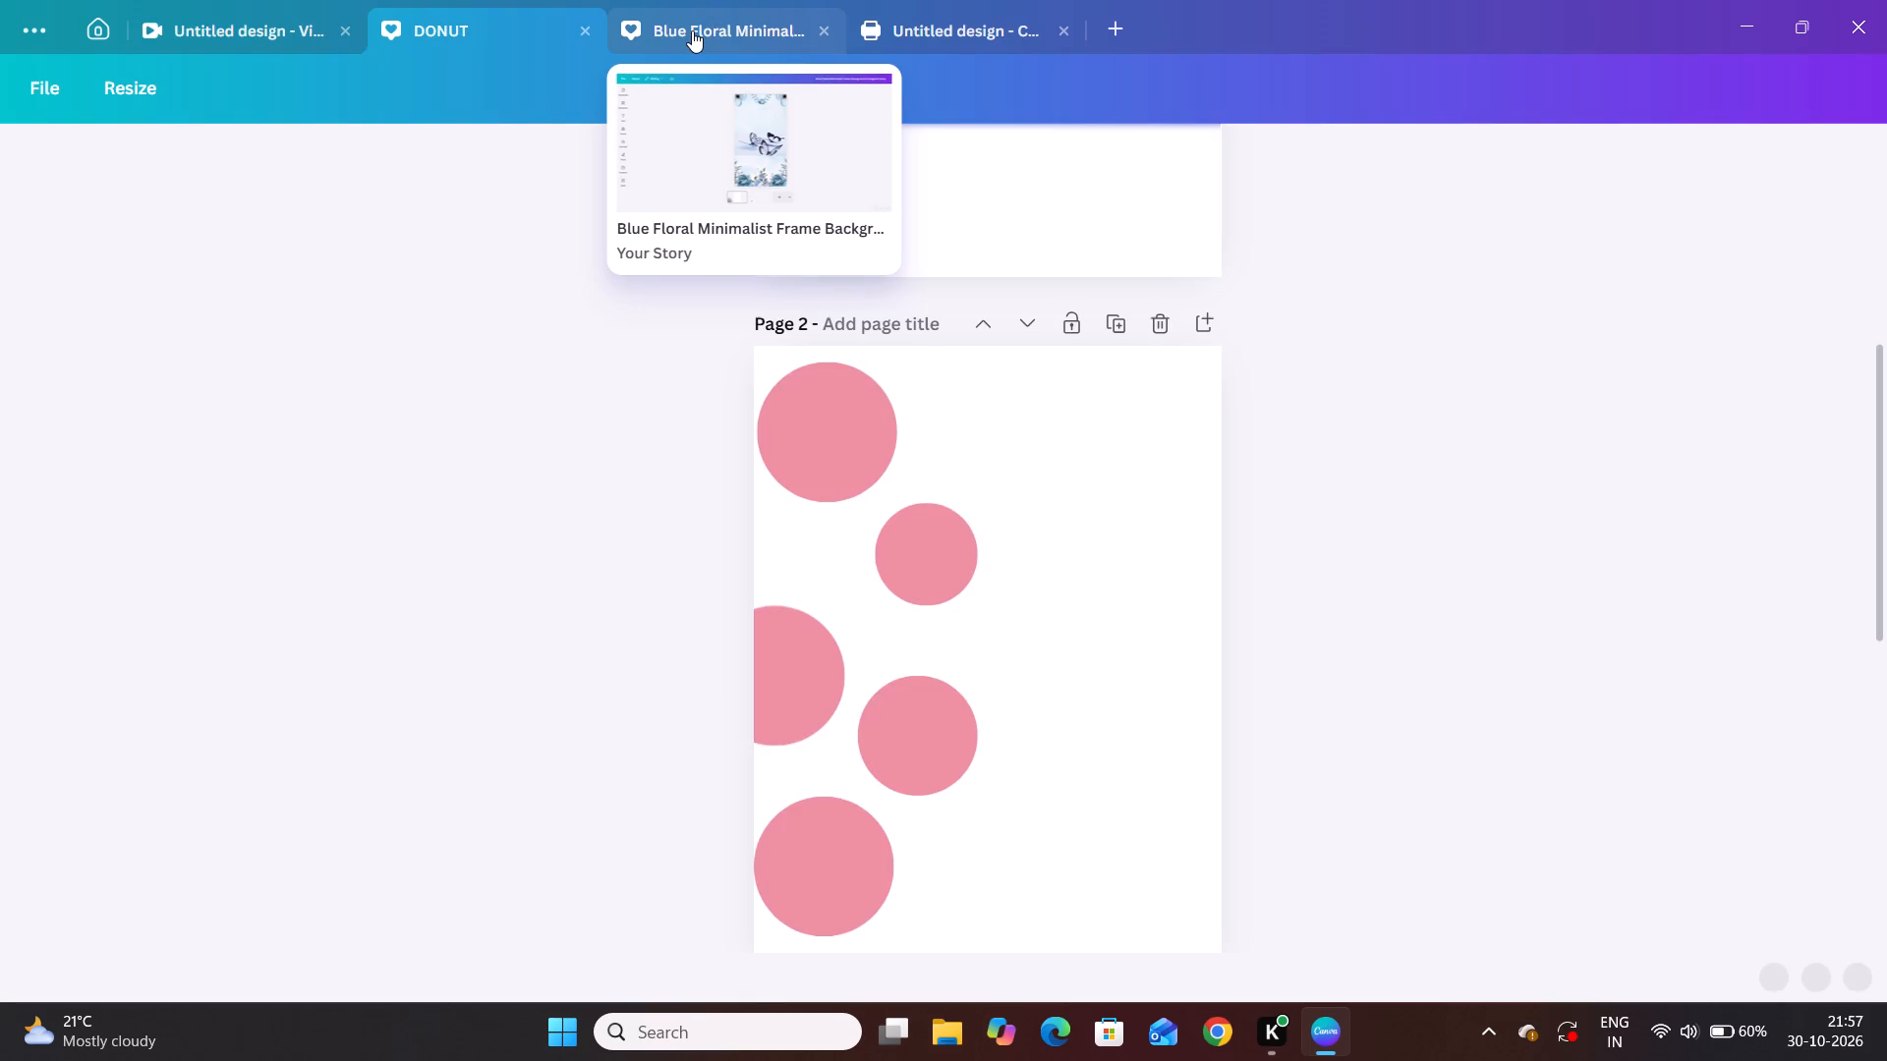
pyautogui.click(692, 30)
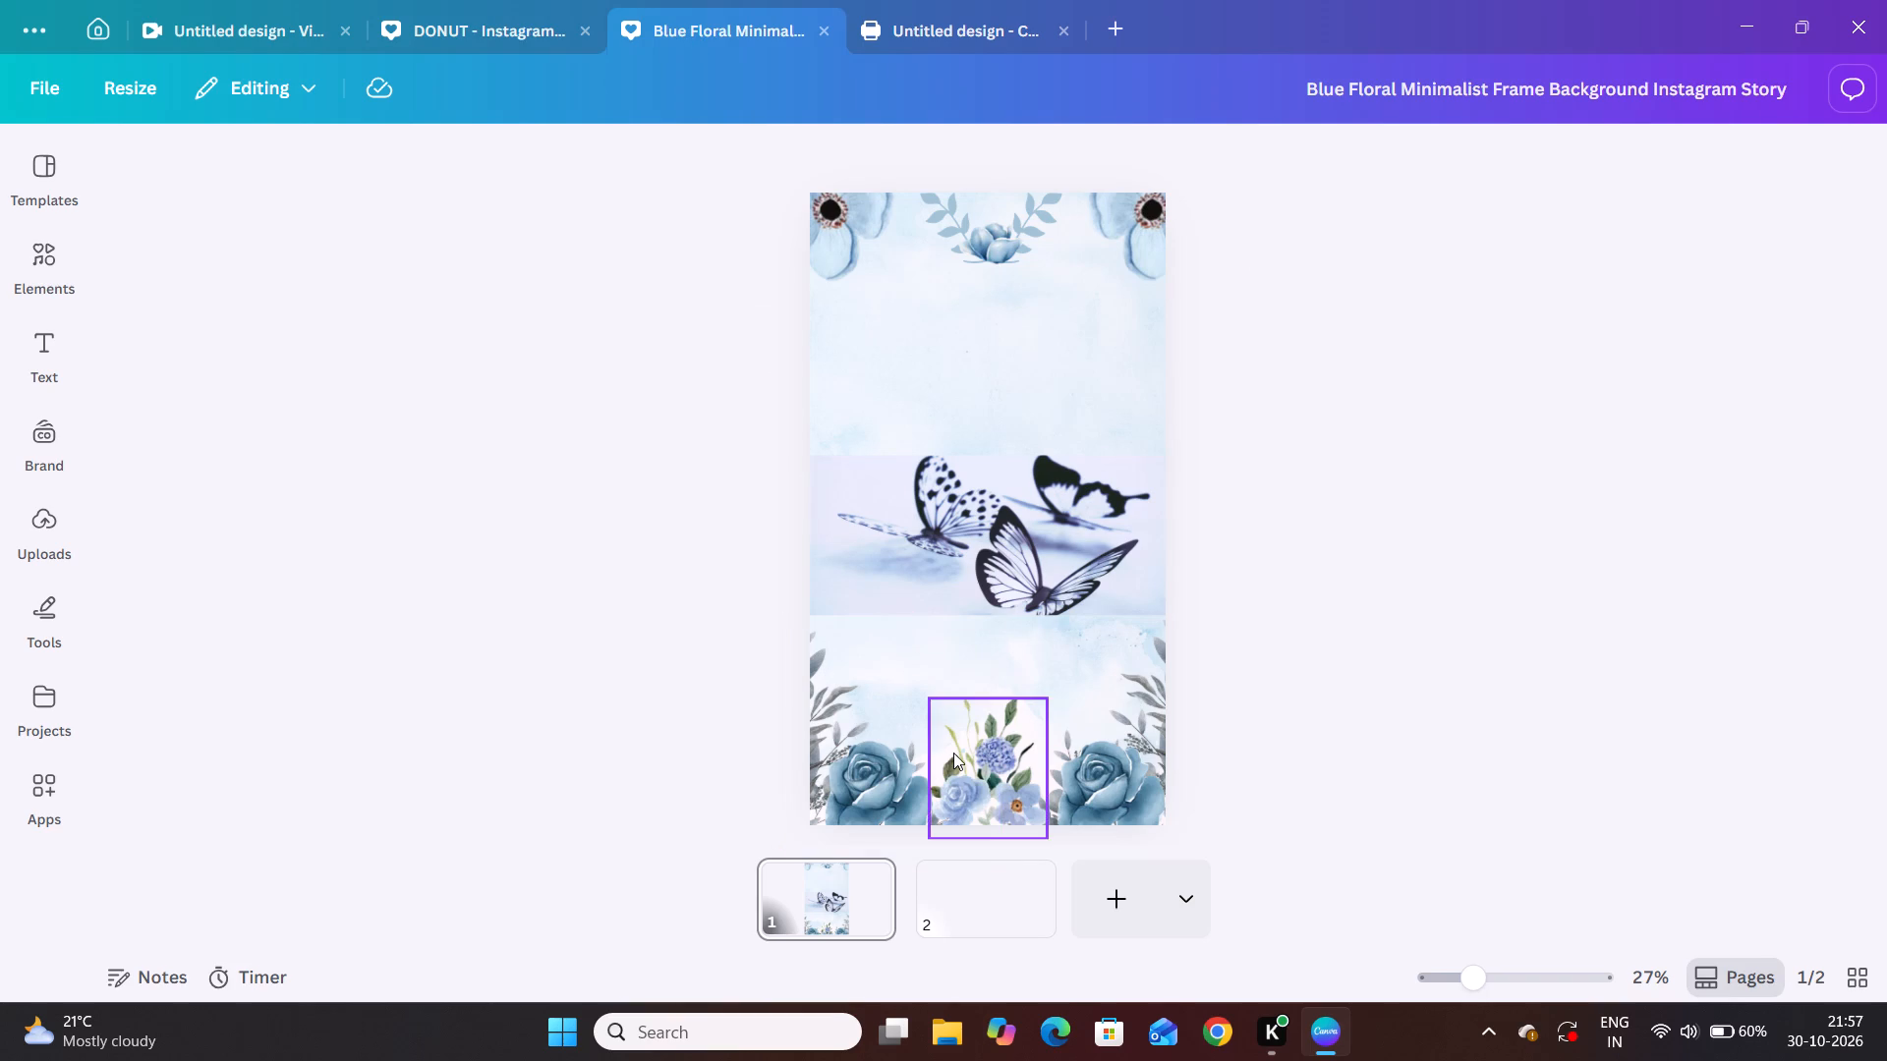
pyautogui.click(977, 890)
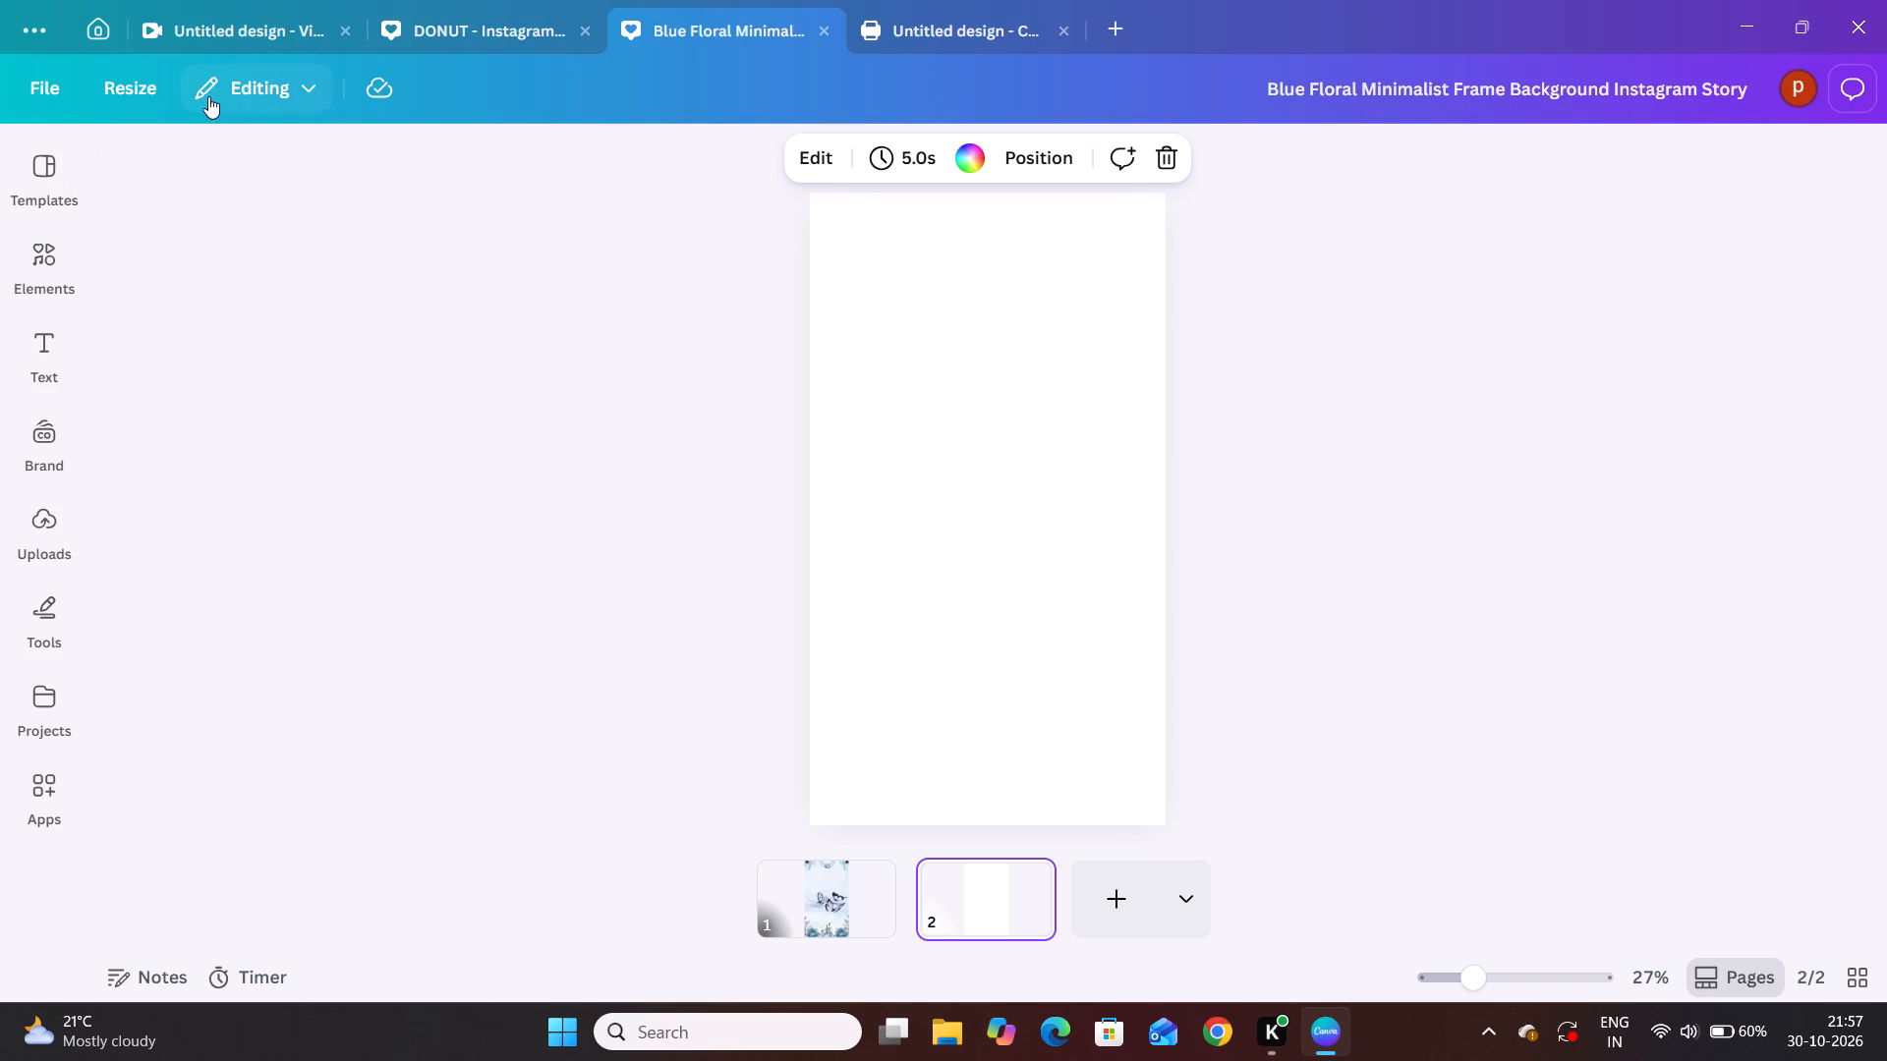
# Open the elements library for the blank second page.
pyautogui.click(43, 253)
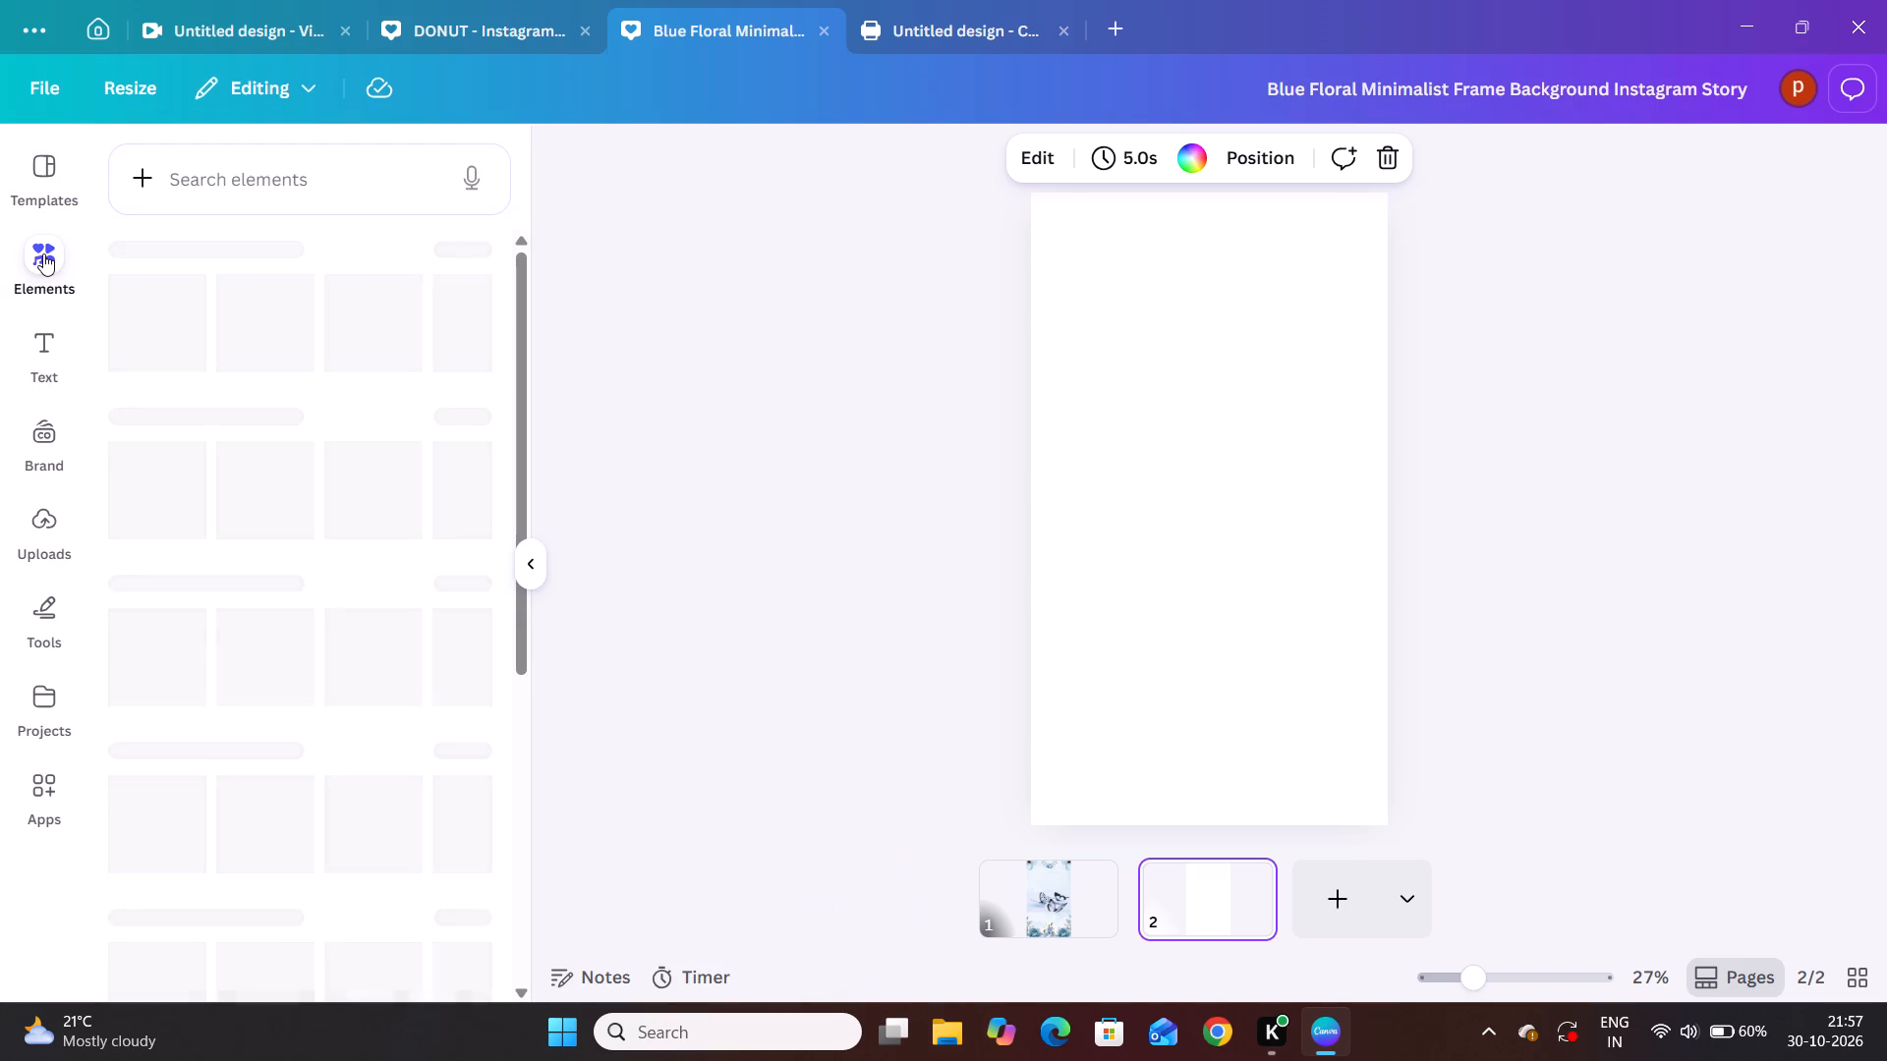
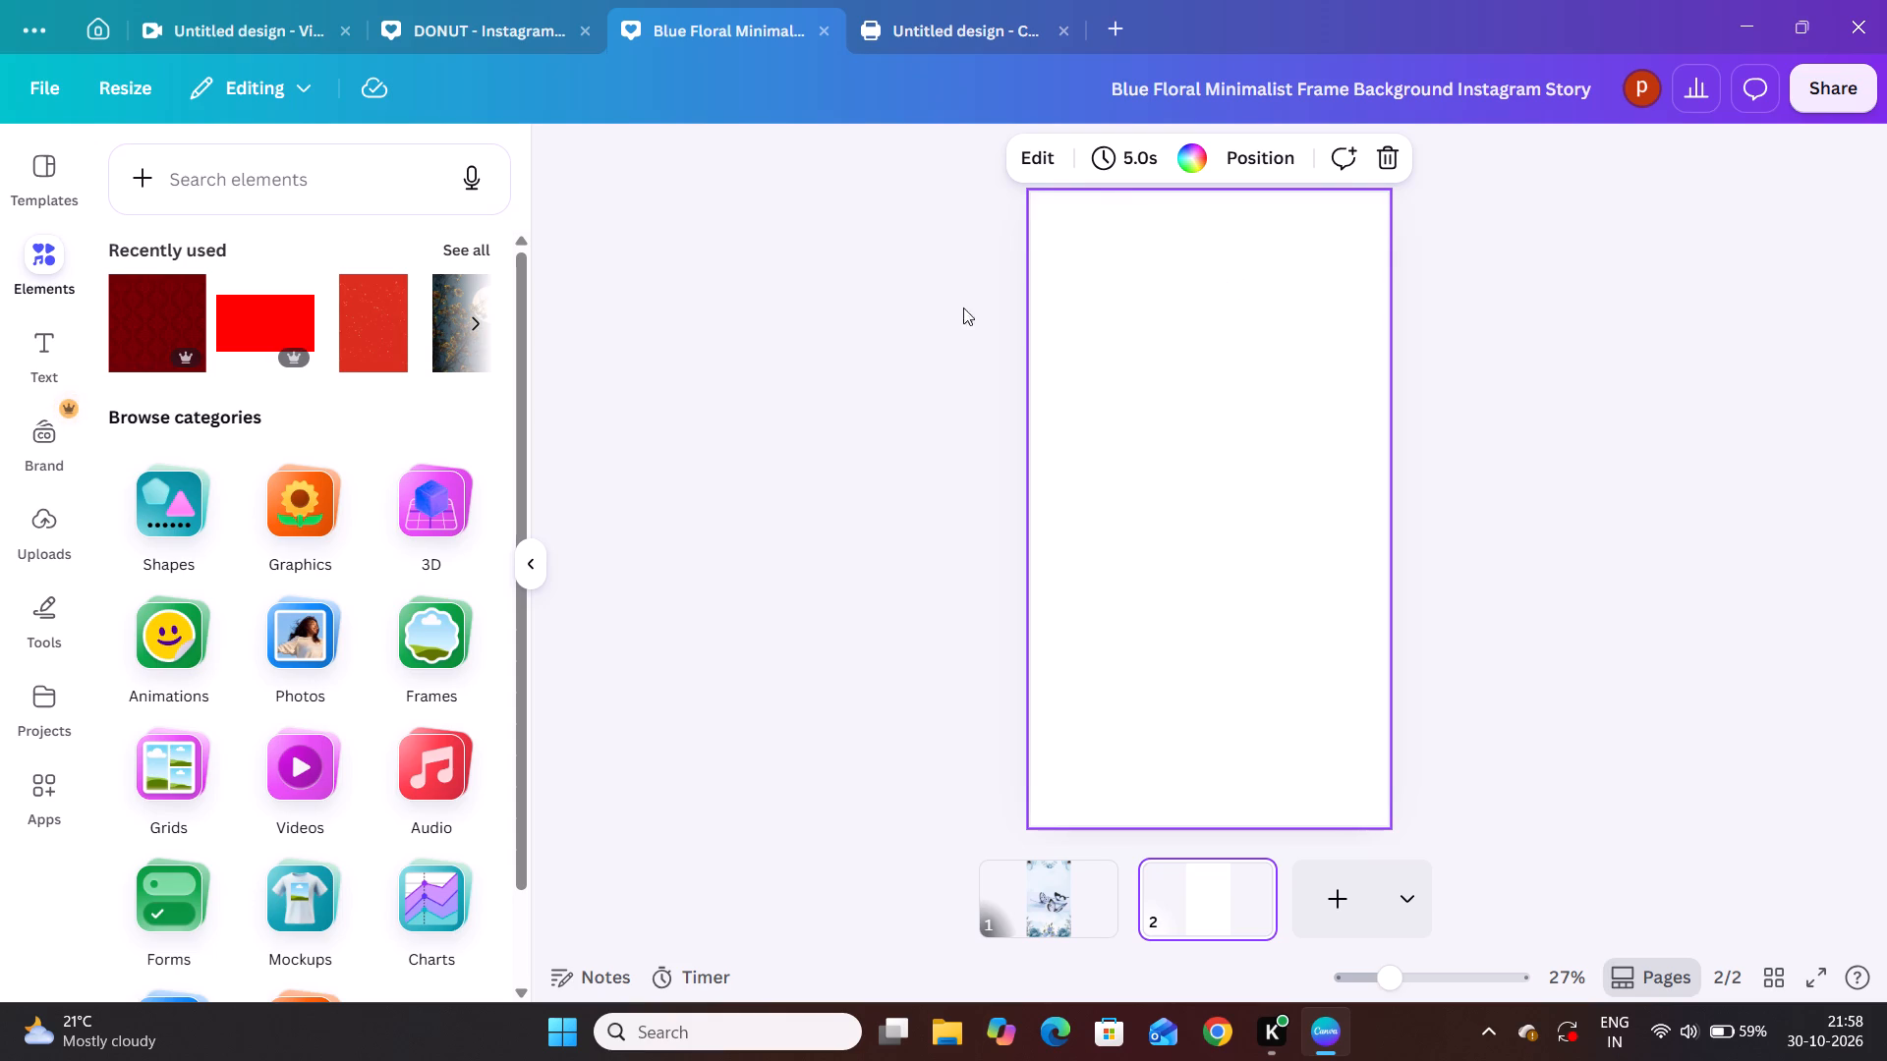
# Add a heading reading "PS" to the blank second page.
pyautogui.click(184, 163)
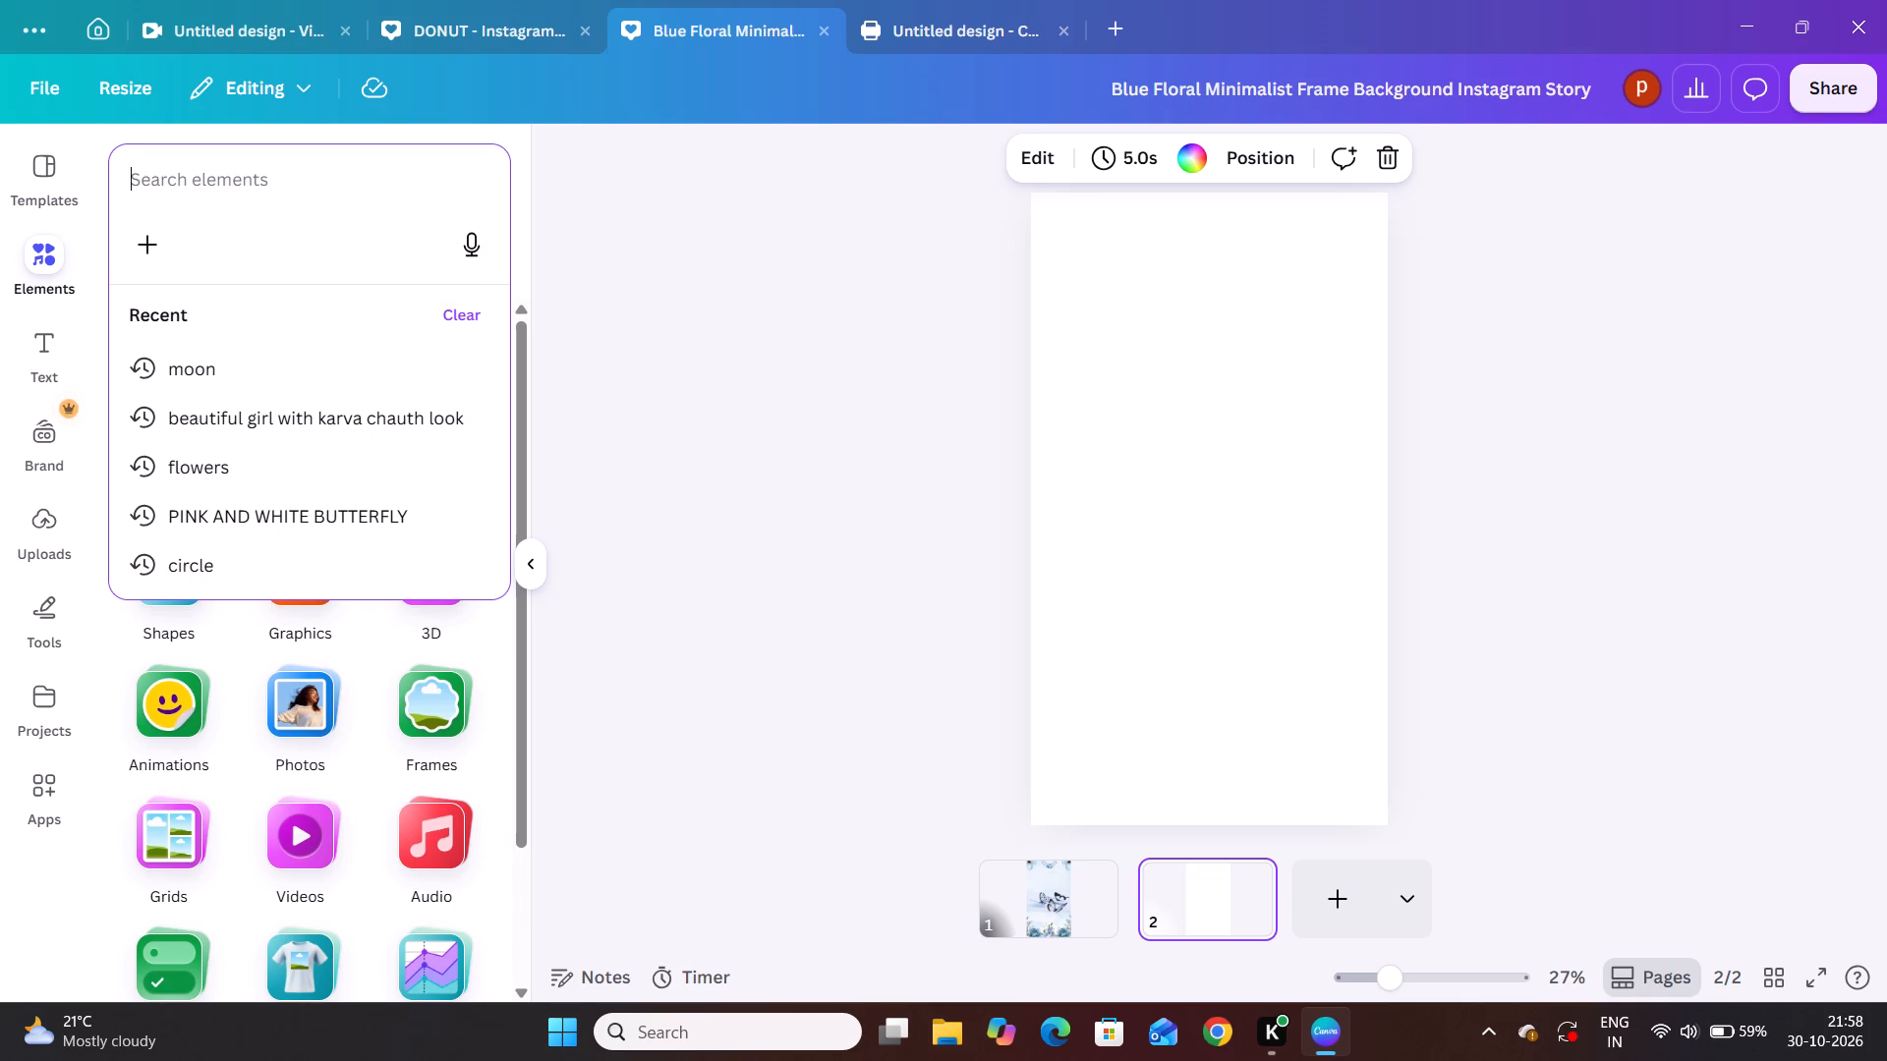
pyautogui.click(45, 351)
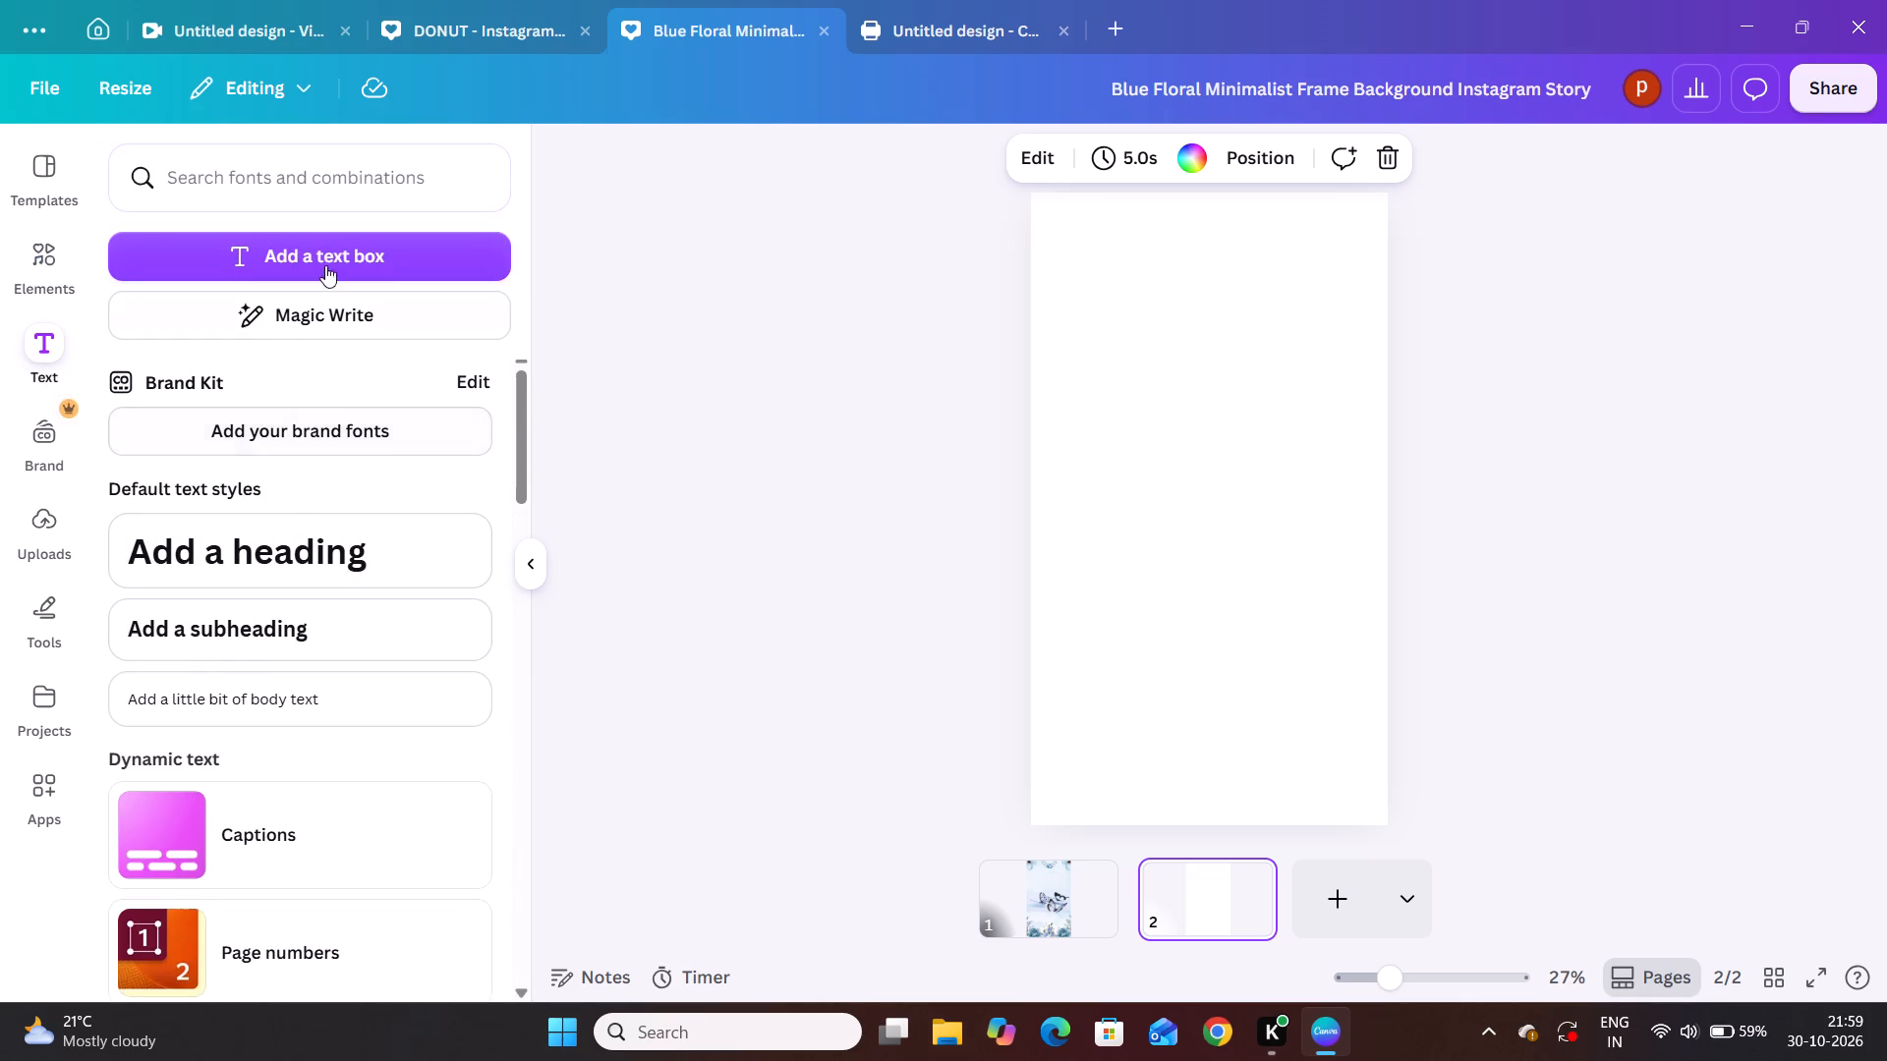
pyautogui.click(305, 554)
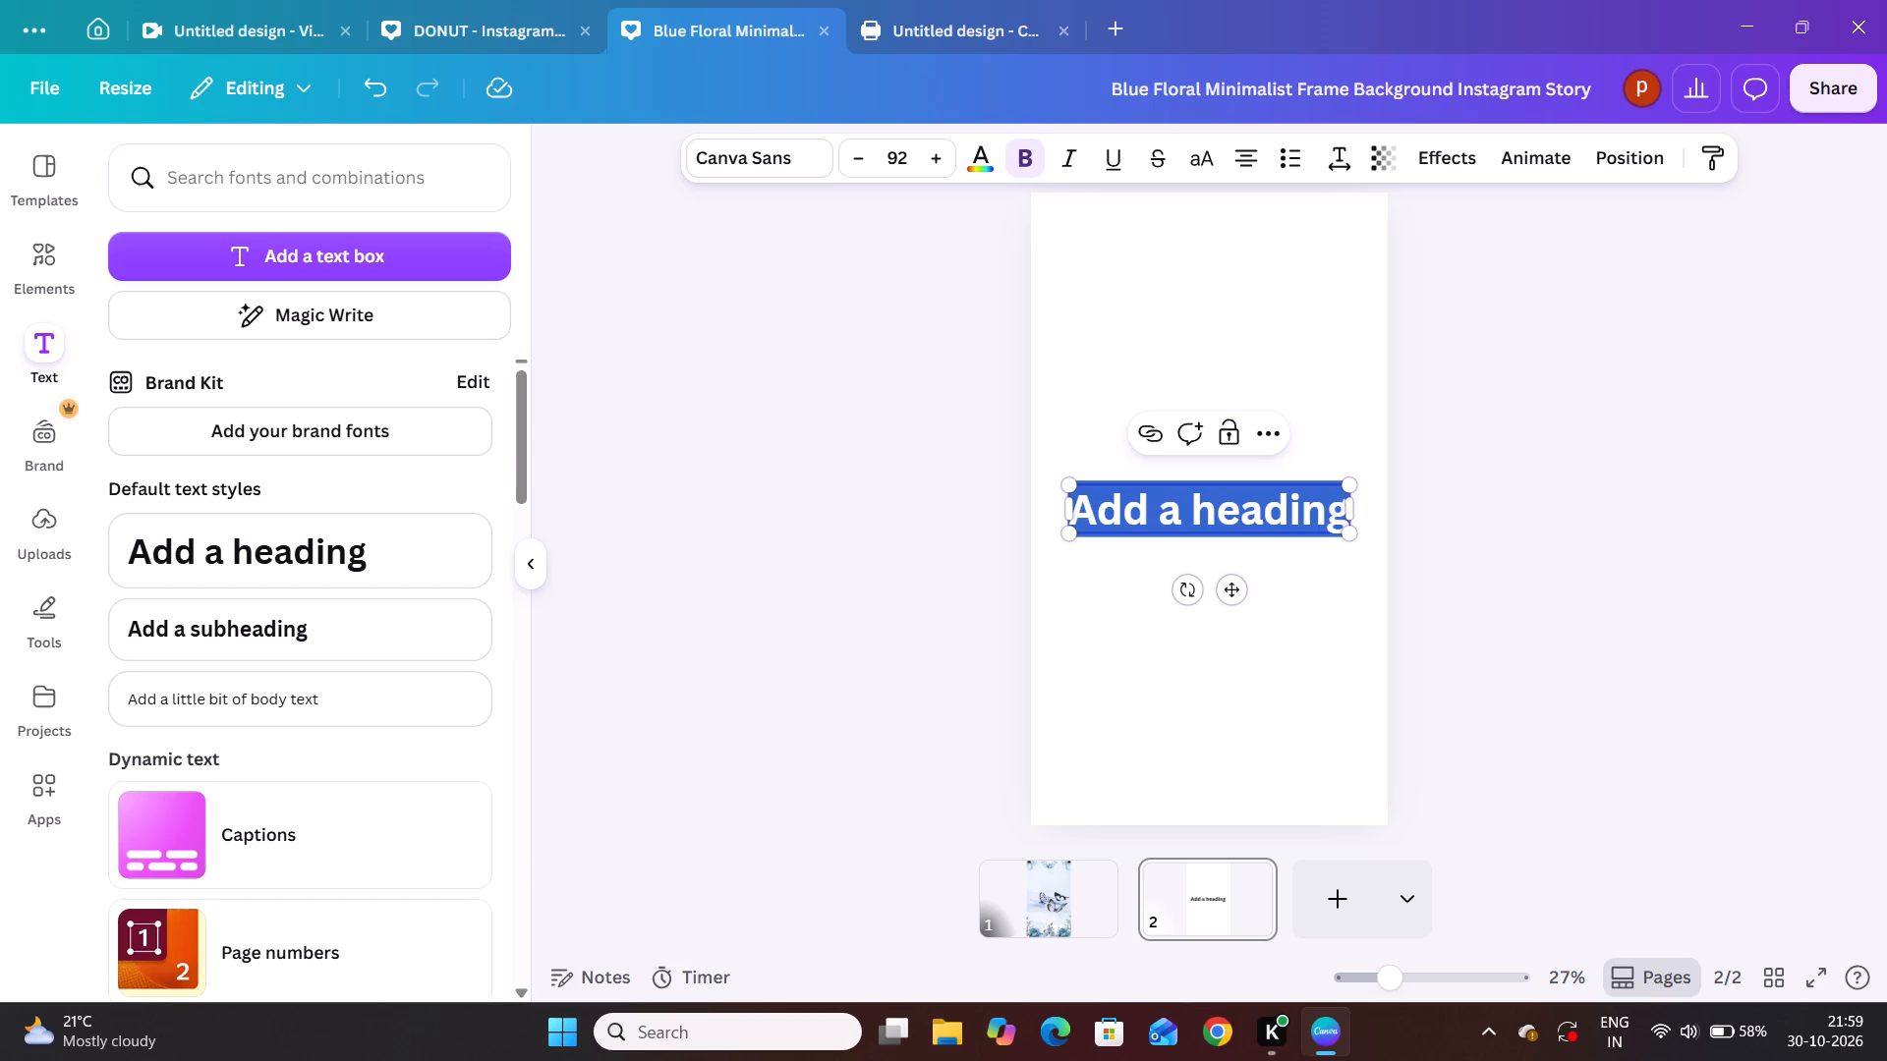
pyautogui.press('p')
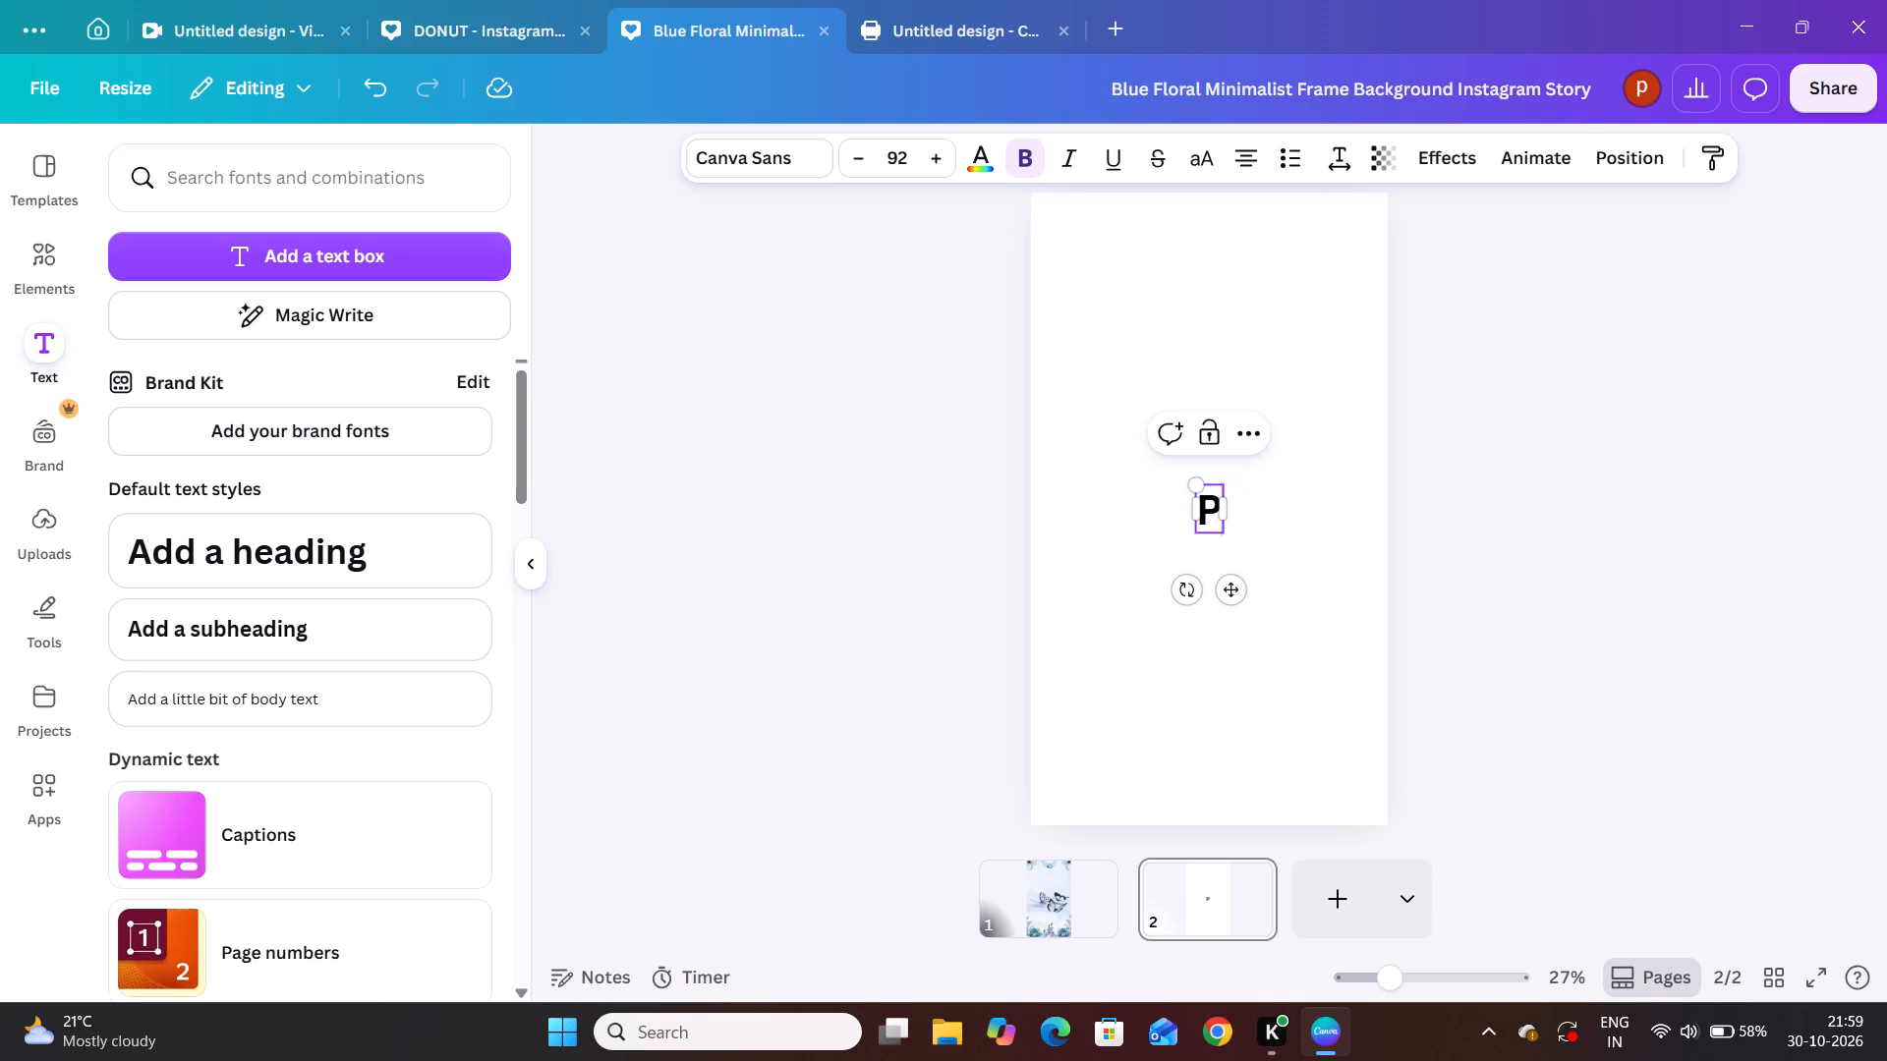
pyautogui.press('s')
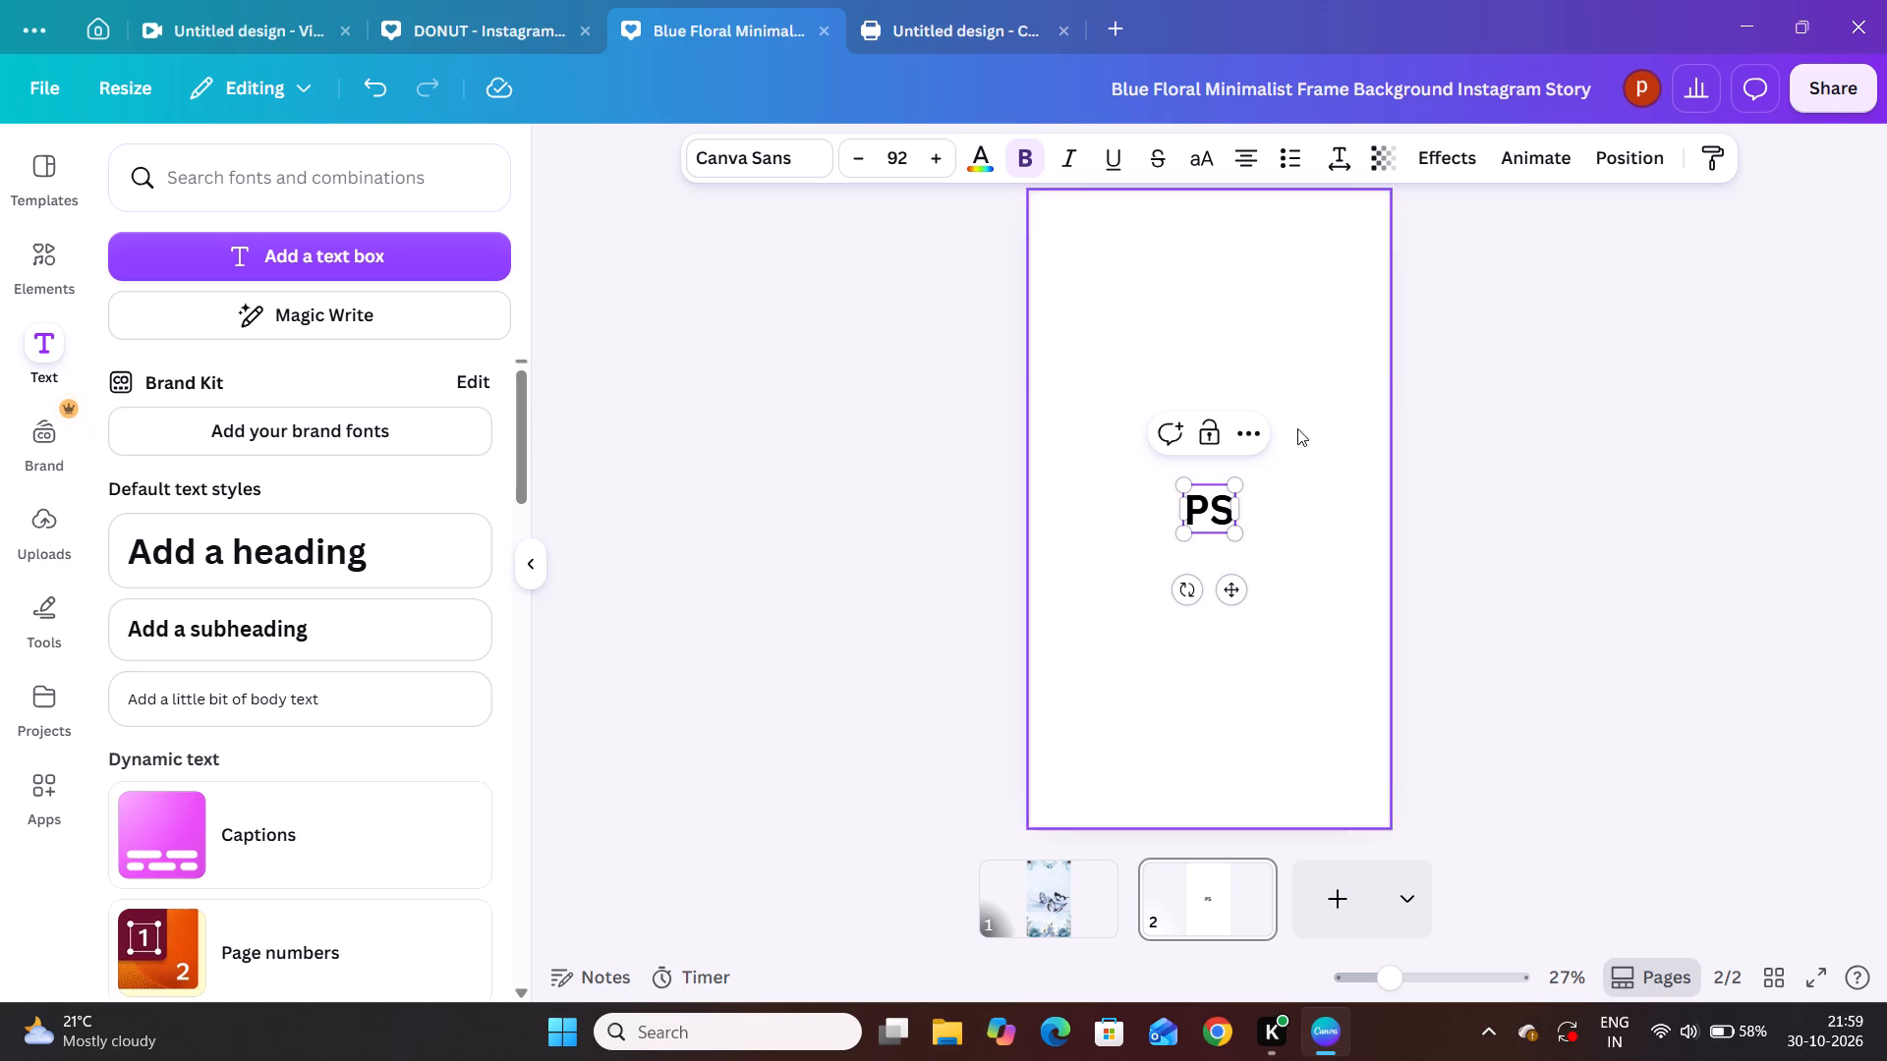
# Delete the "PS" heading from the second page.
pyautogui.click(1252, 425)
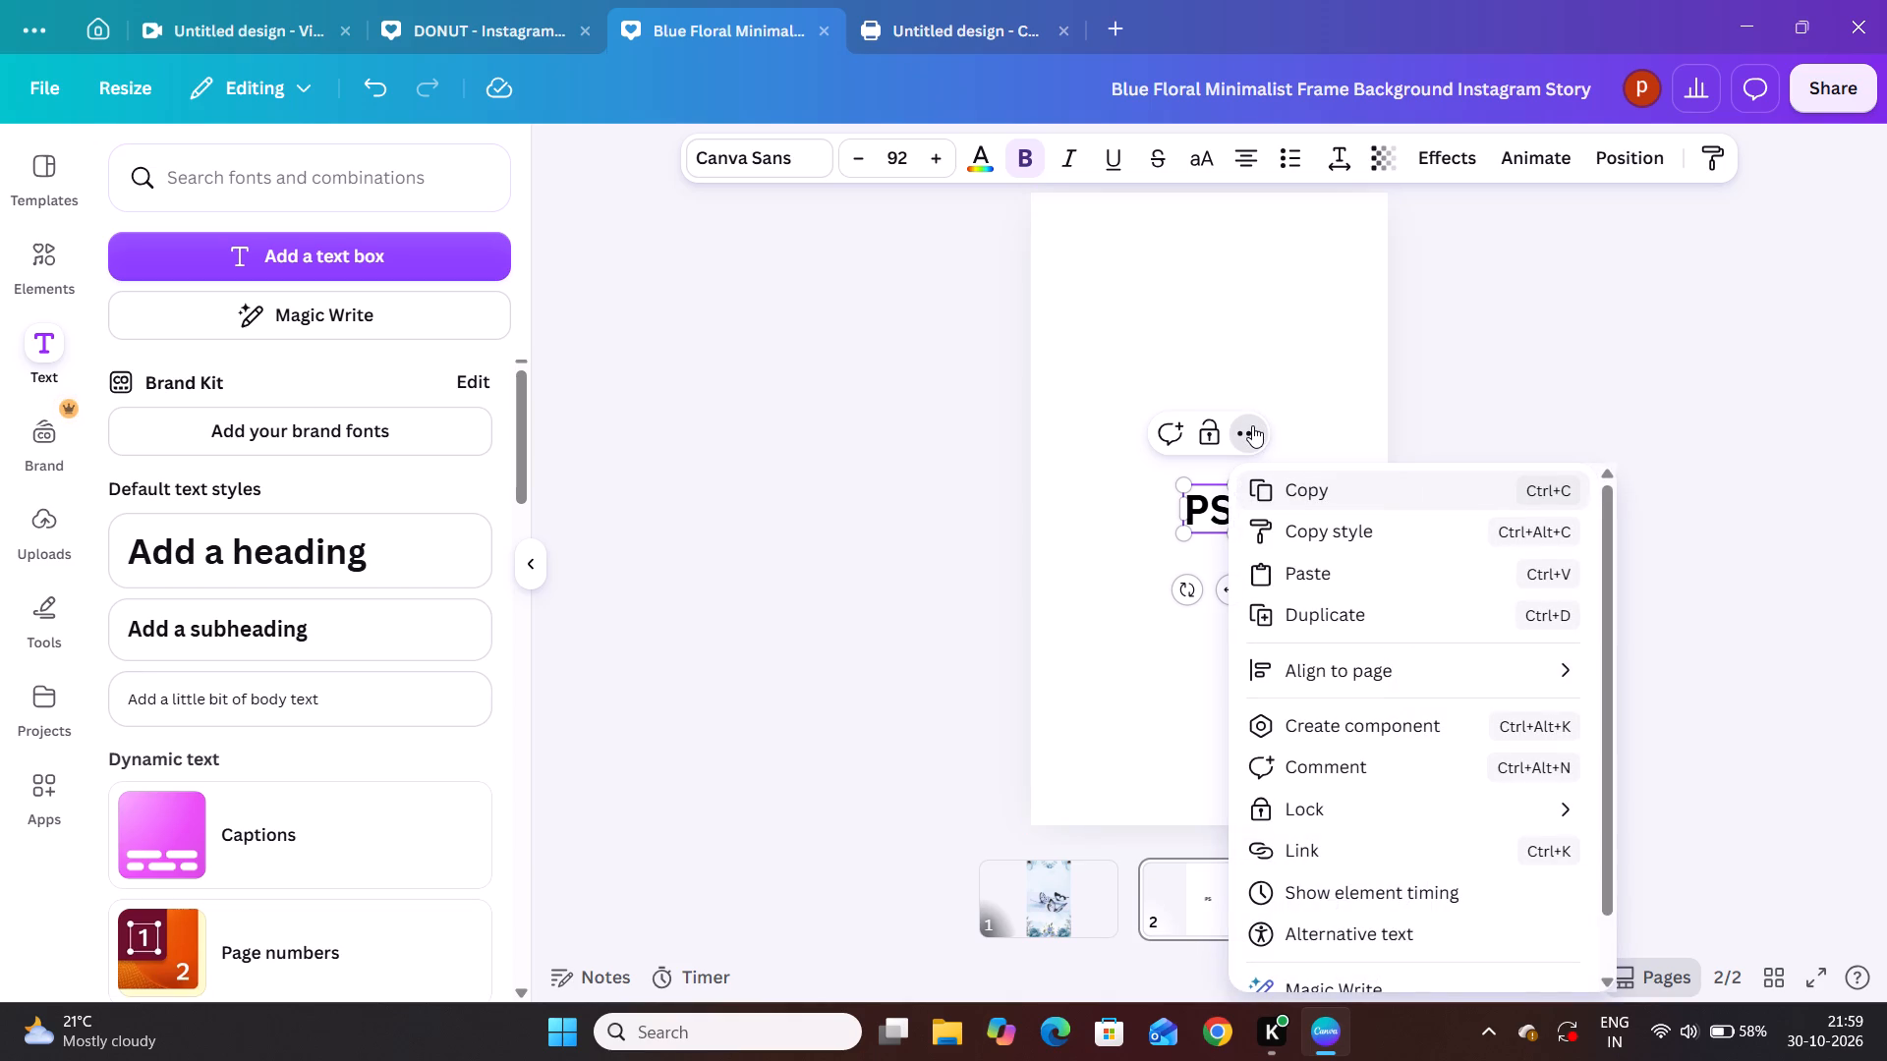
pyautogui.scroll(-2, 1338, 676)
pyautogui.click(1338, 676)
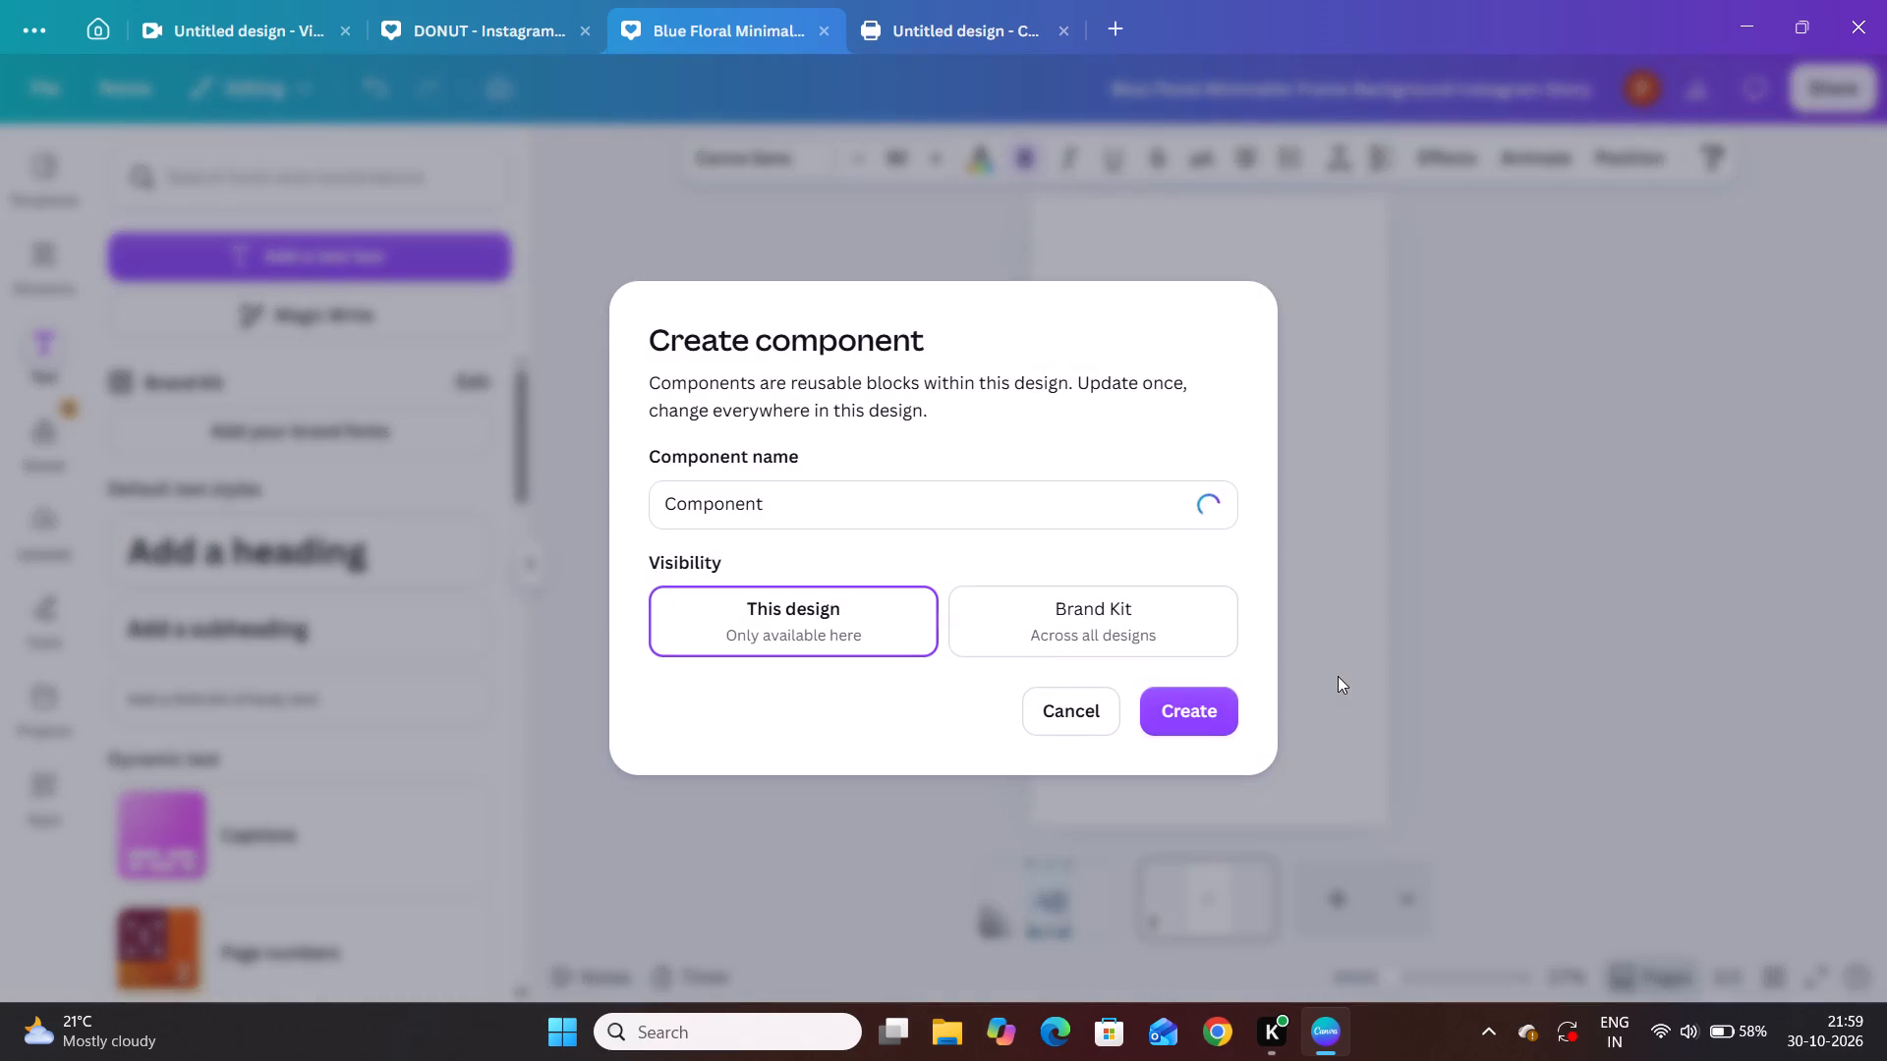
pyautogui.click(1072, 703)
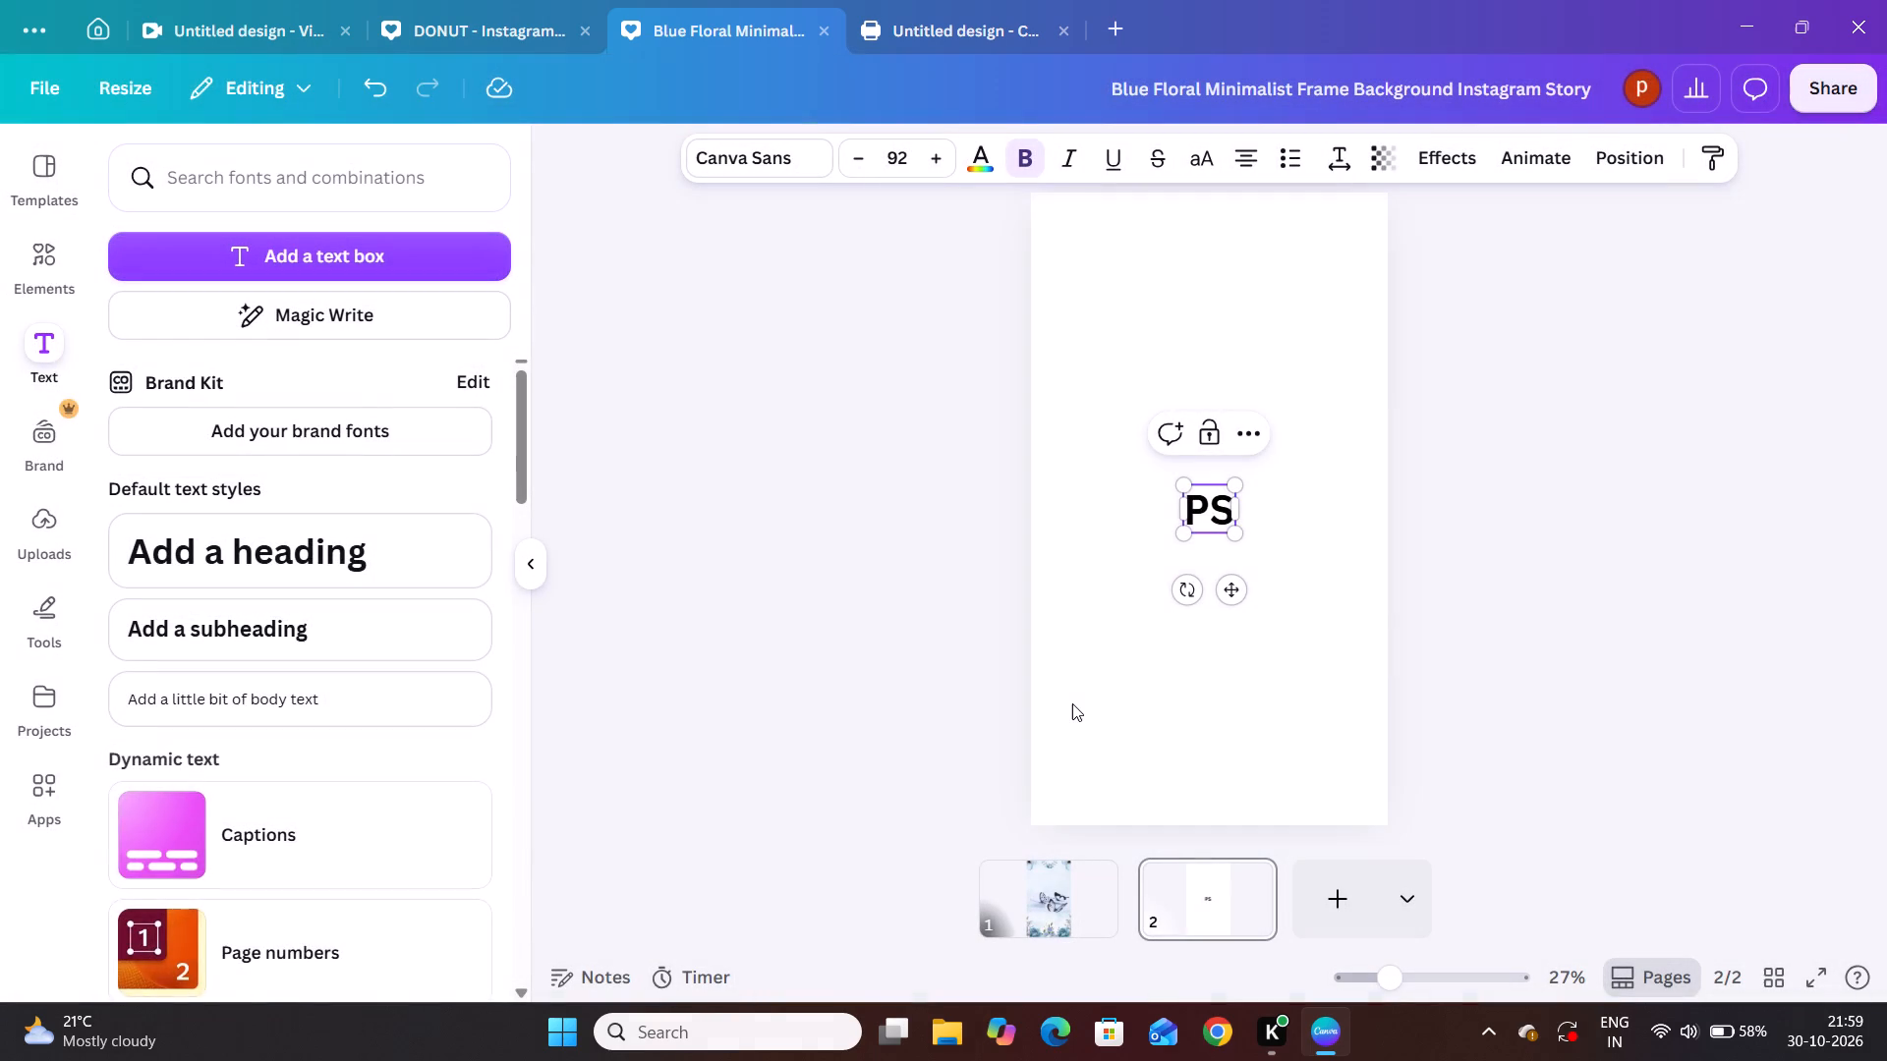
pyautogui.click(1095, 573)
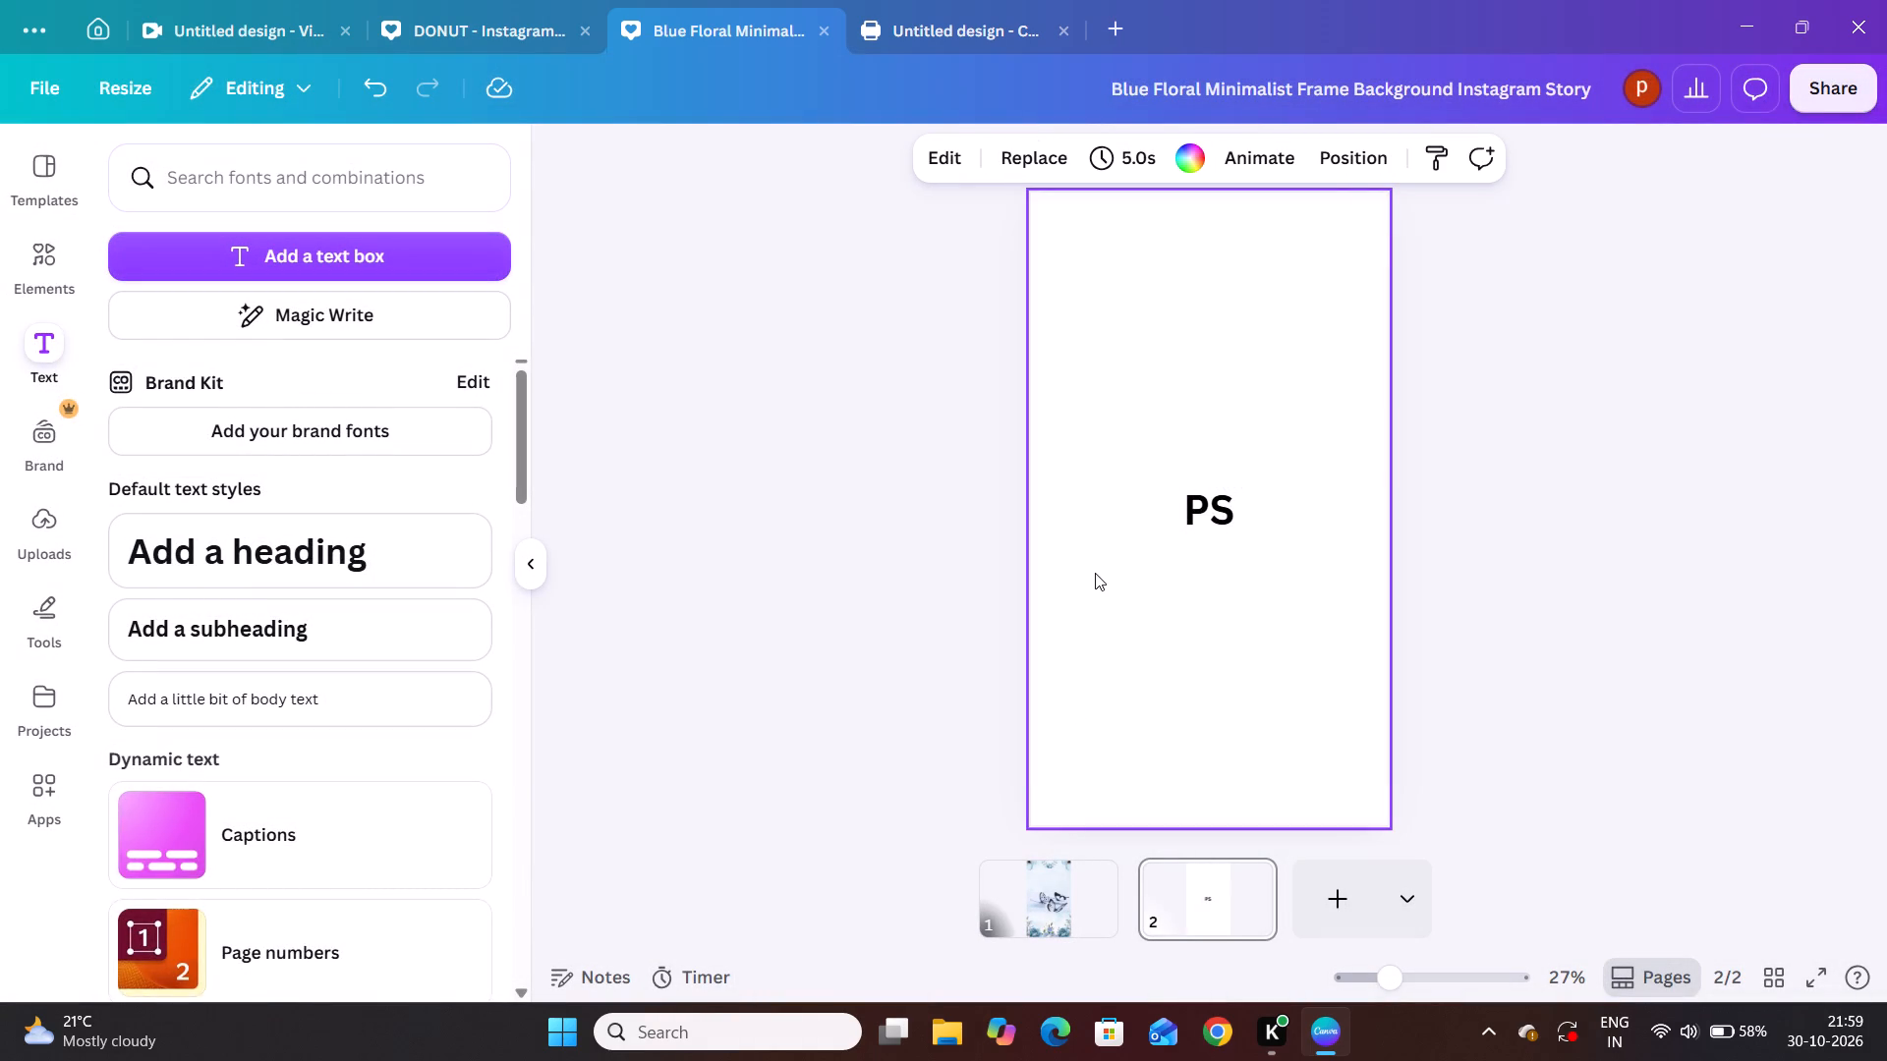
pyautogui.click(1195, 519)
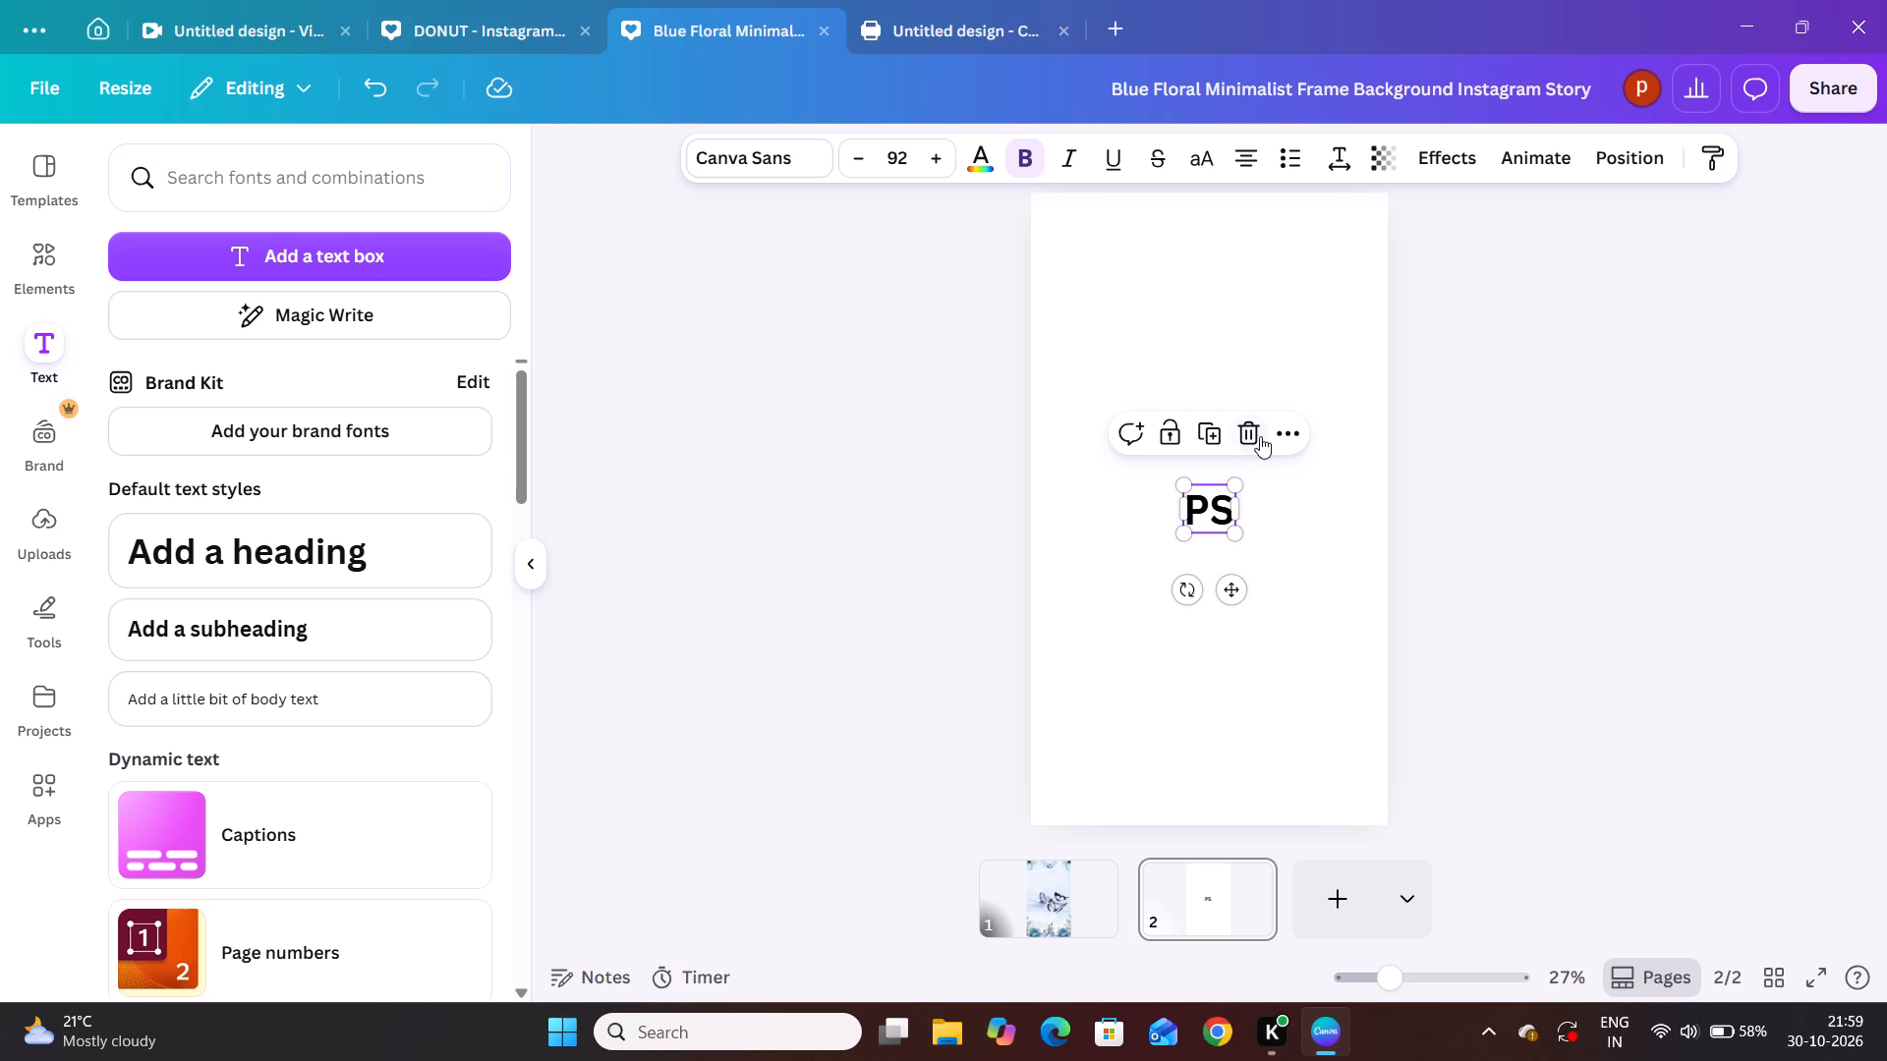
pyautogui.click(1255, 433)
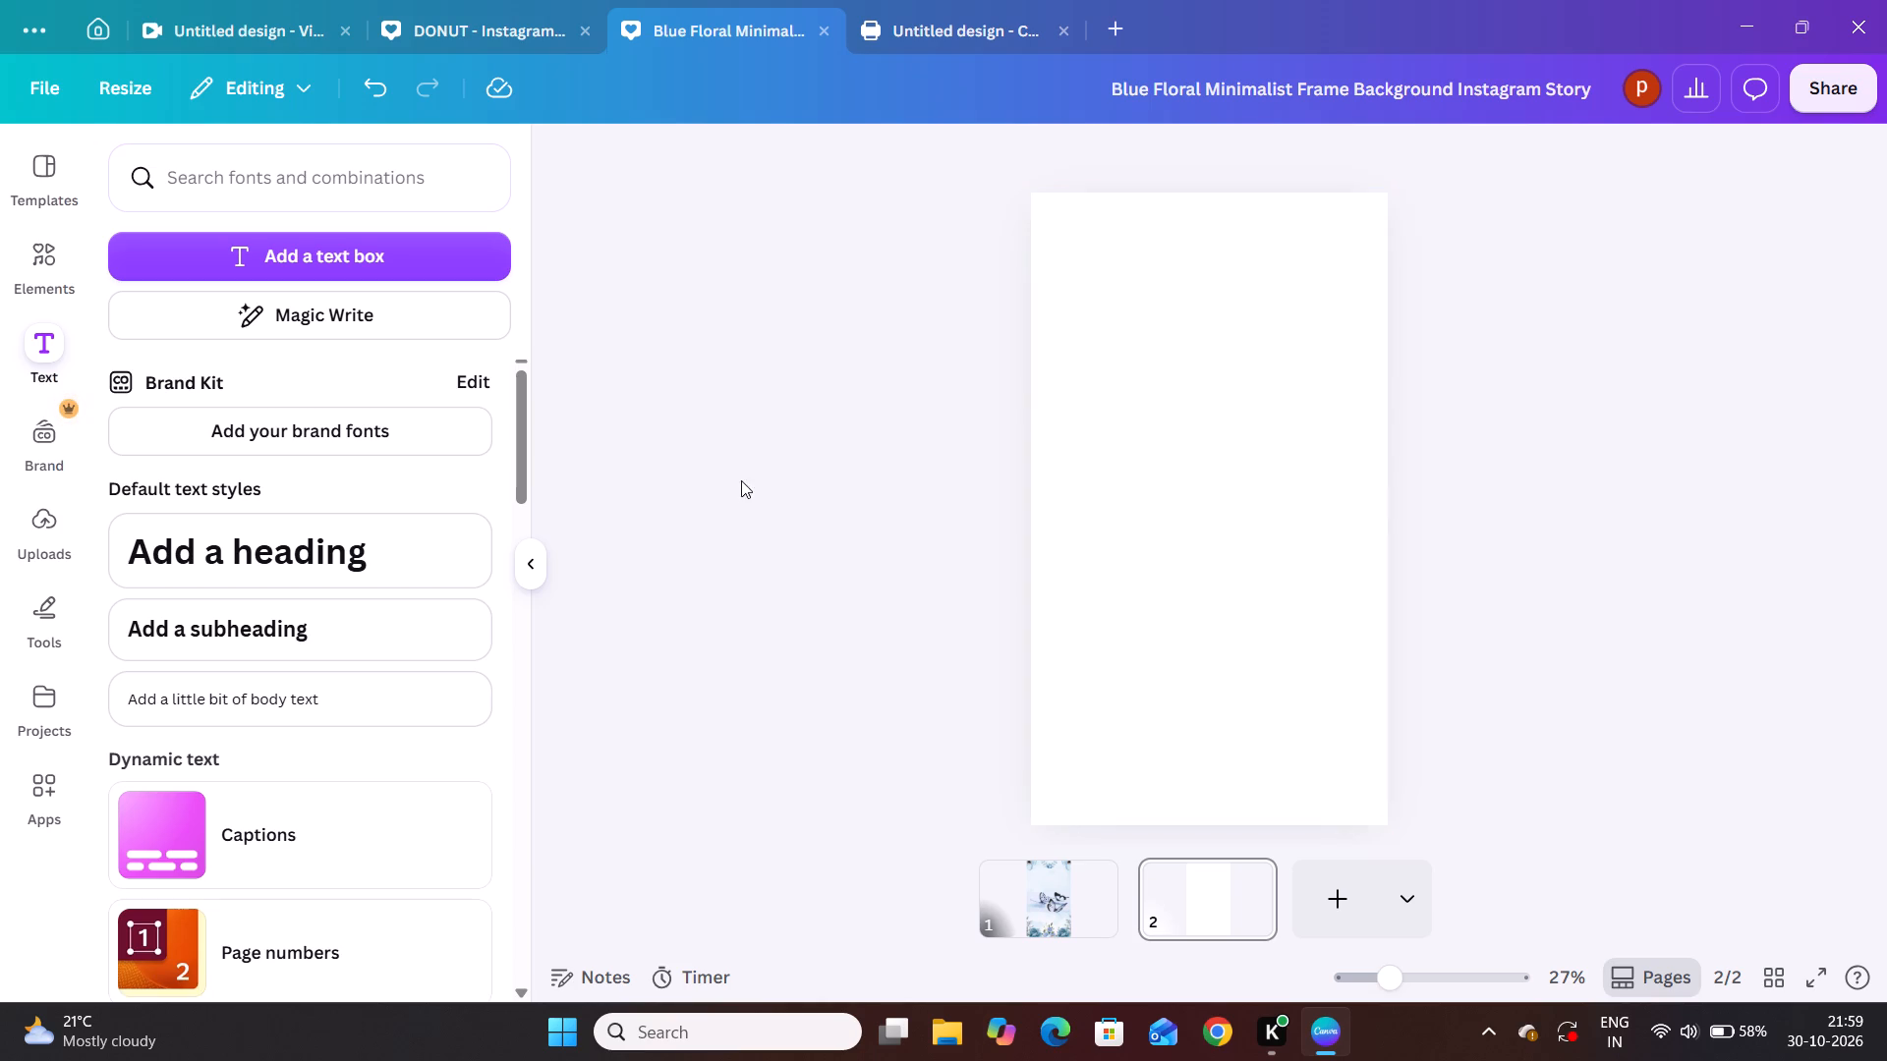
# Search the elements for "blue background" and add the mottled dark blue texture from the full graphics results to the page.
pyautogui.click(48, 255)
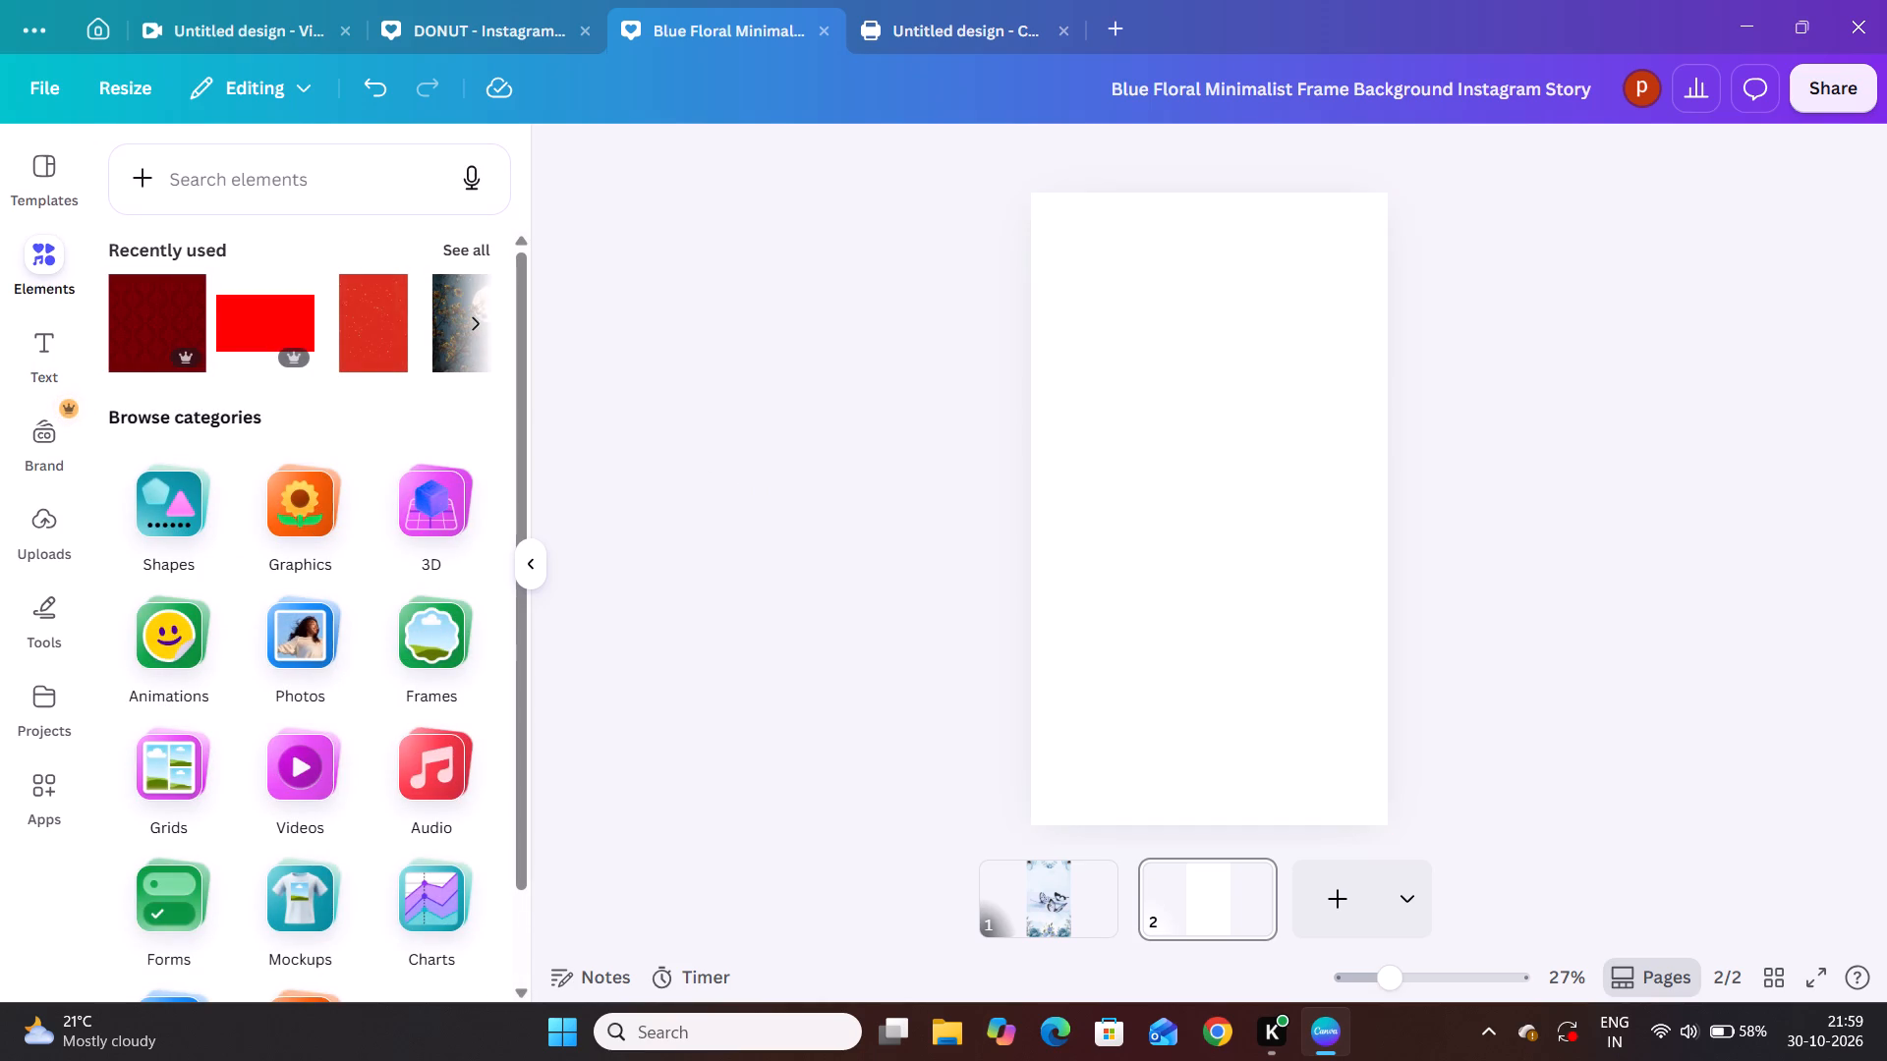
pyautogui.click(228, 178)
pyautogui.write('BL')
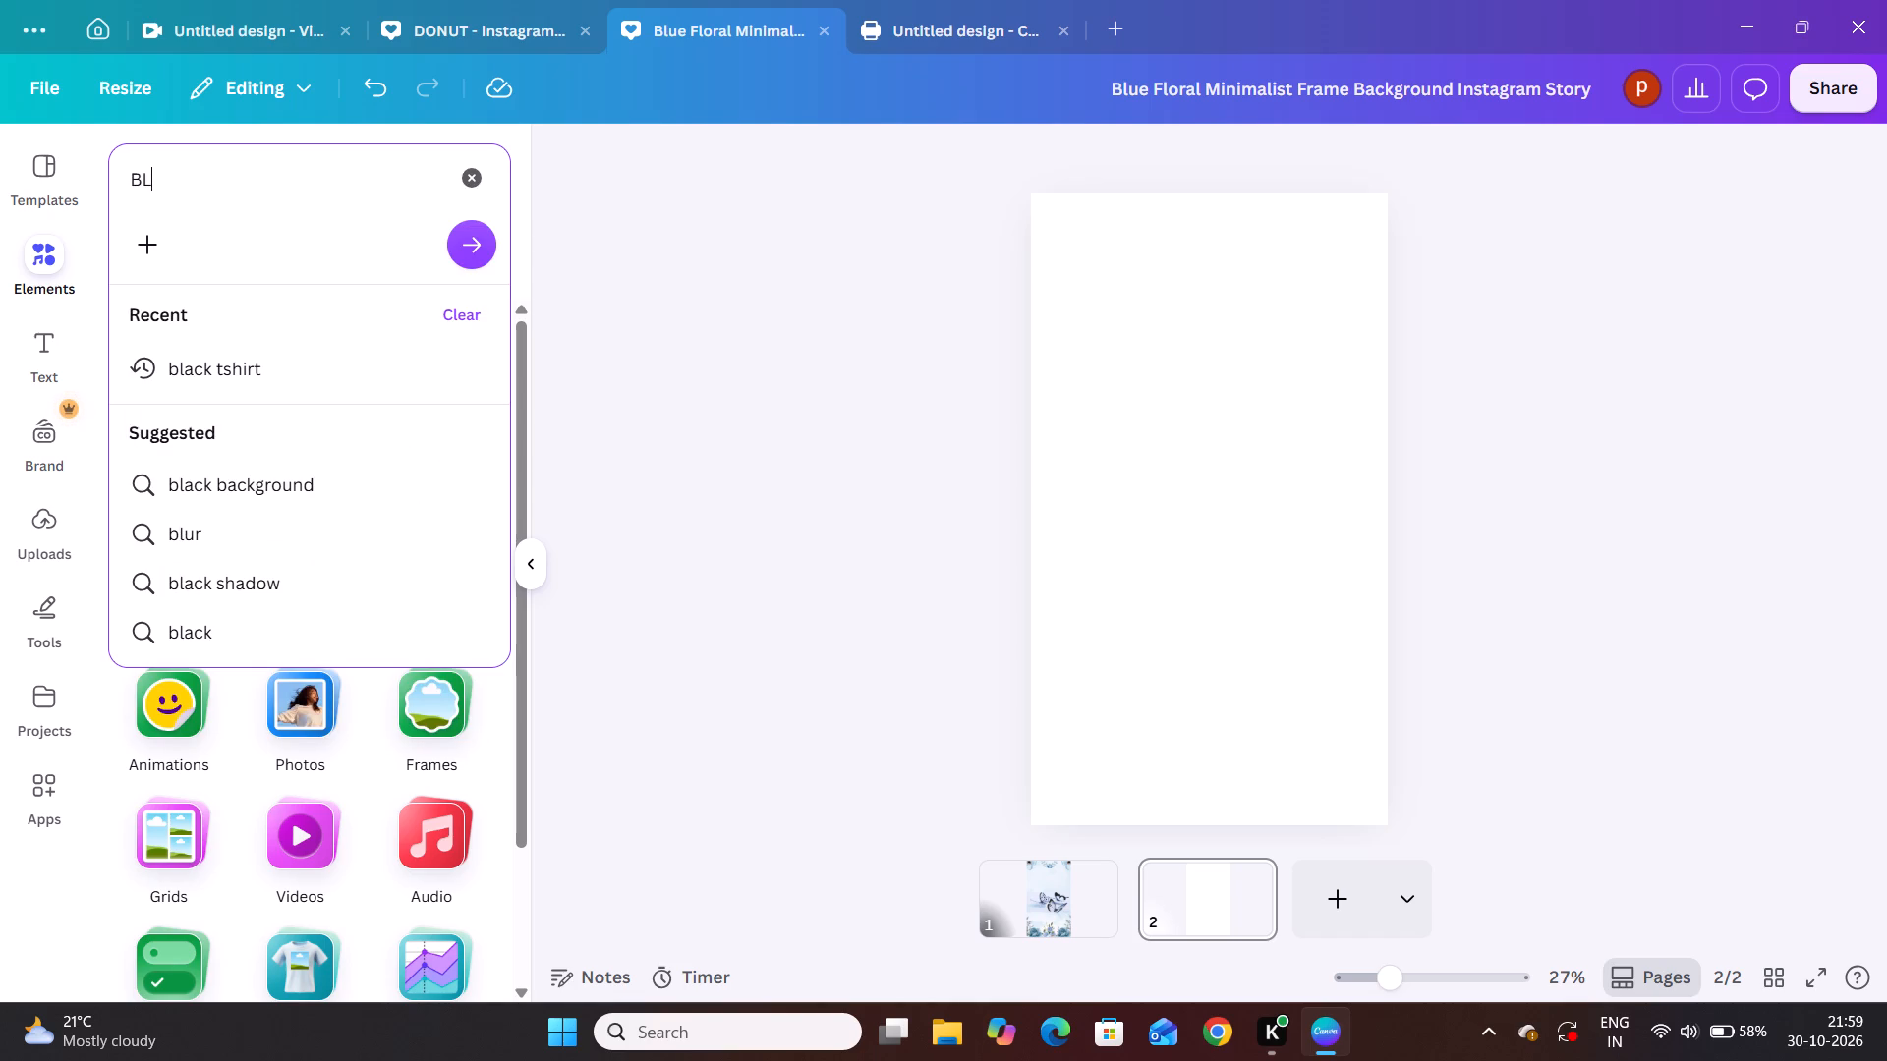
pyautogui.press('u')
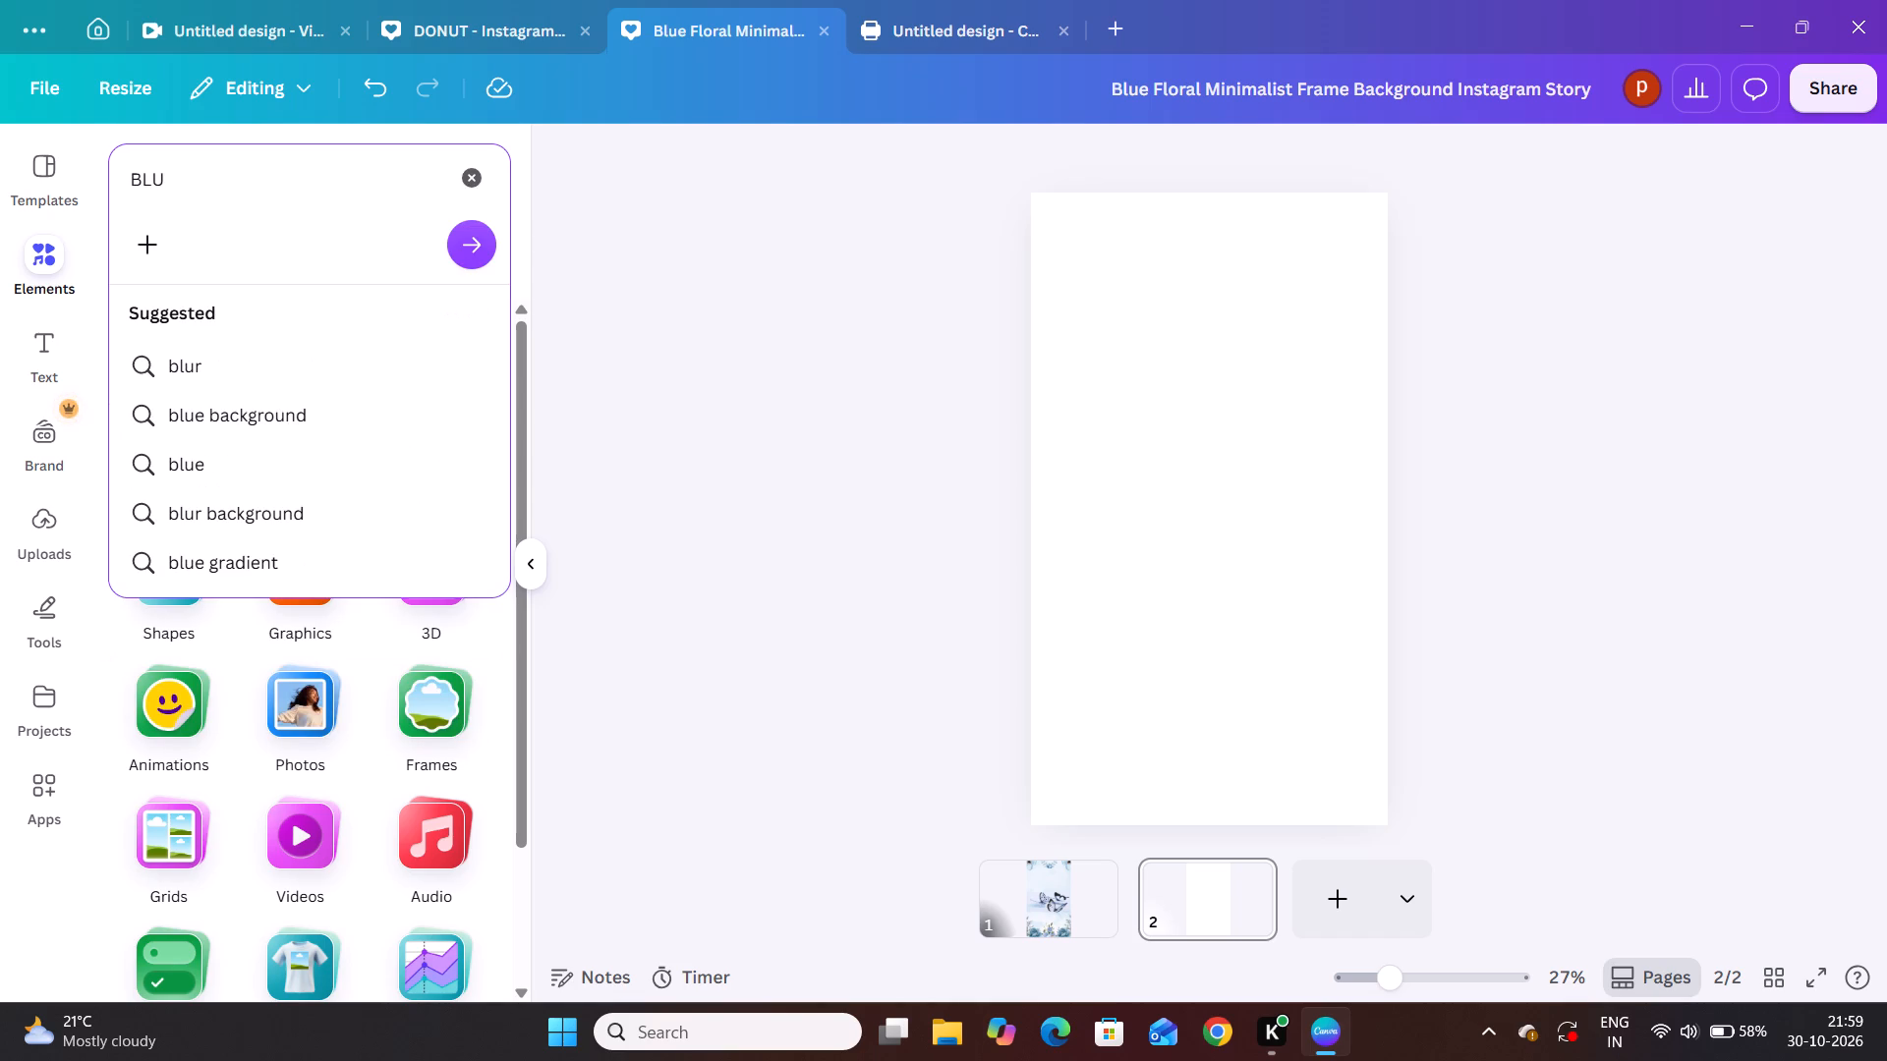
pyautogui.press('e')
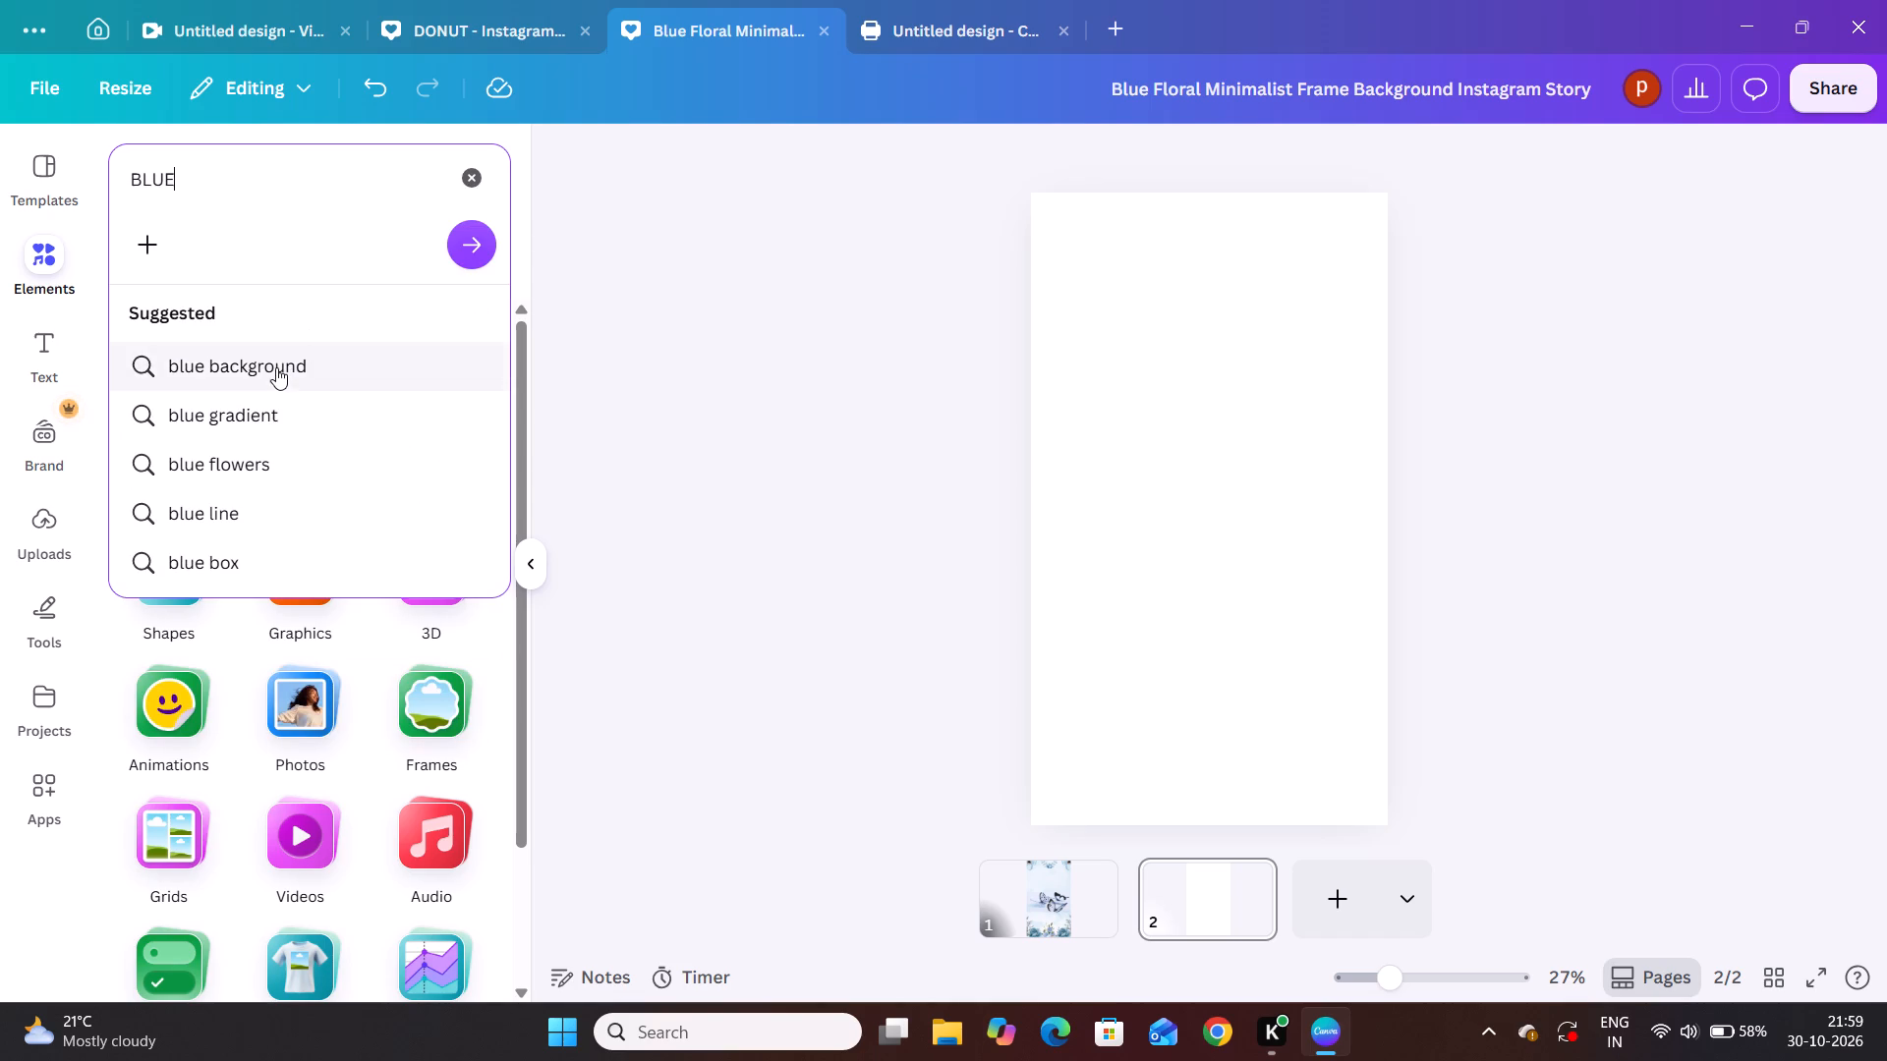
pyautogui.click(276, 367)
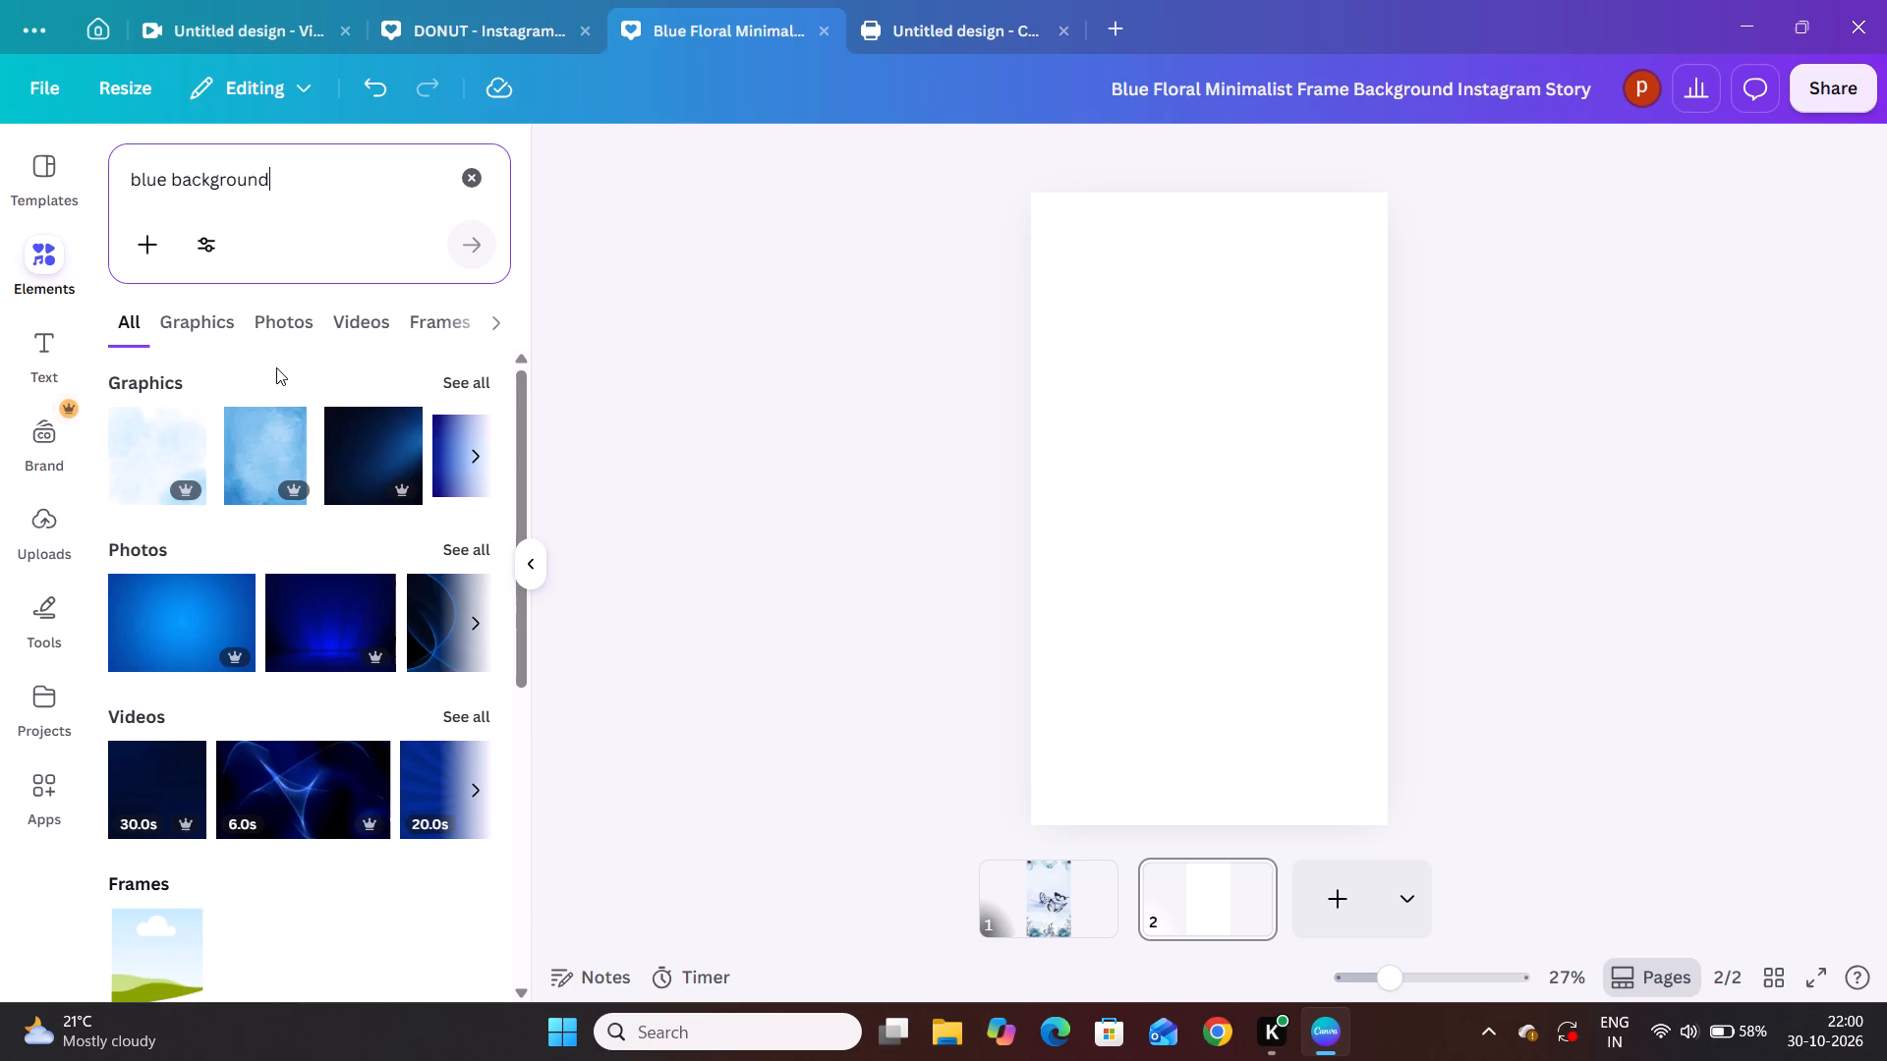
pyautogui.click(475, 446)
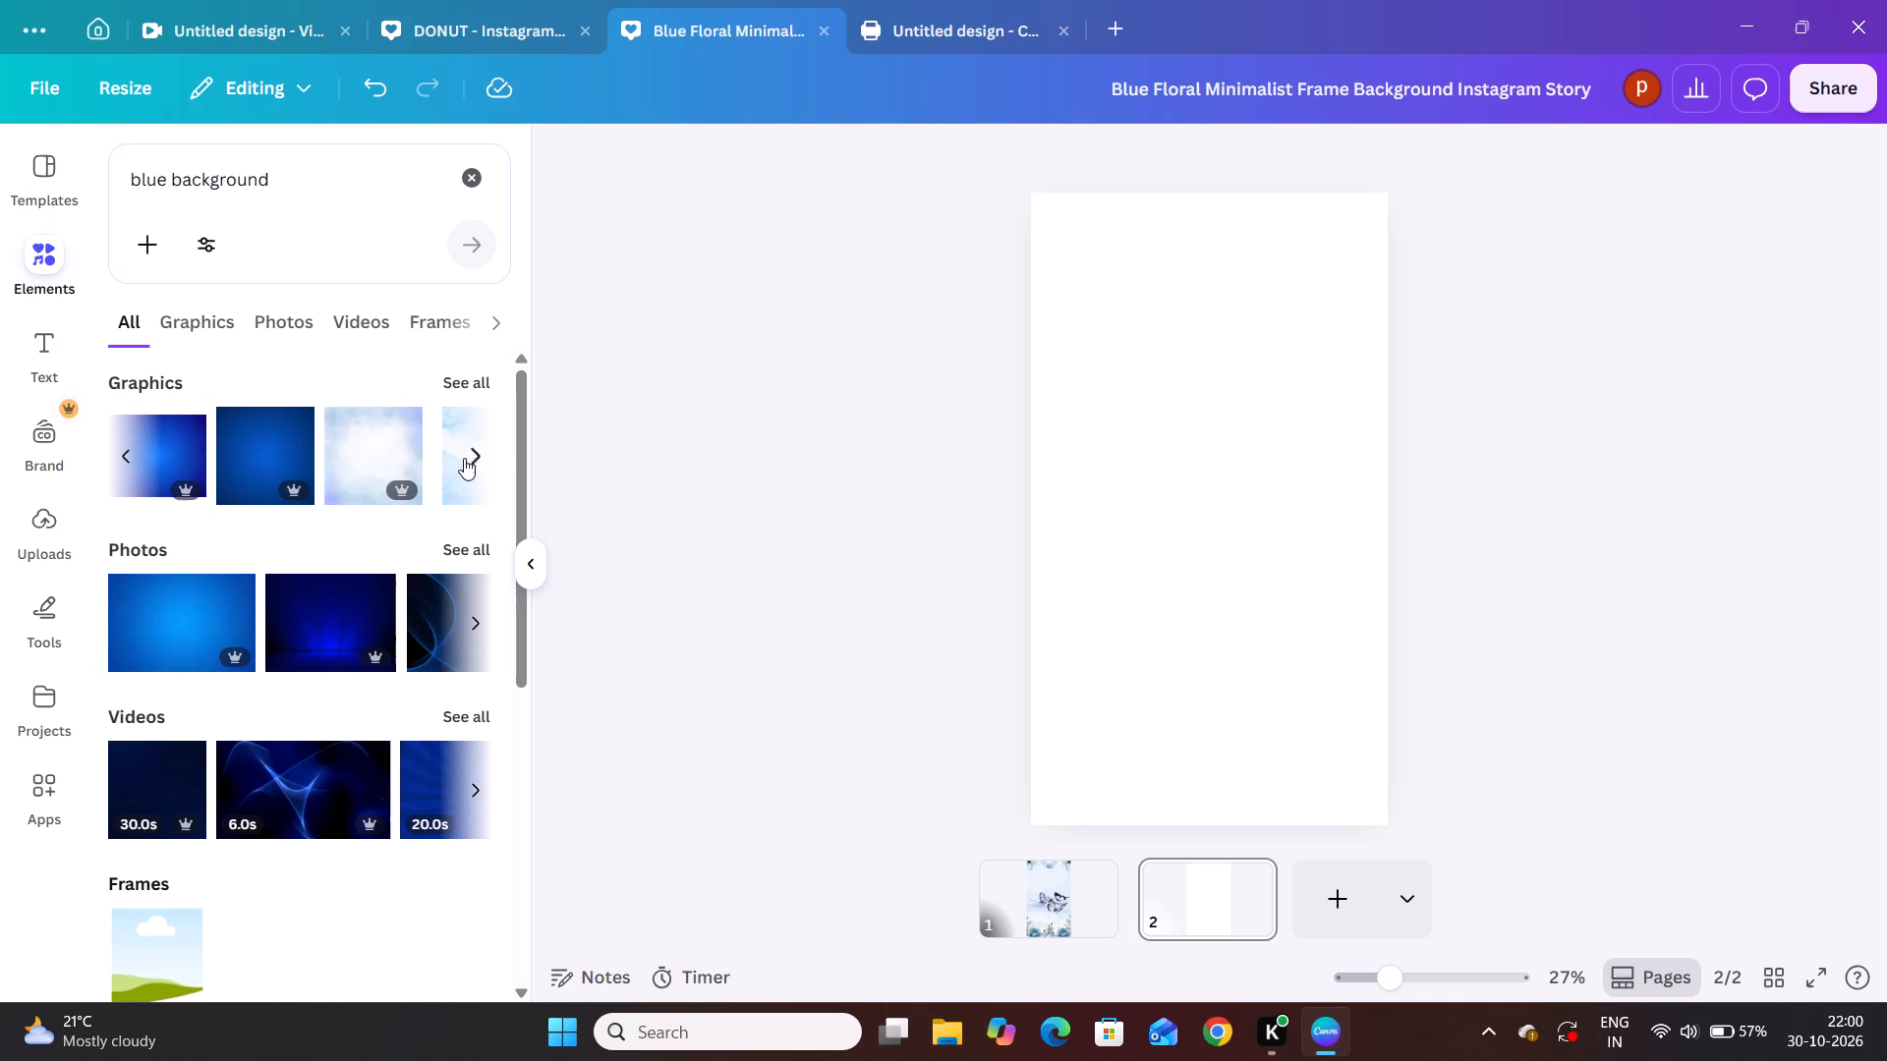
pyautogui.click(468, 377)
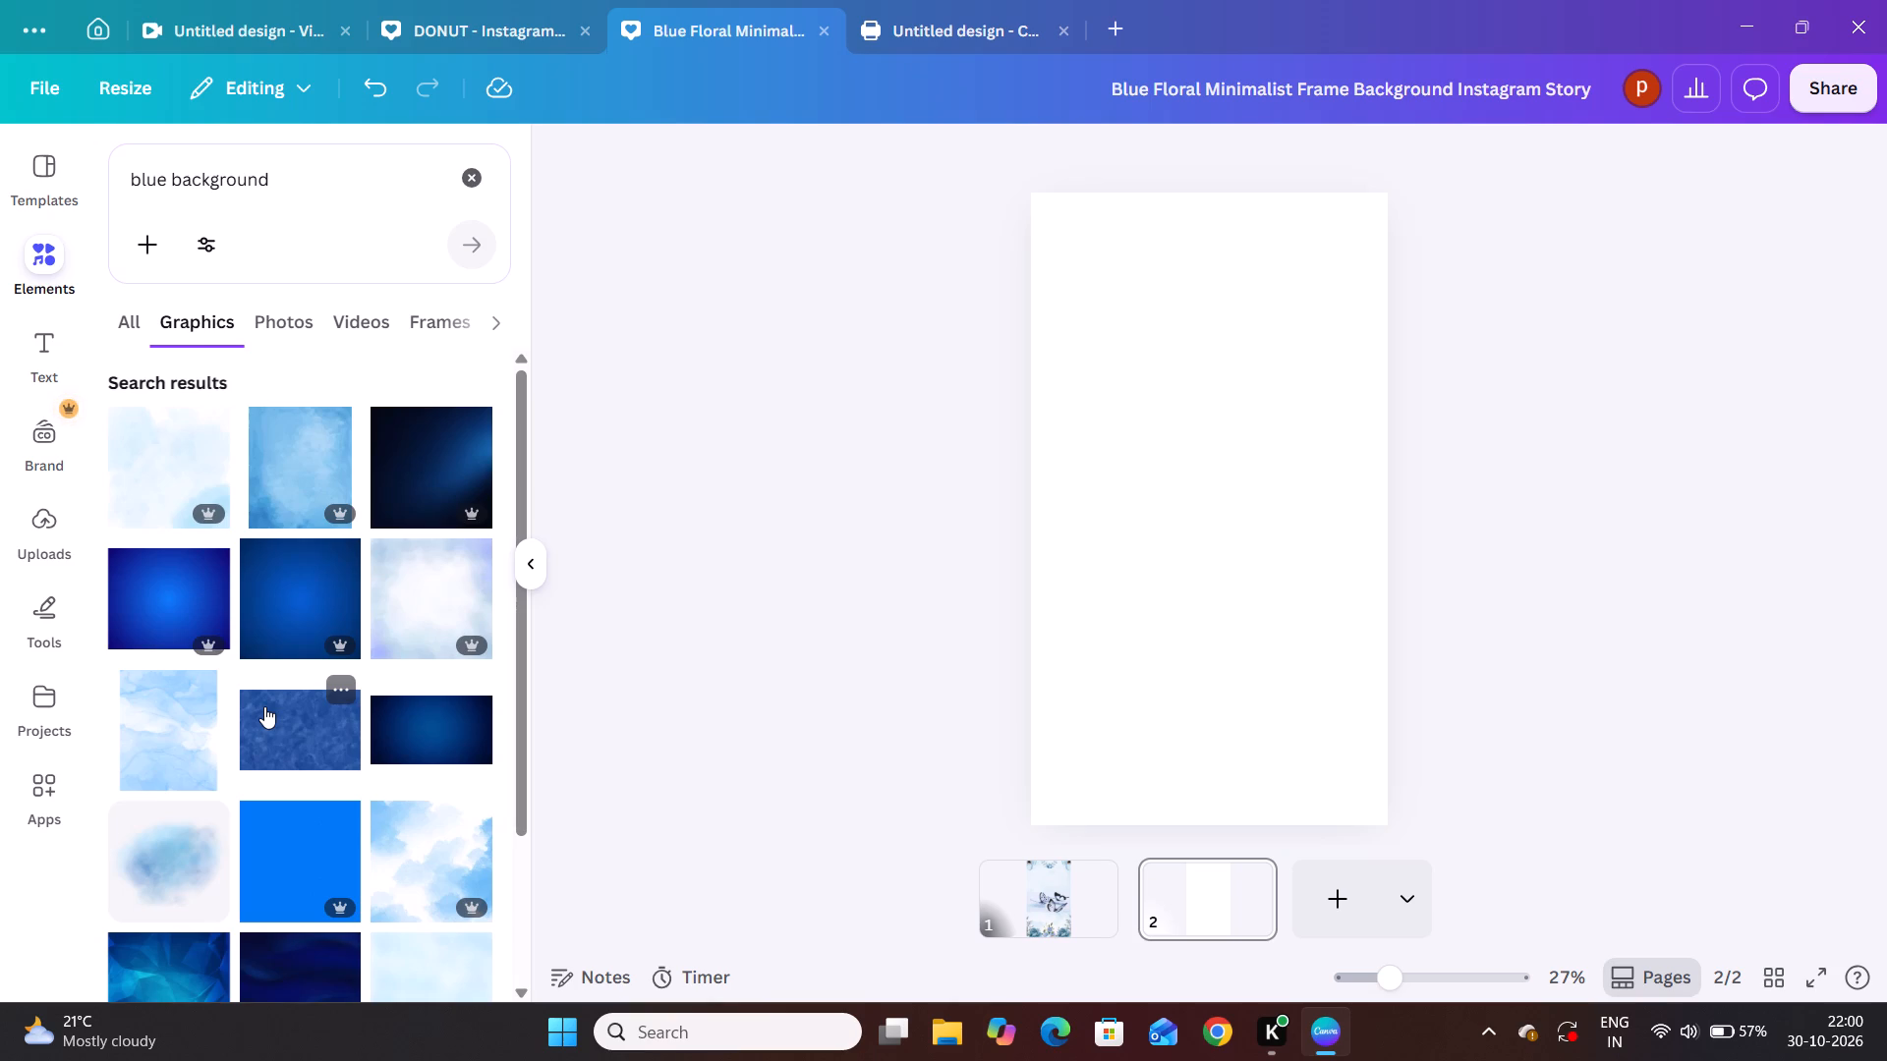
pyautogui.click(294, 747)
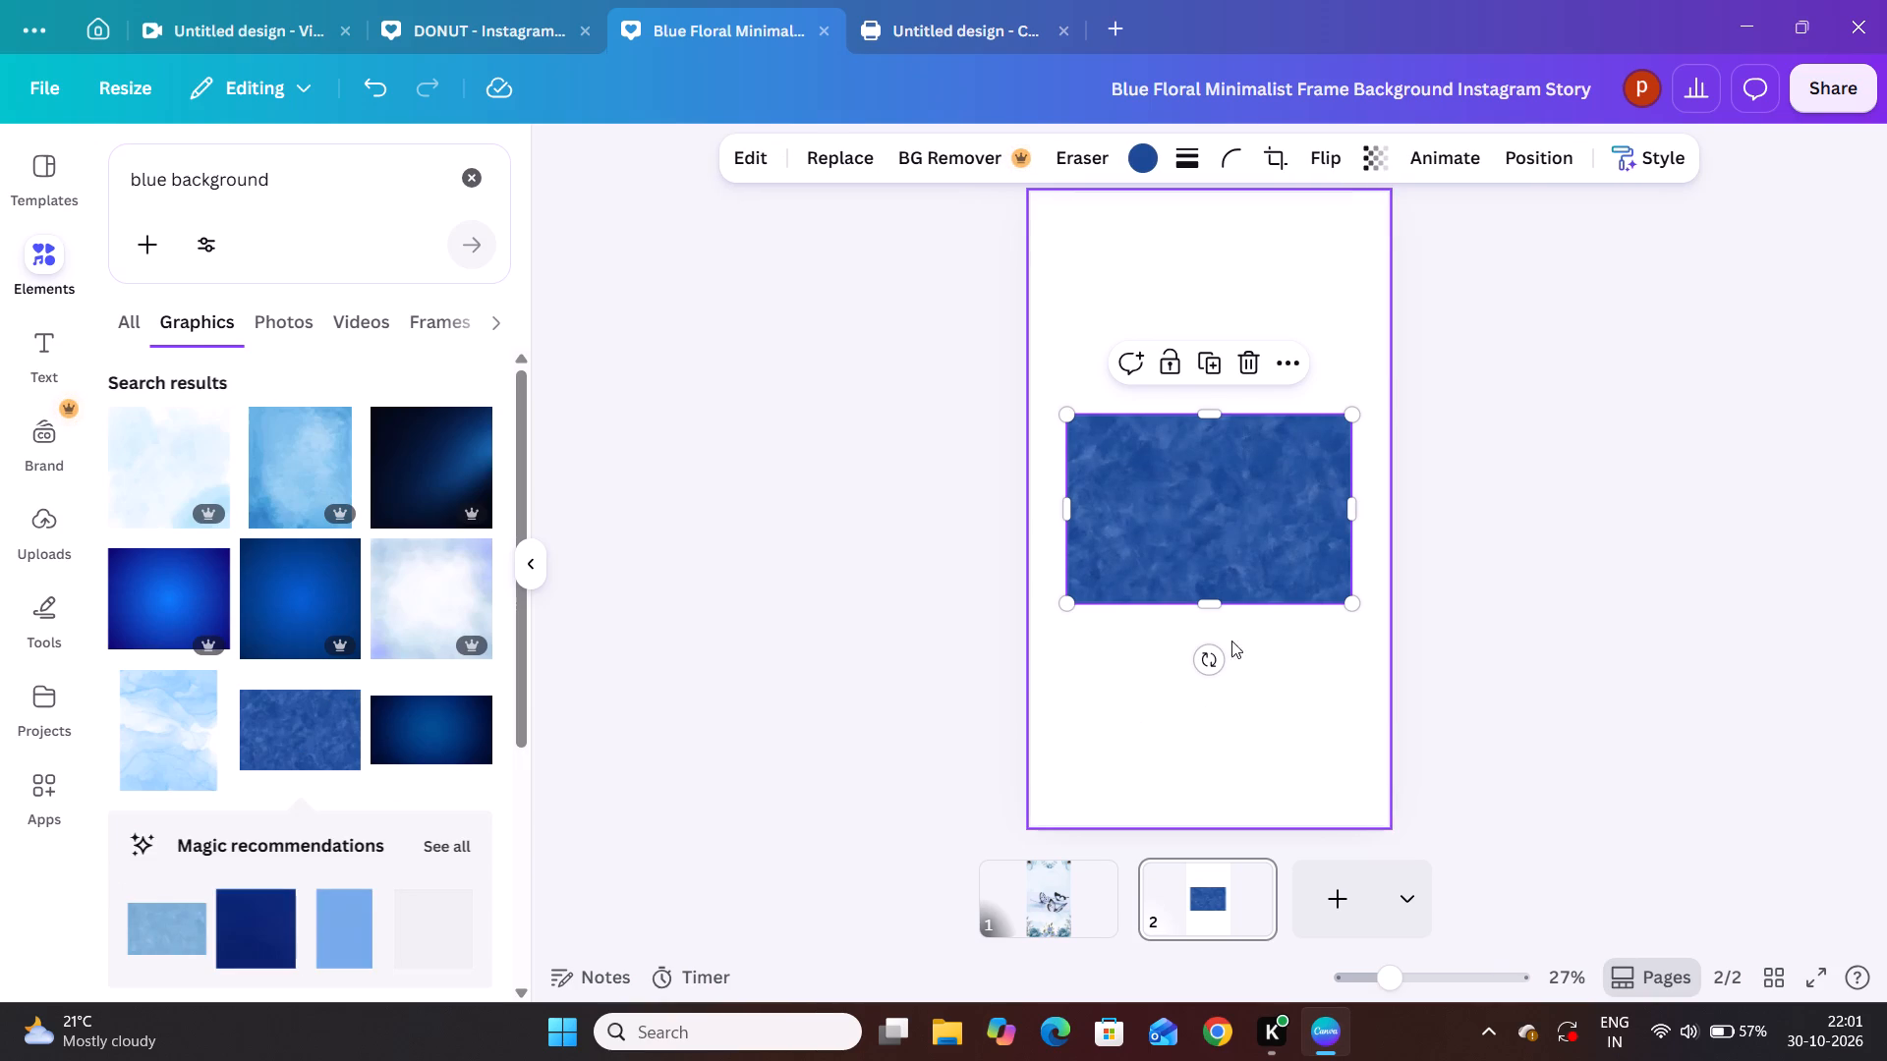
# Stretch the dark blue texture on all four sides until it covers the entire second page.
pyautogui.moveTo(1212, 599); pyautogui.dragTo(1217, 774)
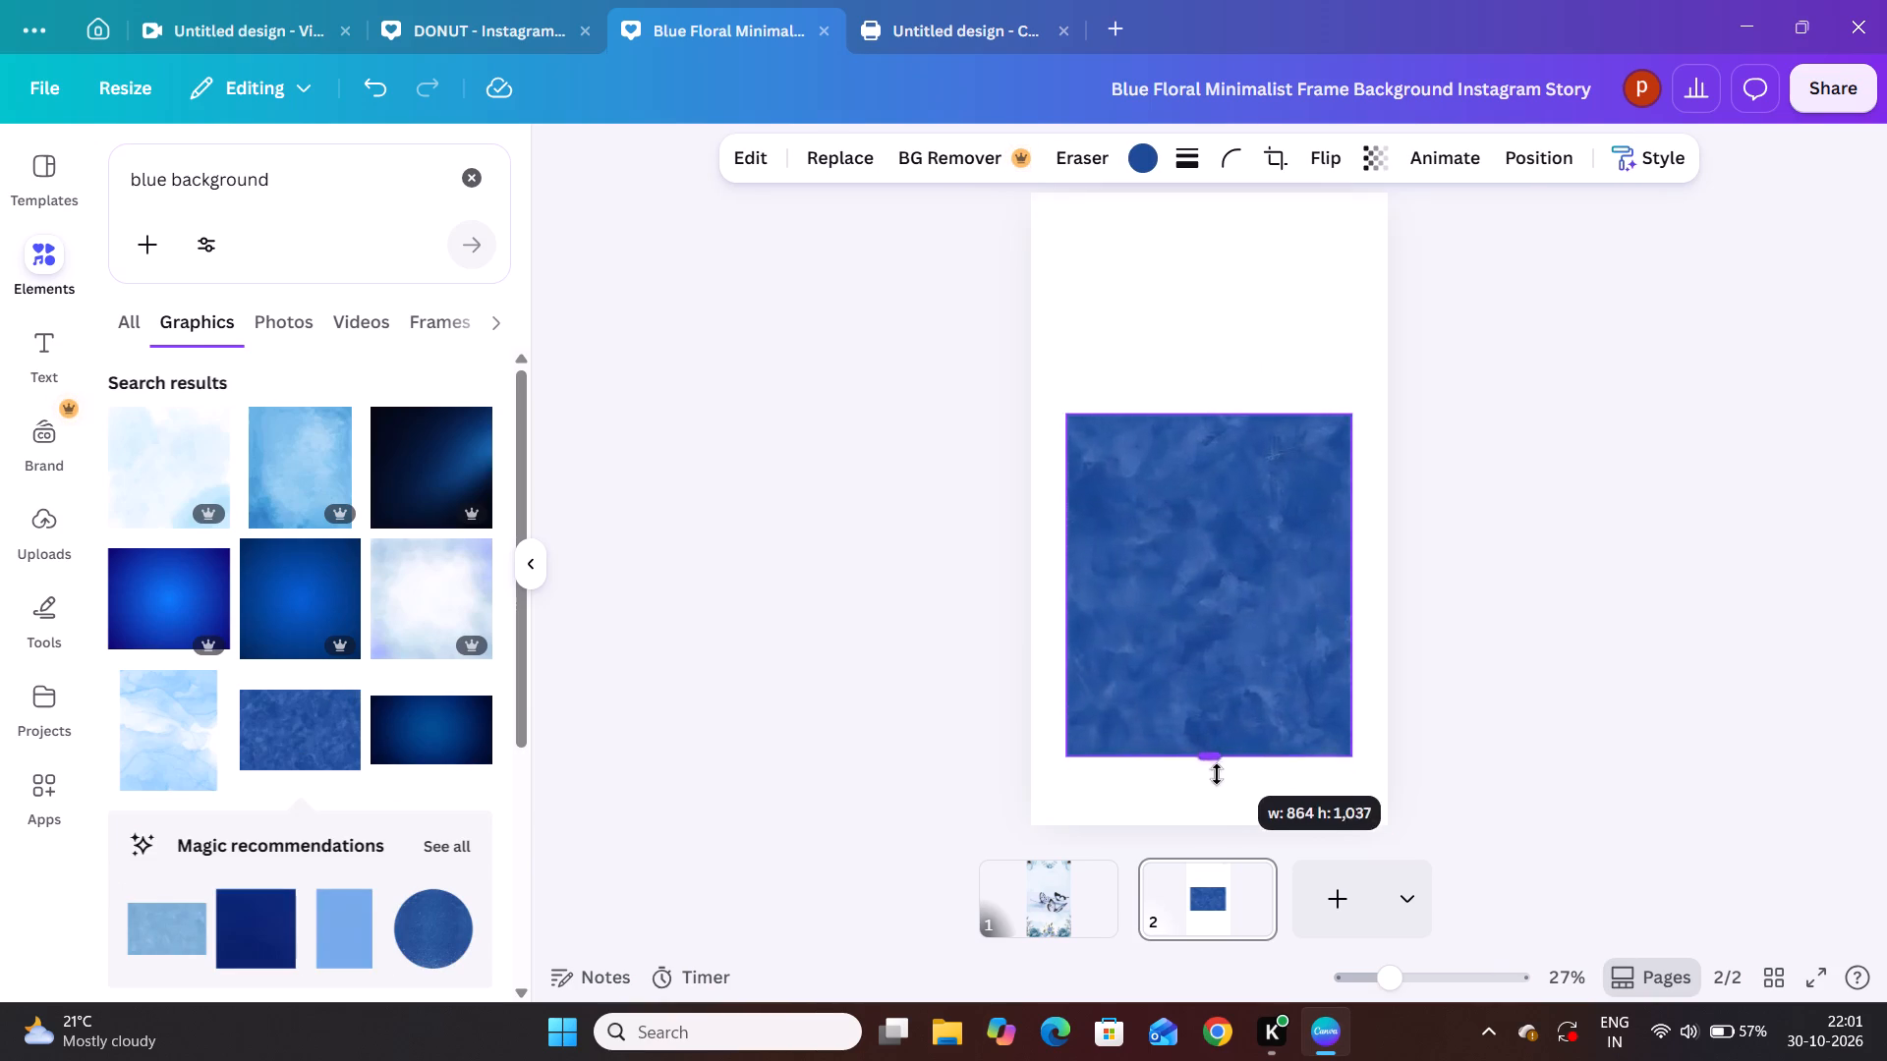
pyautogui.moveTo(1217, 774); pyautogui.dragTo(1195, 824)
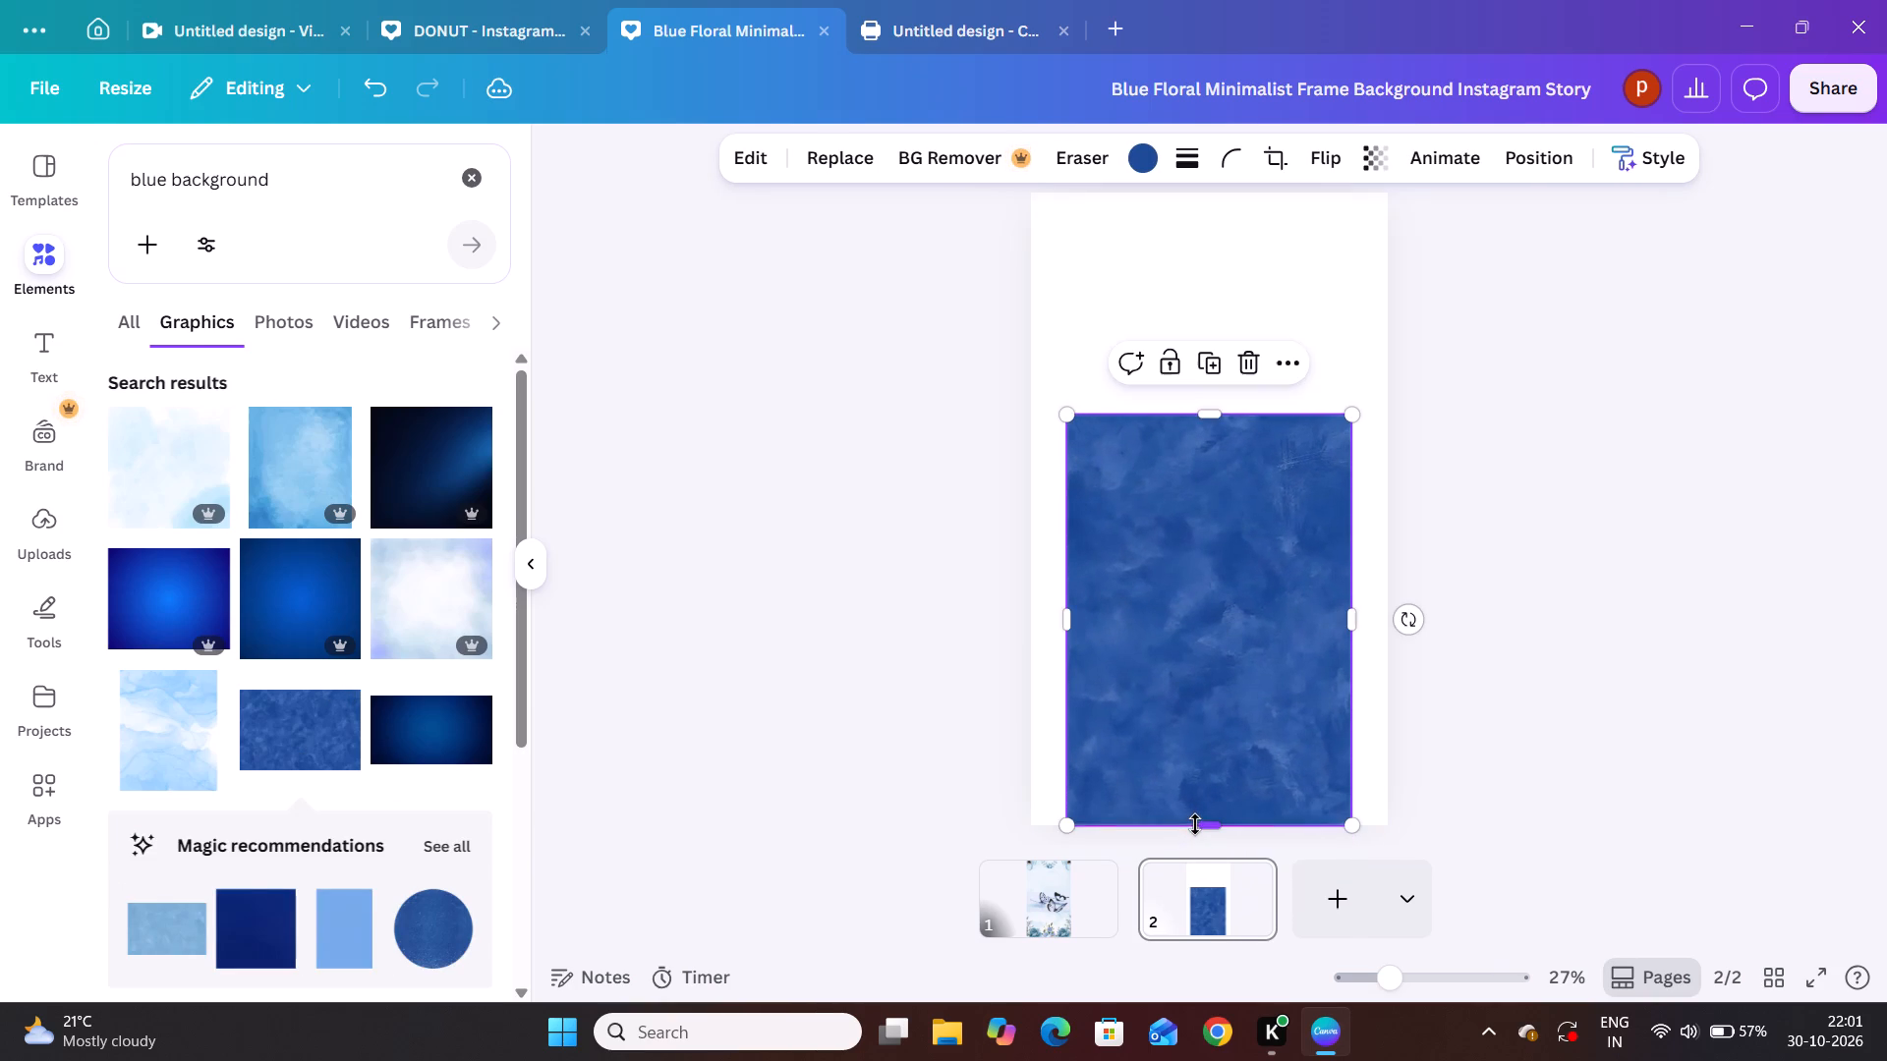
pyautogui.moveTo(1213, 416); pyautogui.dragTo(1164, 232)
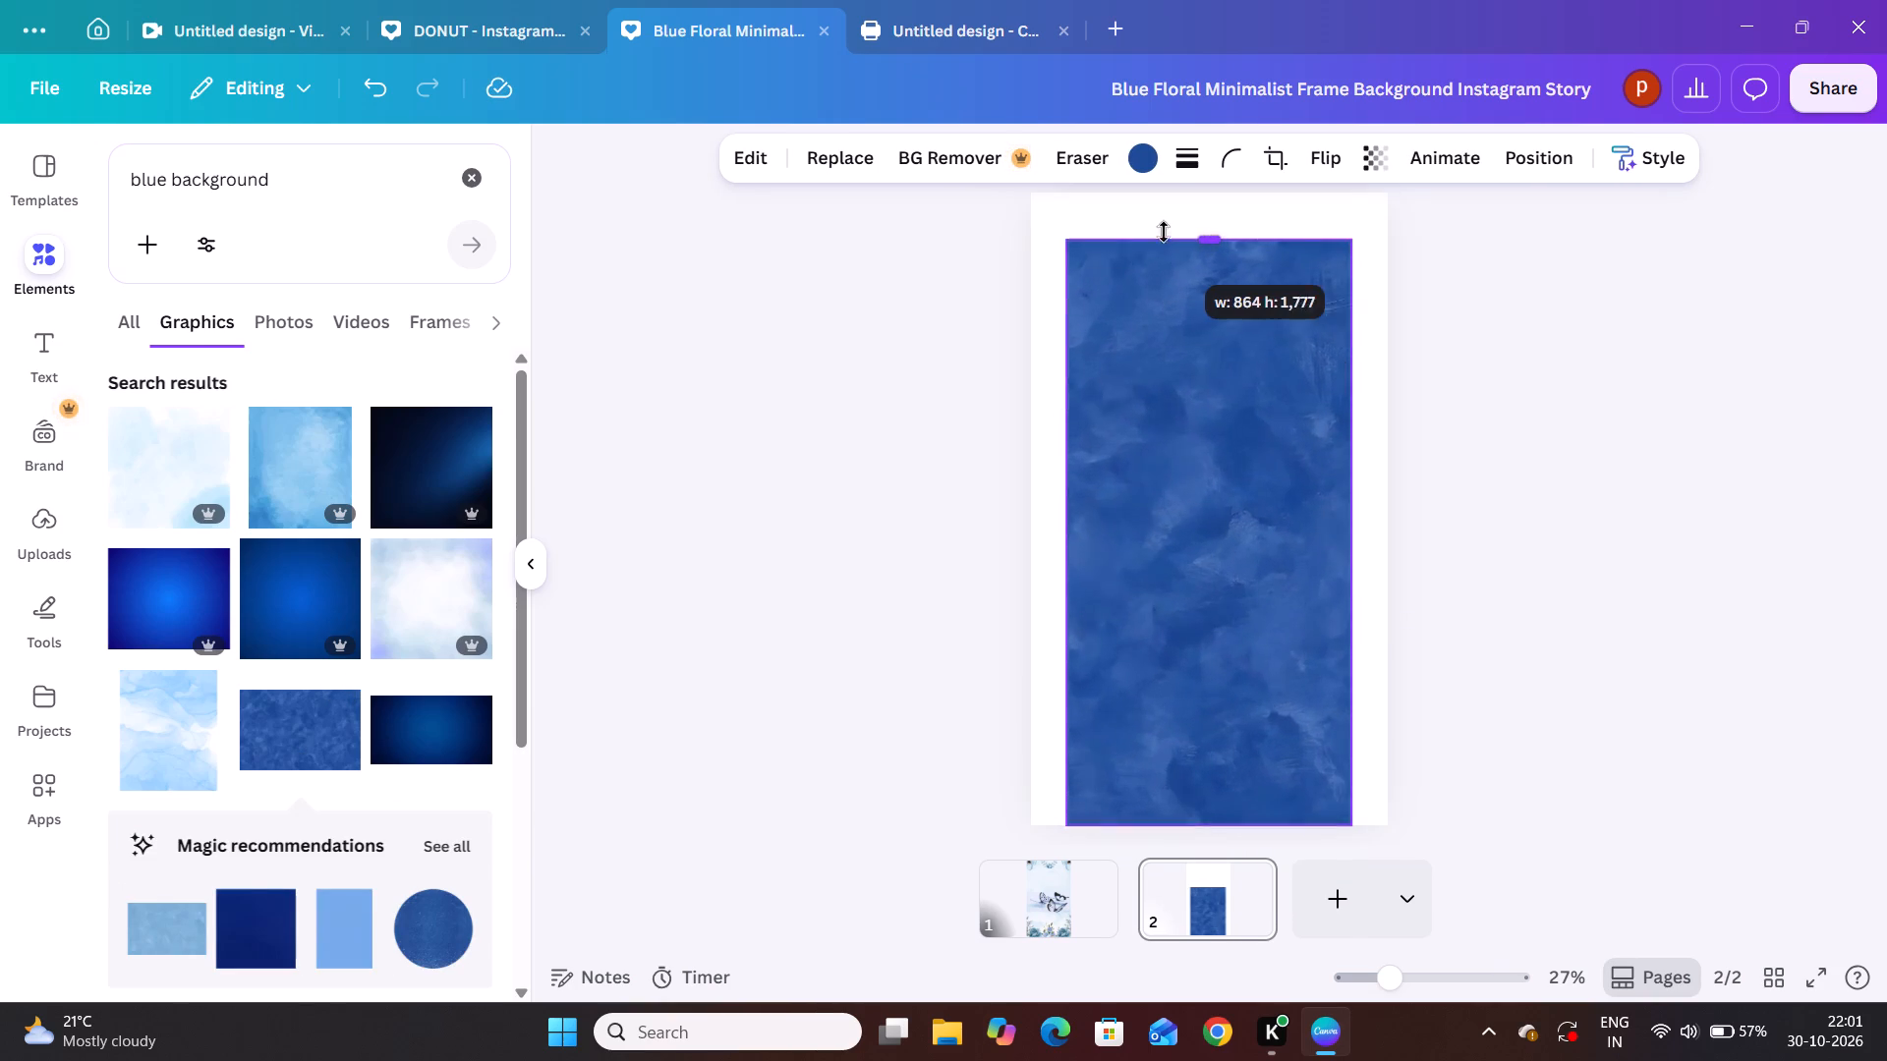
pyautogui.moveTo(1164, 232); pyautogui.dragTo(1174, 194)
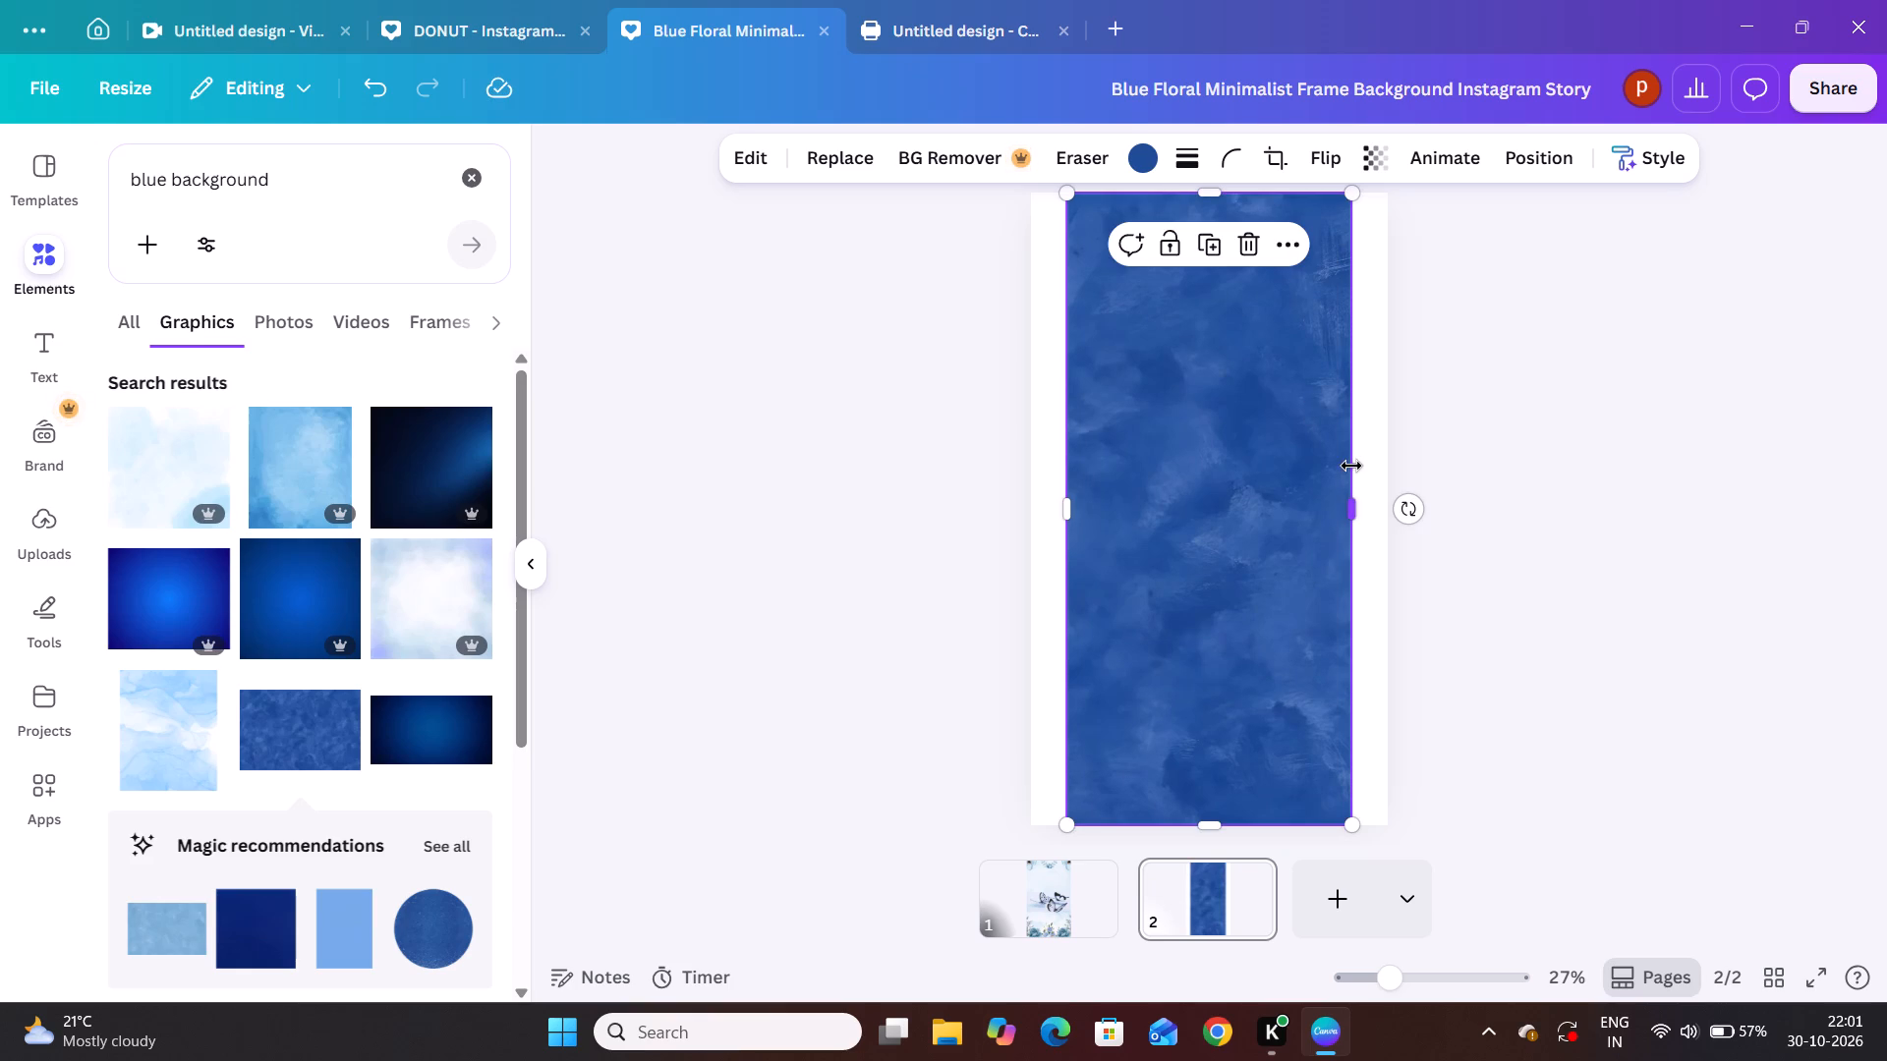
pyautogui.moveTo(1352, 503); pyautogui.dragTo(1362, 506)
pyautogui.moveTo(1362, 506); pyautogui.dragTo(1385, 513)
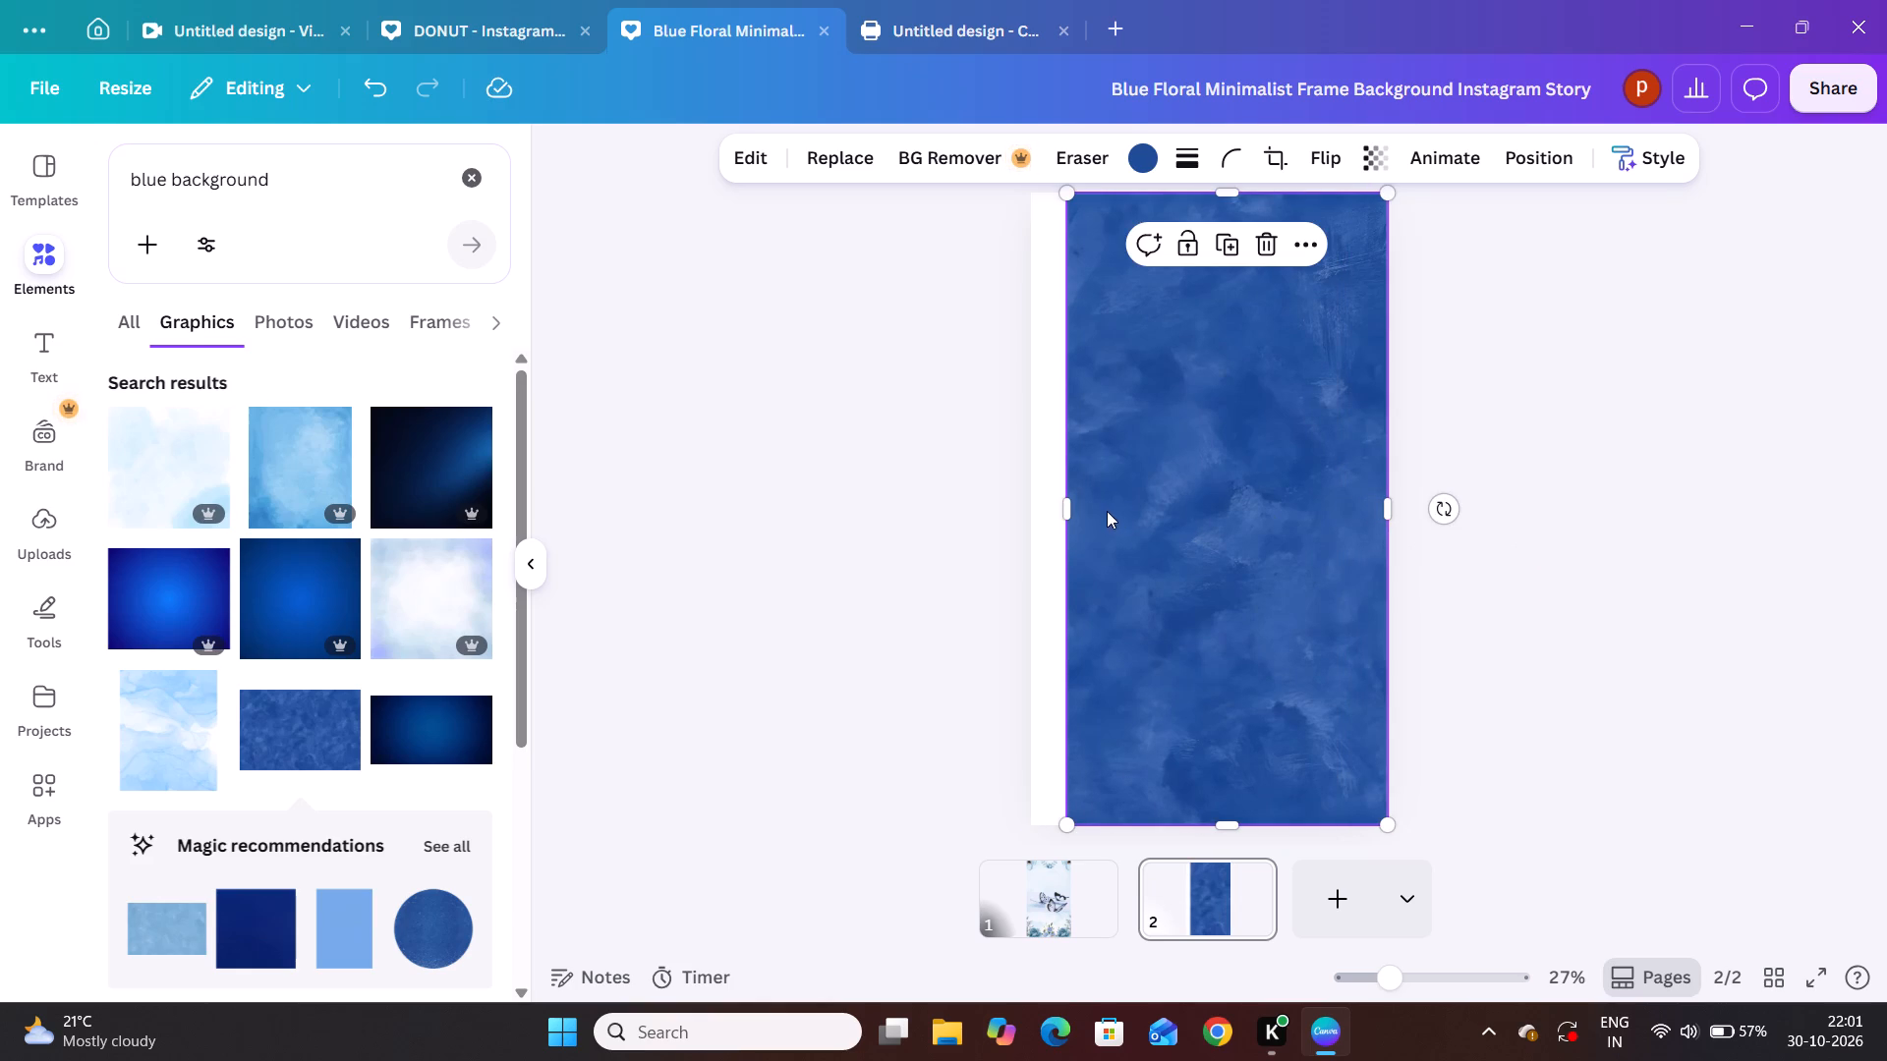
pyautogui.moveTo(1069, 506); pyautogui.dragTo(1042, 508)
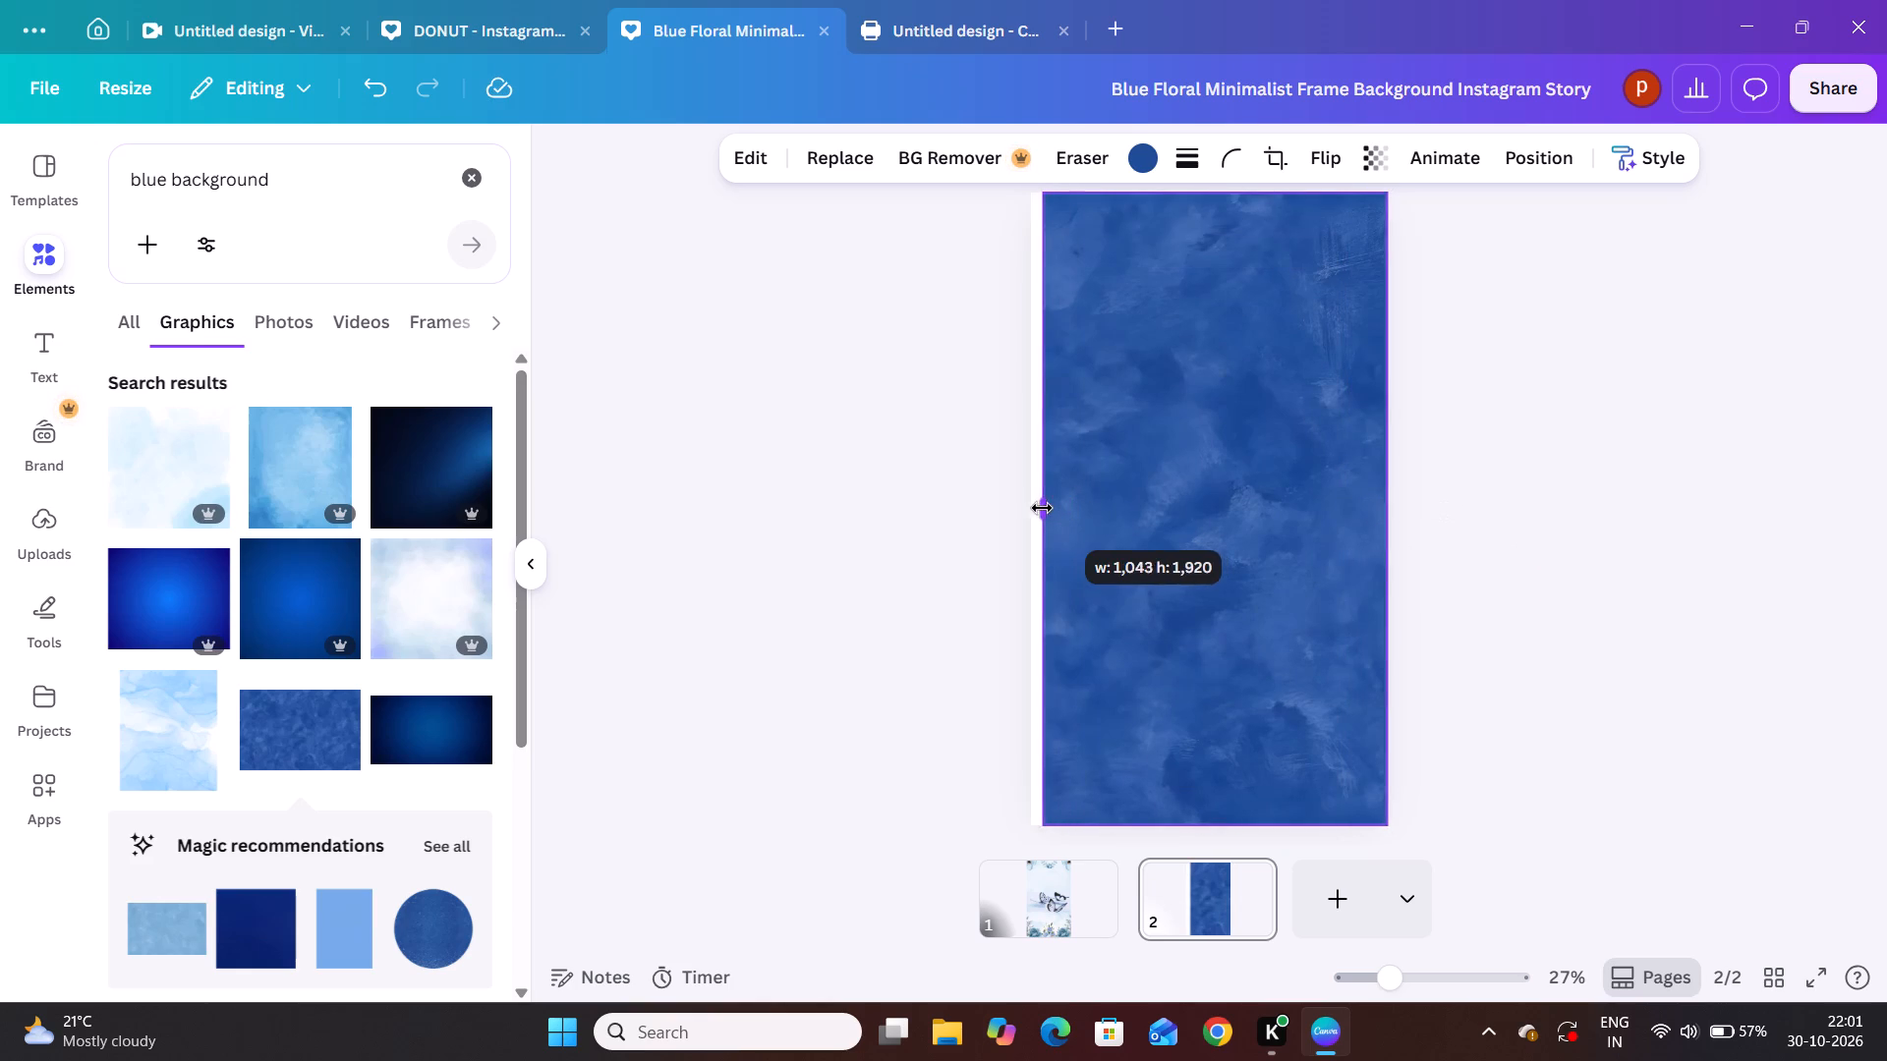
pyautogui.moveTo(1042, 508); pyautogui.dragTo(1036, 512)
pyautogui.click(910, 562)
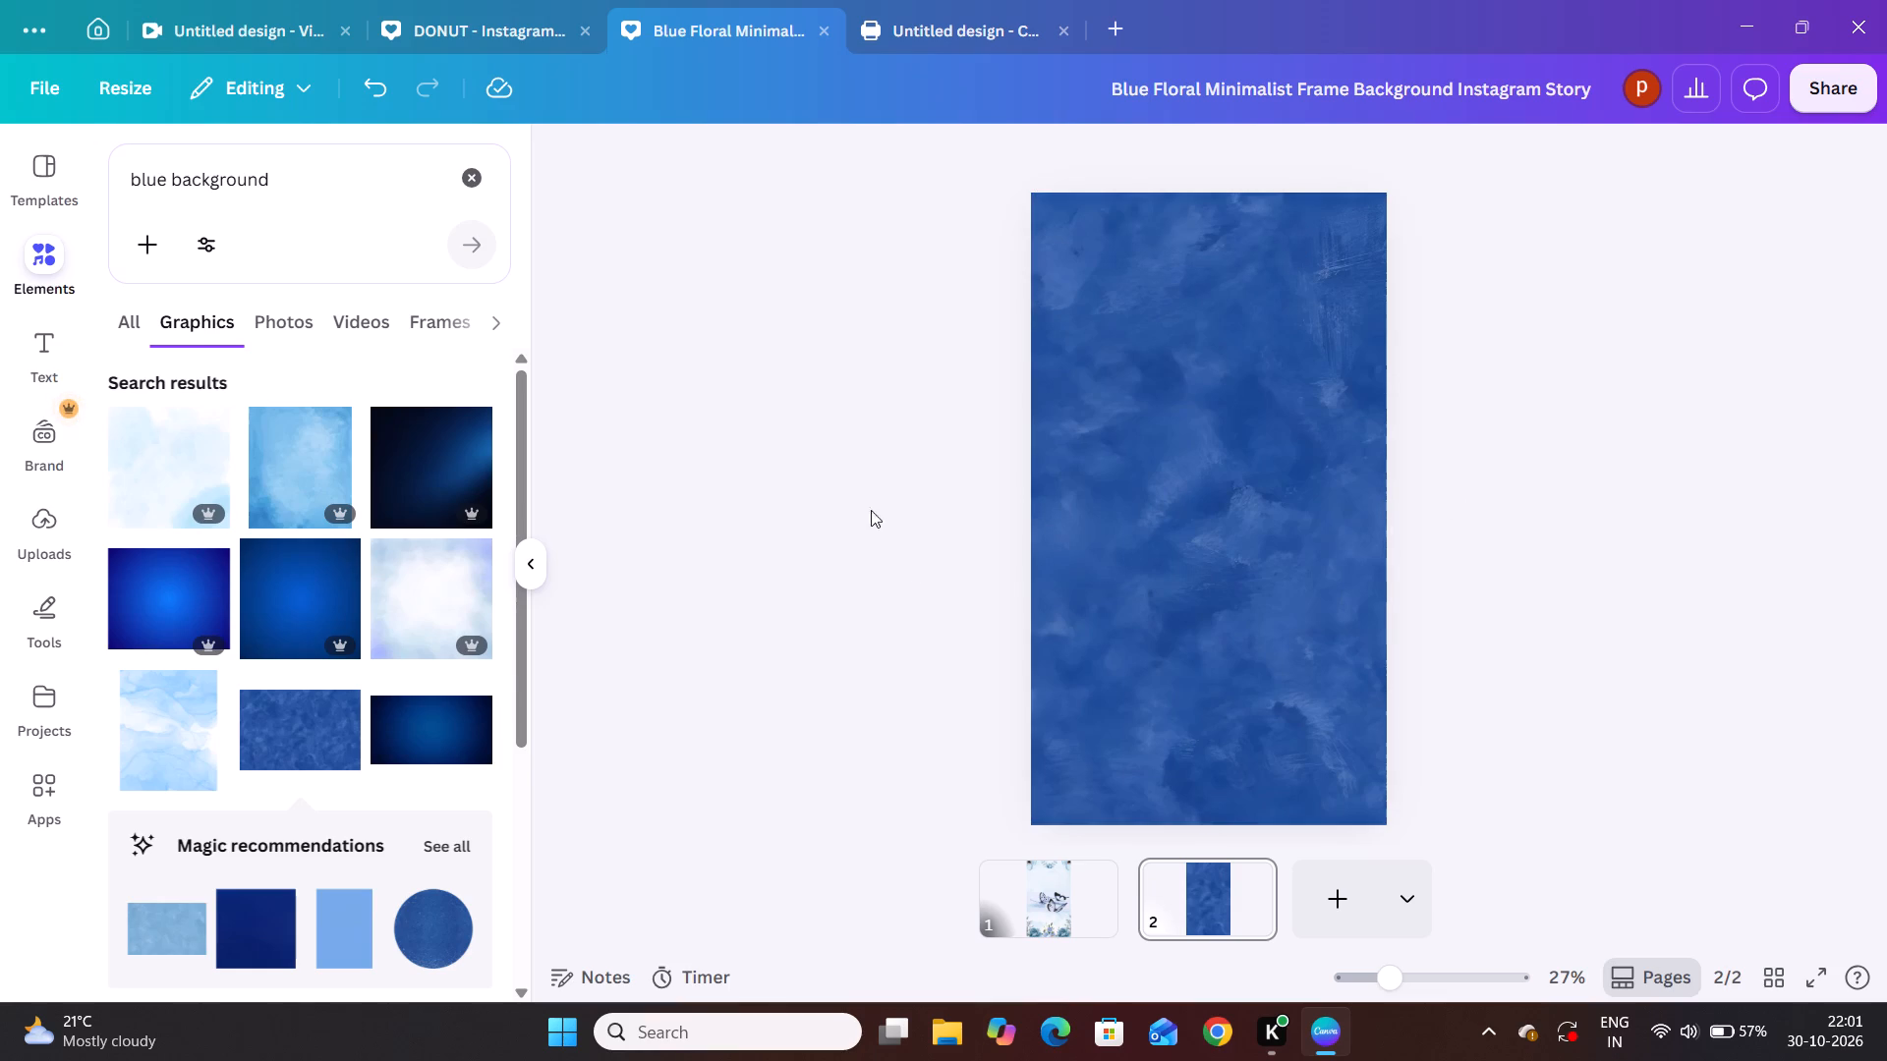
# Add the faceted teal-blue geometric graphic from the blue background results on top of the texture.
pyautogui.scroll(-1, 239, 670)
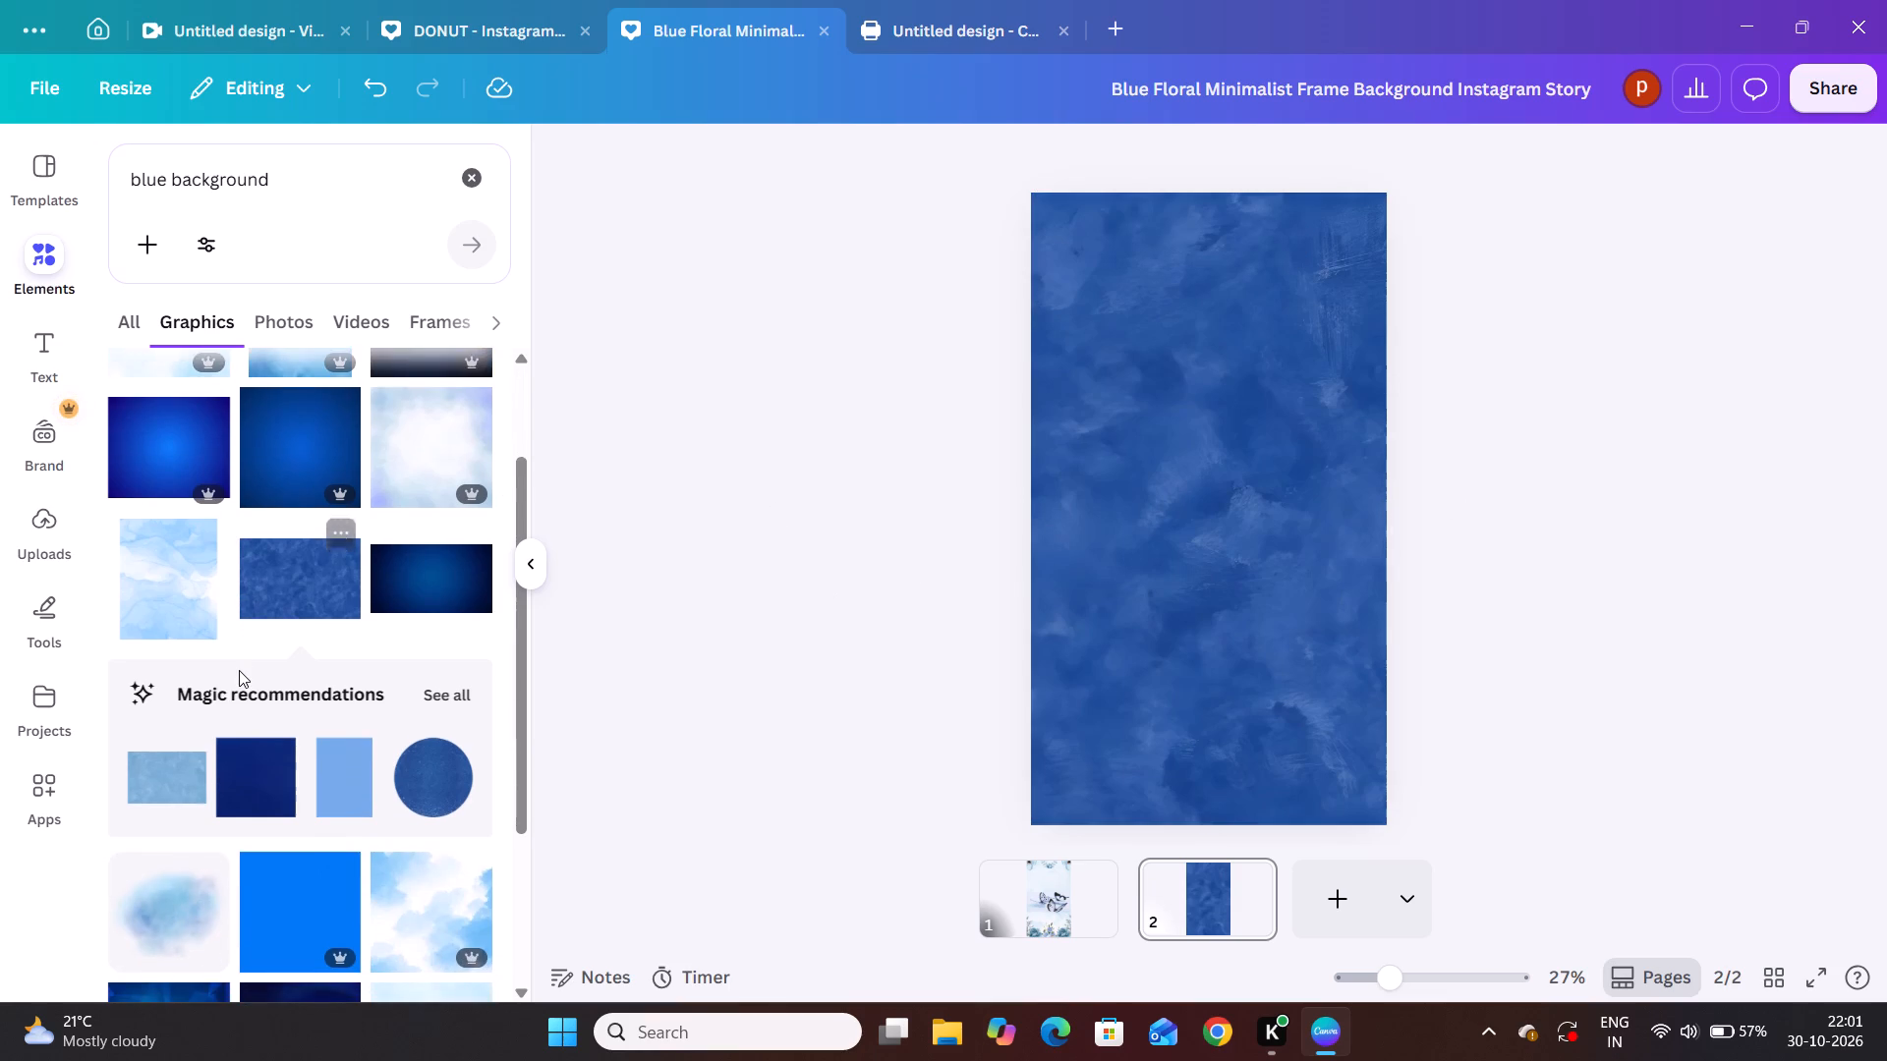
pyautogui.scroll(-2, 239, 670)
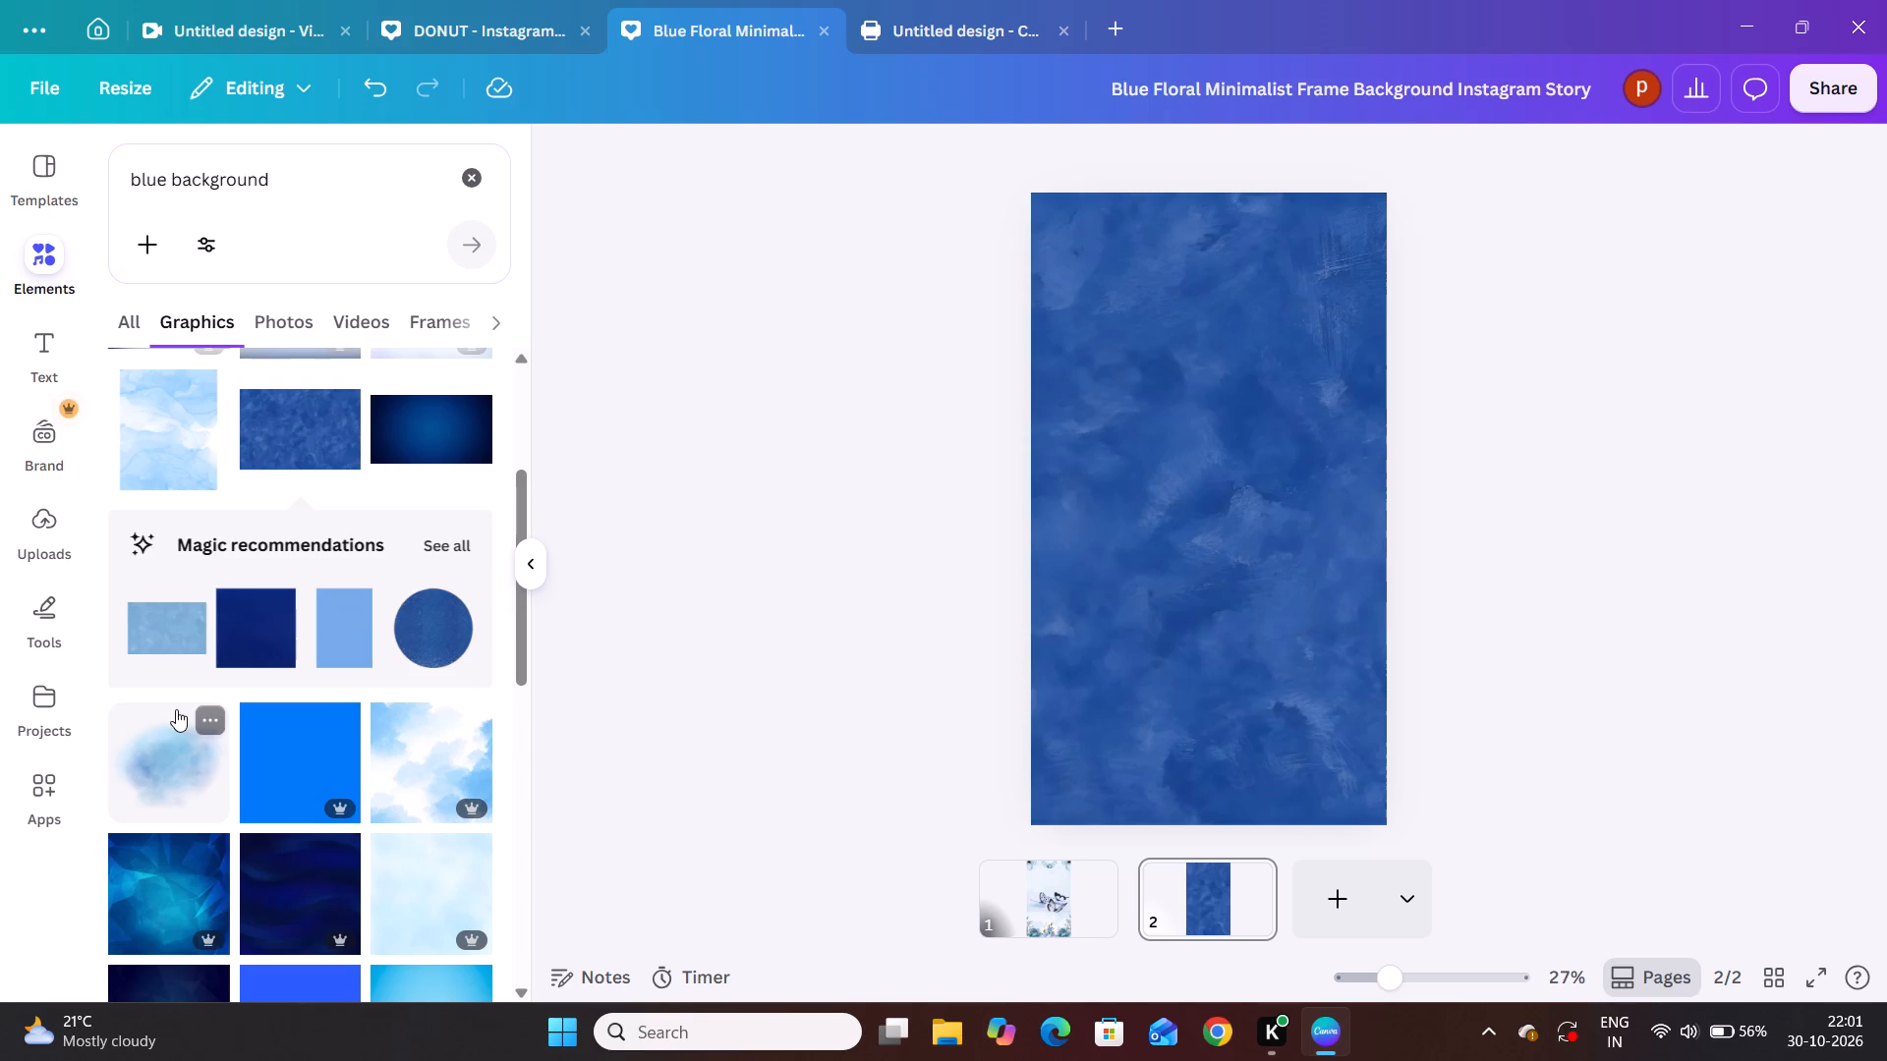
pyautogui.scroll(-1, 230, 806)
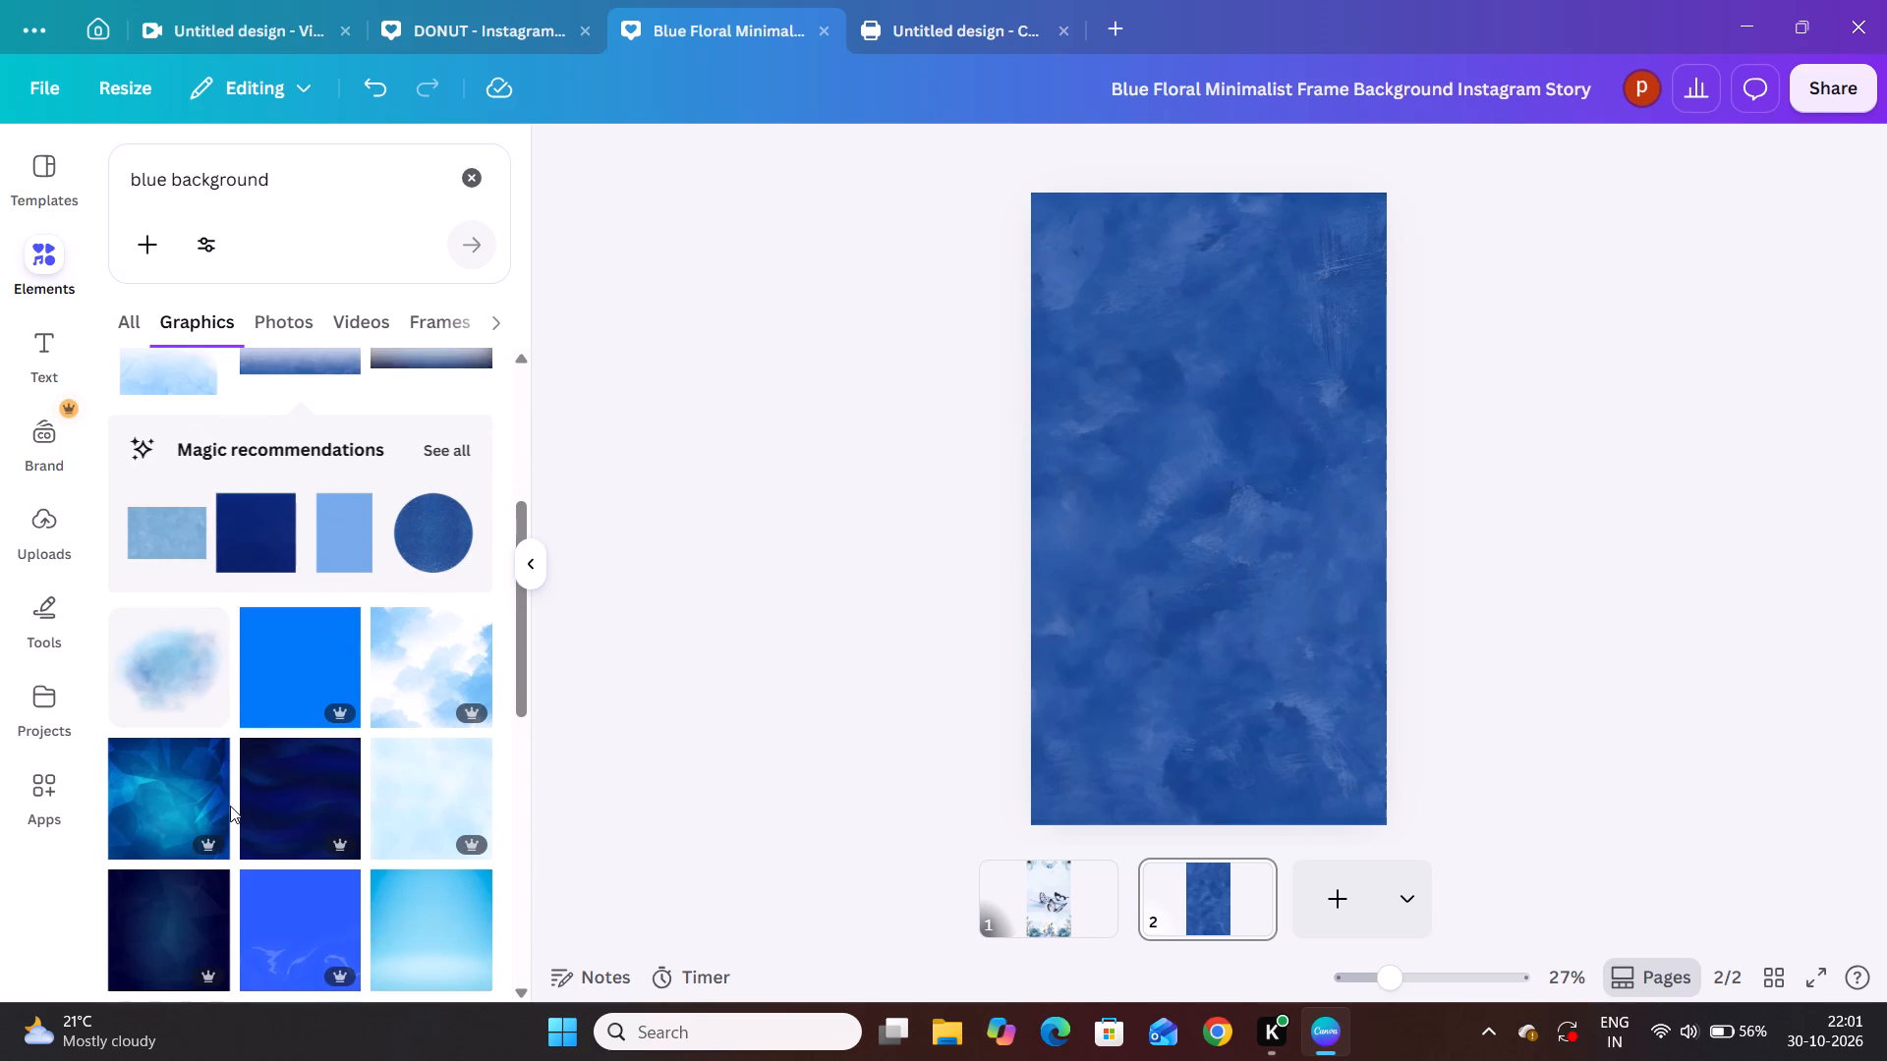
pyautogui.click(167, 778)
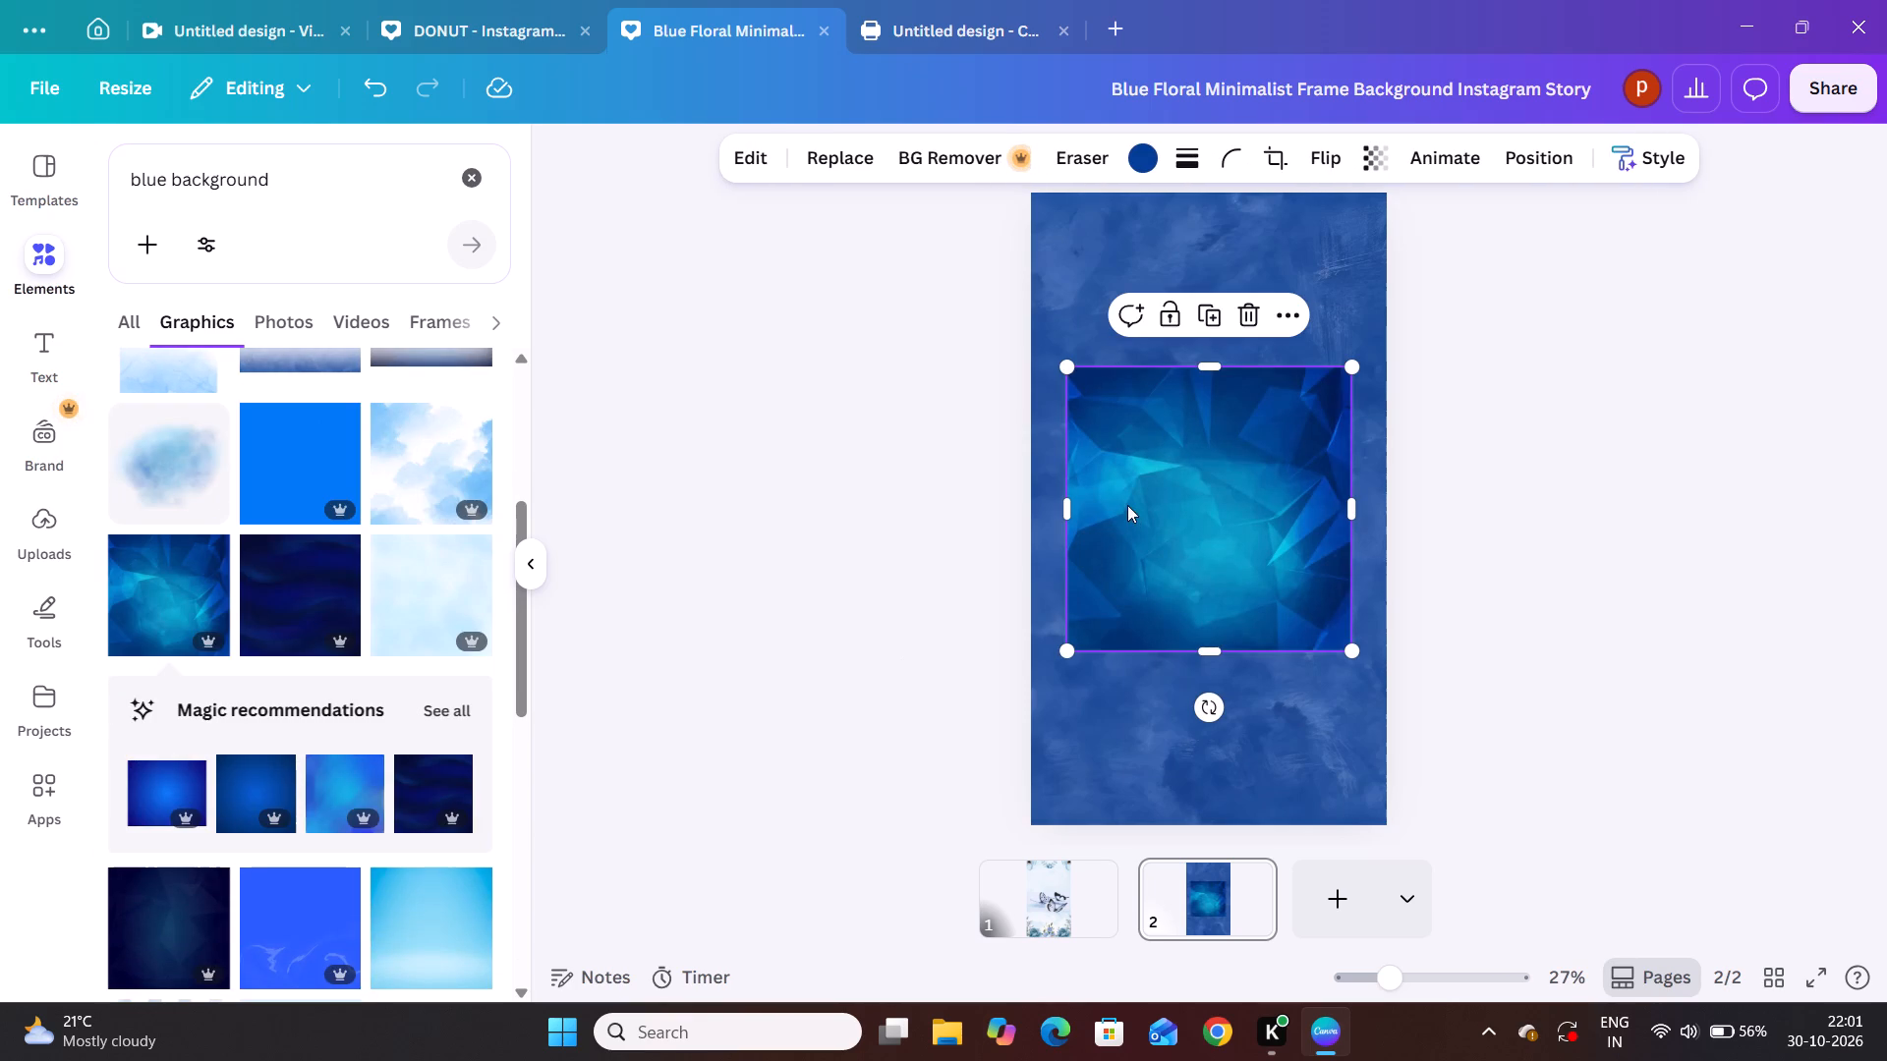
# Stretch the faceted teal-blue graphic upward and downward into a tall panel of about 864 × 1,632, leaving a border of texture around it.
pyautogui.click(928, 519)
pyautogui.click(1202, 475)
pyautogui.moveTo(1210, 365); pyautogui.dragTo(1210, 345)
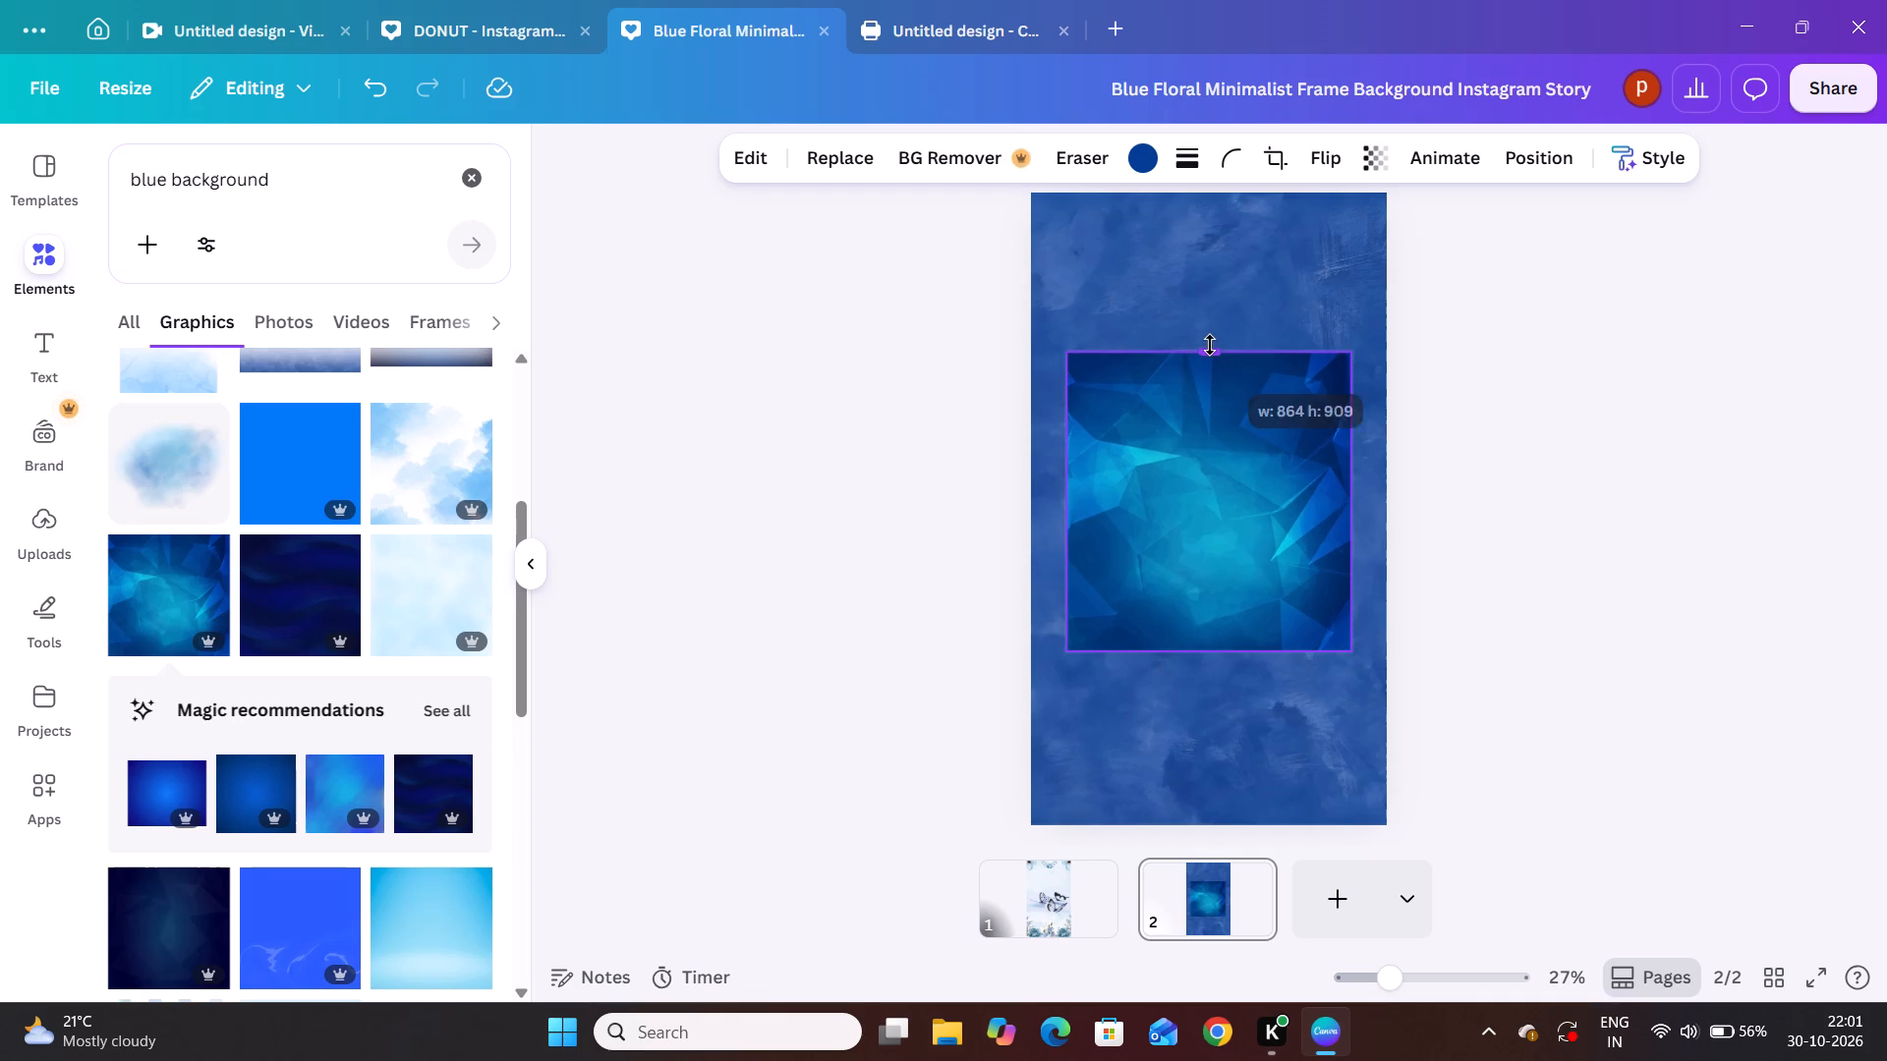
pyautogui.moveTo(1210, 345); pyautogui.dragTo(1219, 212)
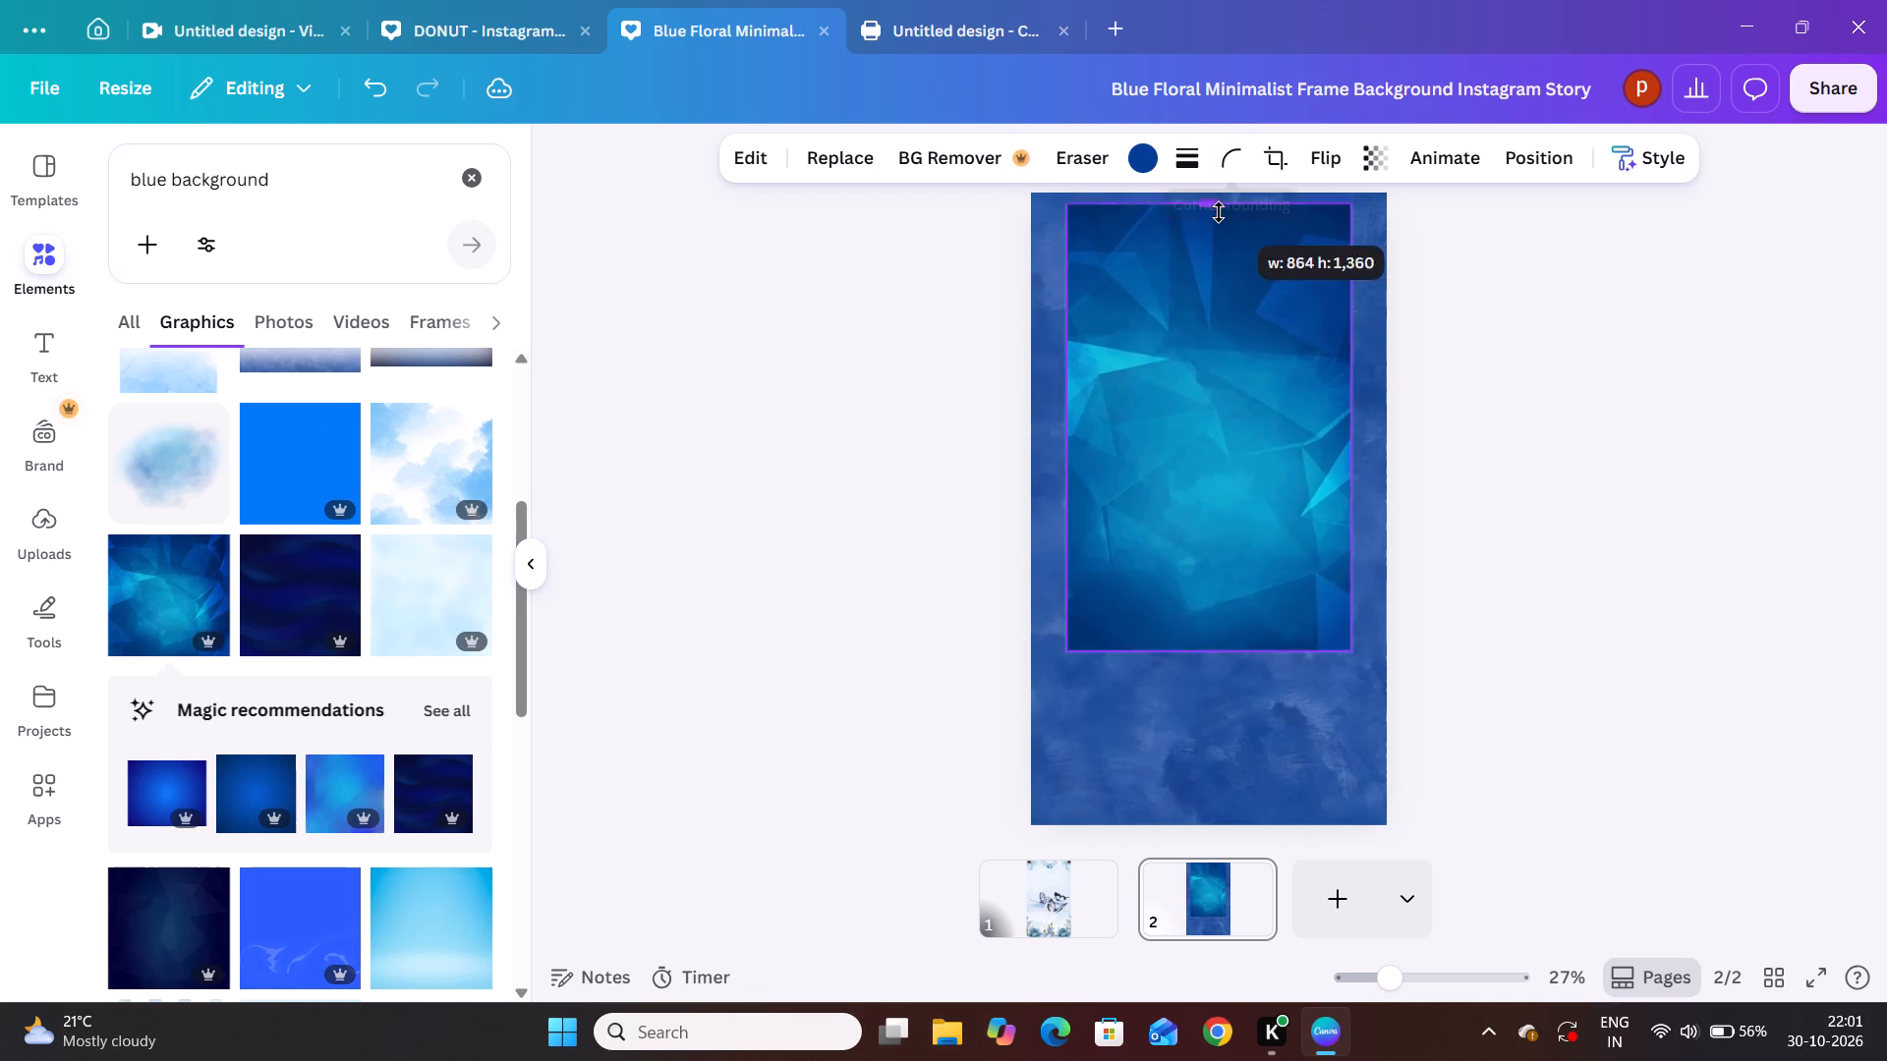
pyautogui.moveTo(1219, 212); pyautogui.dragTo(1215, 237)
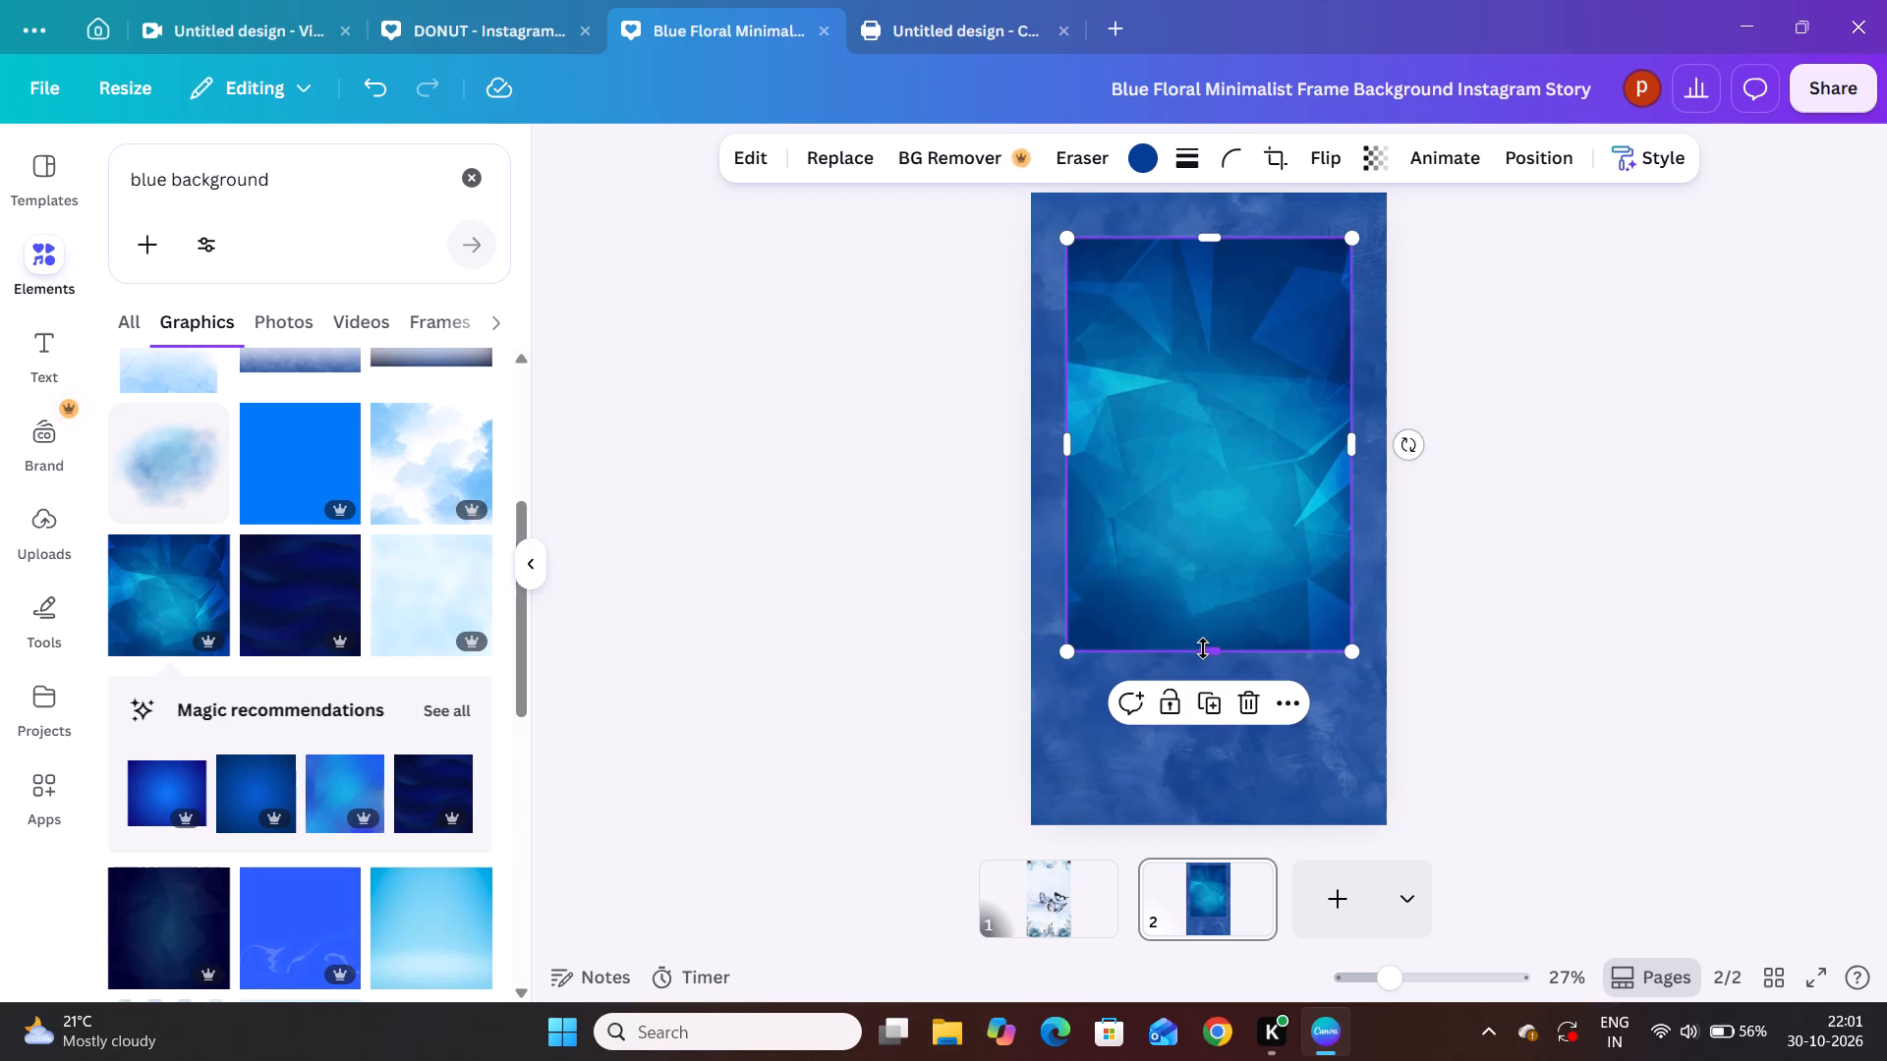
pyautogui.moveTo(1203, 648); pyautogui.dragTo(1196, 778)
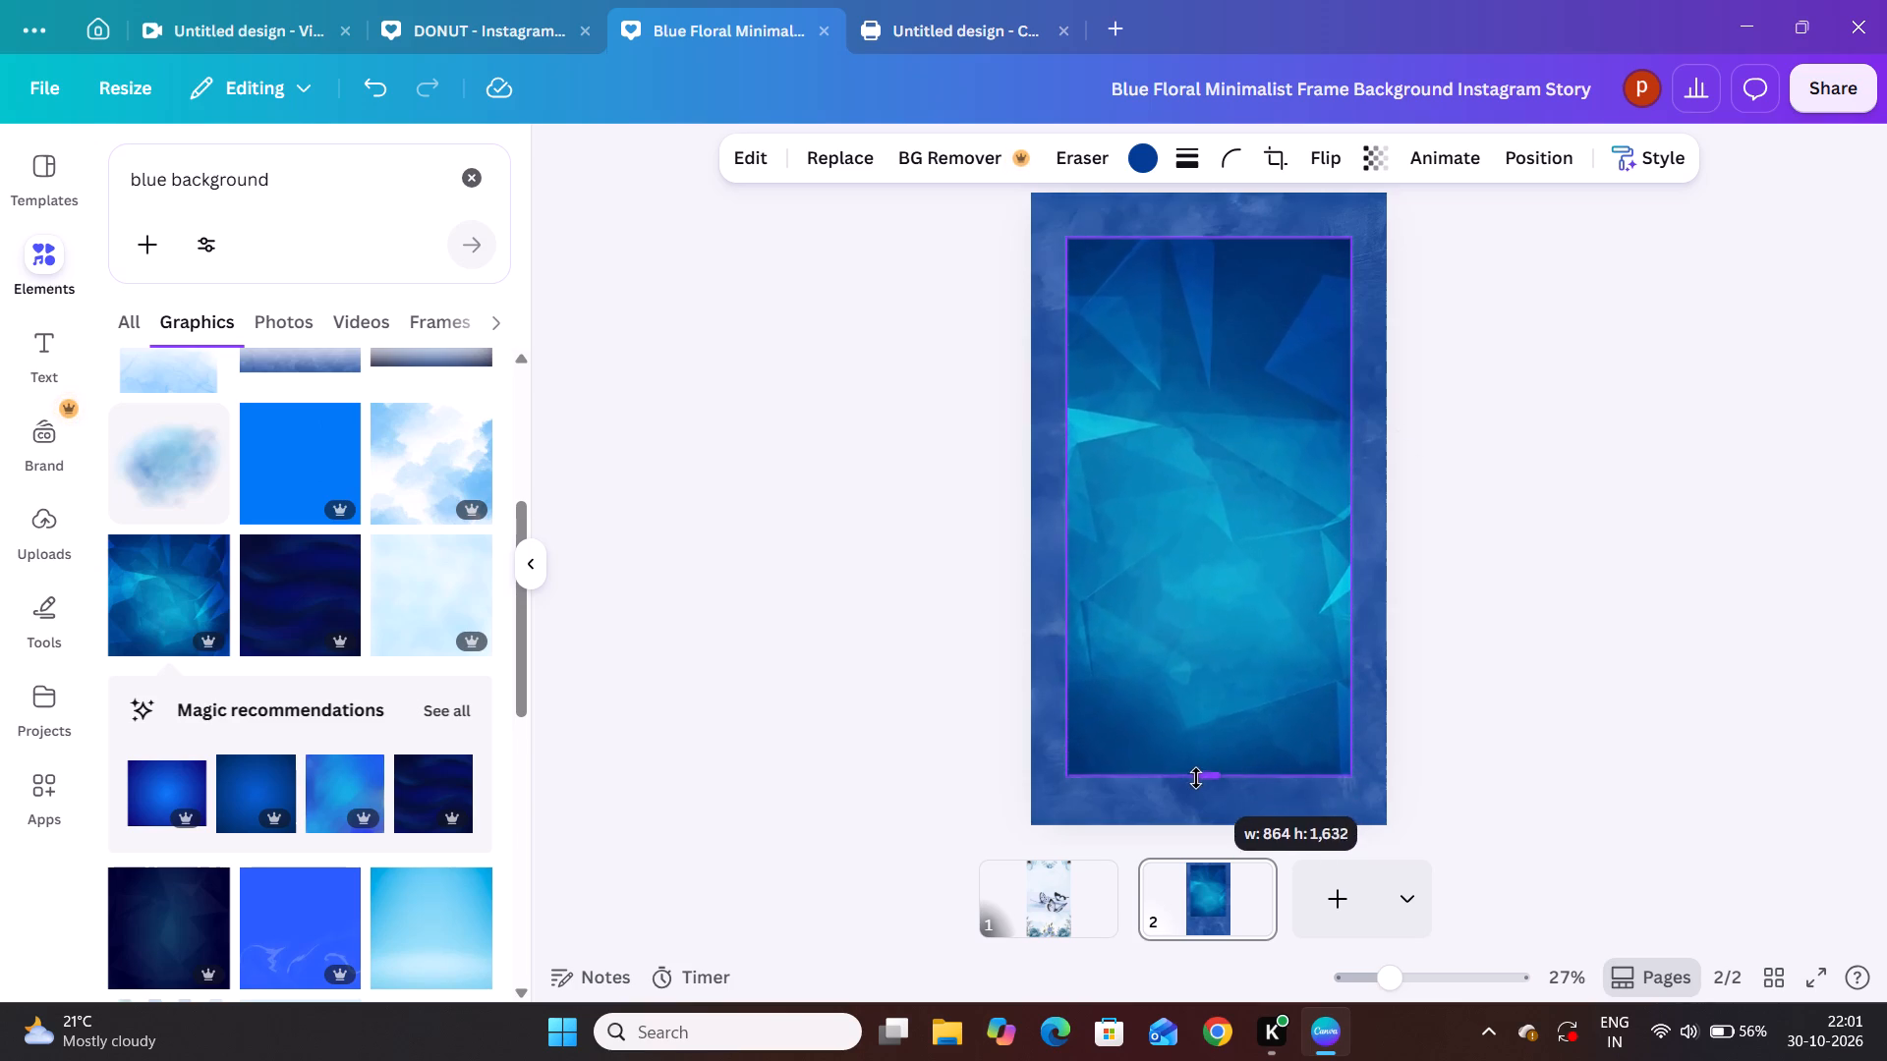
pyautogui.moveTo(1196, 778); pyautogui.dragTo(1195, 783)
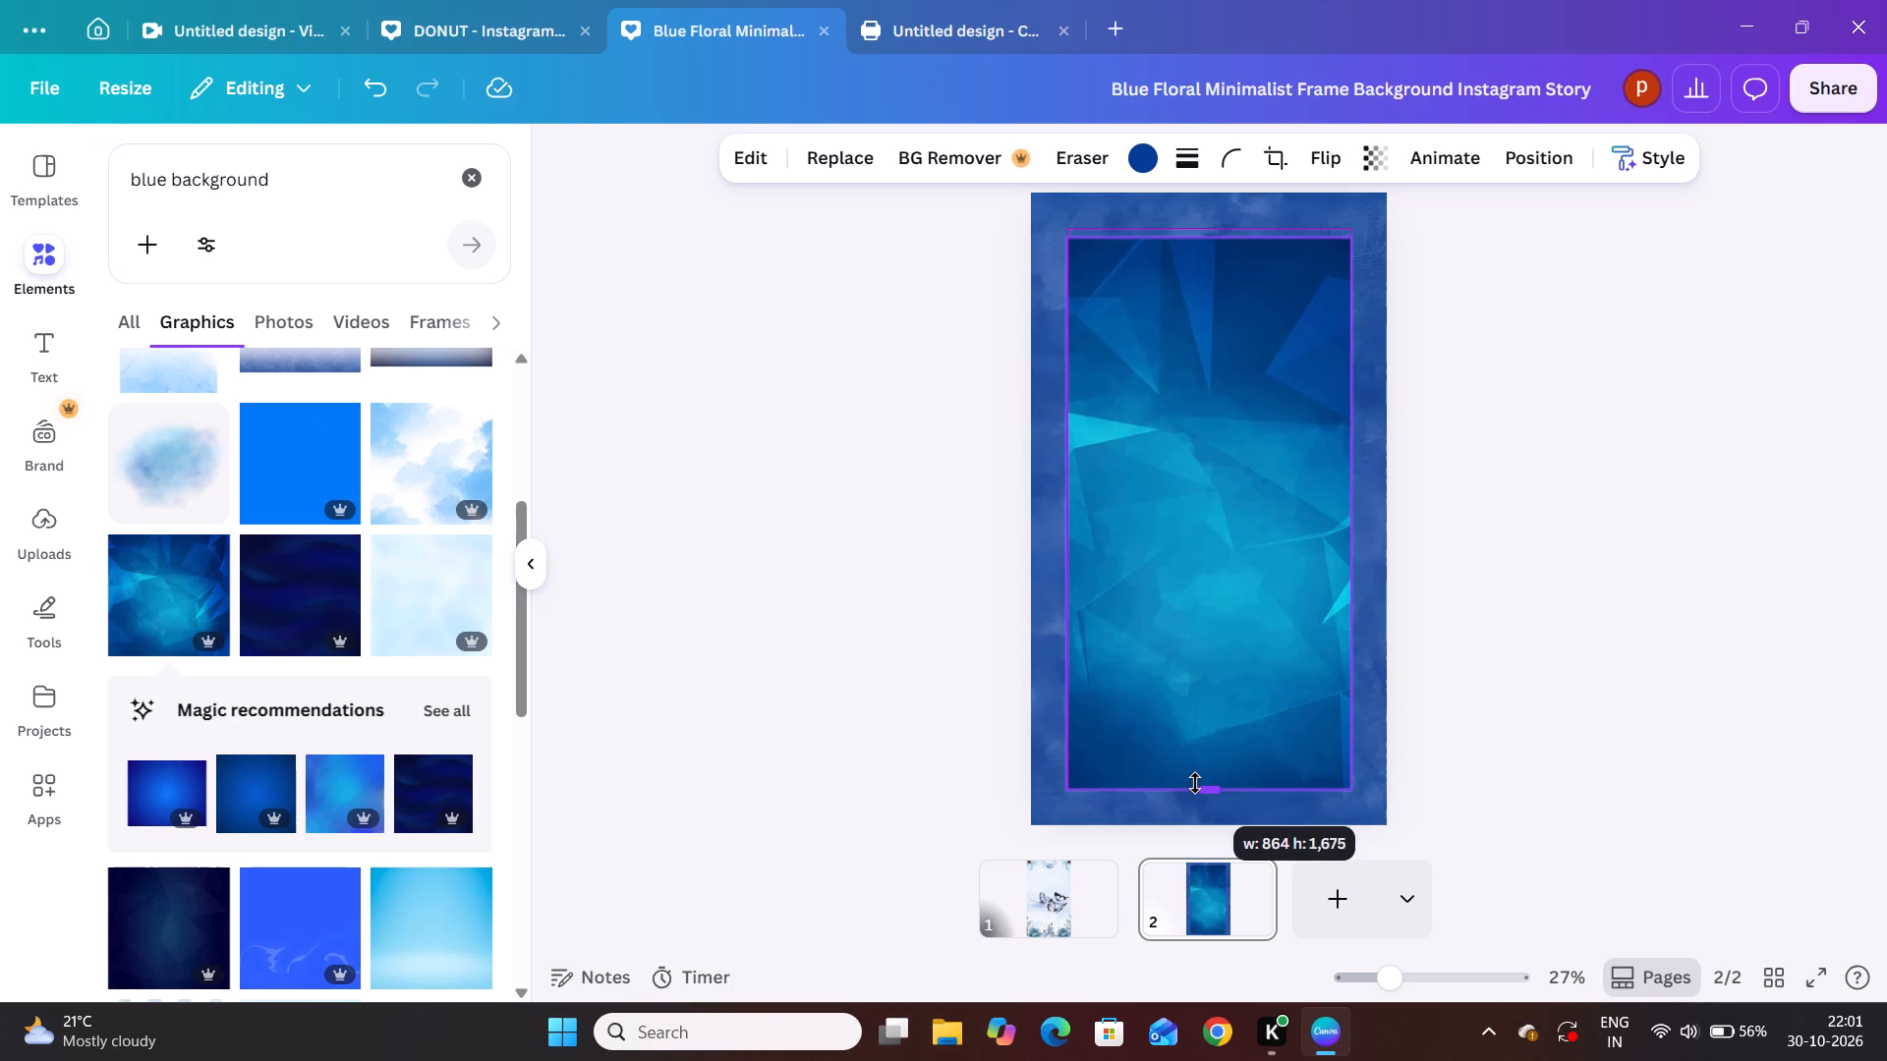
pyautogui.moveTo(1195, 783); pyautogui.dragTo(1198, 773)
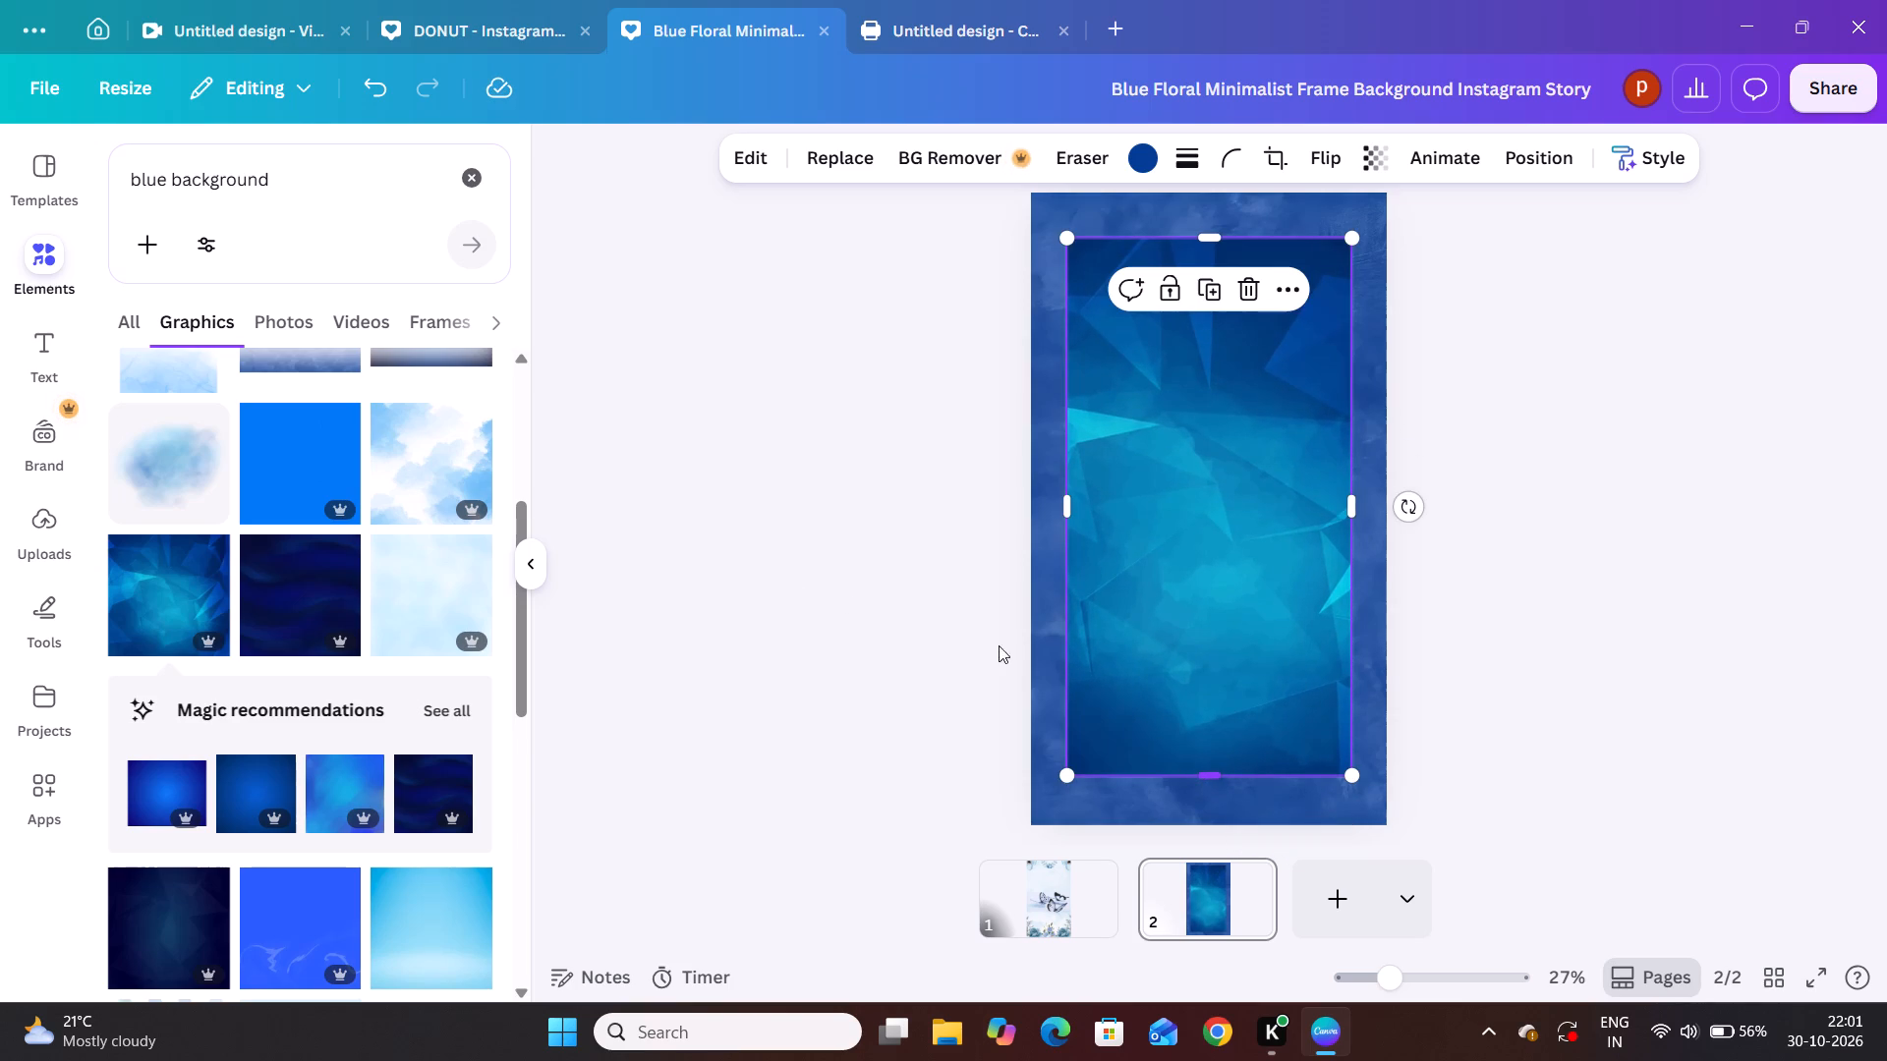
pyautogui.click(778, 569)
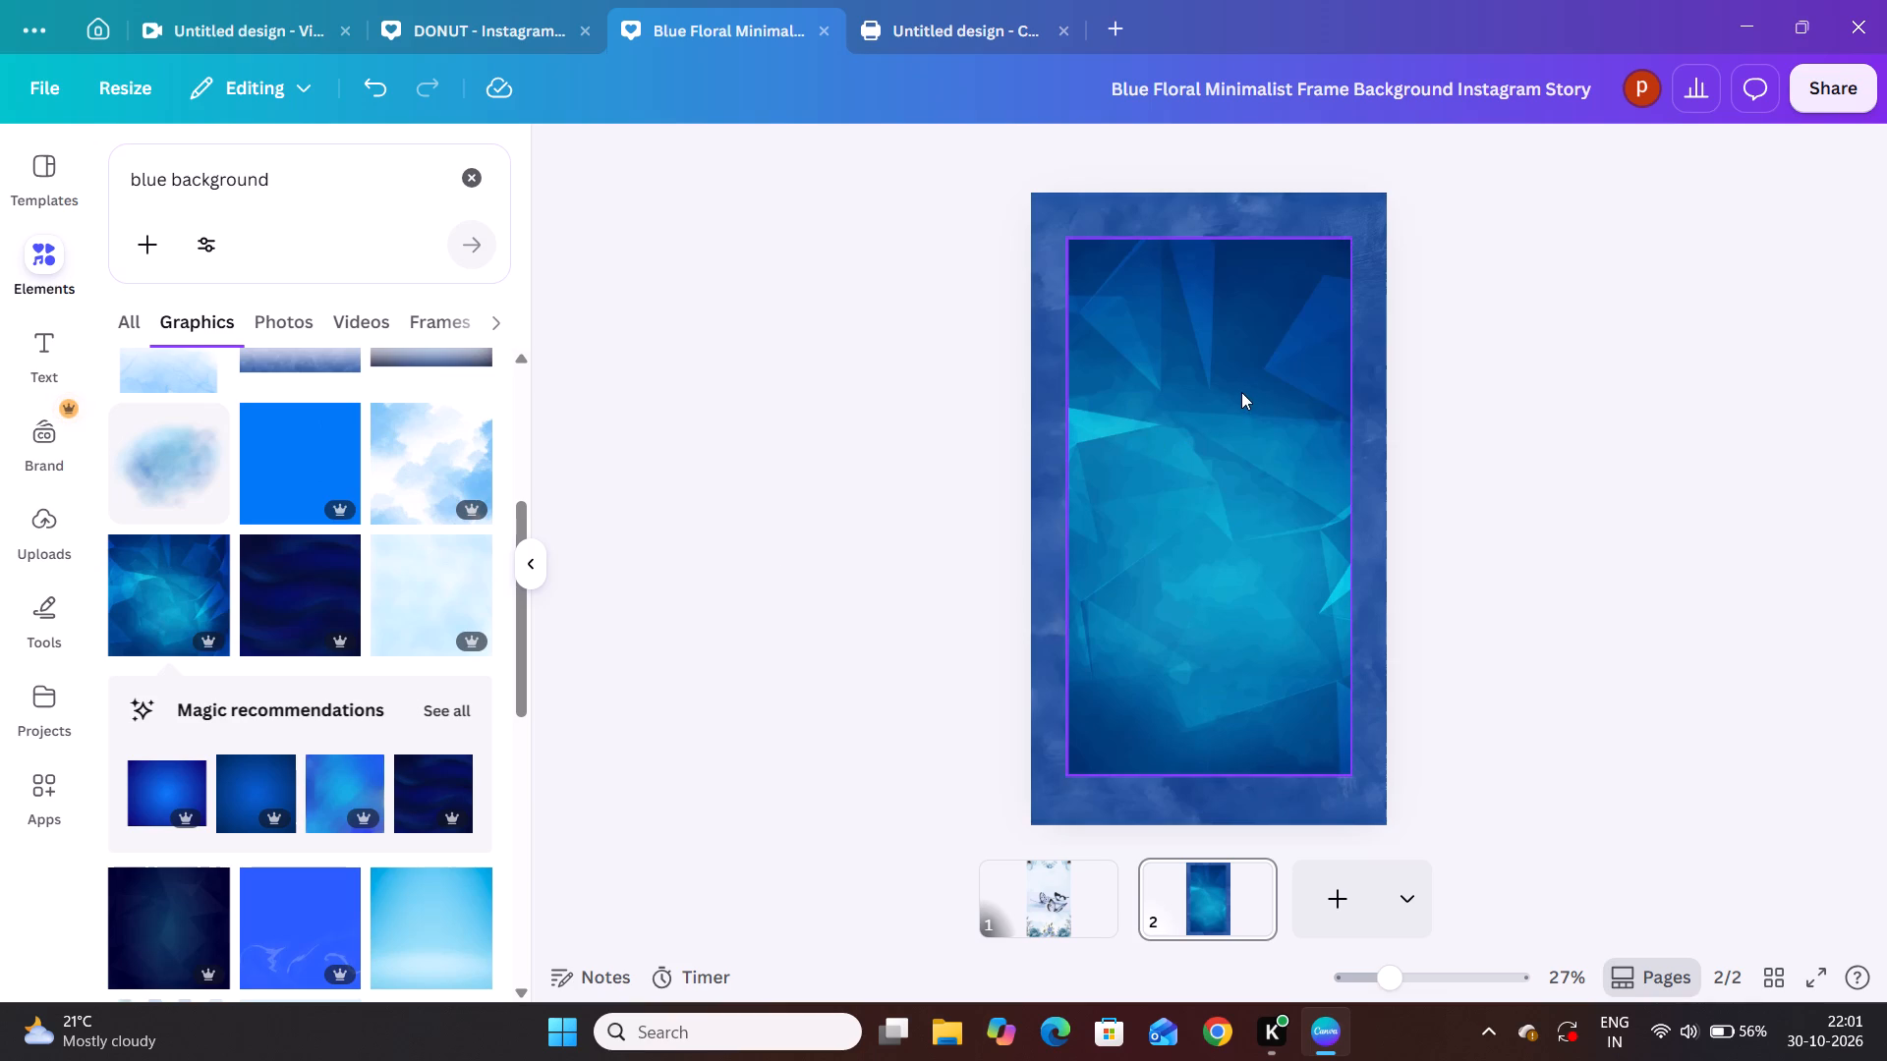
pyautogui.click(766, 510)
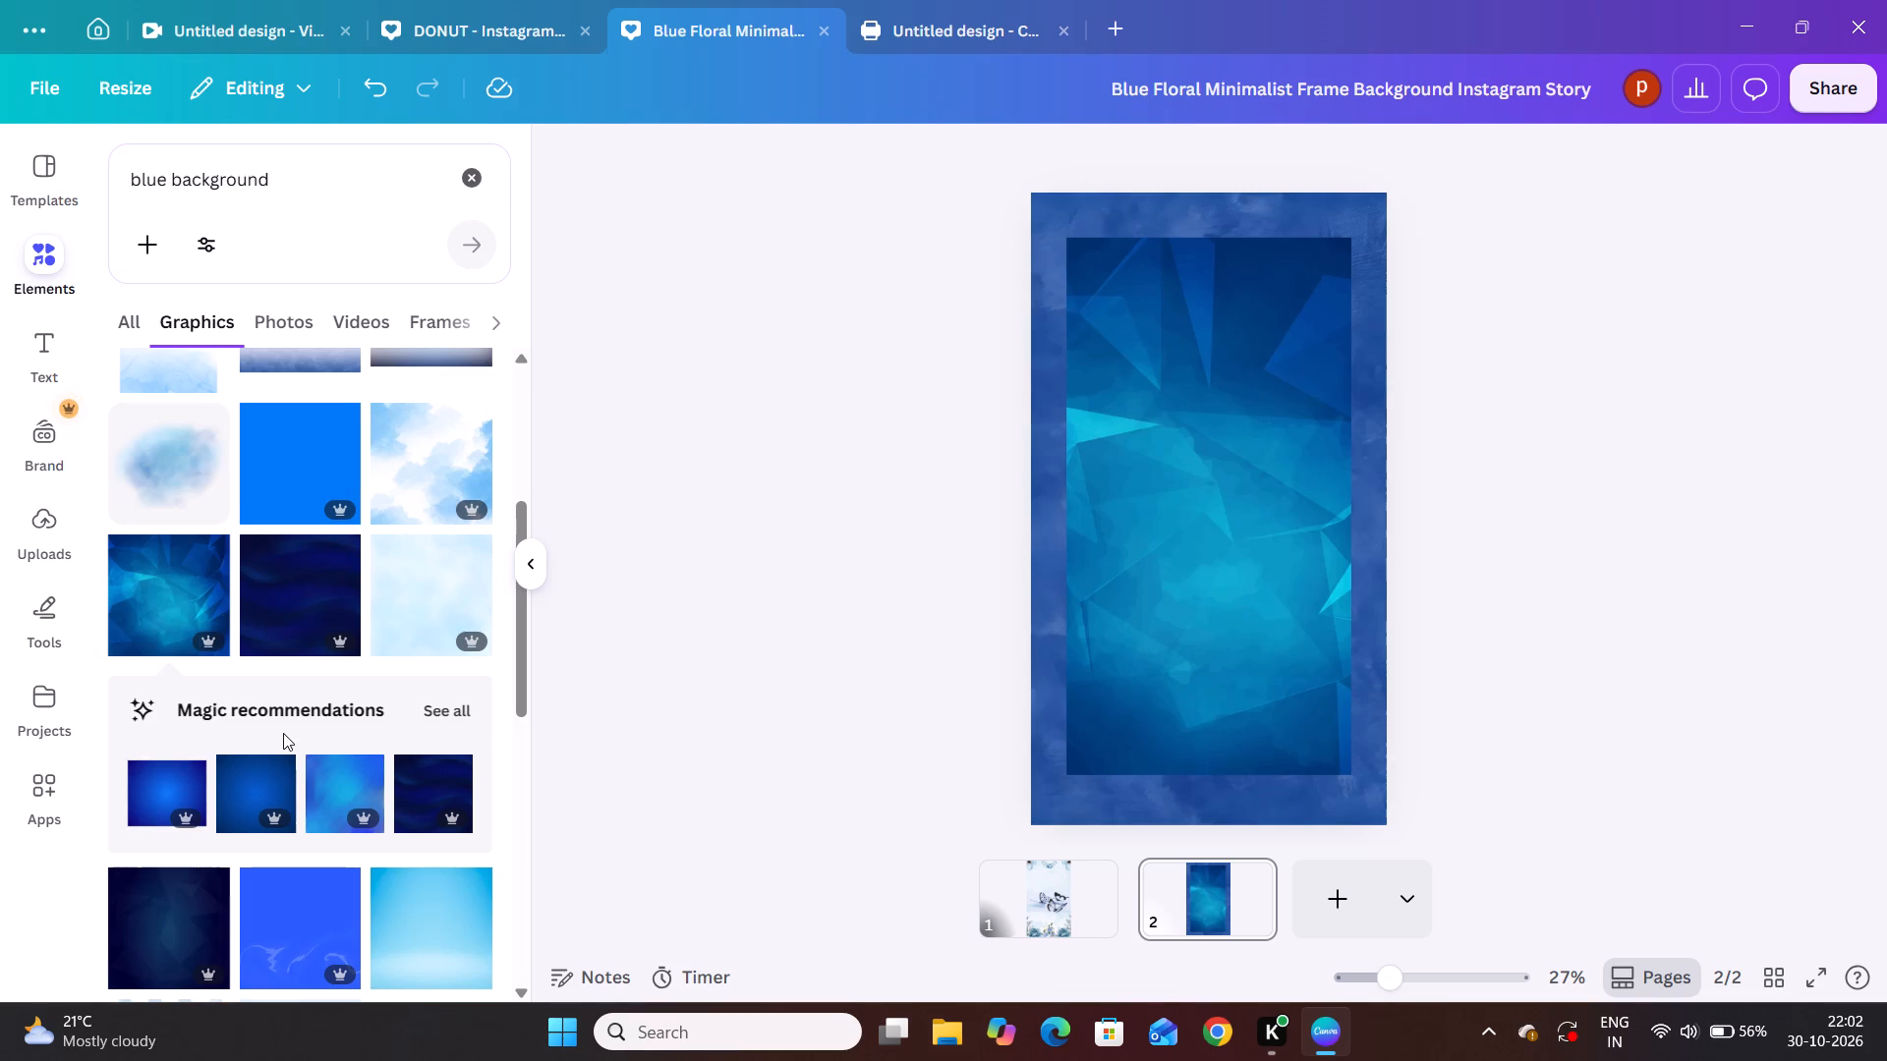
# Look further through the blue background graphics results for other background options.
pyautogui.hscroll(1, 283, 733)
pyautogui.scroll(-1, 283, 733)
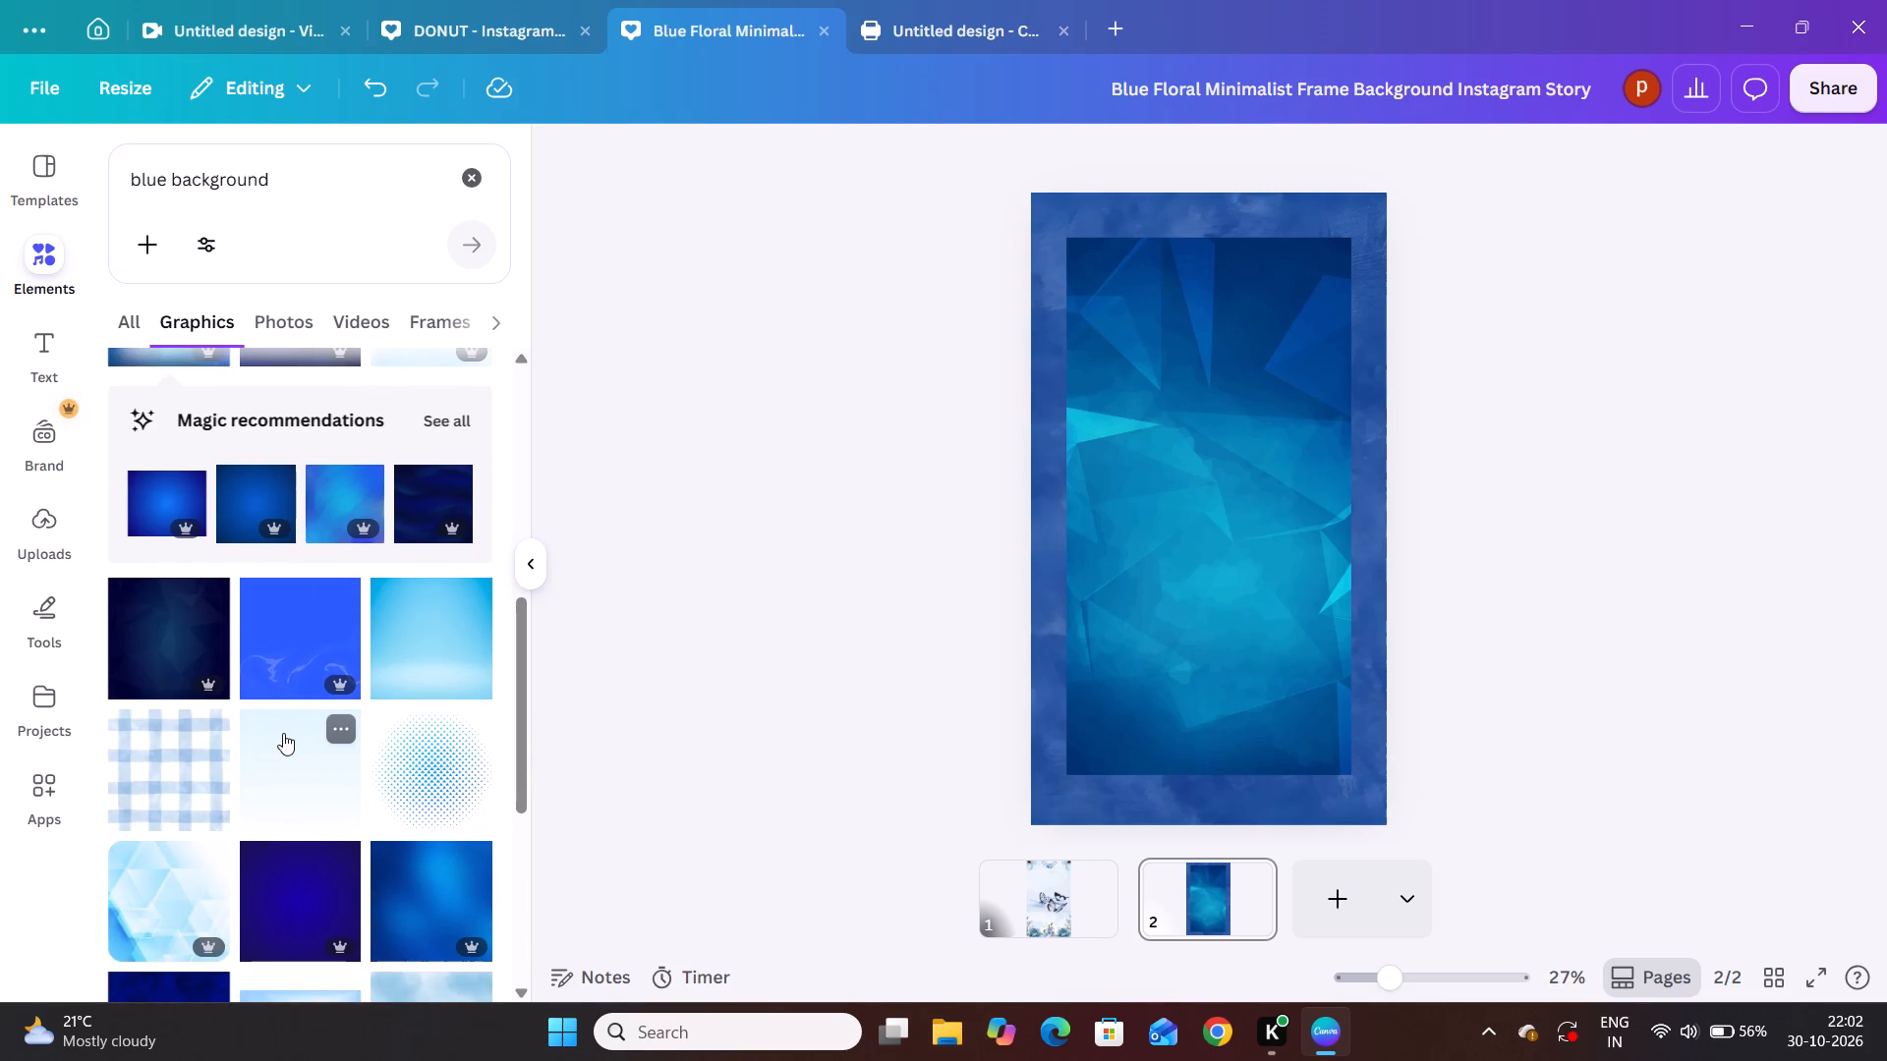
pyautogui.scroll(-1, 283, 733)
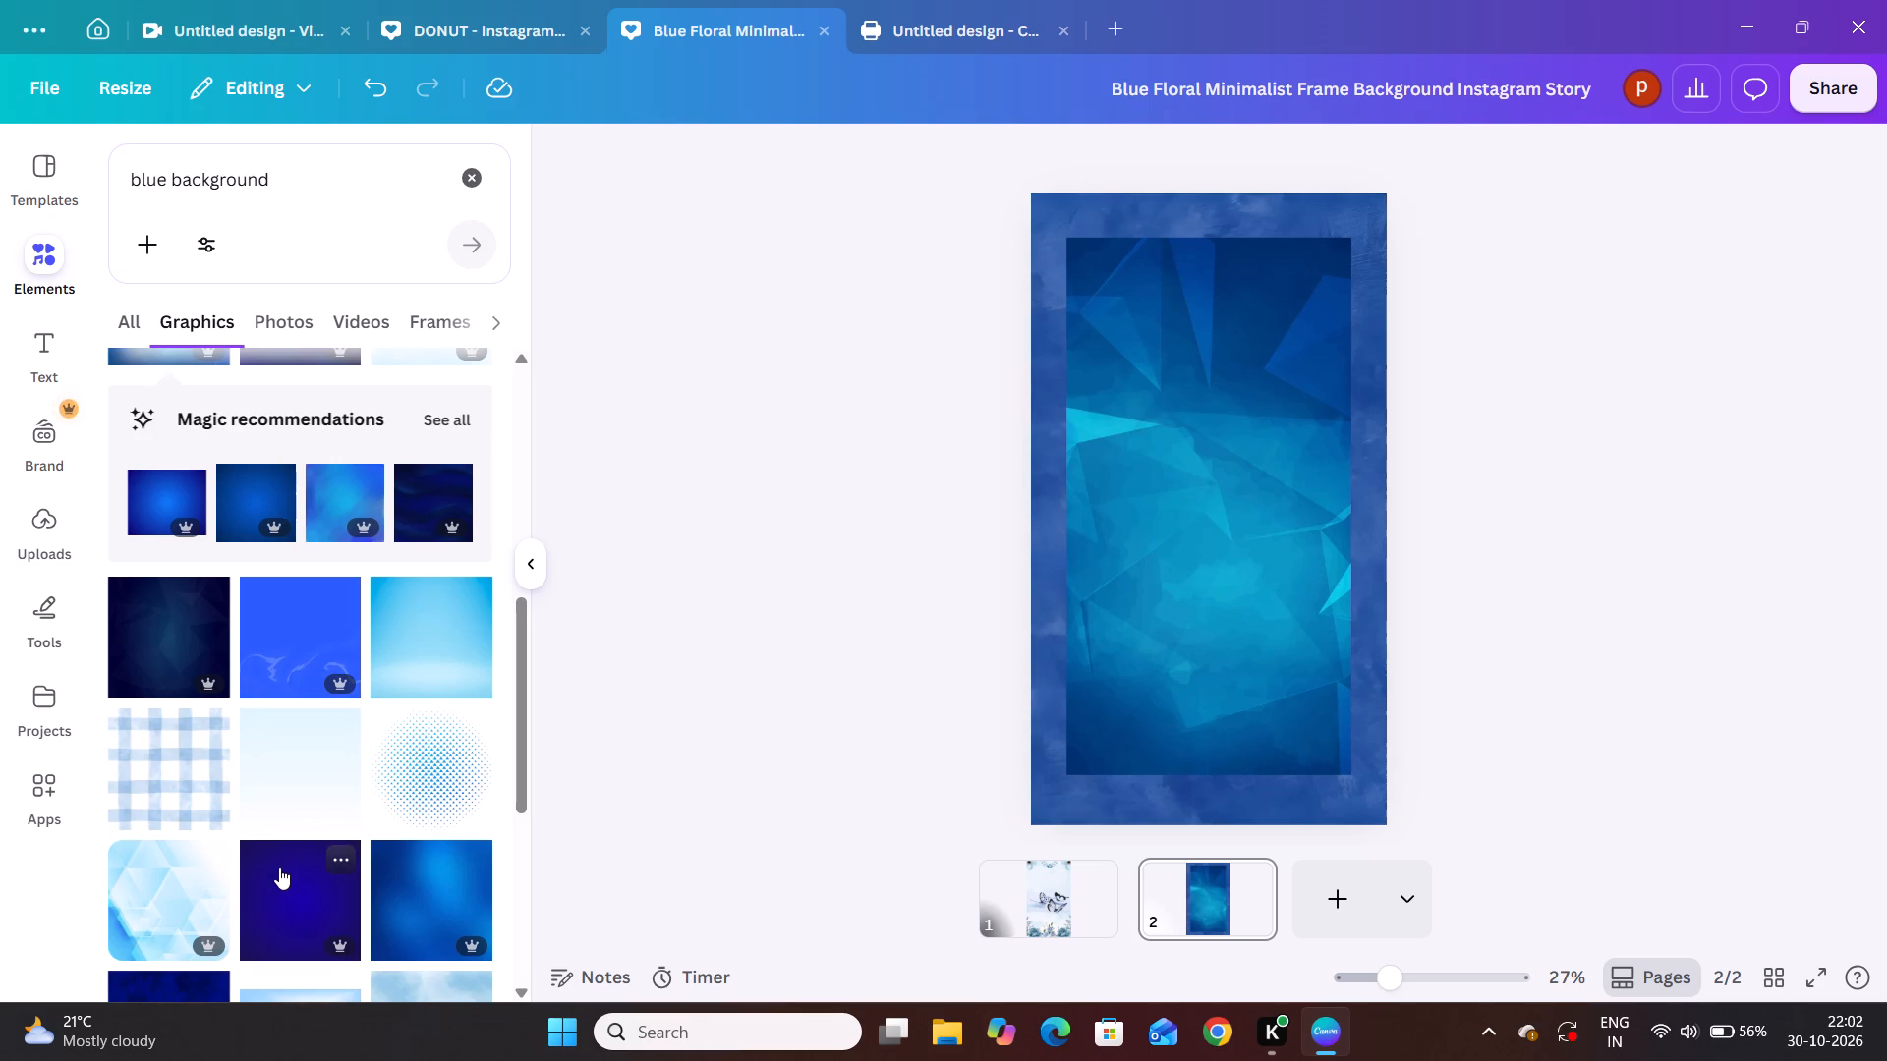
pyautogui.scroll(-1, 279, 867)
pyautogui.hscroll(1, 279, 867)
pyautogui.scroll(-2, 279, 867)
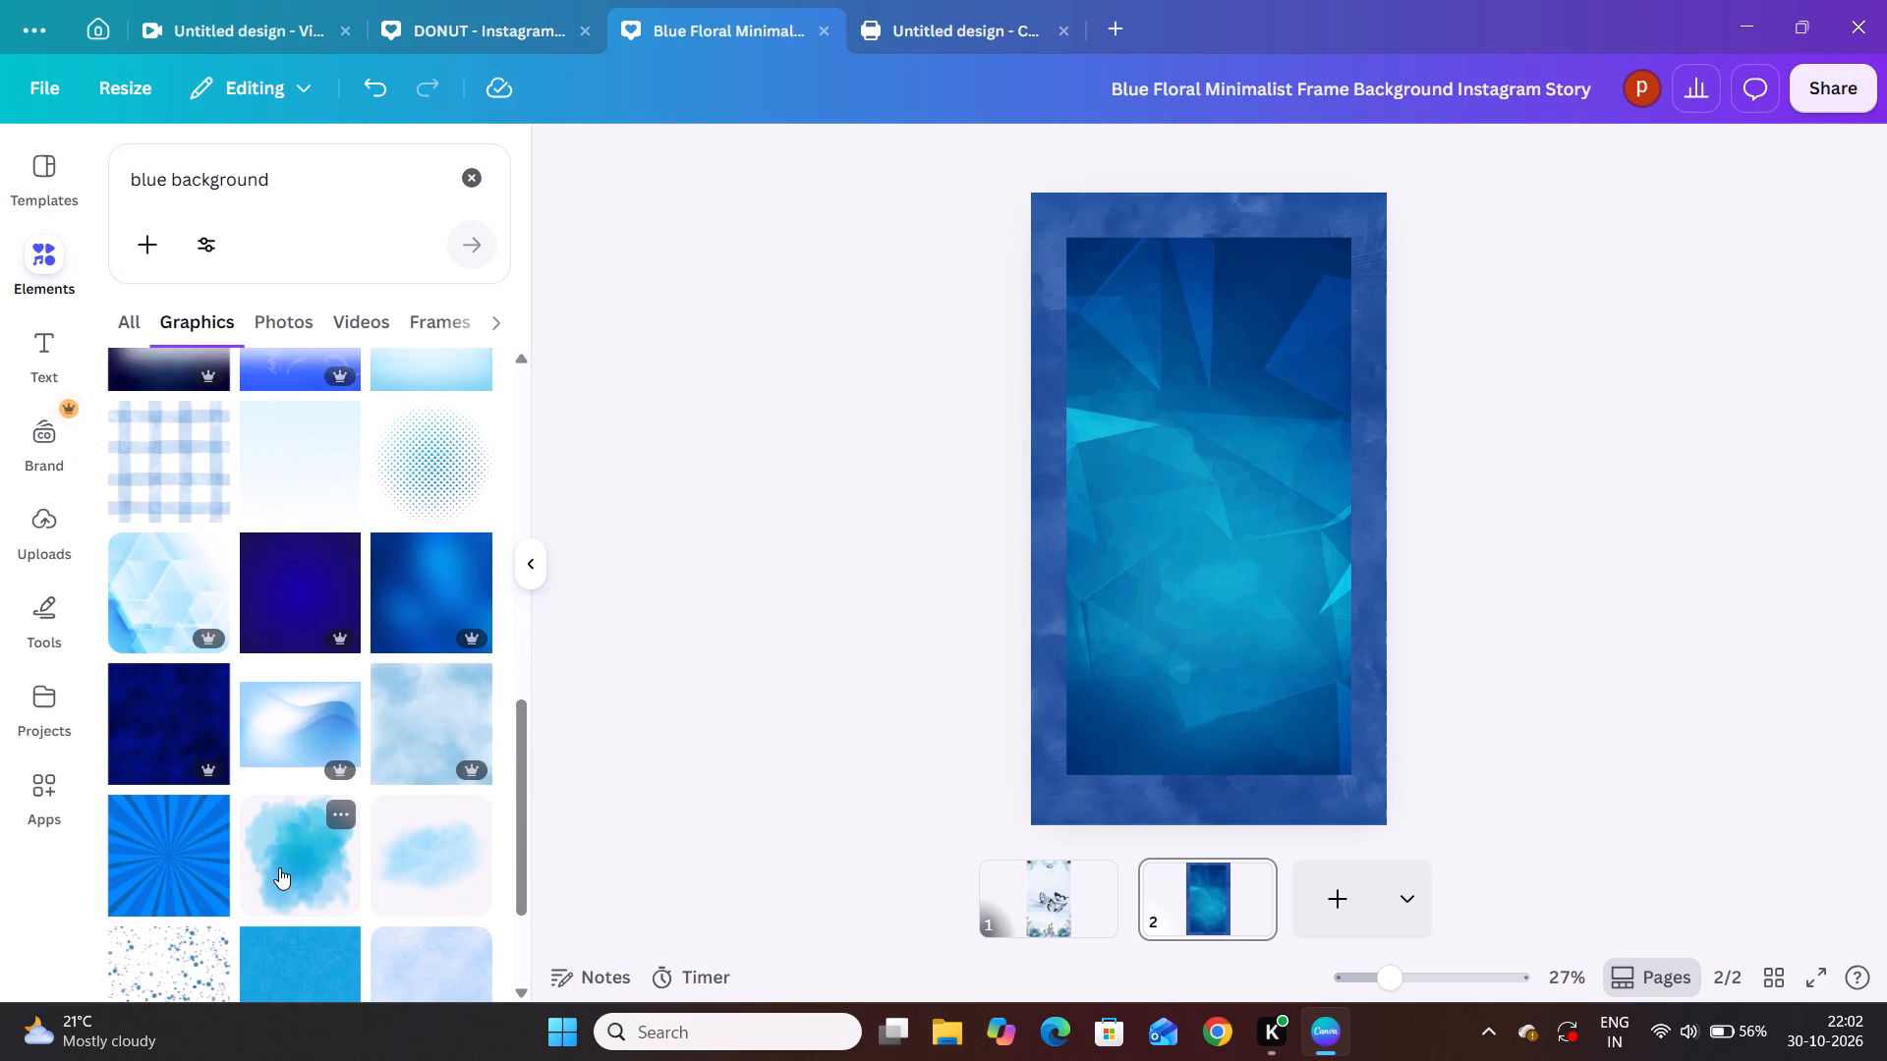
pyautogui.scroll(-1, 279, 867)
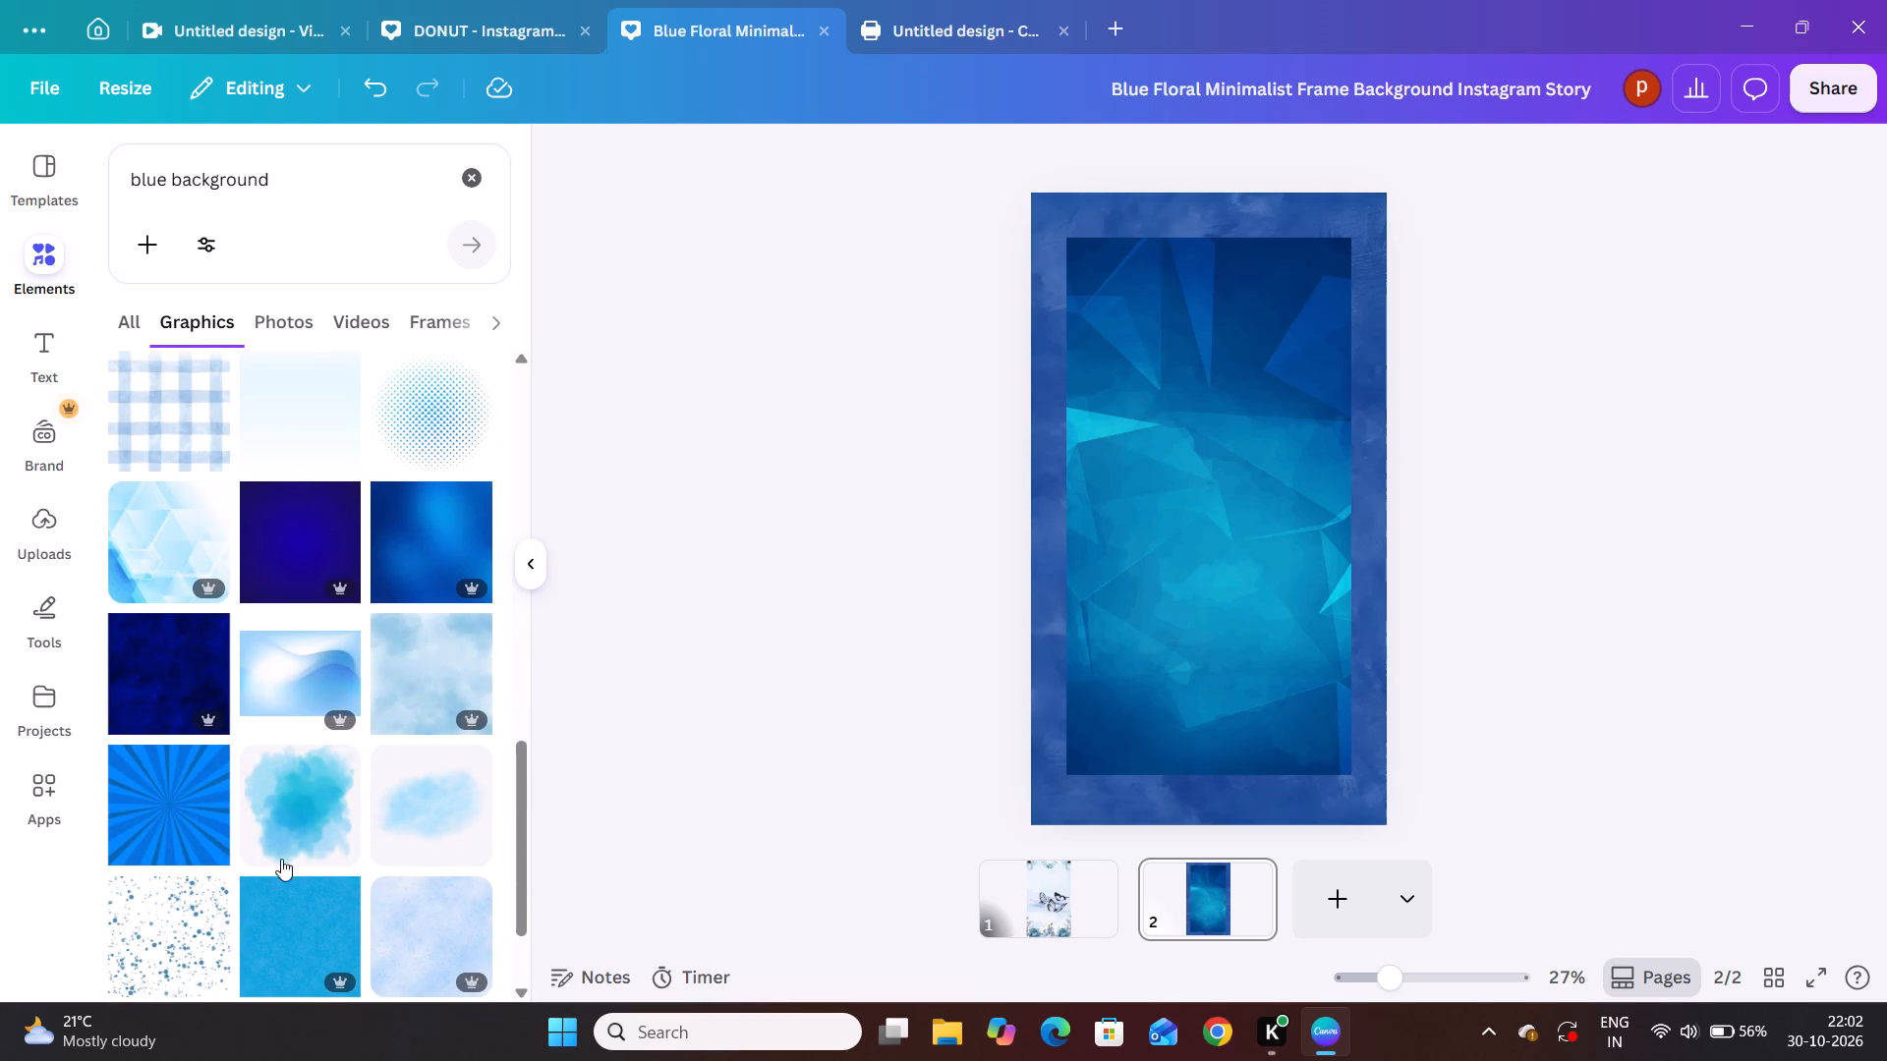
pyautogui.scroll(-1, 304, 833)
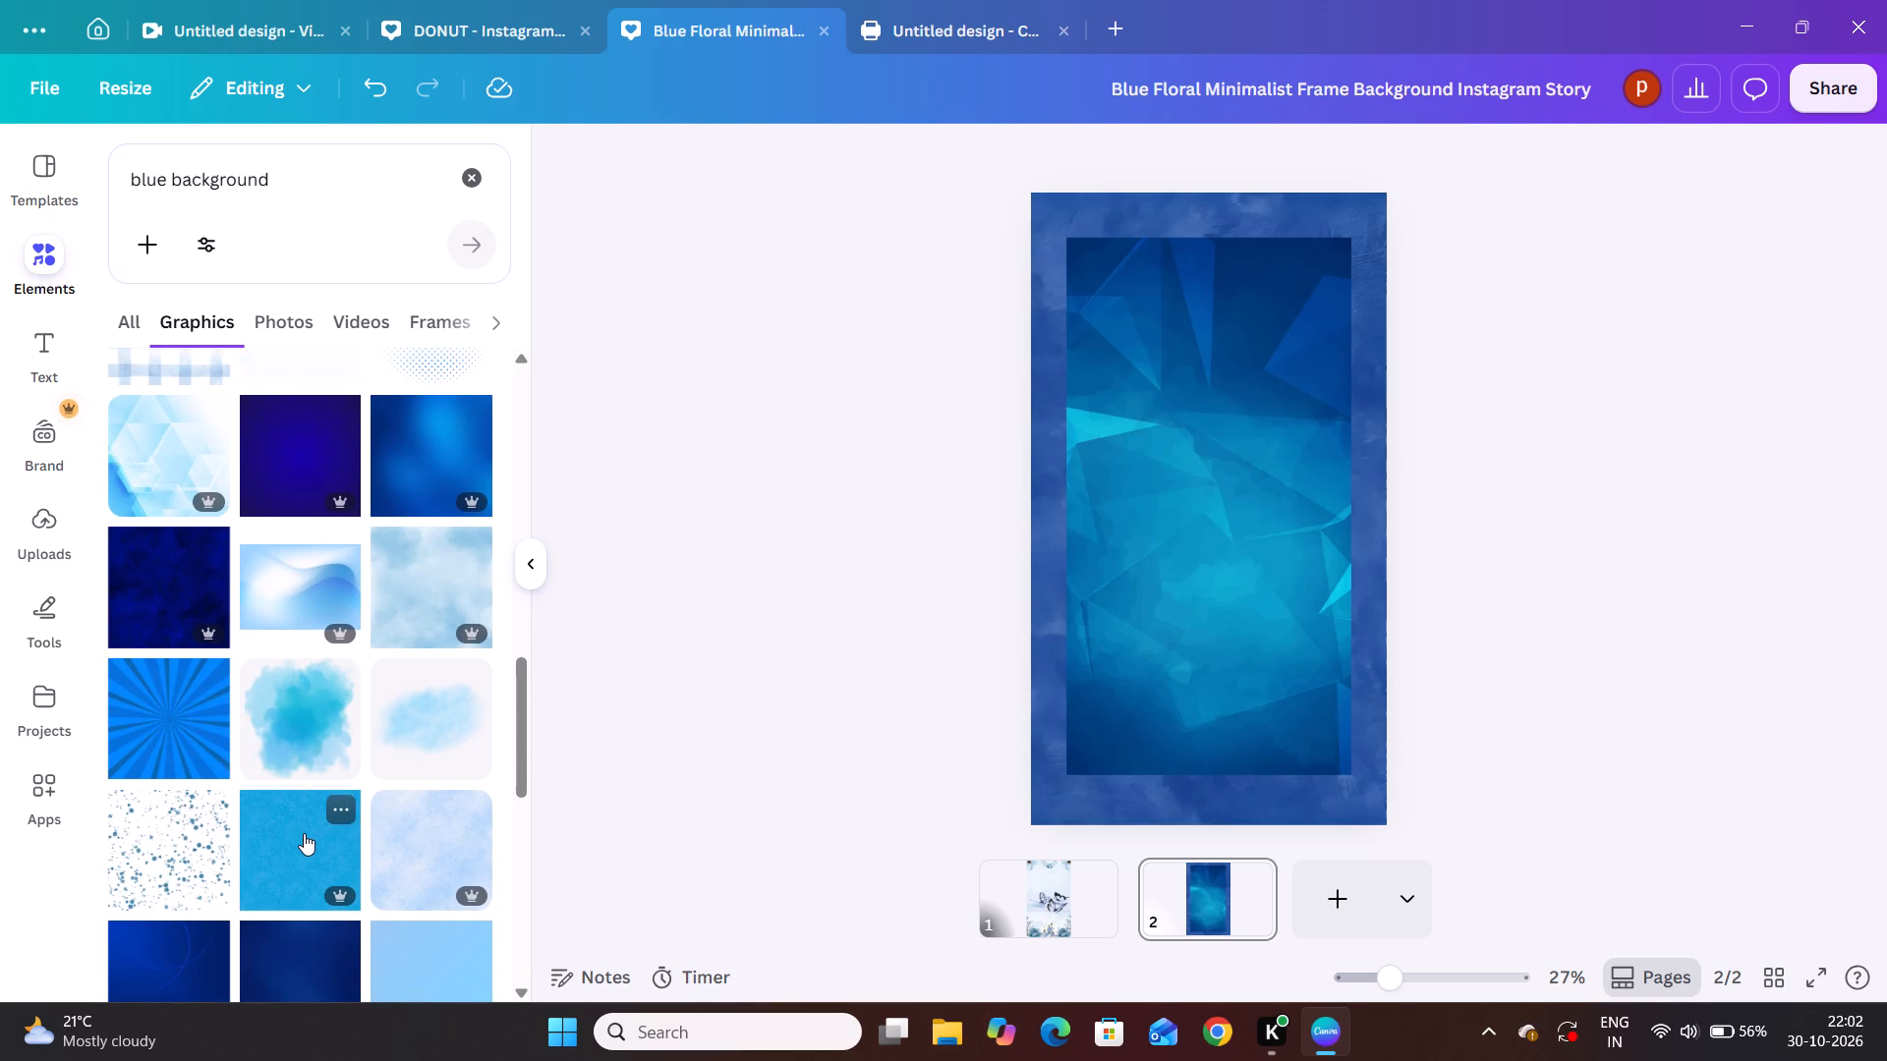
pyautogui.scroll(-1, 260, 856)
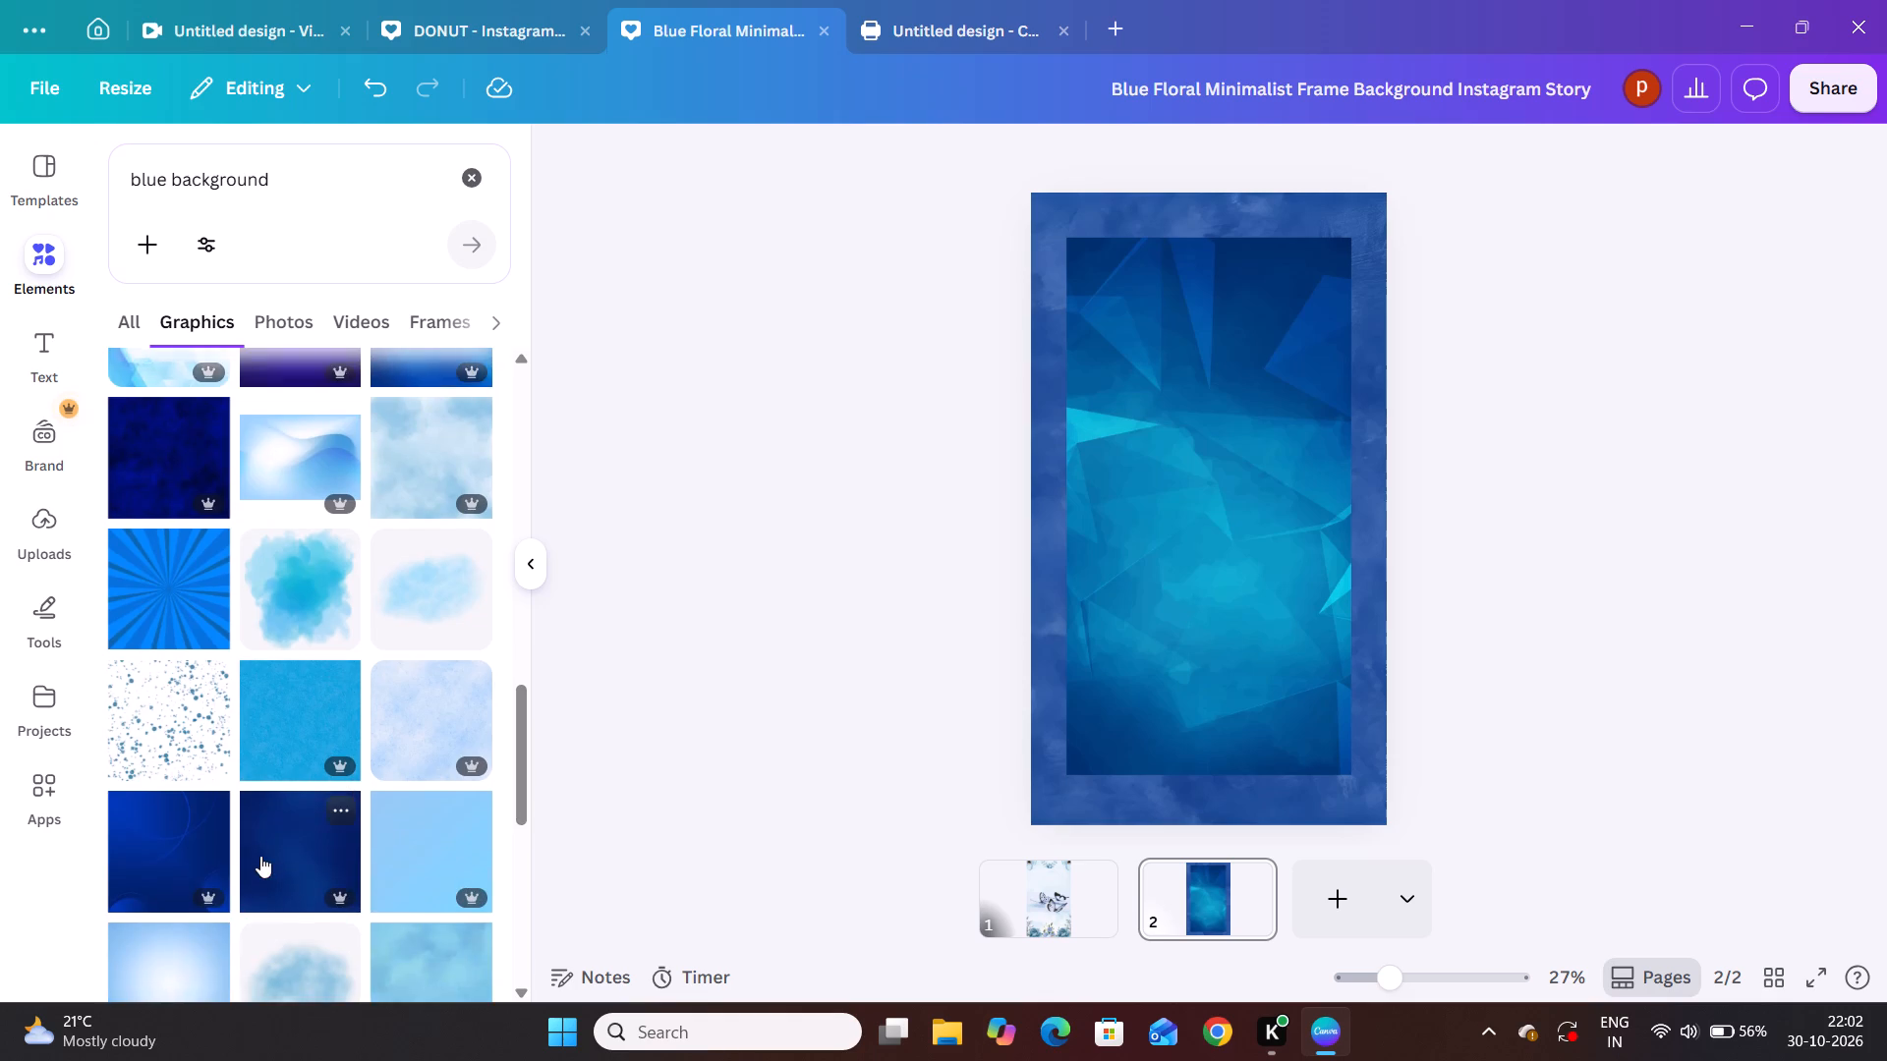
pyautogui.scroll(-2, 260, 856)
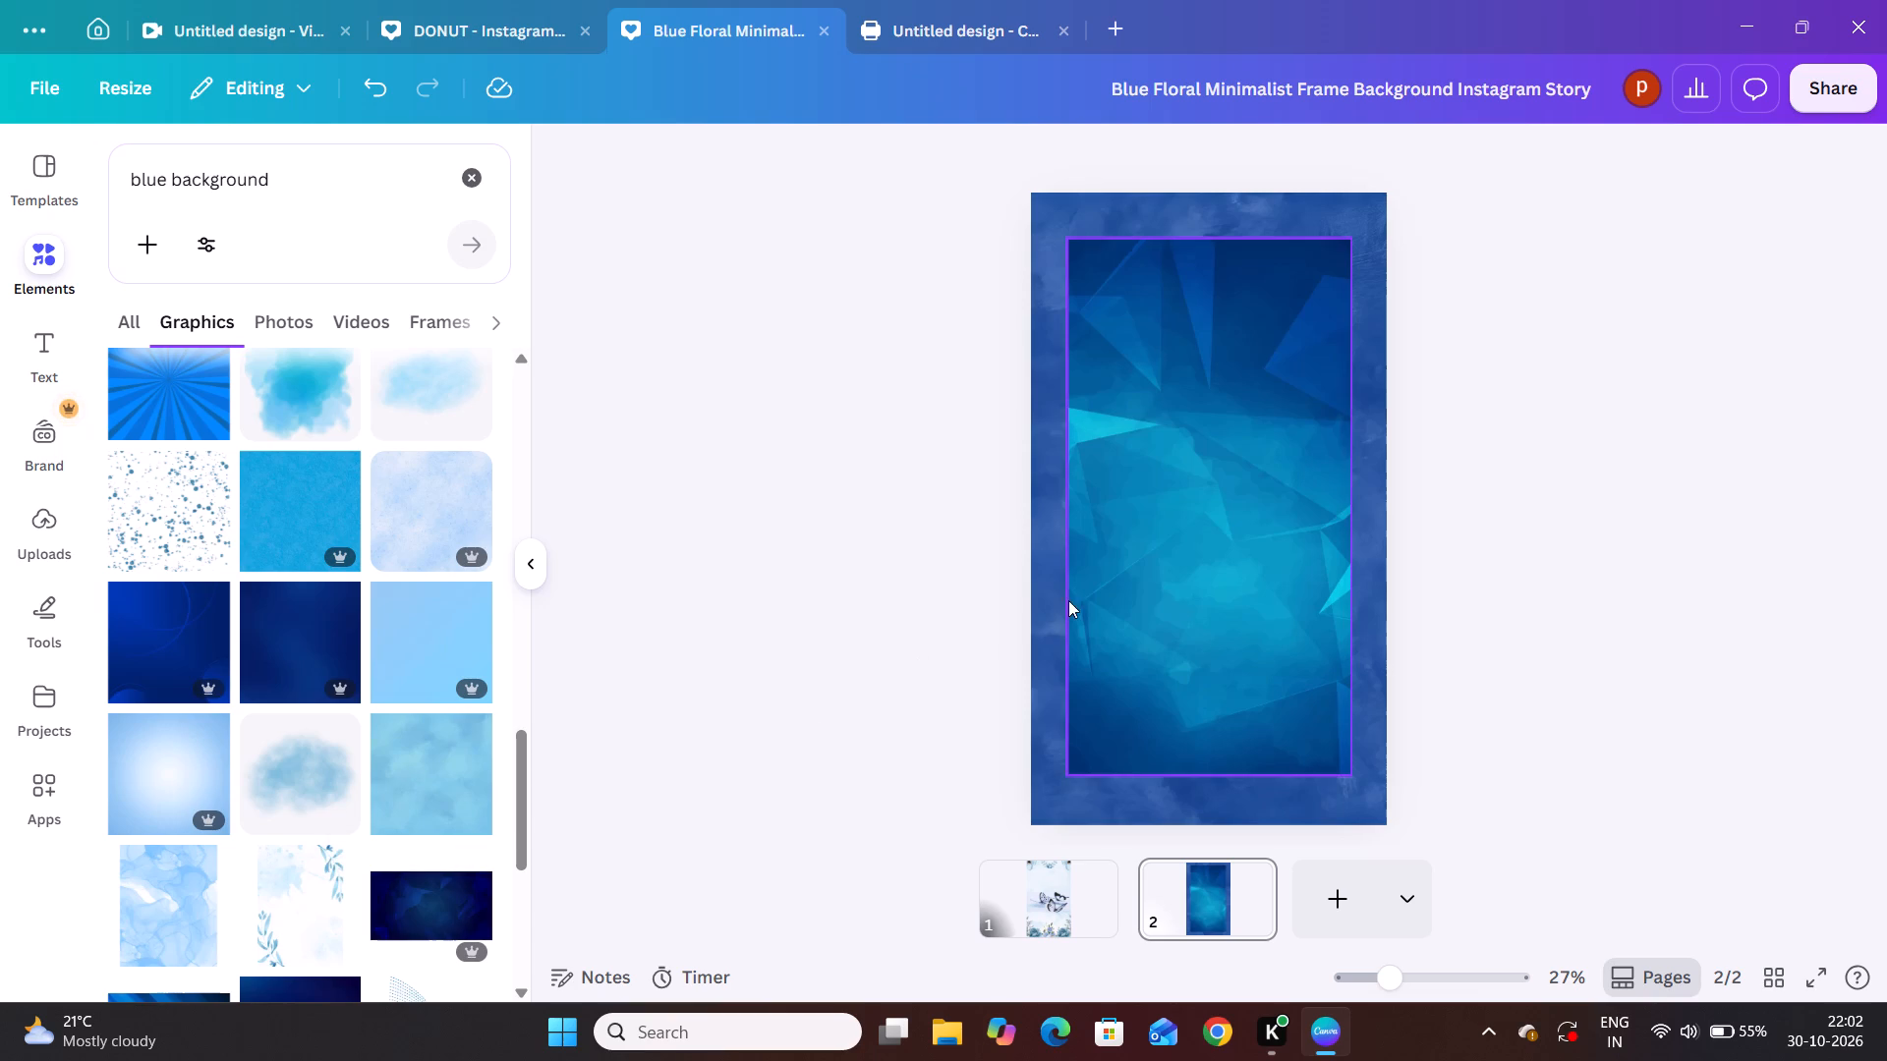
# Shorten the geometric graphic from its bottom and top edges to a height of about 927.
pyautogui.click(1177, 539)
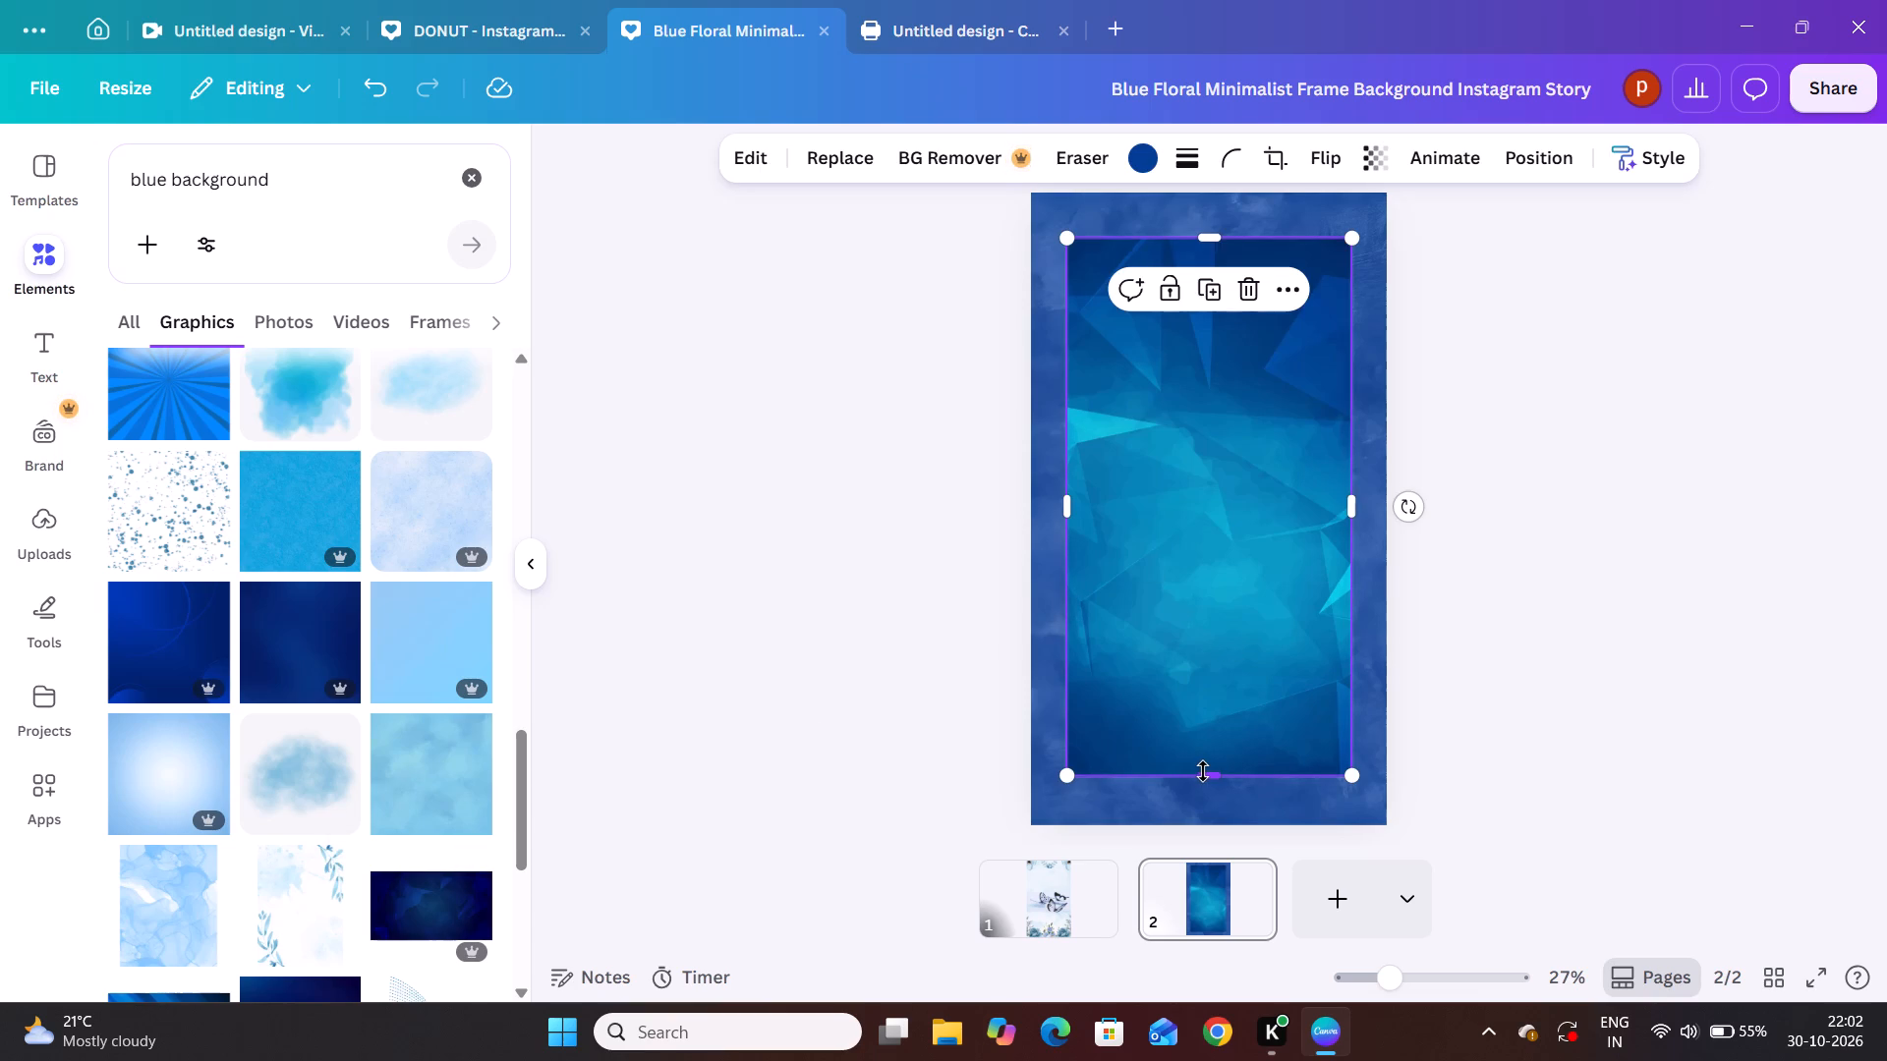
pyautogui.moveTo(1205, 771); pyautogui.dragTo(1208, 728)
pyautogui.moveTo(1208, 728); pyautogui.dragTo(1203, 643)
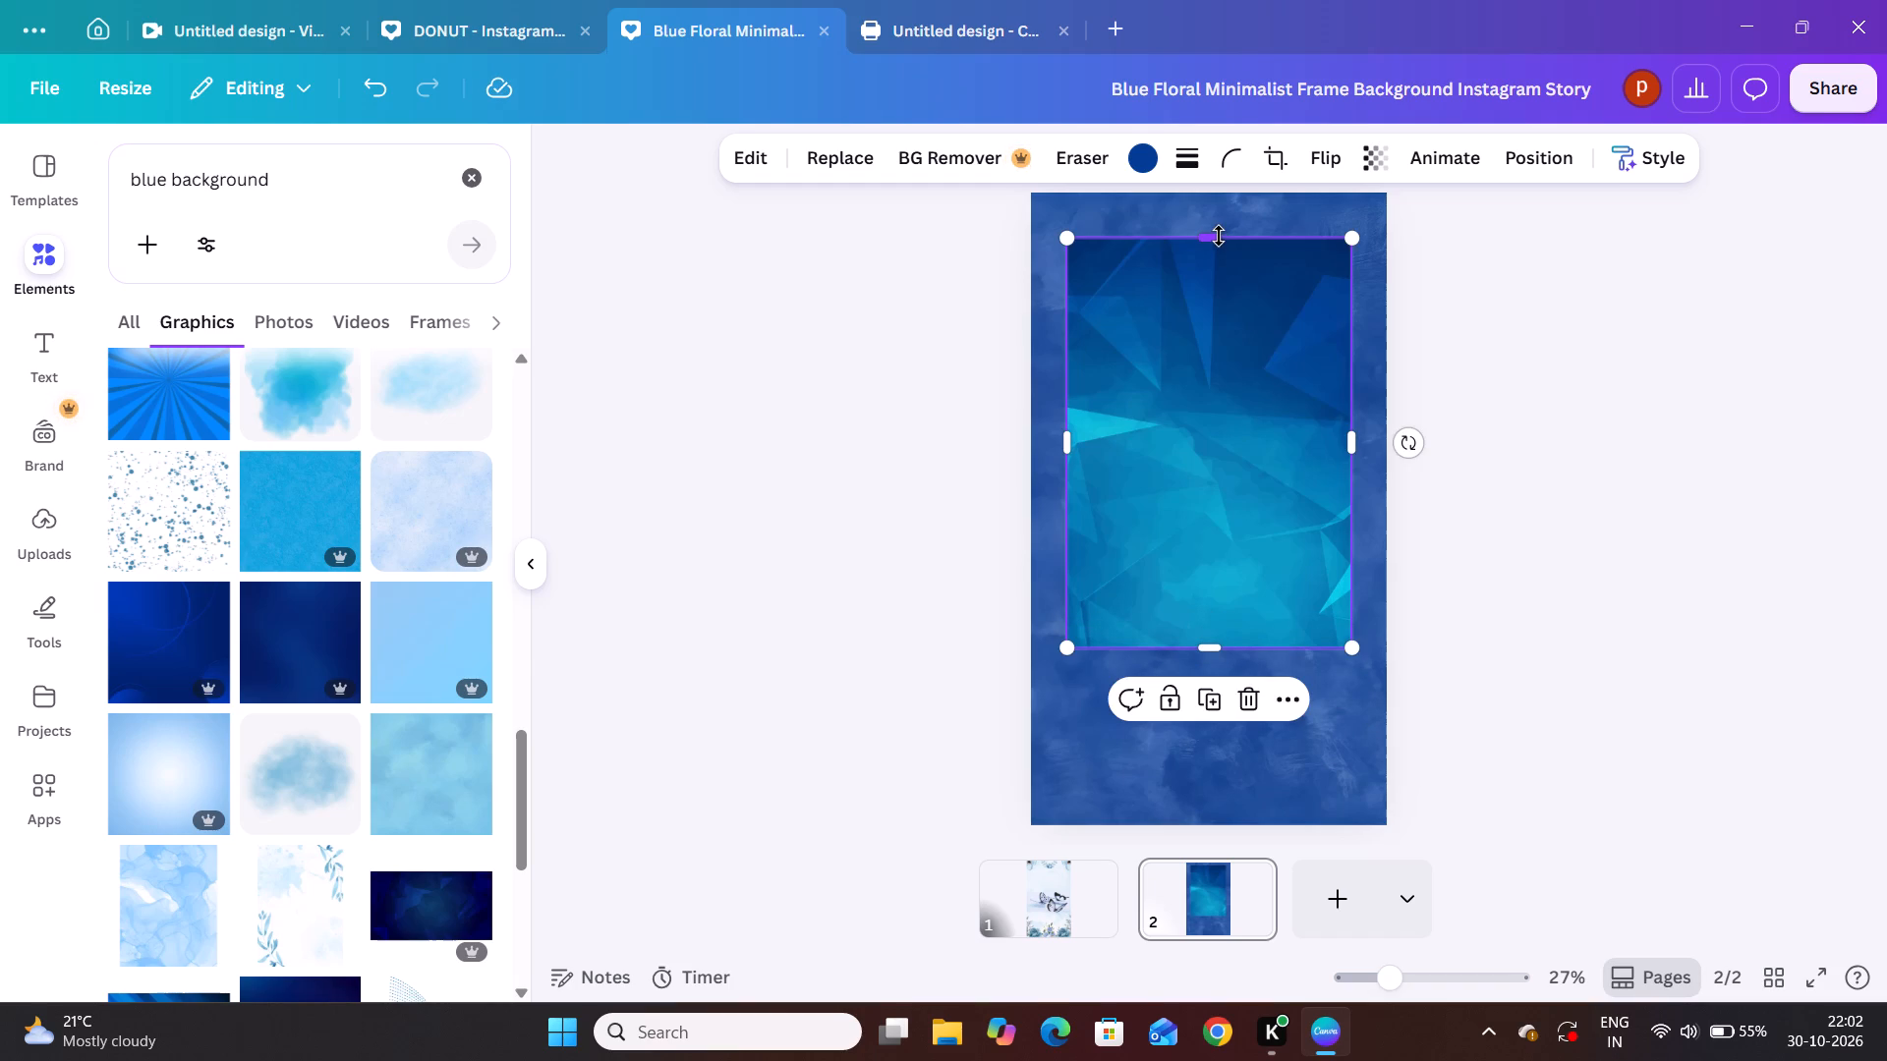
pyautogui.moveTo(1219, 236); pyautogui.dragTo(1213, 312)
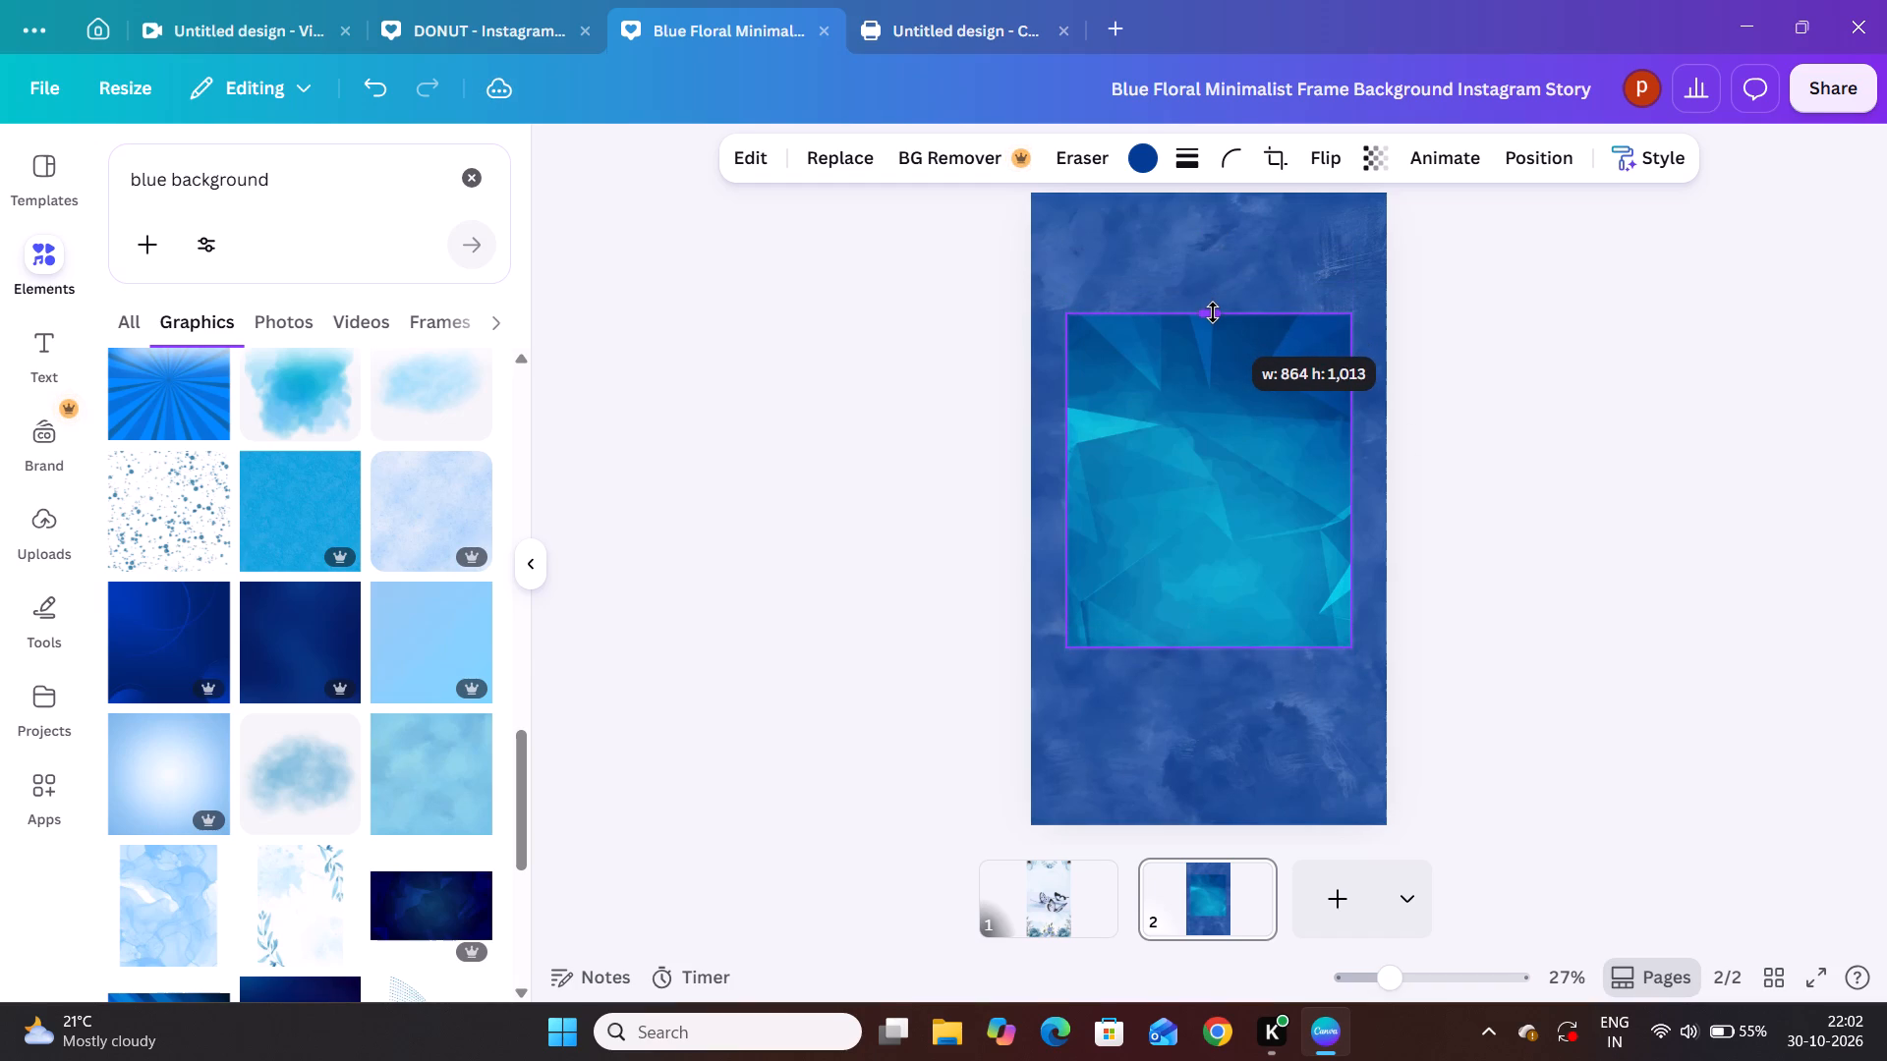
pyautogui.moveTo(1213, 312); pyautogui.dragTo(1212, 328)
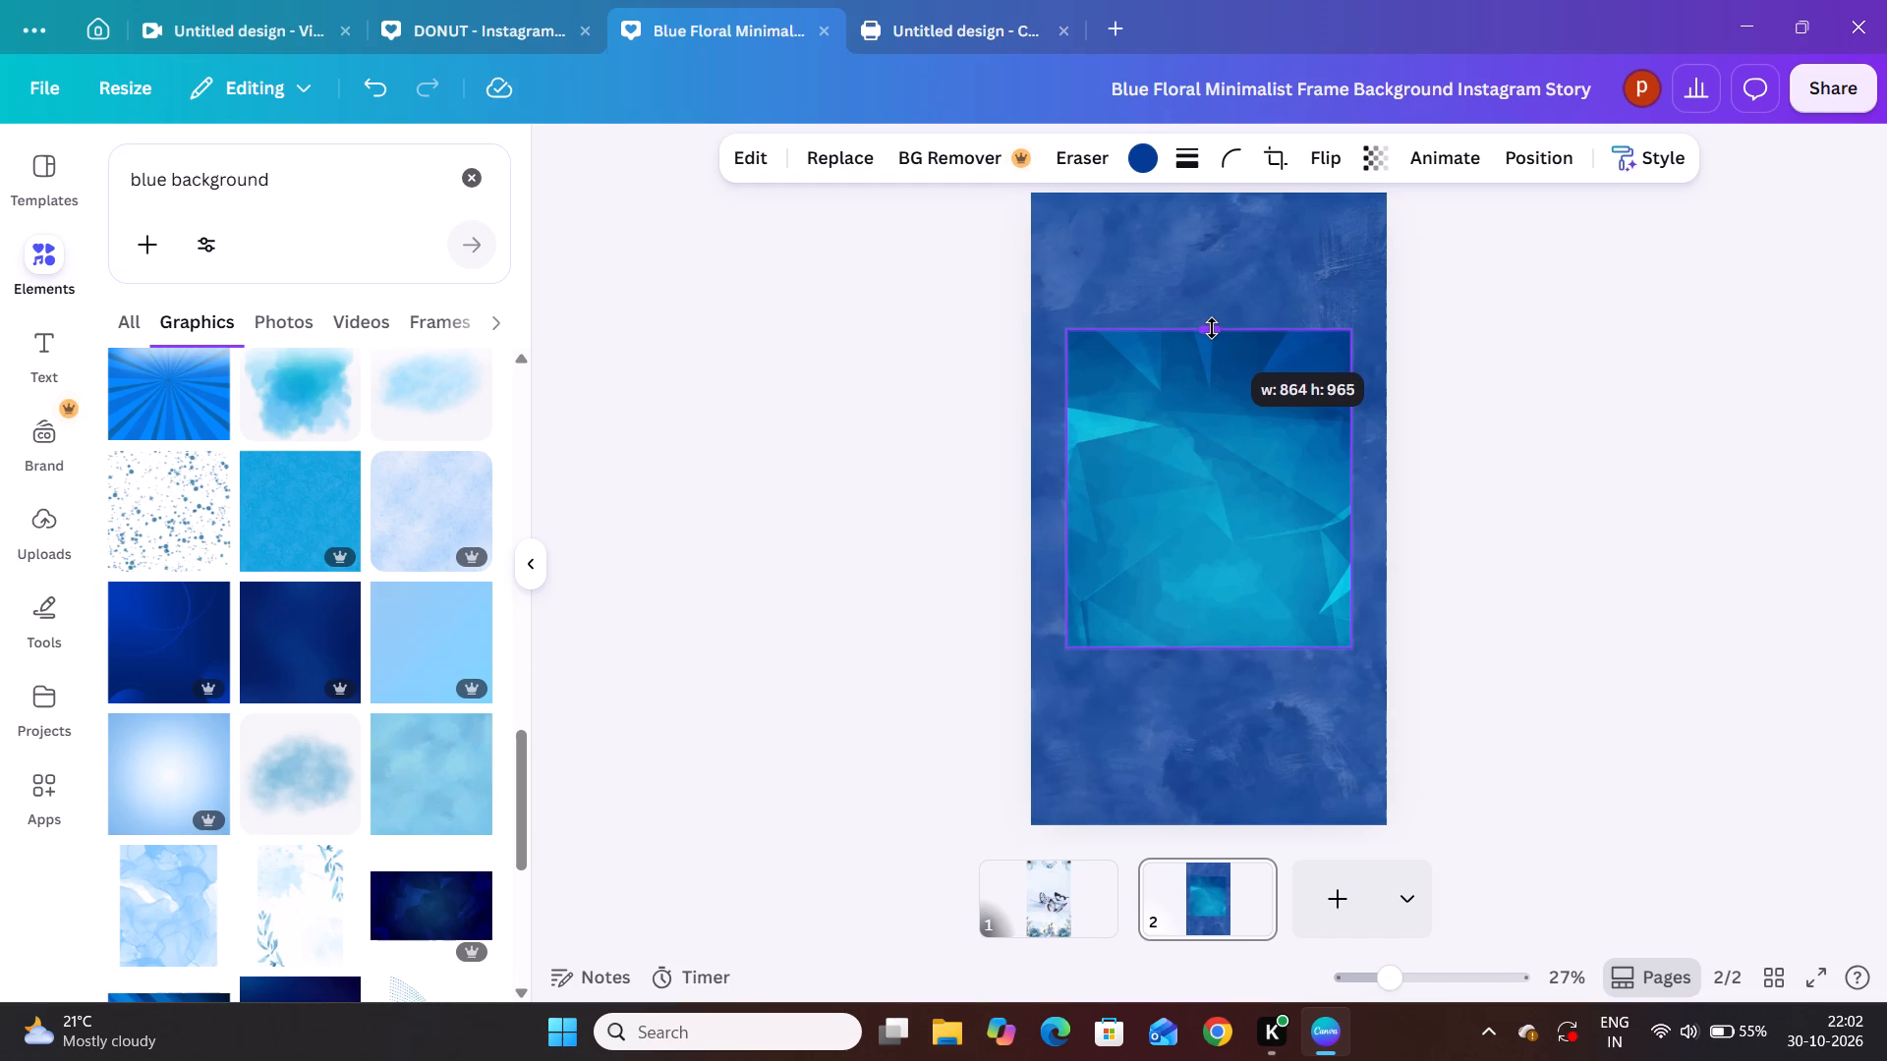
pyautogui.moveTo(1212, 328); pyautogui.dragTo(1212, 341)
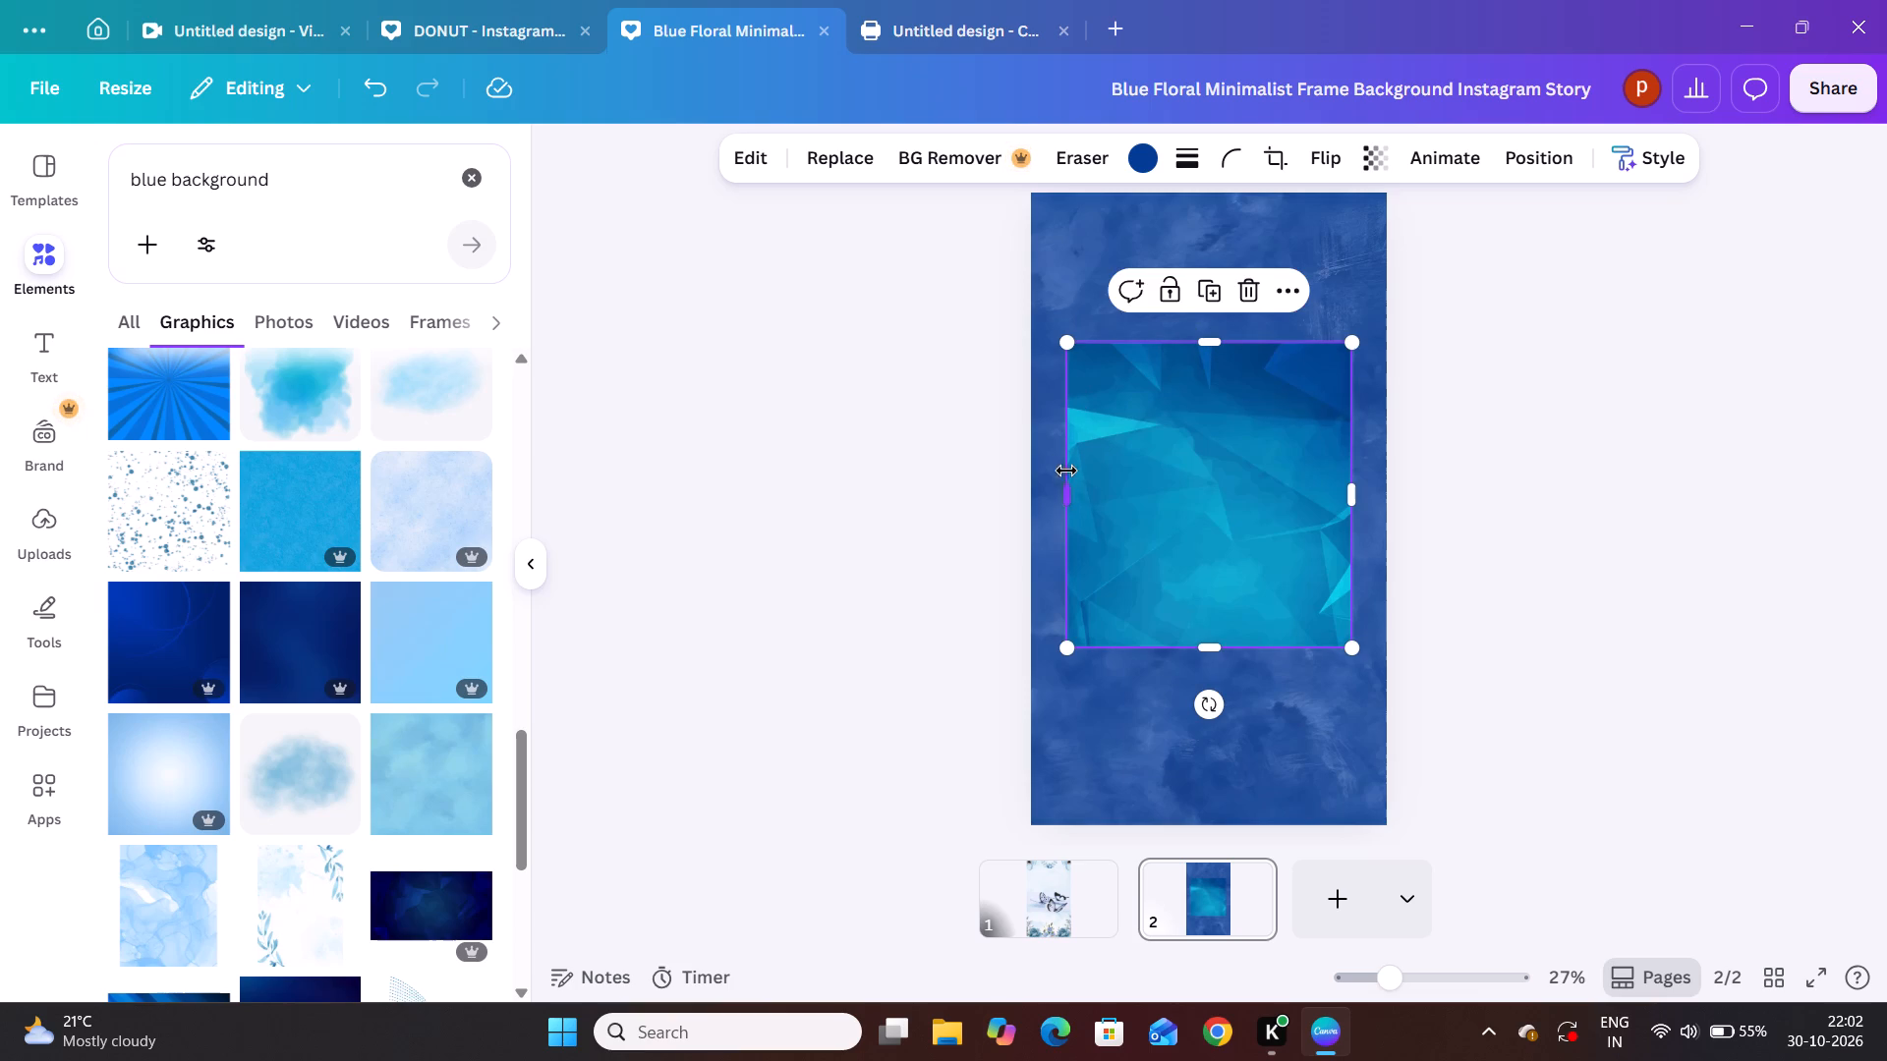
# Widen the geometric graphic on both sides to span the page's full width of 1,080, forming a horizontal band.
pyautogui.moveTo(1073, 498); pyautogui.dragTo(1023, 480)
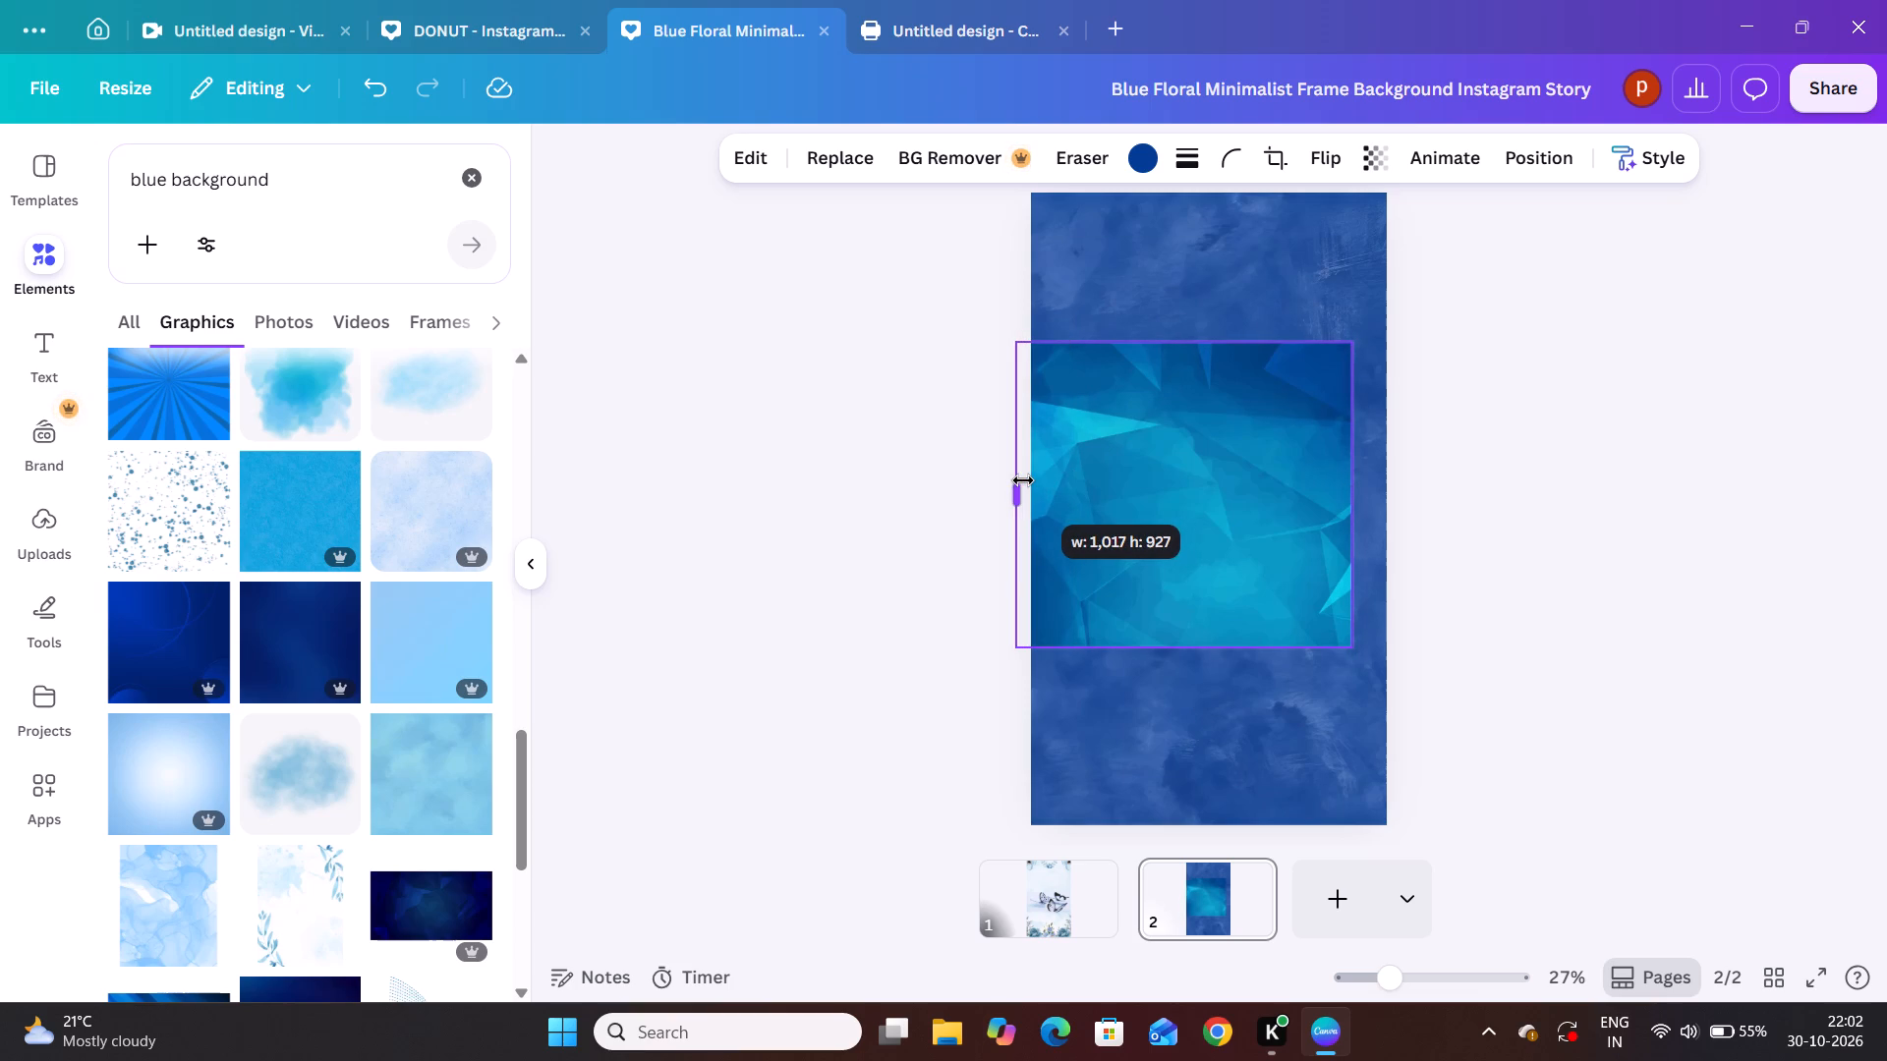
pyautogui.moveTo(1023, 480); pyautogui.dragTo(1038, 485)
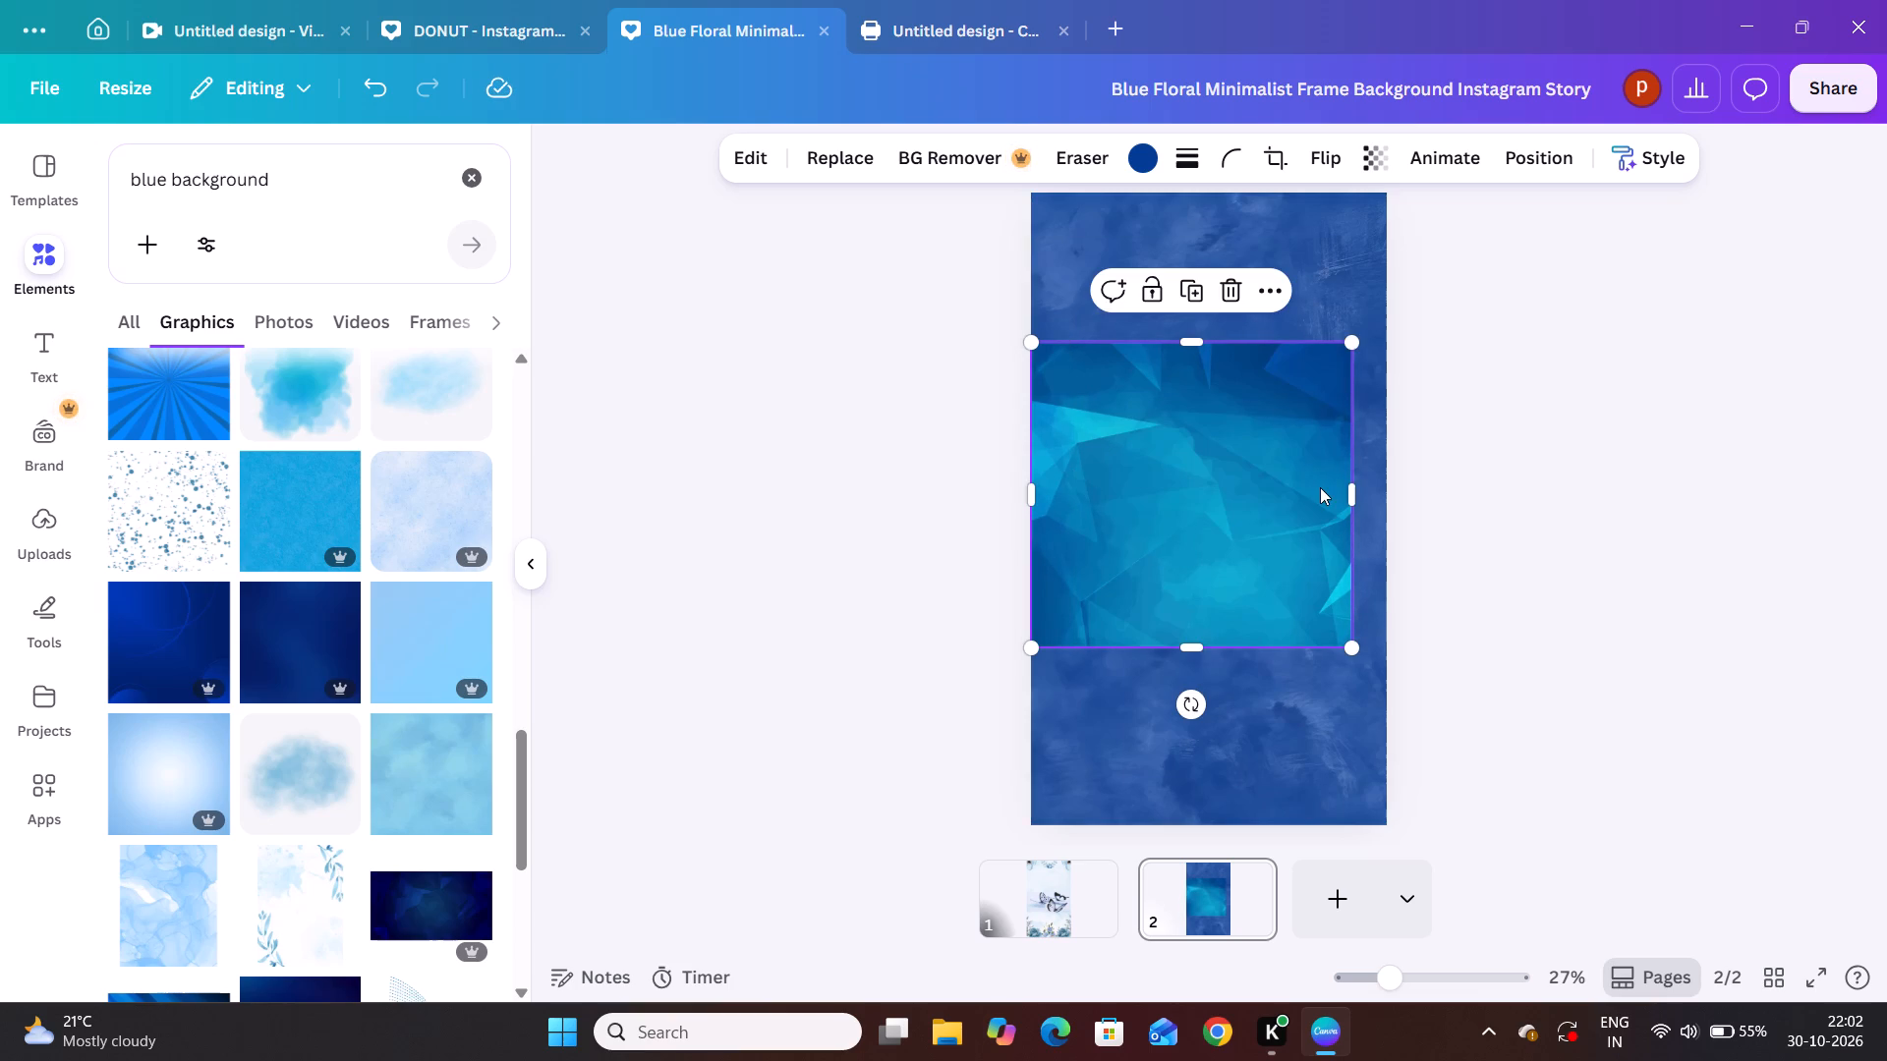
pyautogui.click(1344, 487)
pyautogui.moveTo(1353, 489); pyautogui.dragTo(1391, 491)
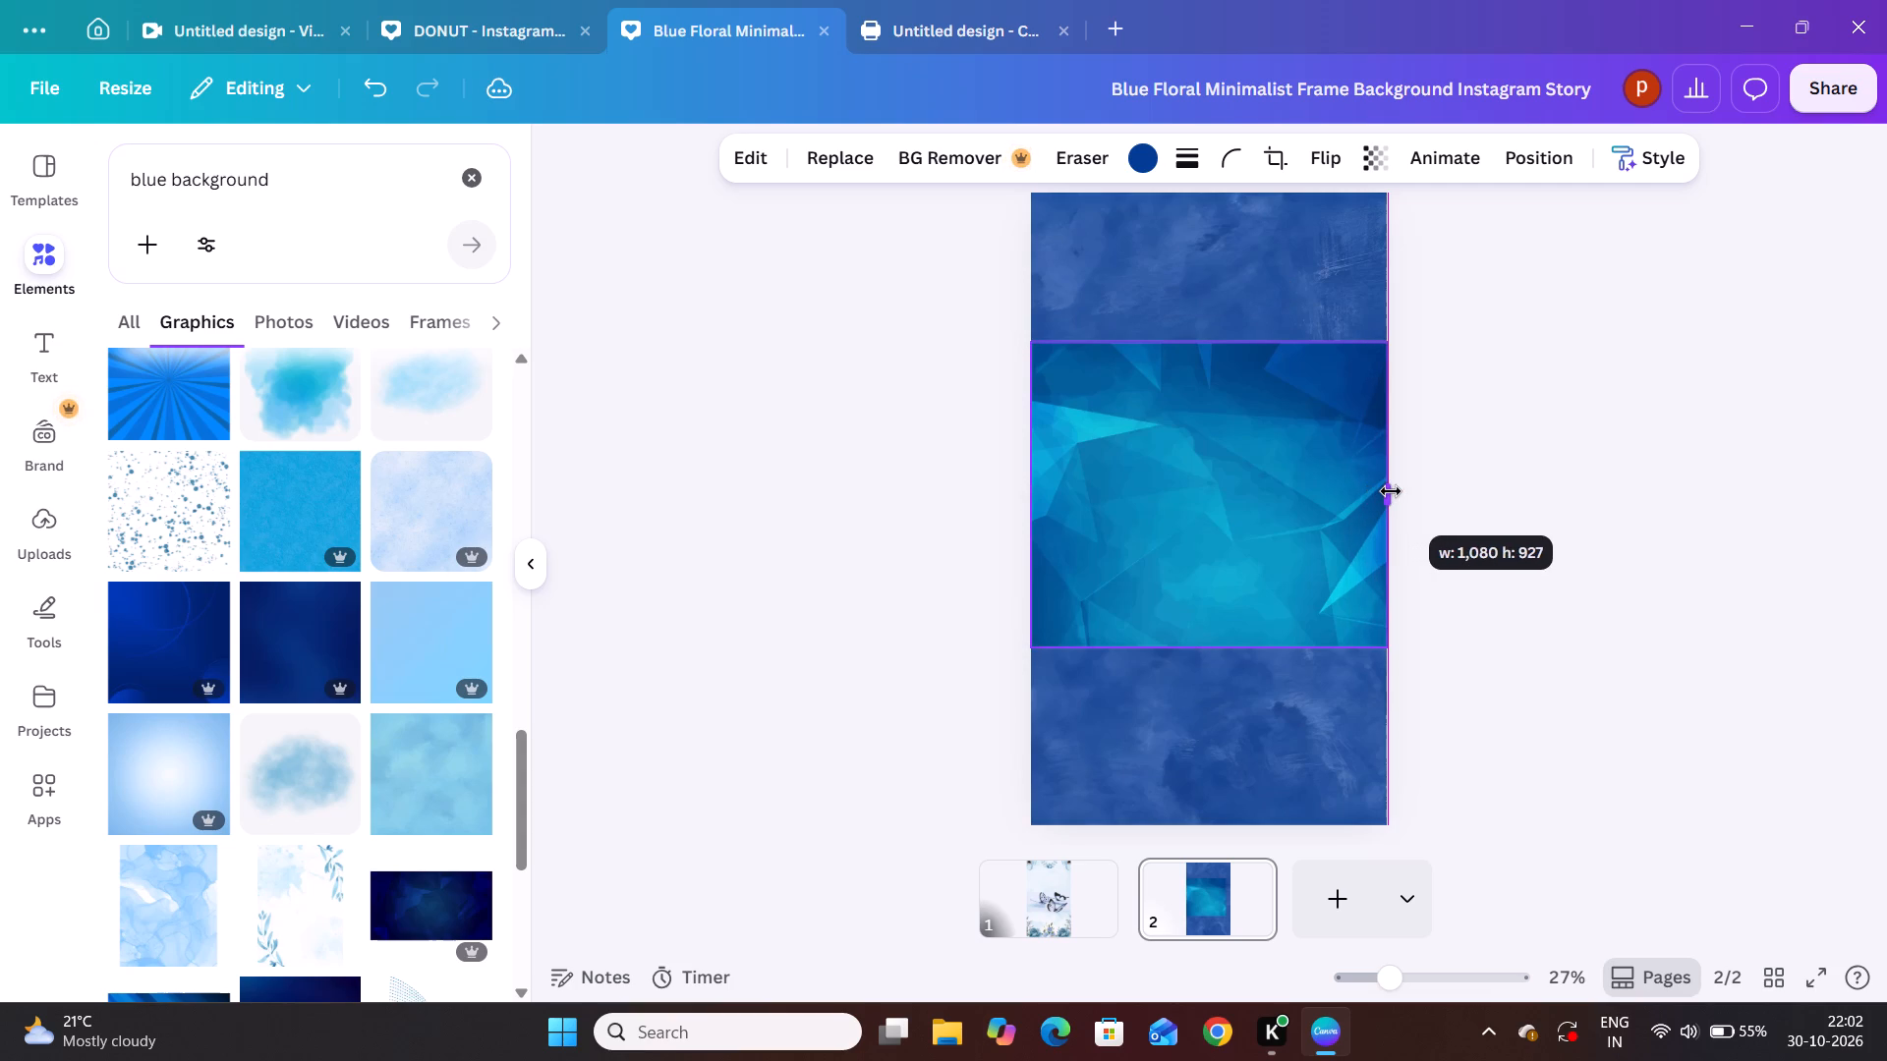
pyautogui.moveTo(1391, 491); pyautogui.dragTo(1391, 492)
pyautogui.click(803, 535)
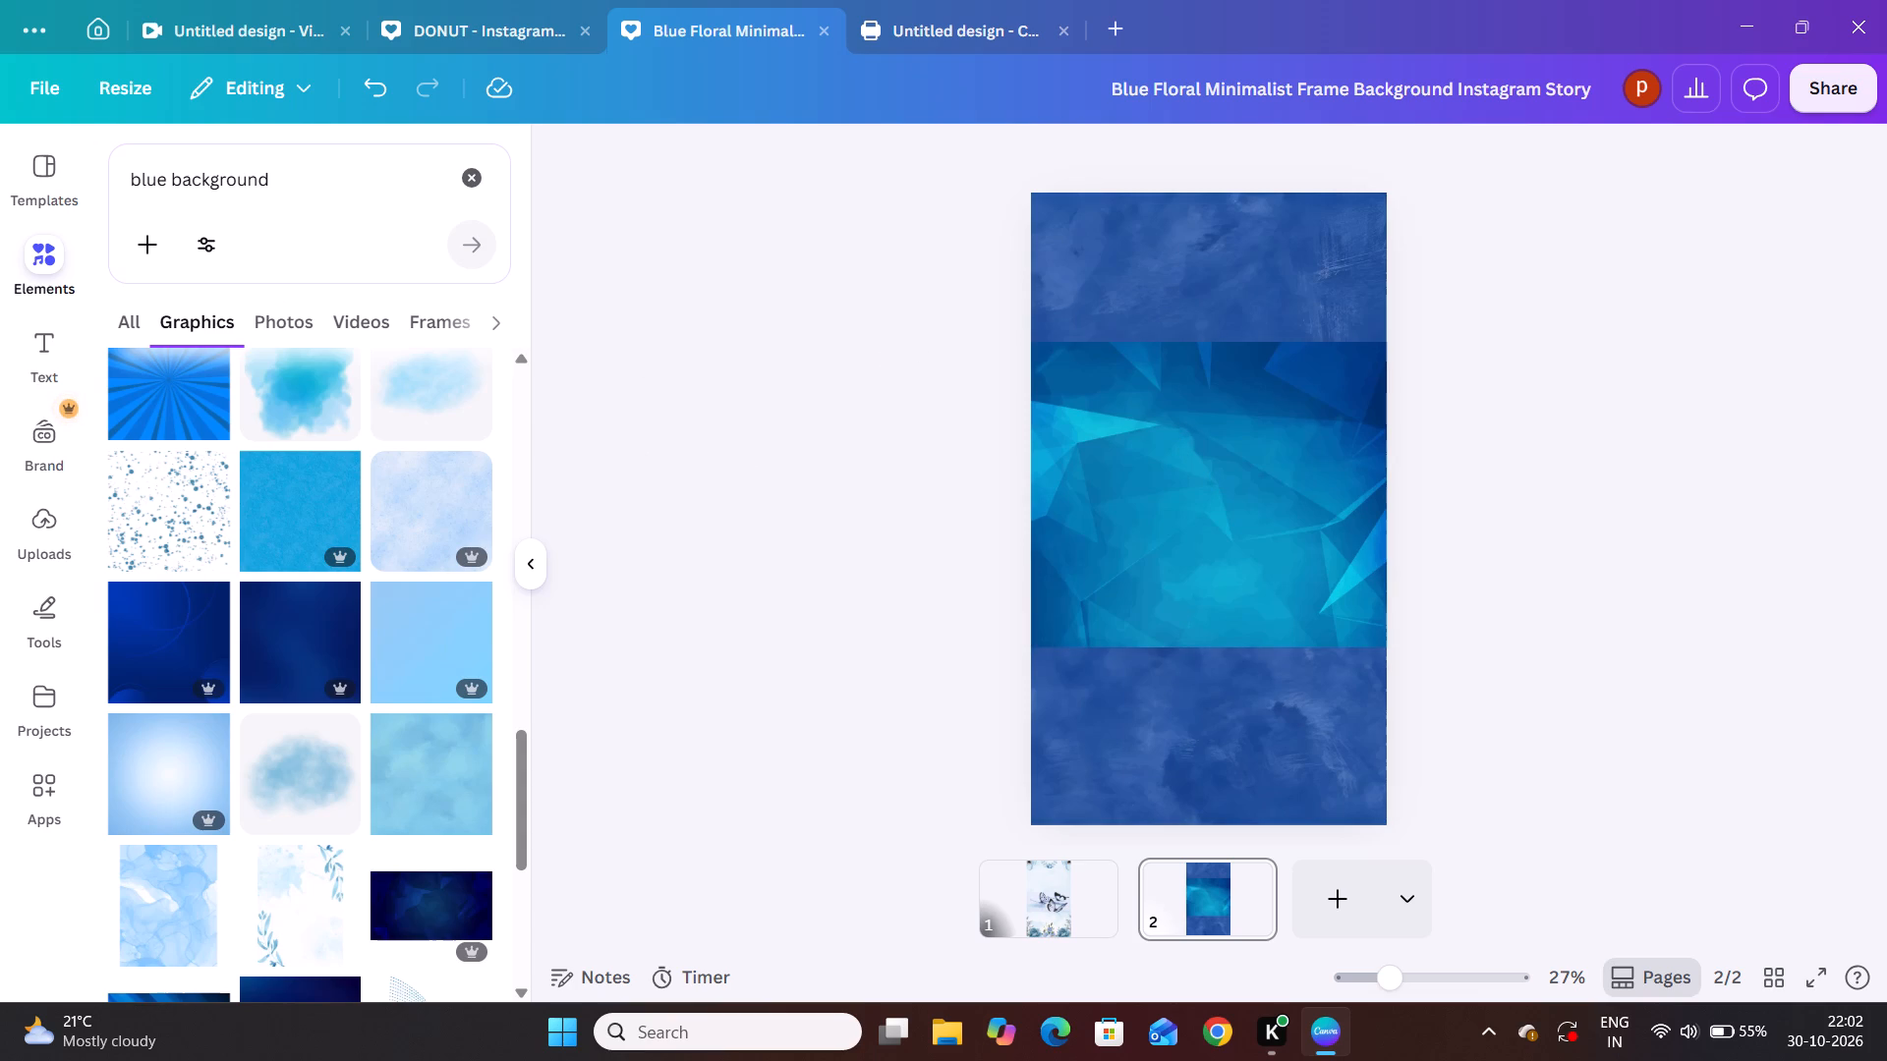
# Clear the "blue background" search from the elements library.
pyautogui.click(469, 175)
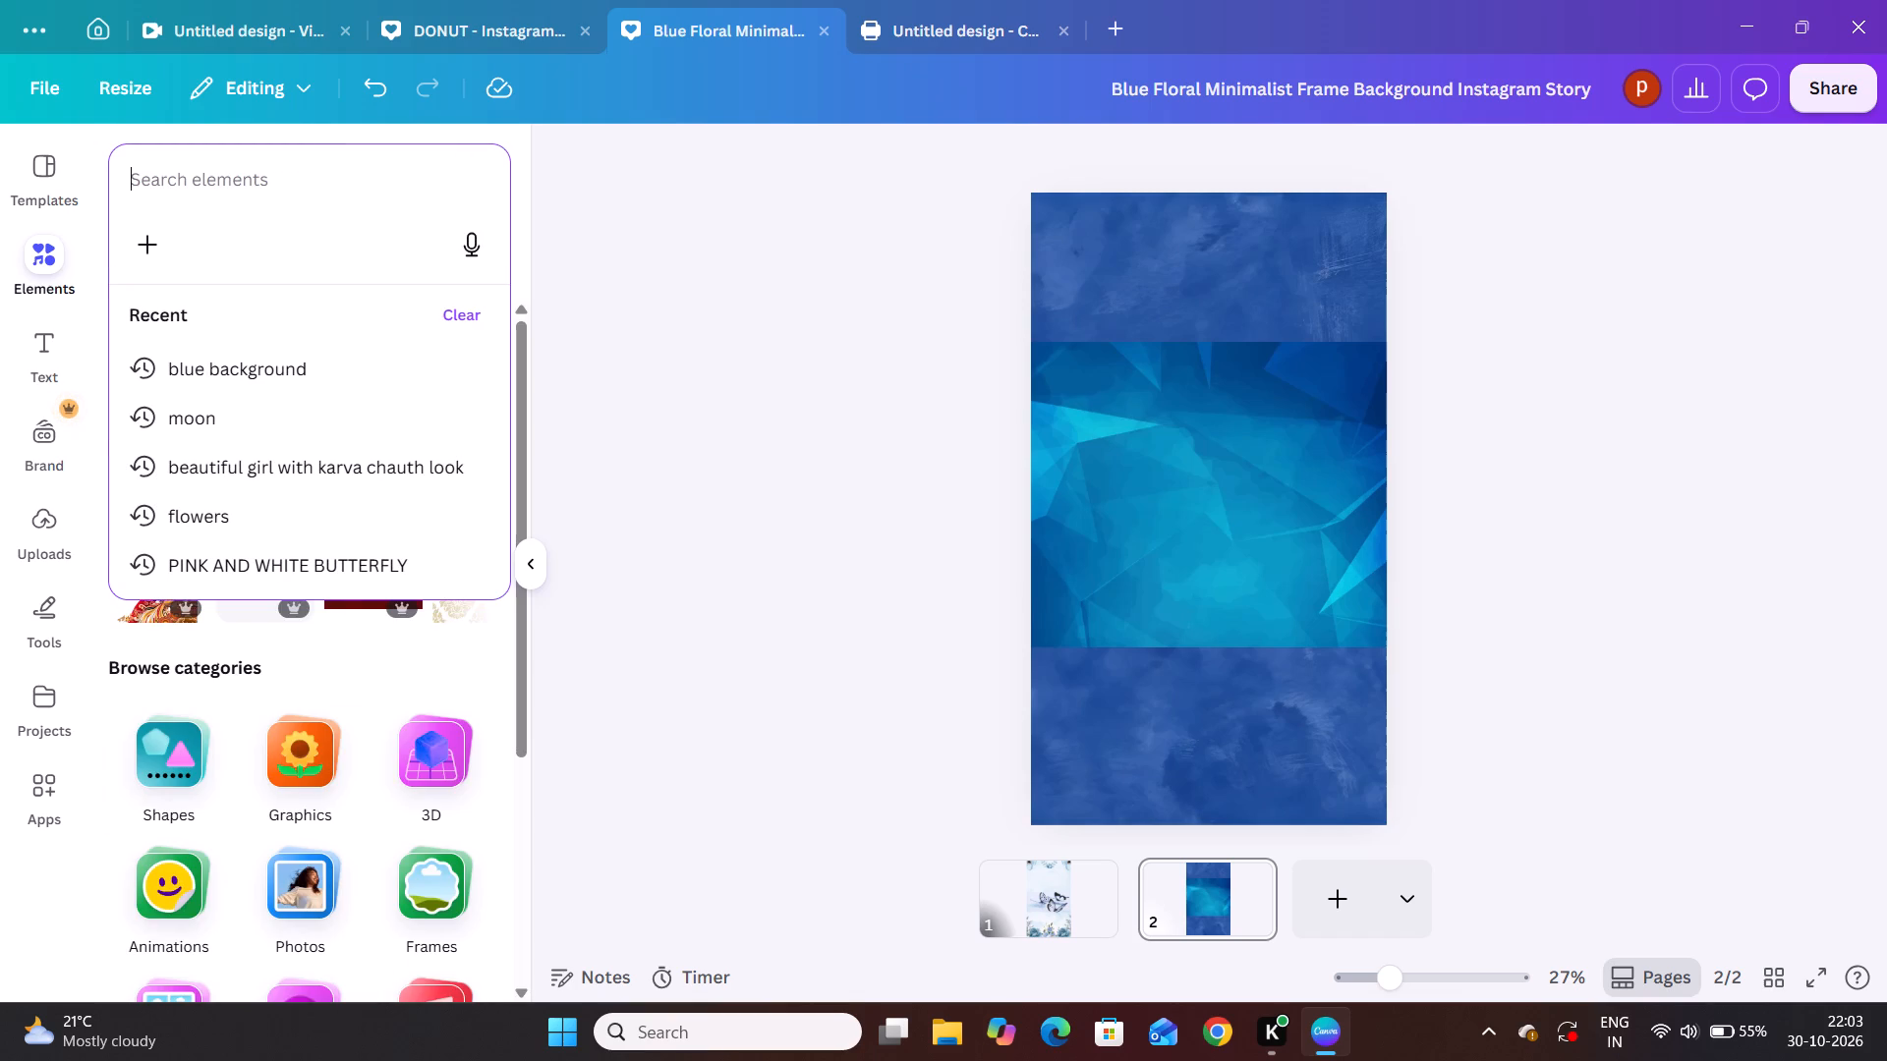
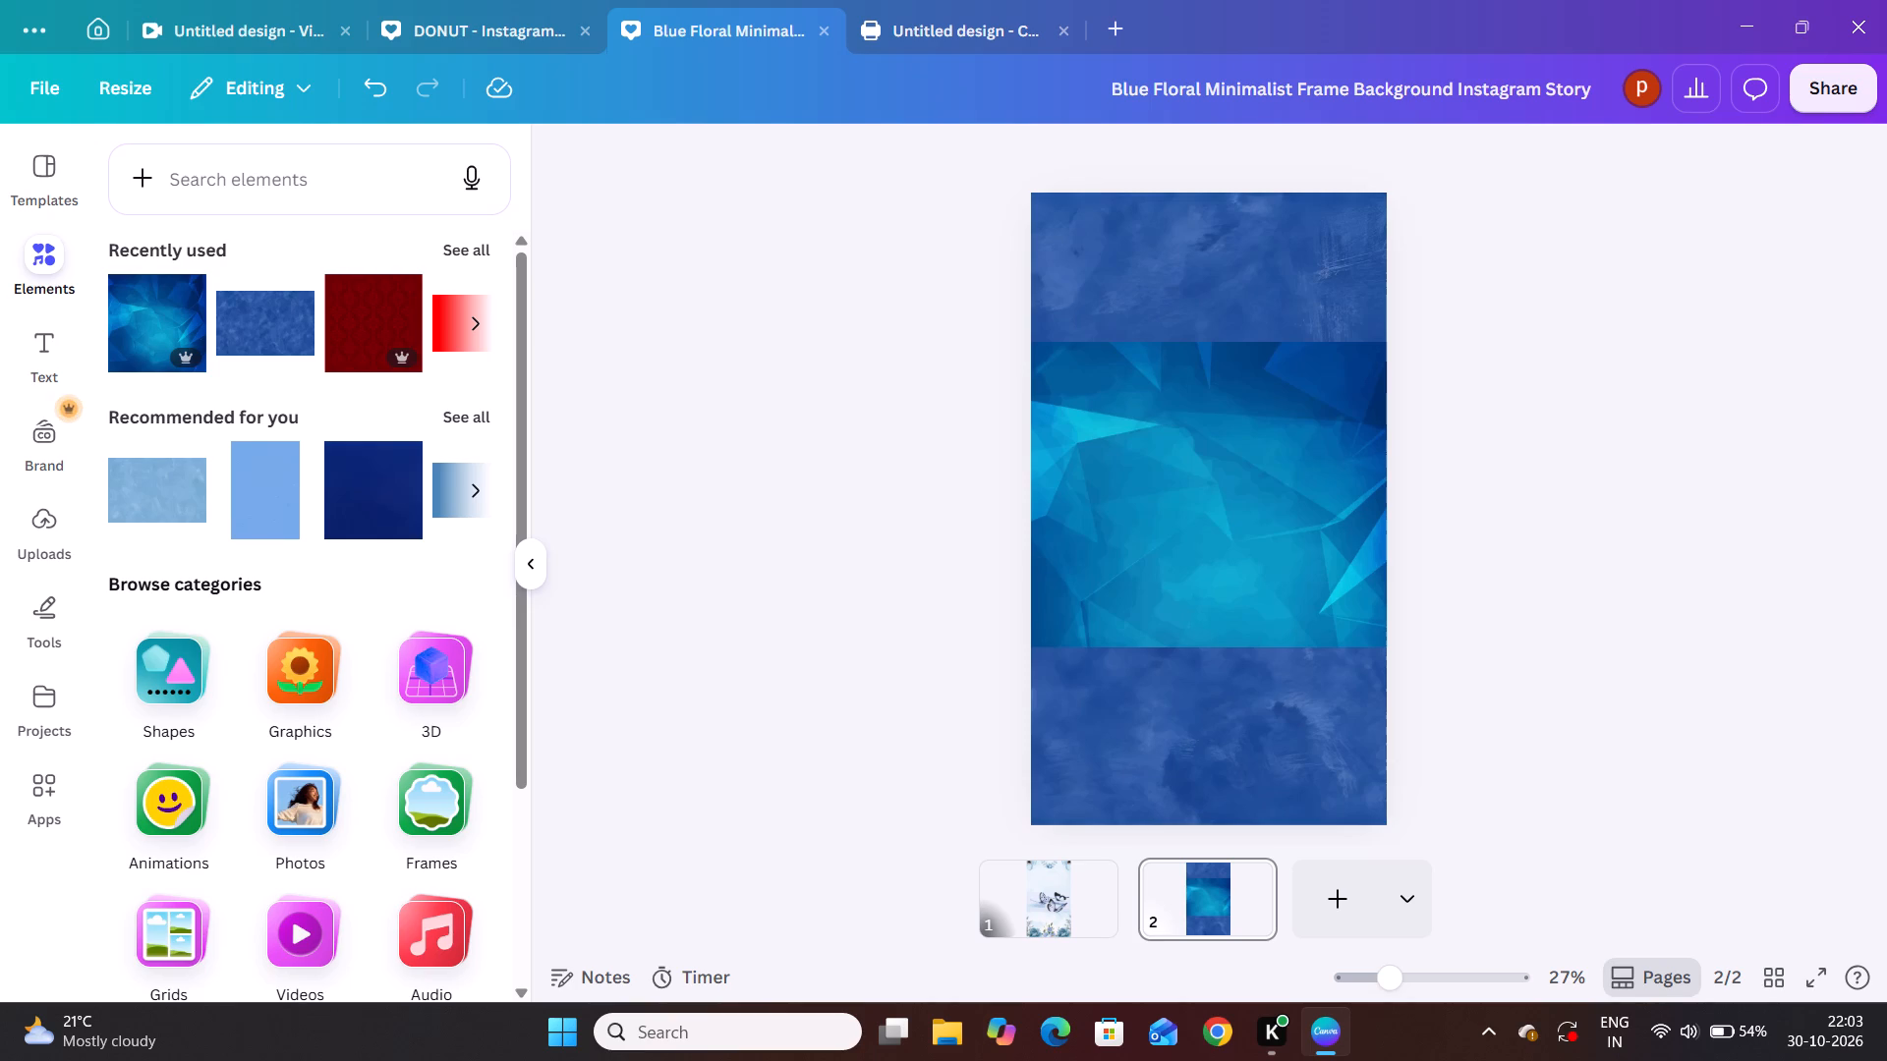
# Look through the full list of text apps, from the recommended ones down to the end of the text generators.
pyautogui.click(249, 177)
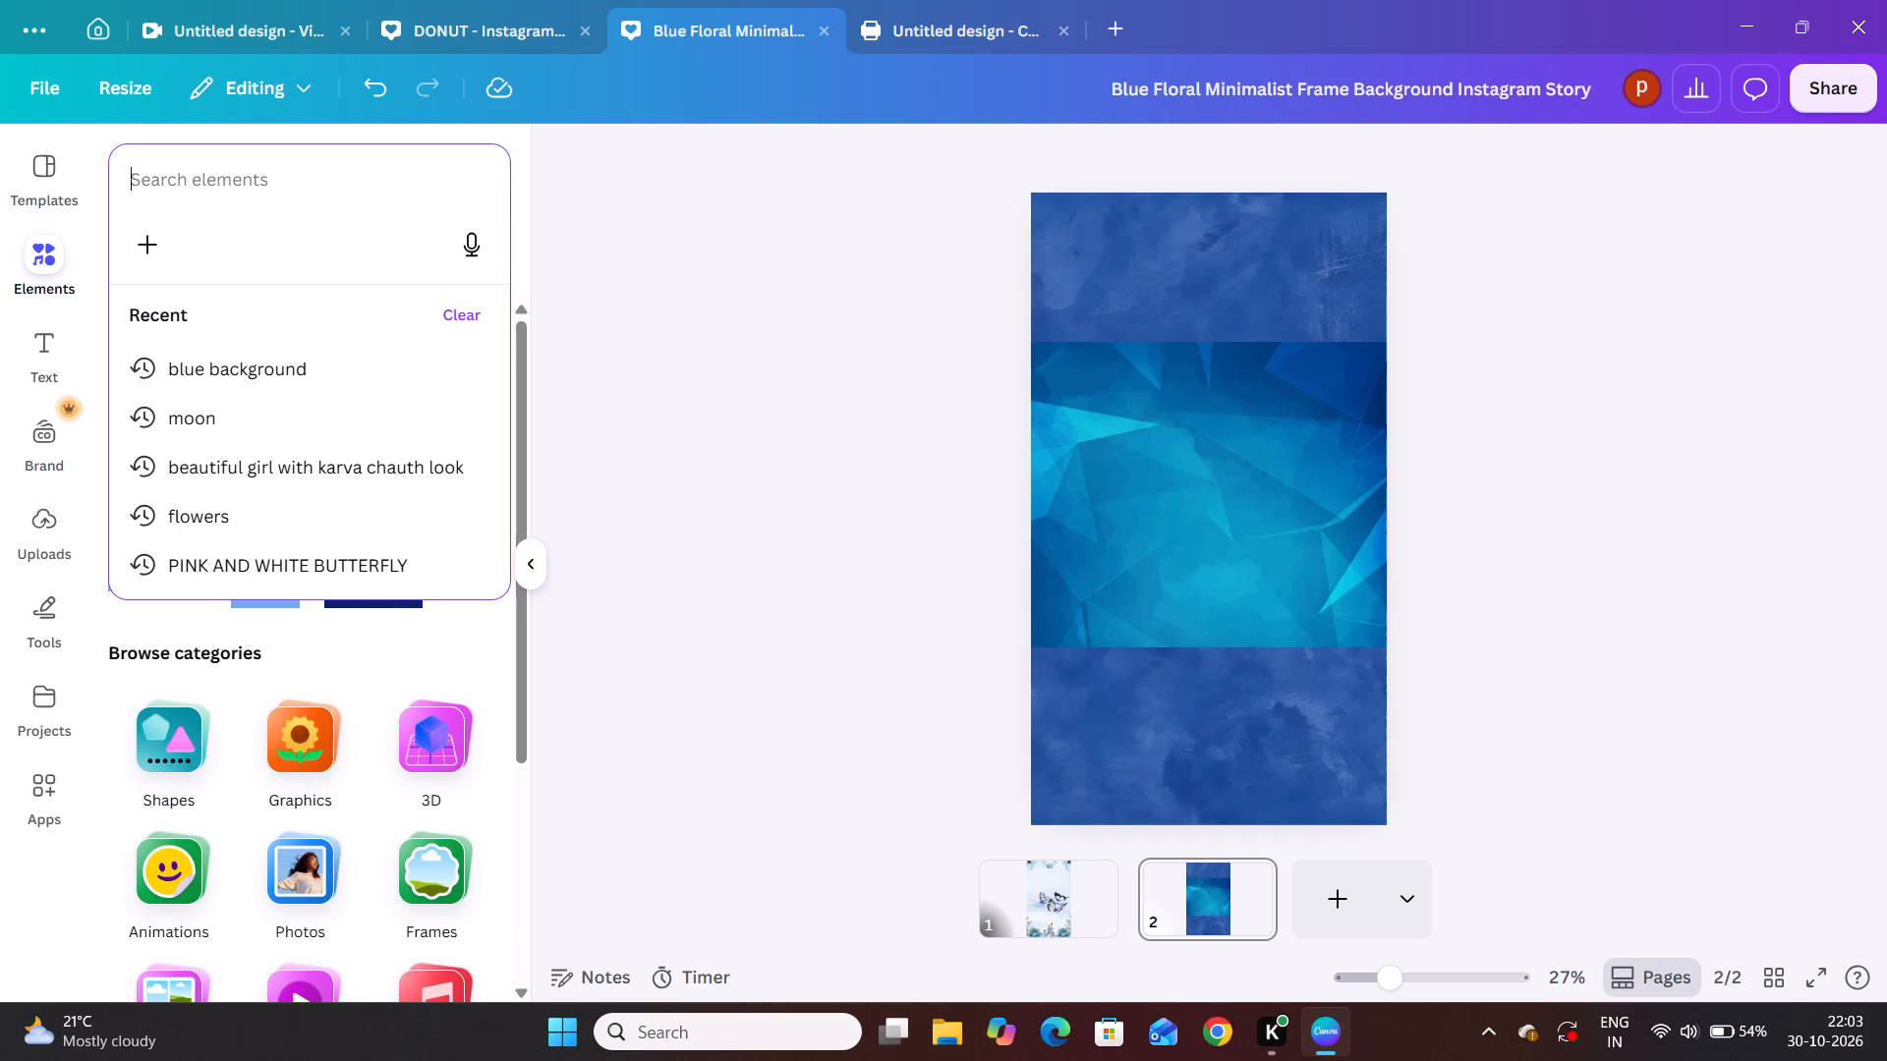
pyautogui.click(32, 362)
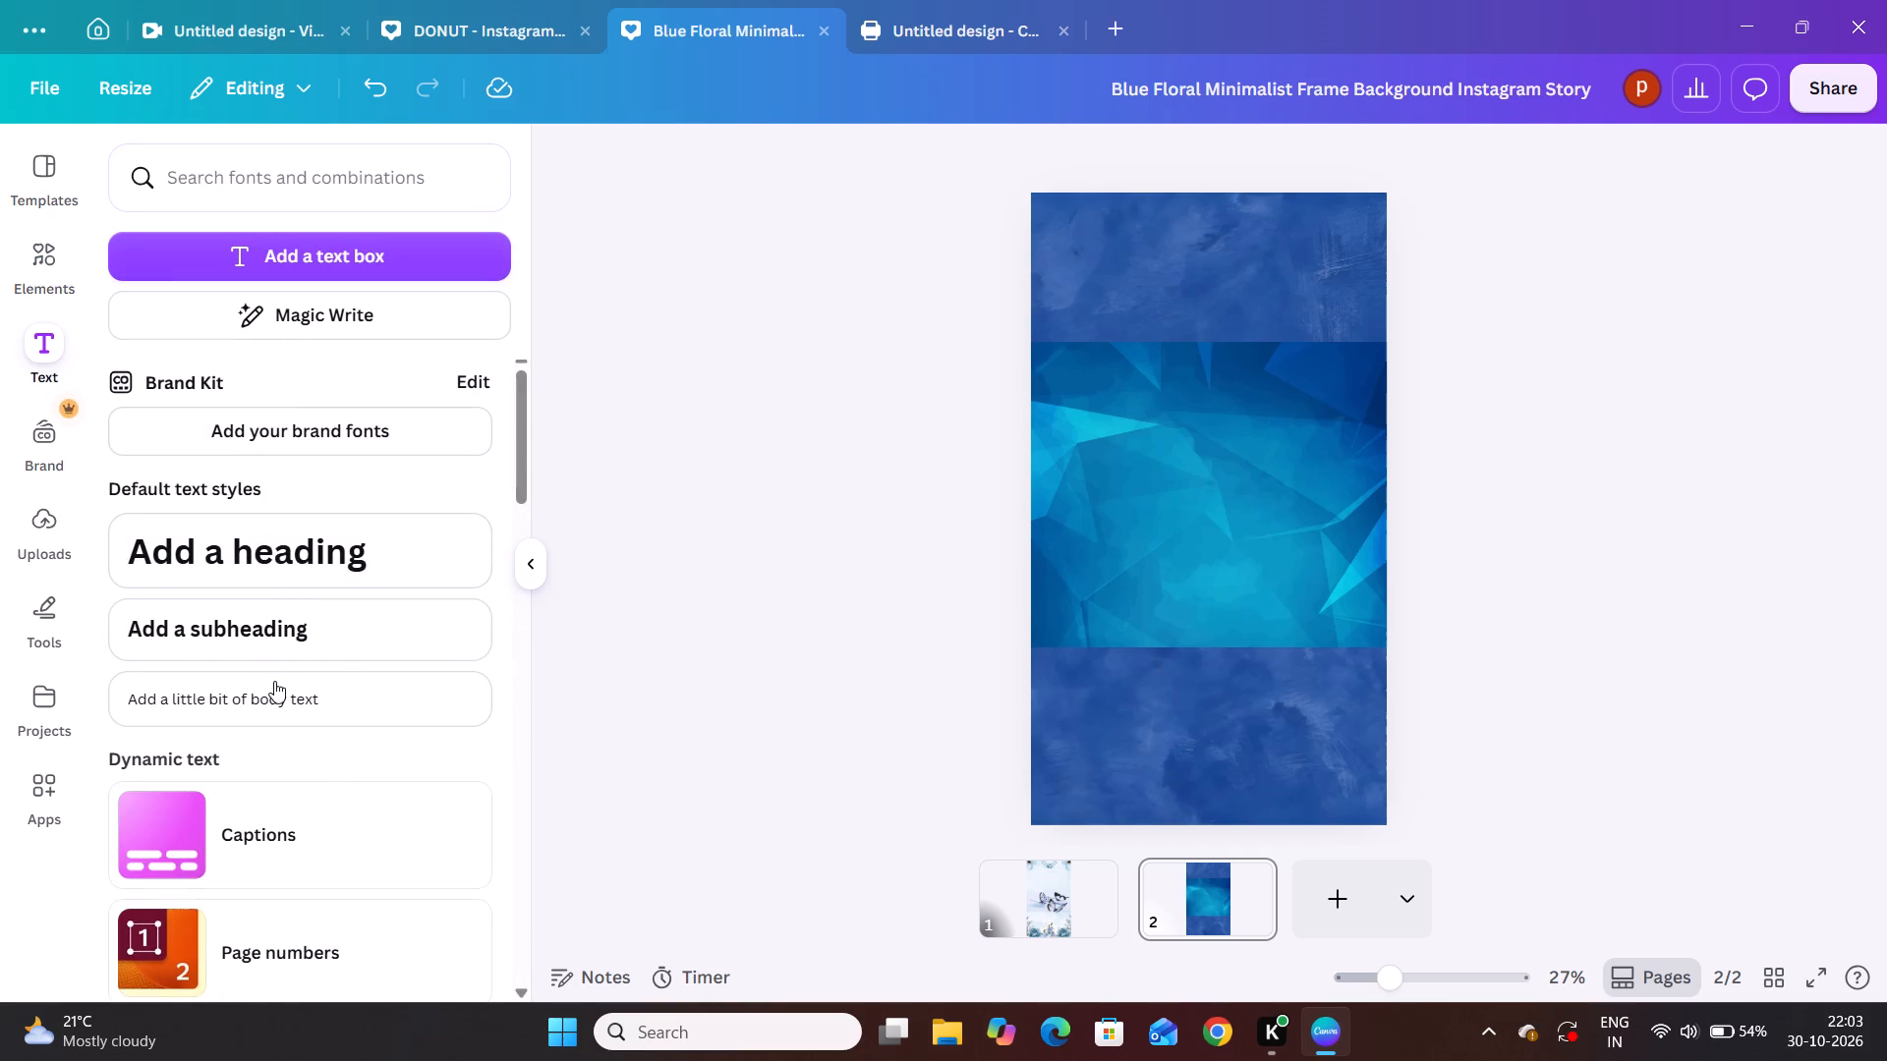
pyautogui.scroll(-3, 278, 693)
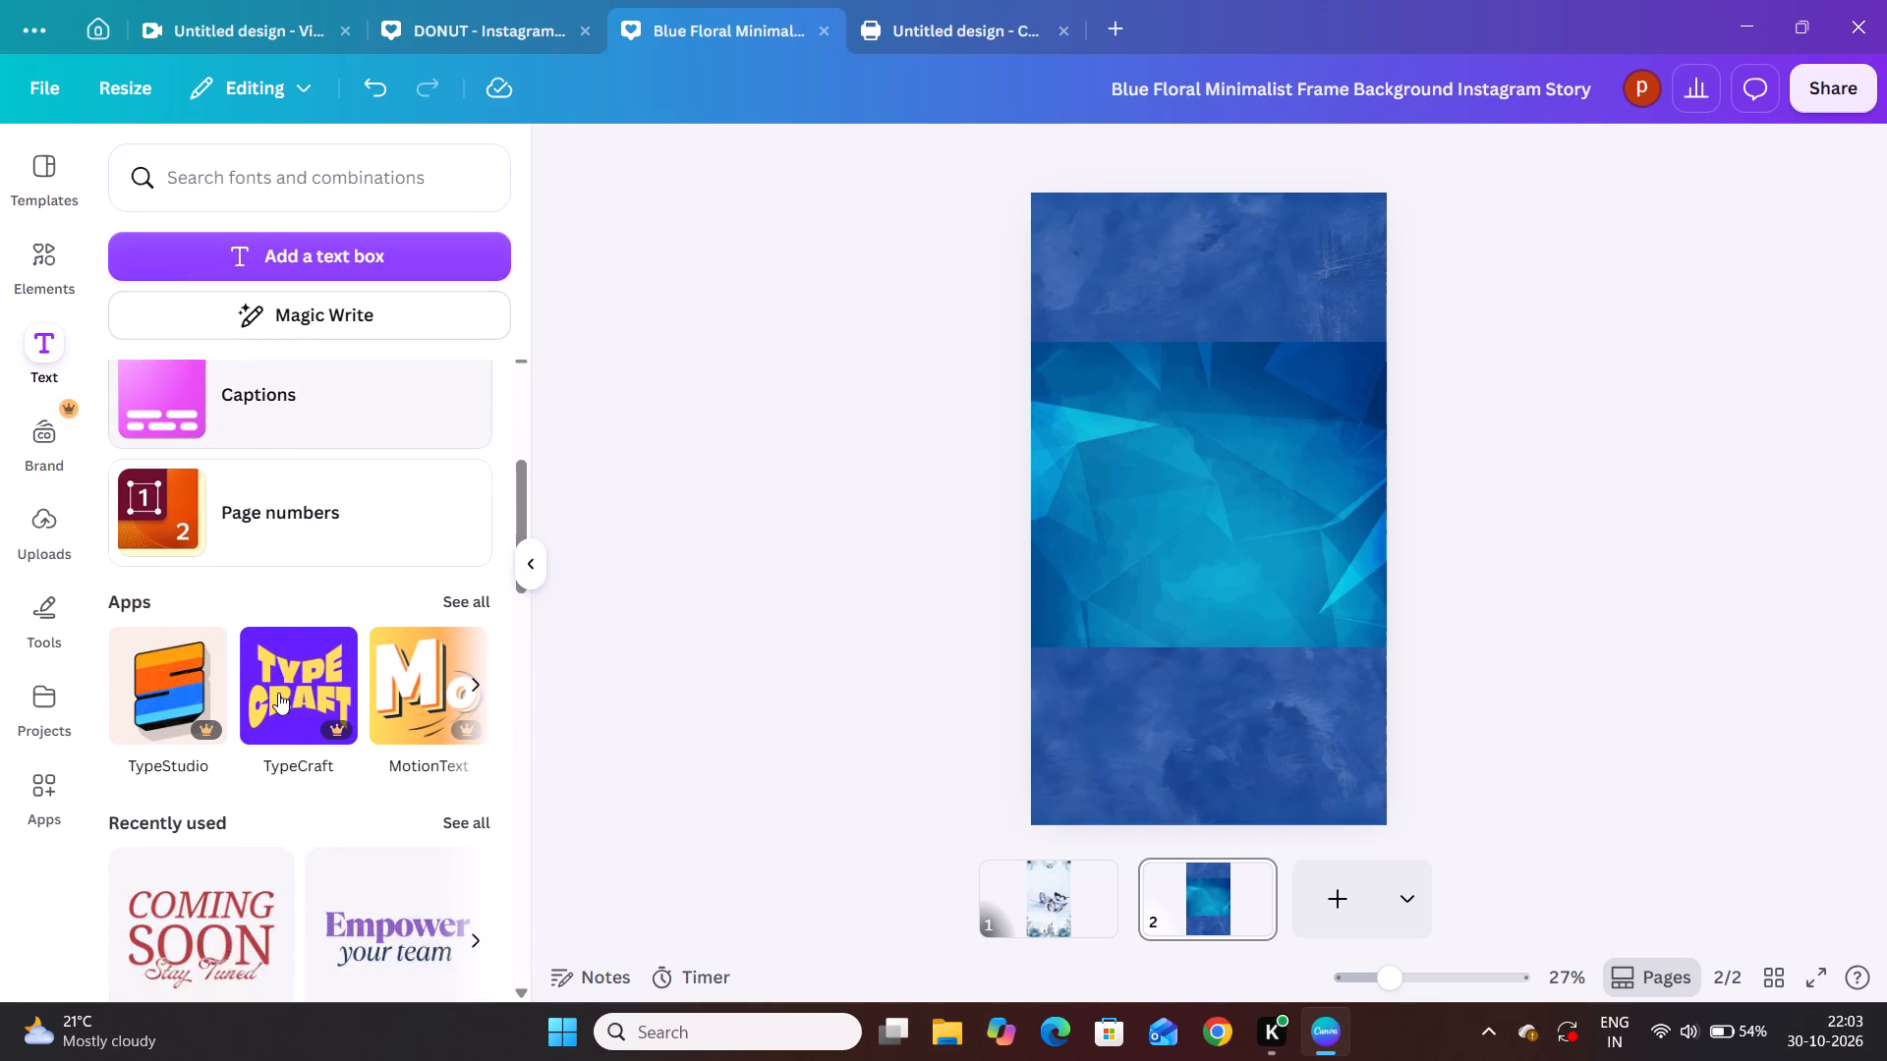
pyautogui.scroll(-1, 278, 693)
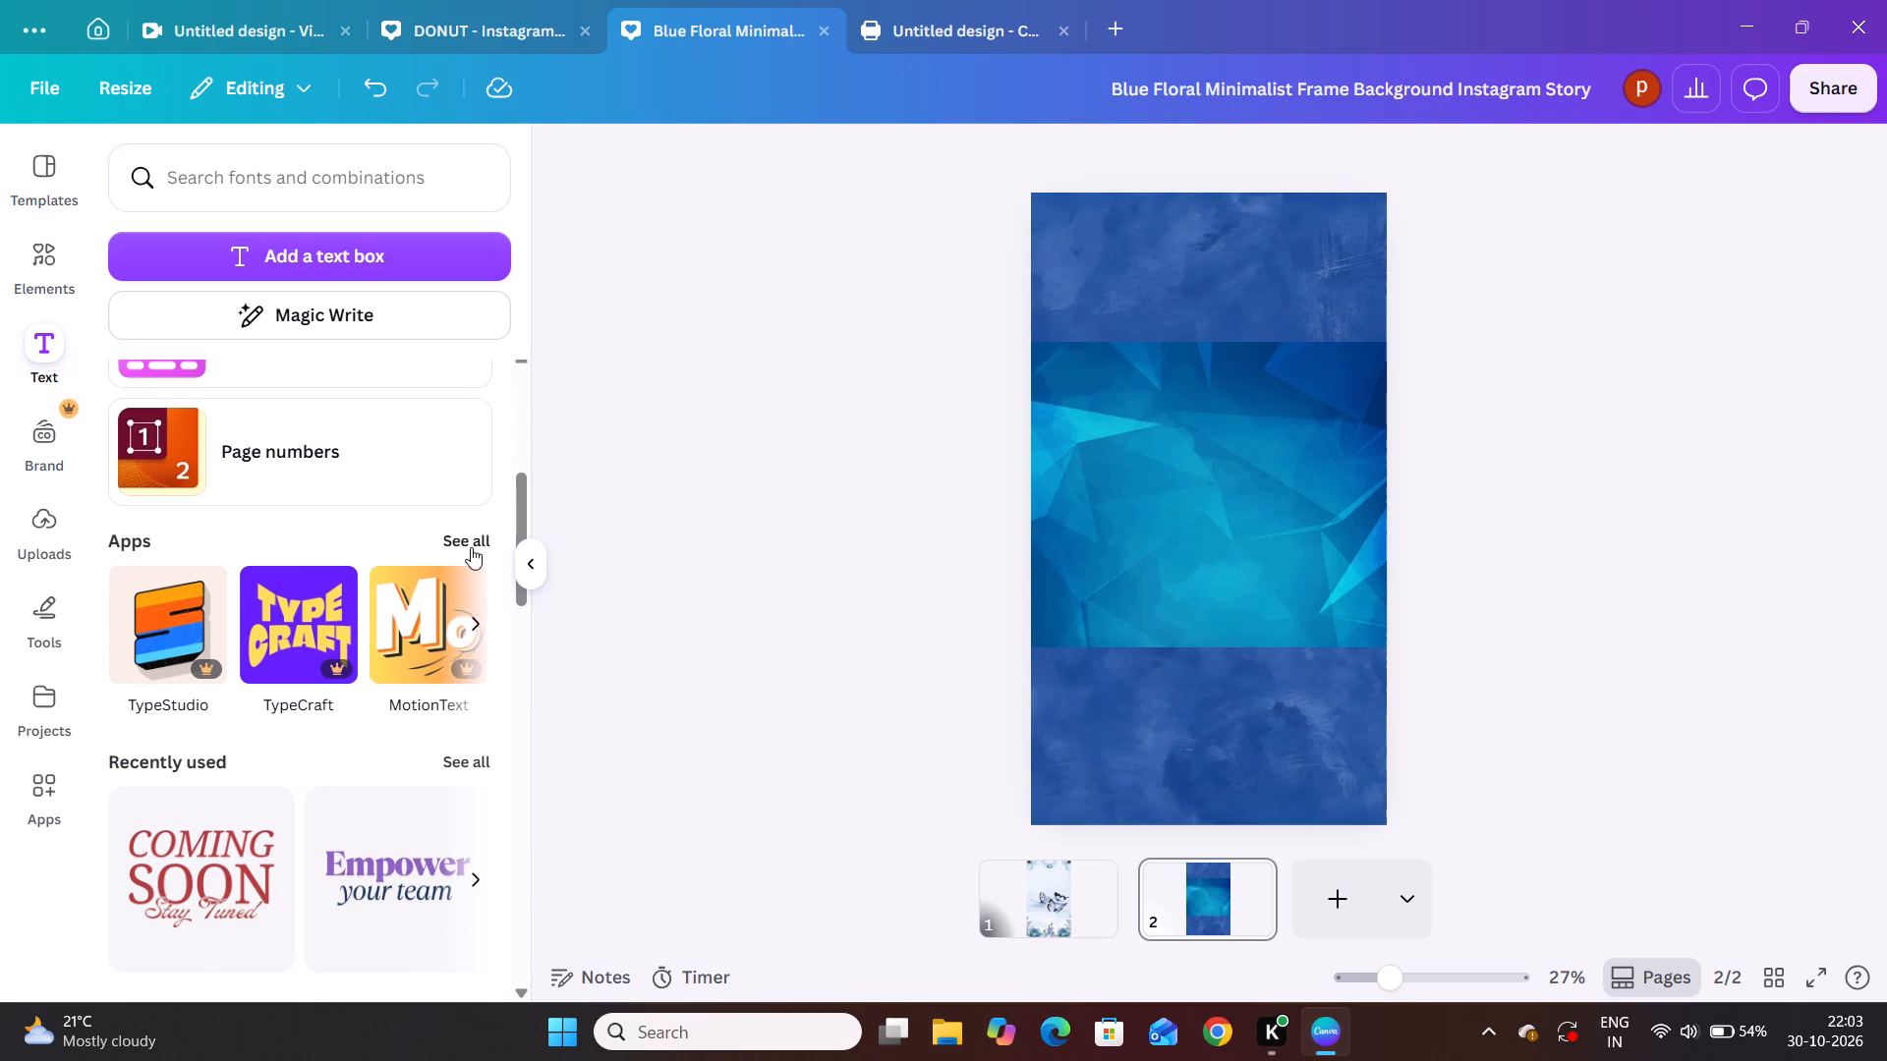
pyautogui.click(472, 543)
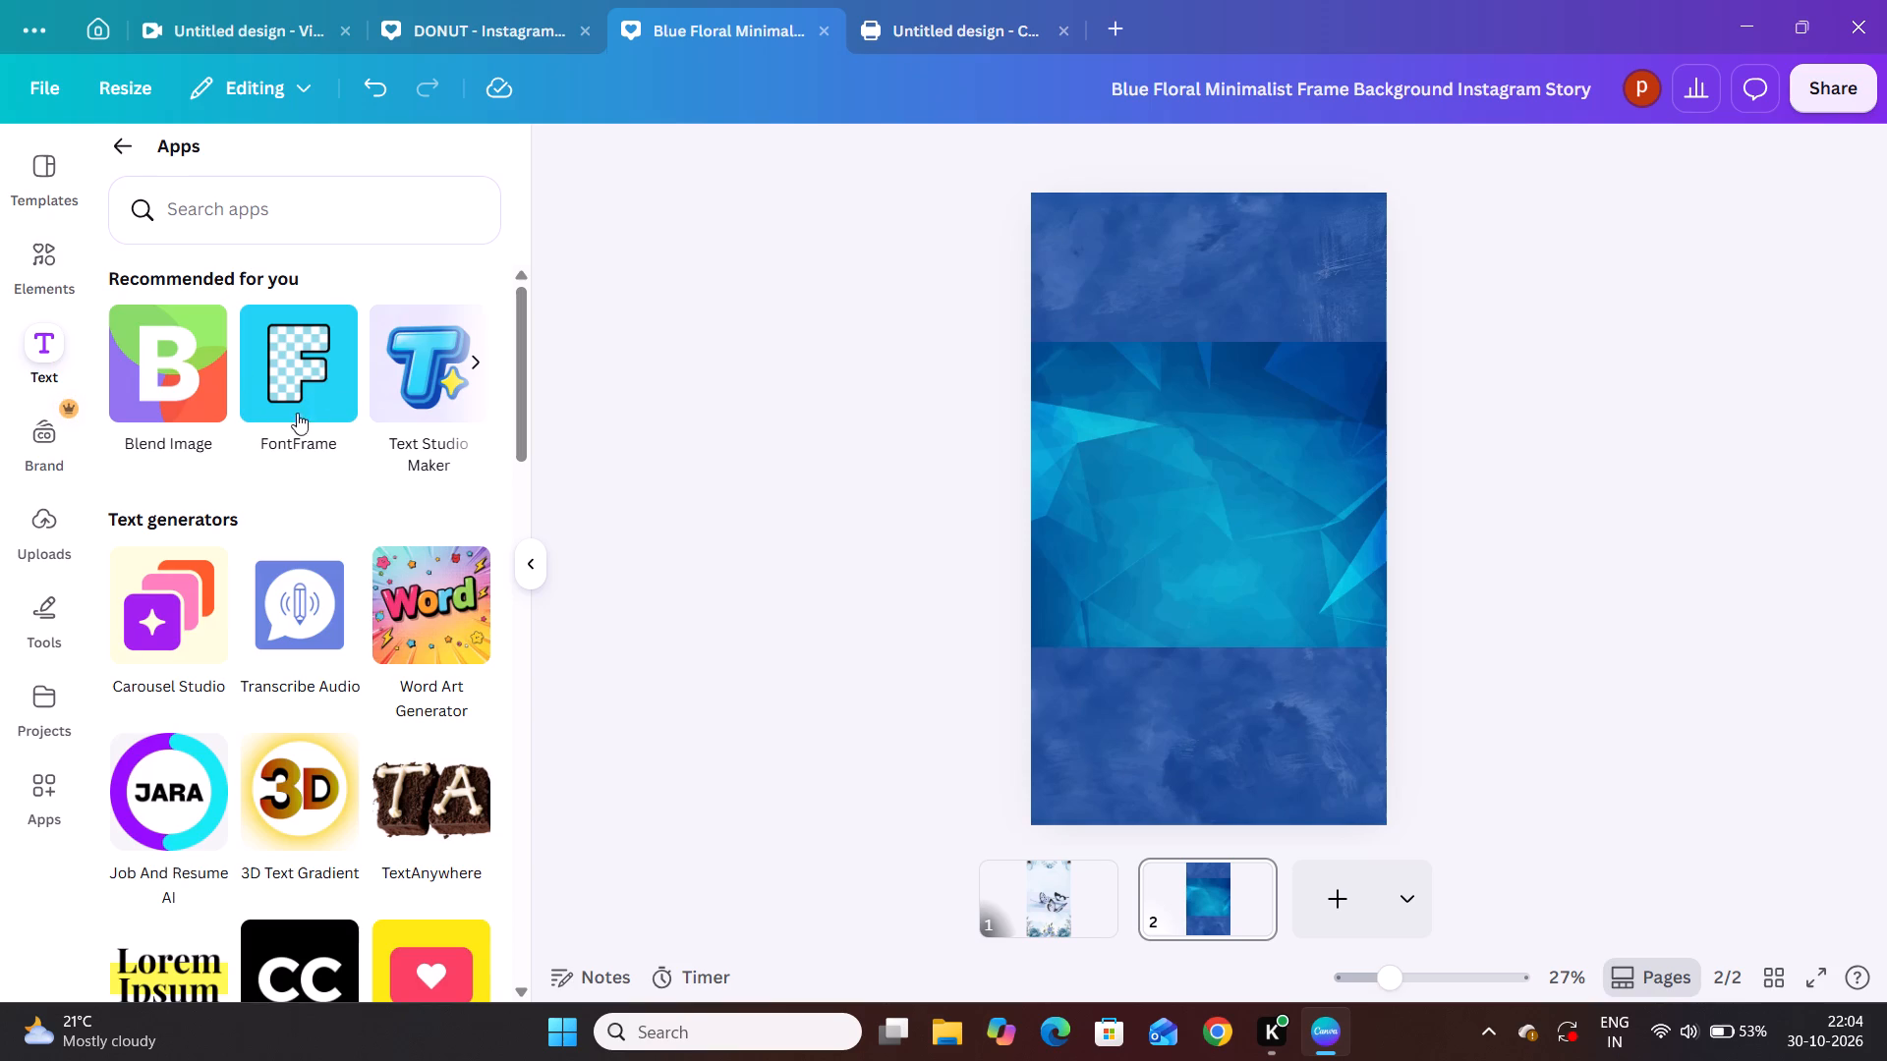
pyautogui.scroll(-1, 340, 533)
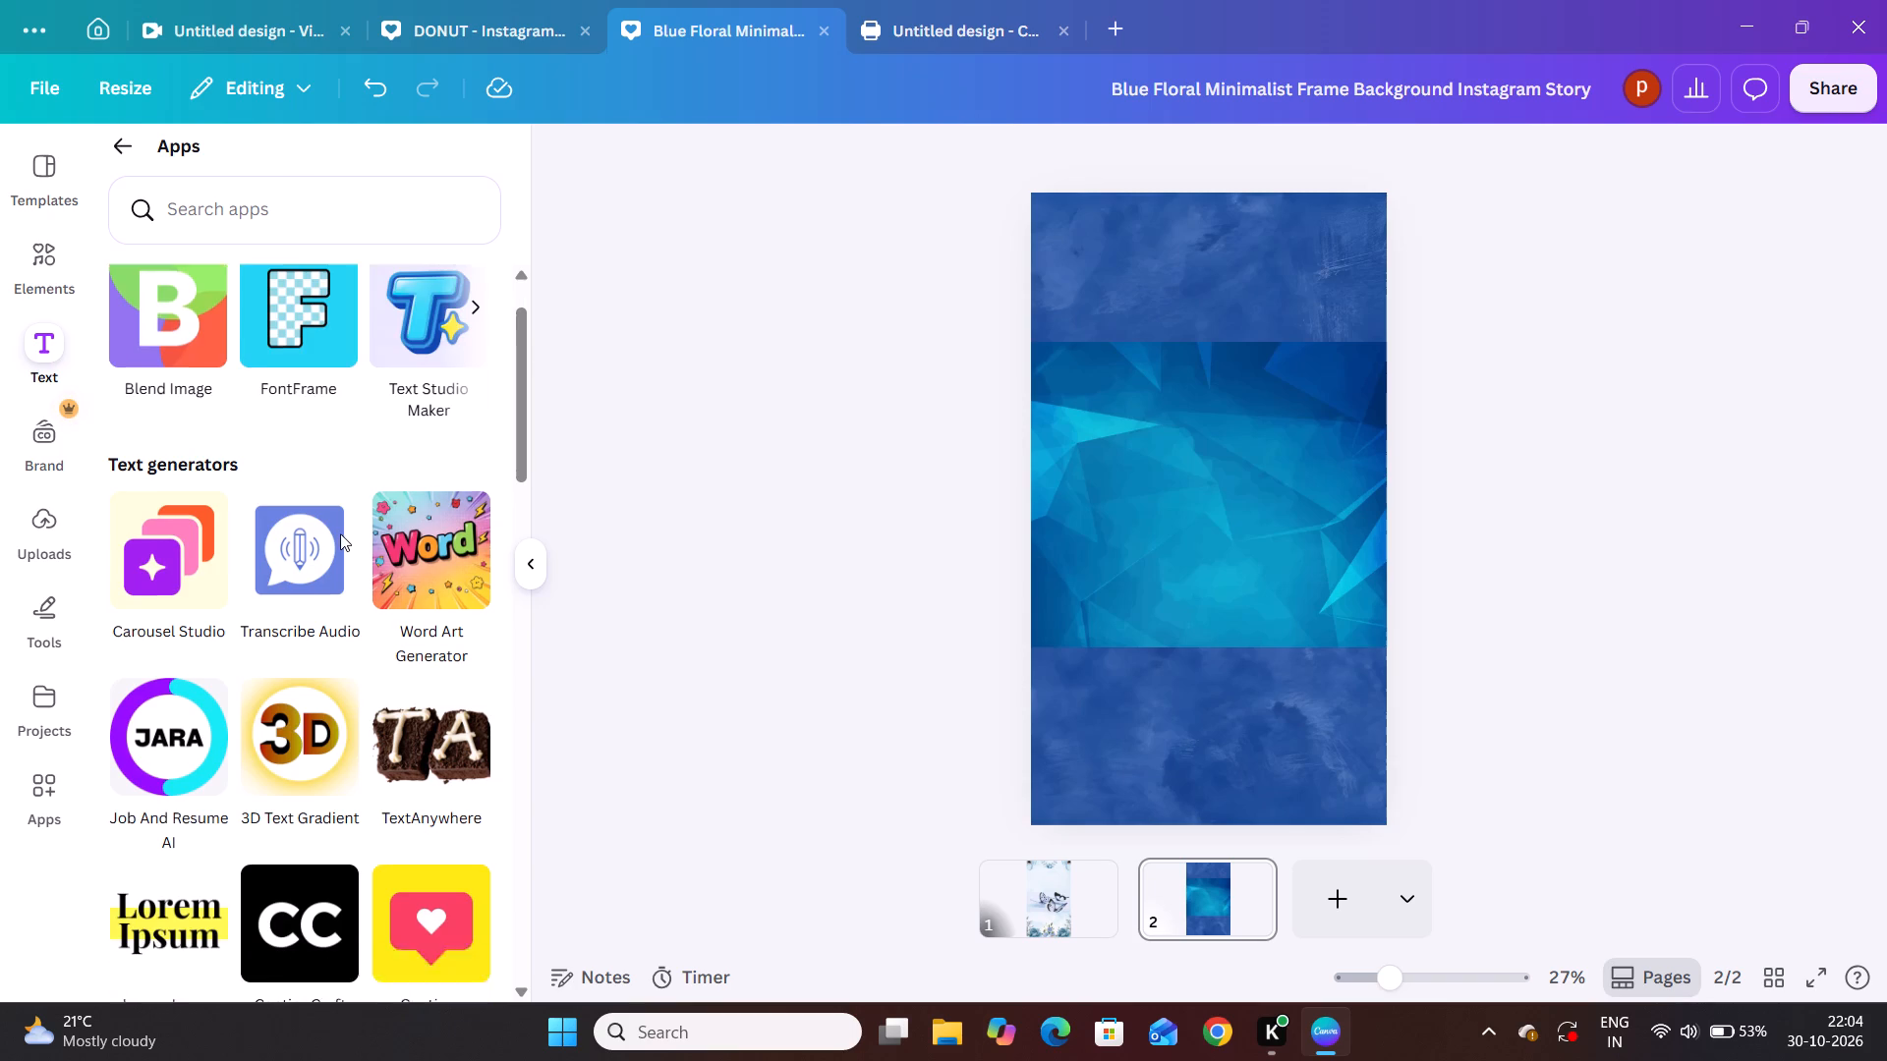
pyautogui.scroll(-5, 340, 533)
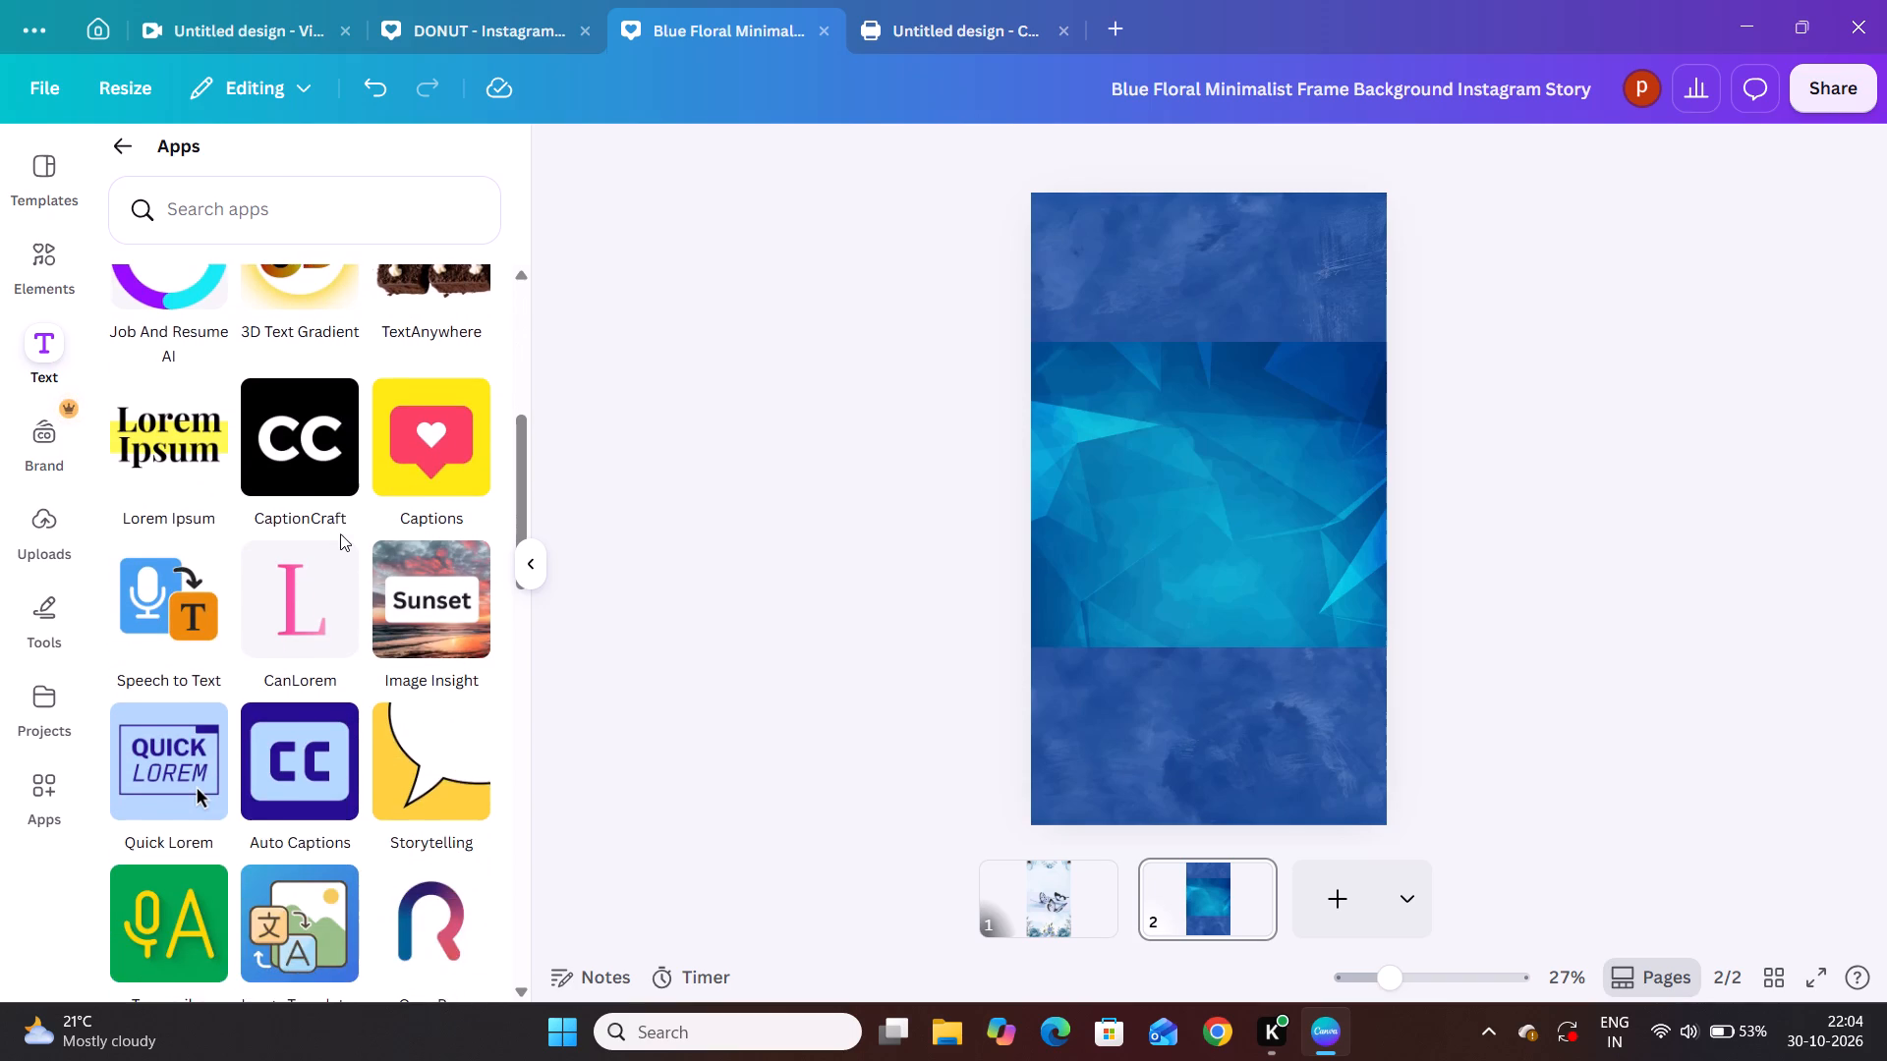
pyautogui.scroll(-2, 340, 533)
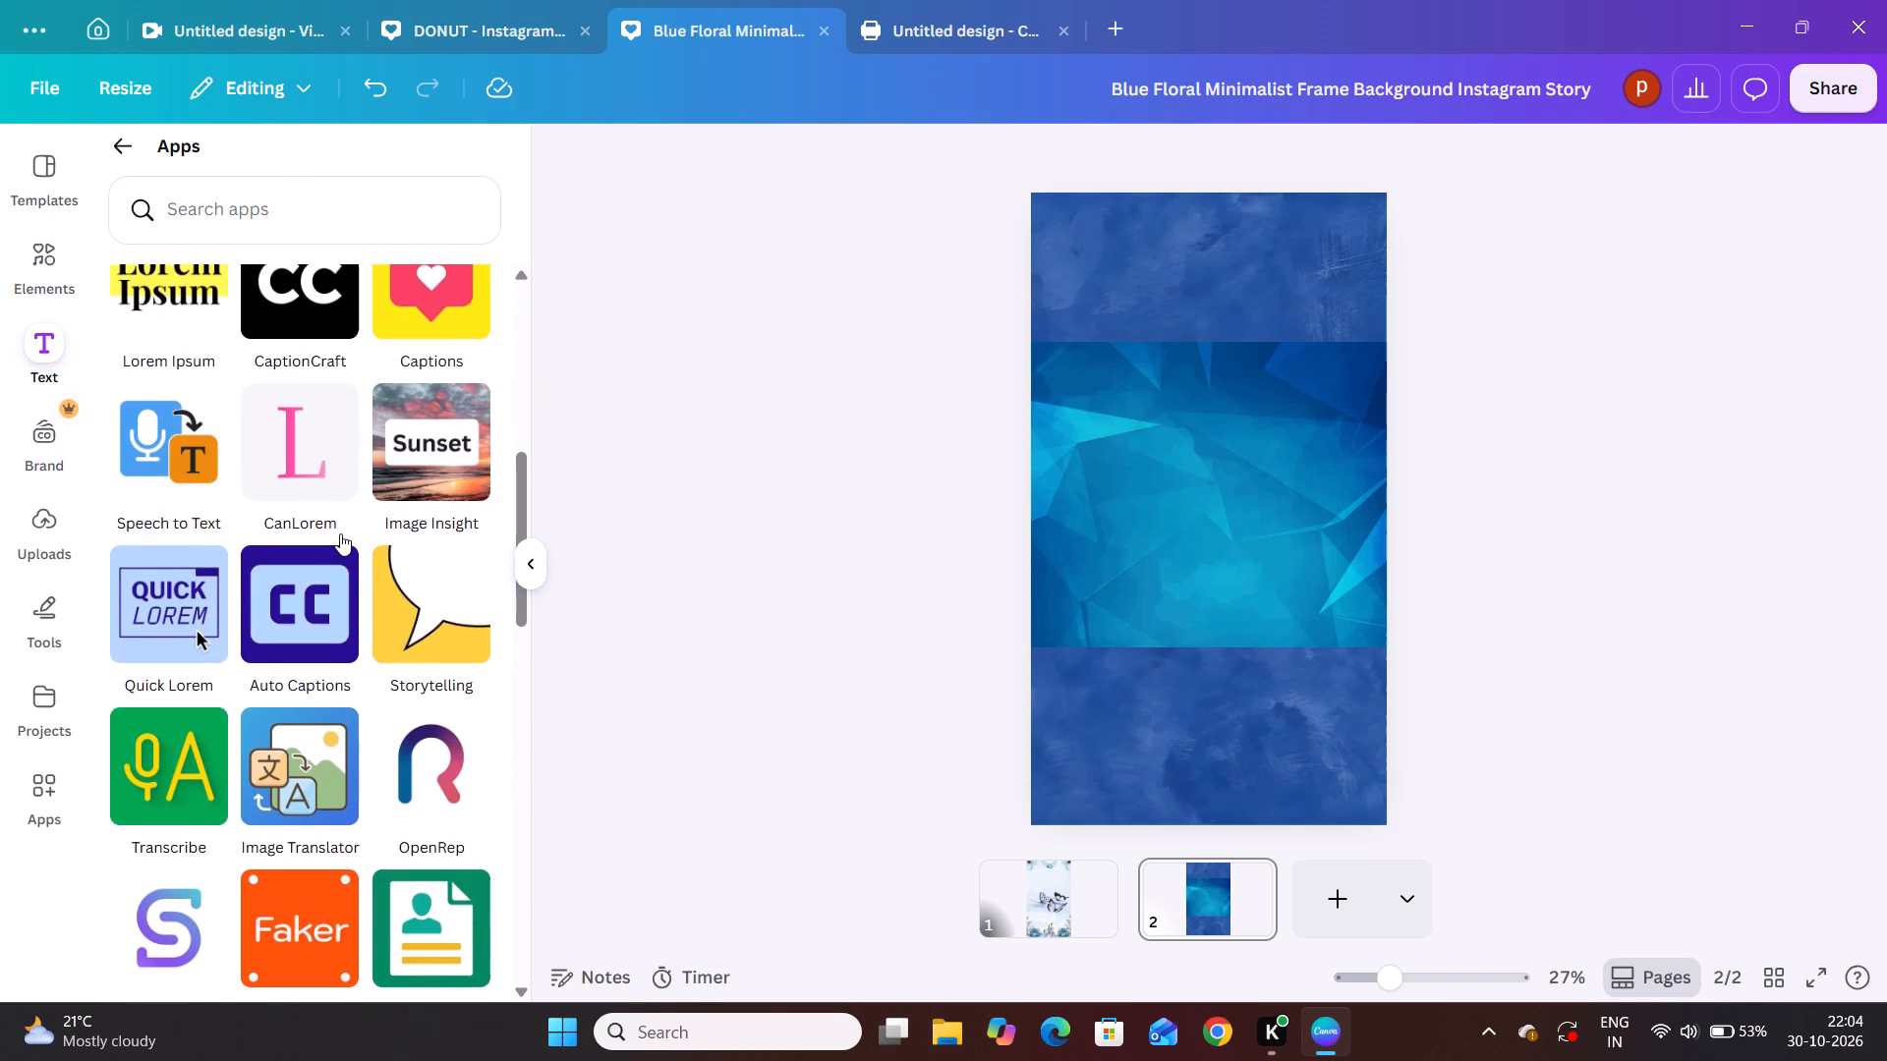
pyautogui.scroll(-2, 340, 533)
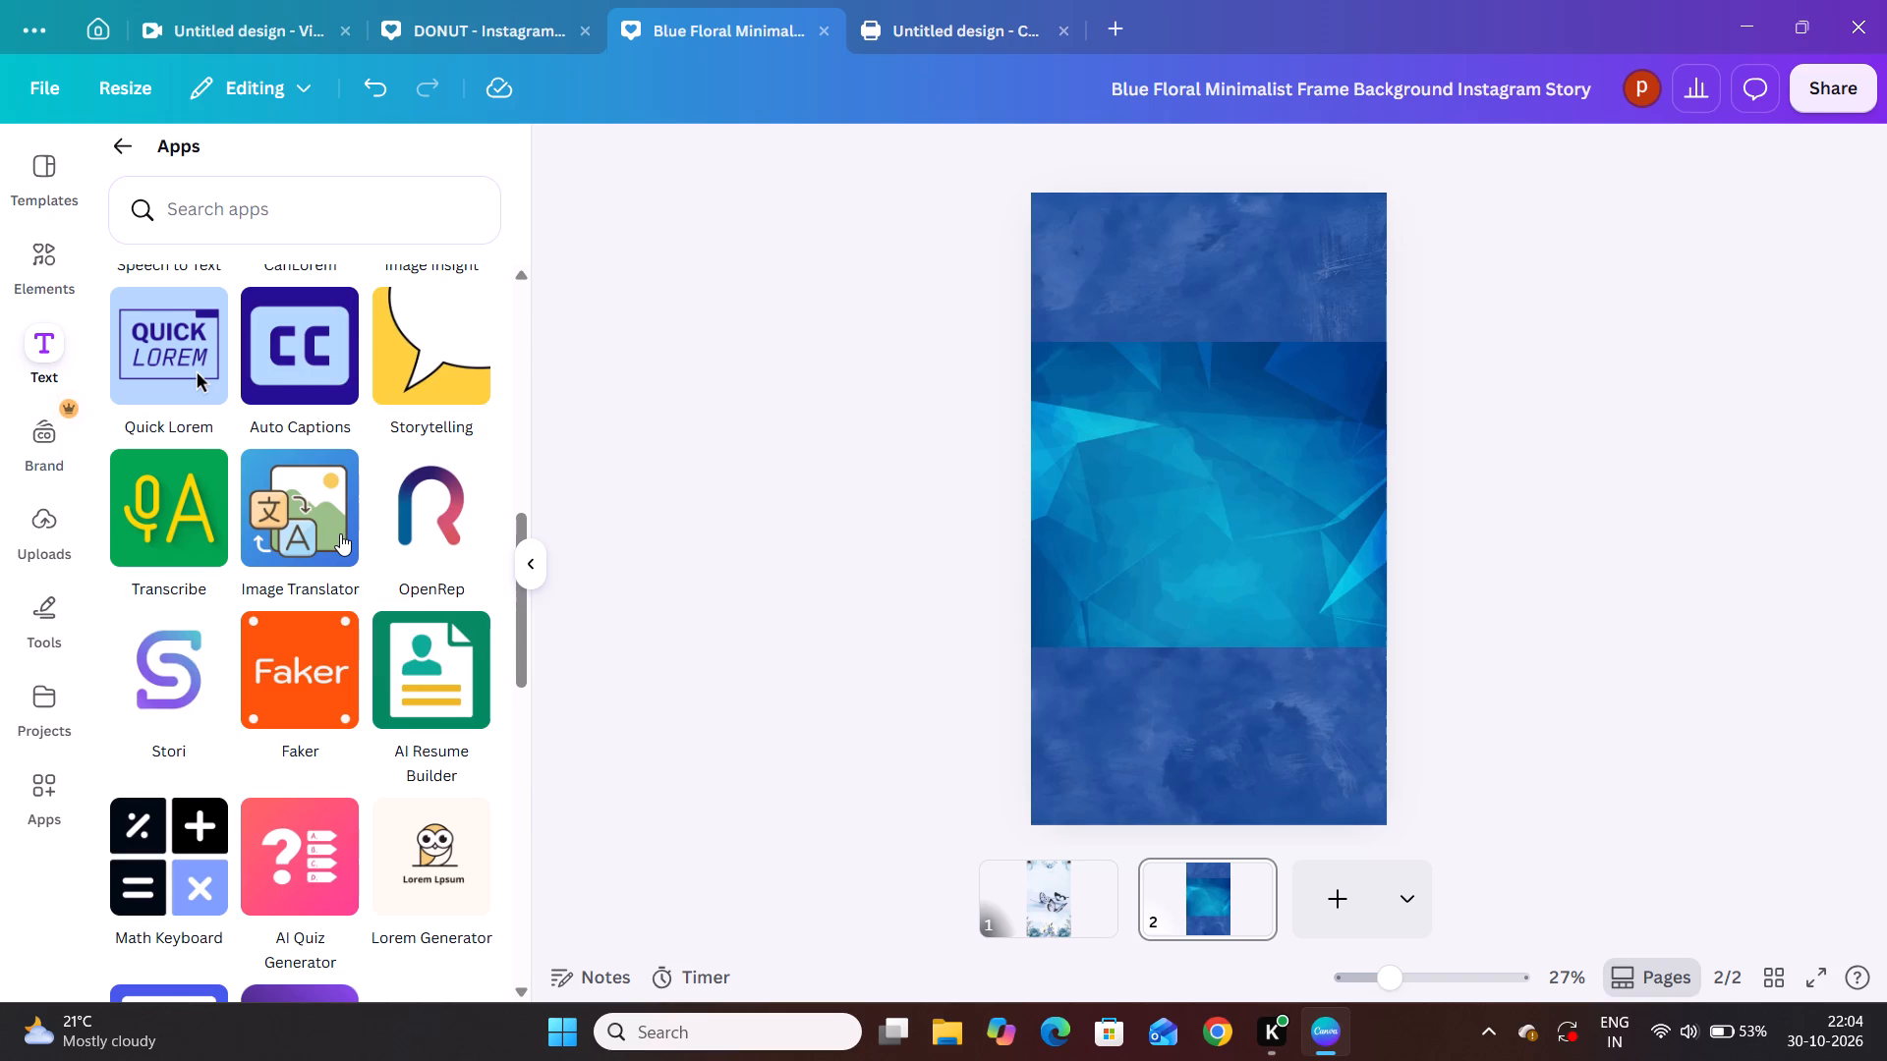
pyautogui.scroll(-3, 340, 533)
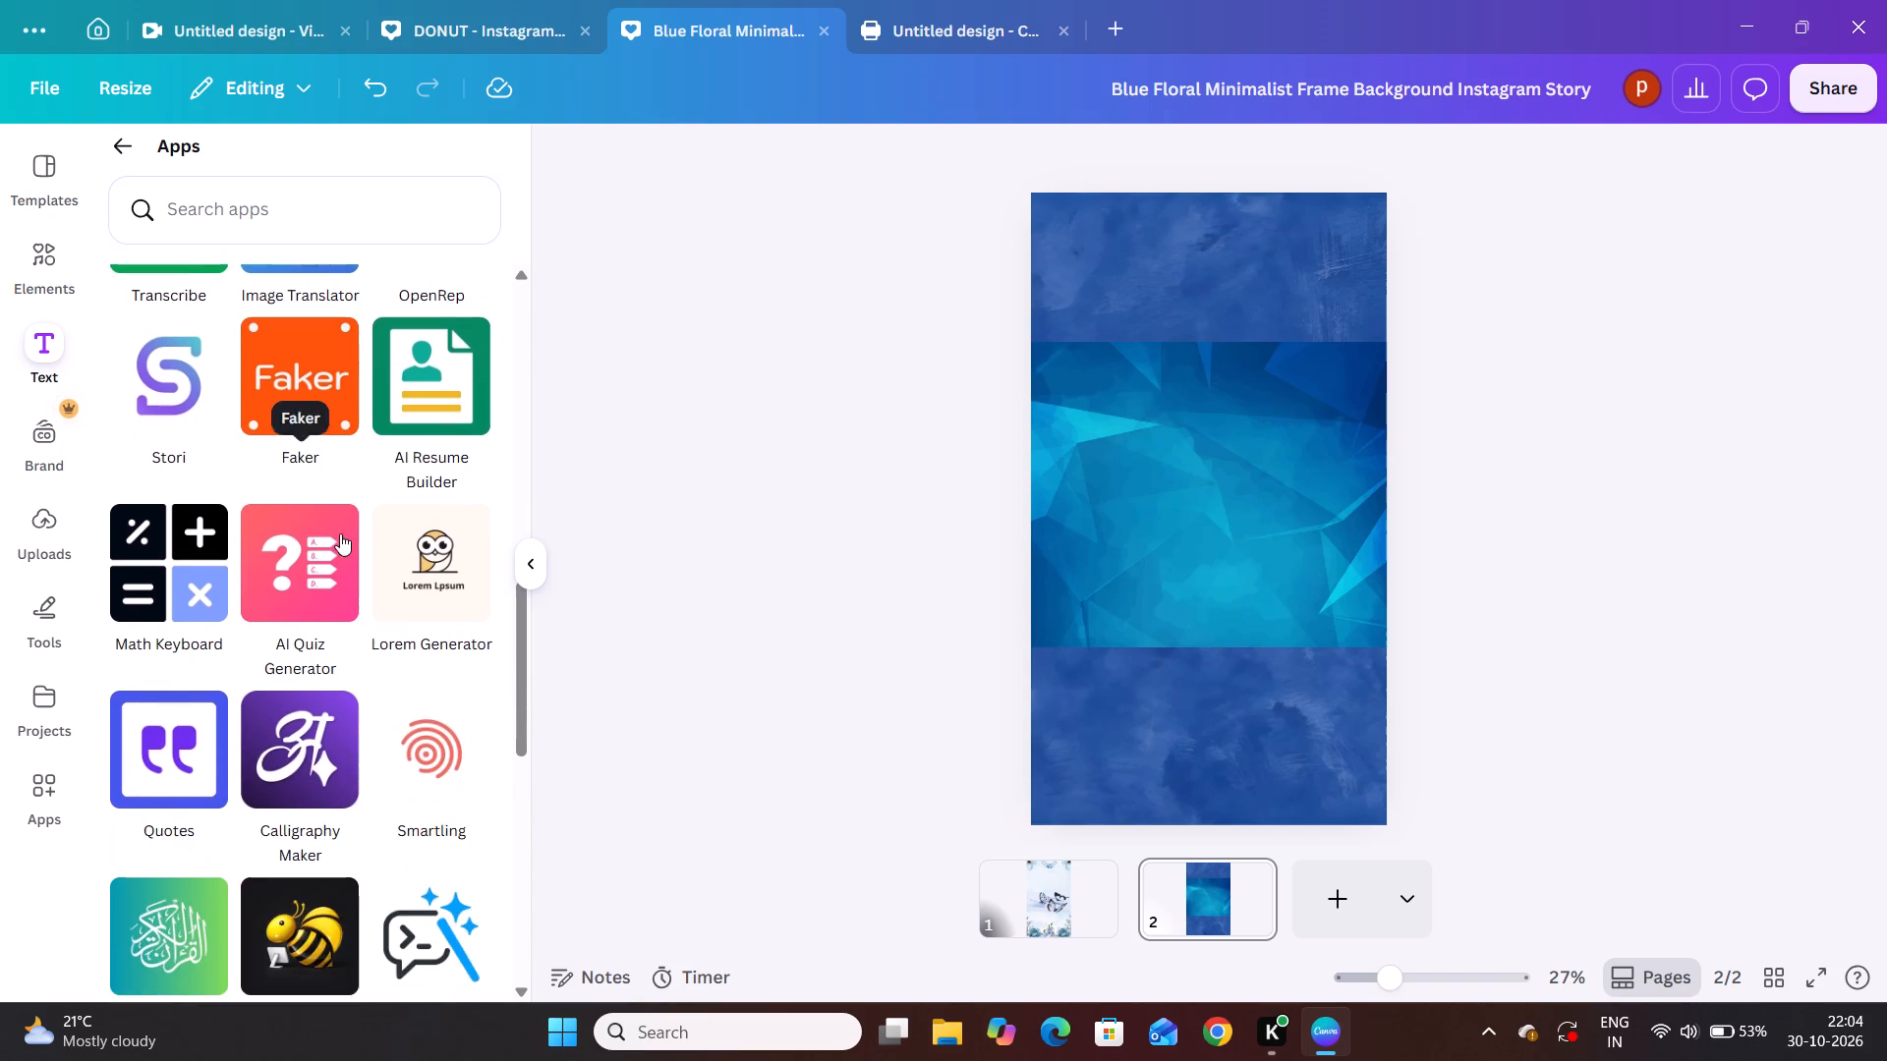
pyautogui.scroll(-4, 340, 533)
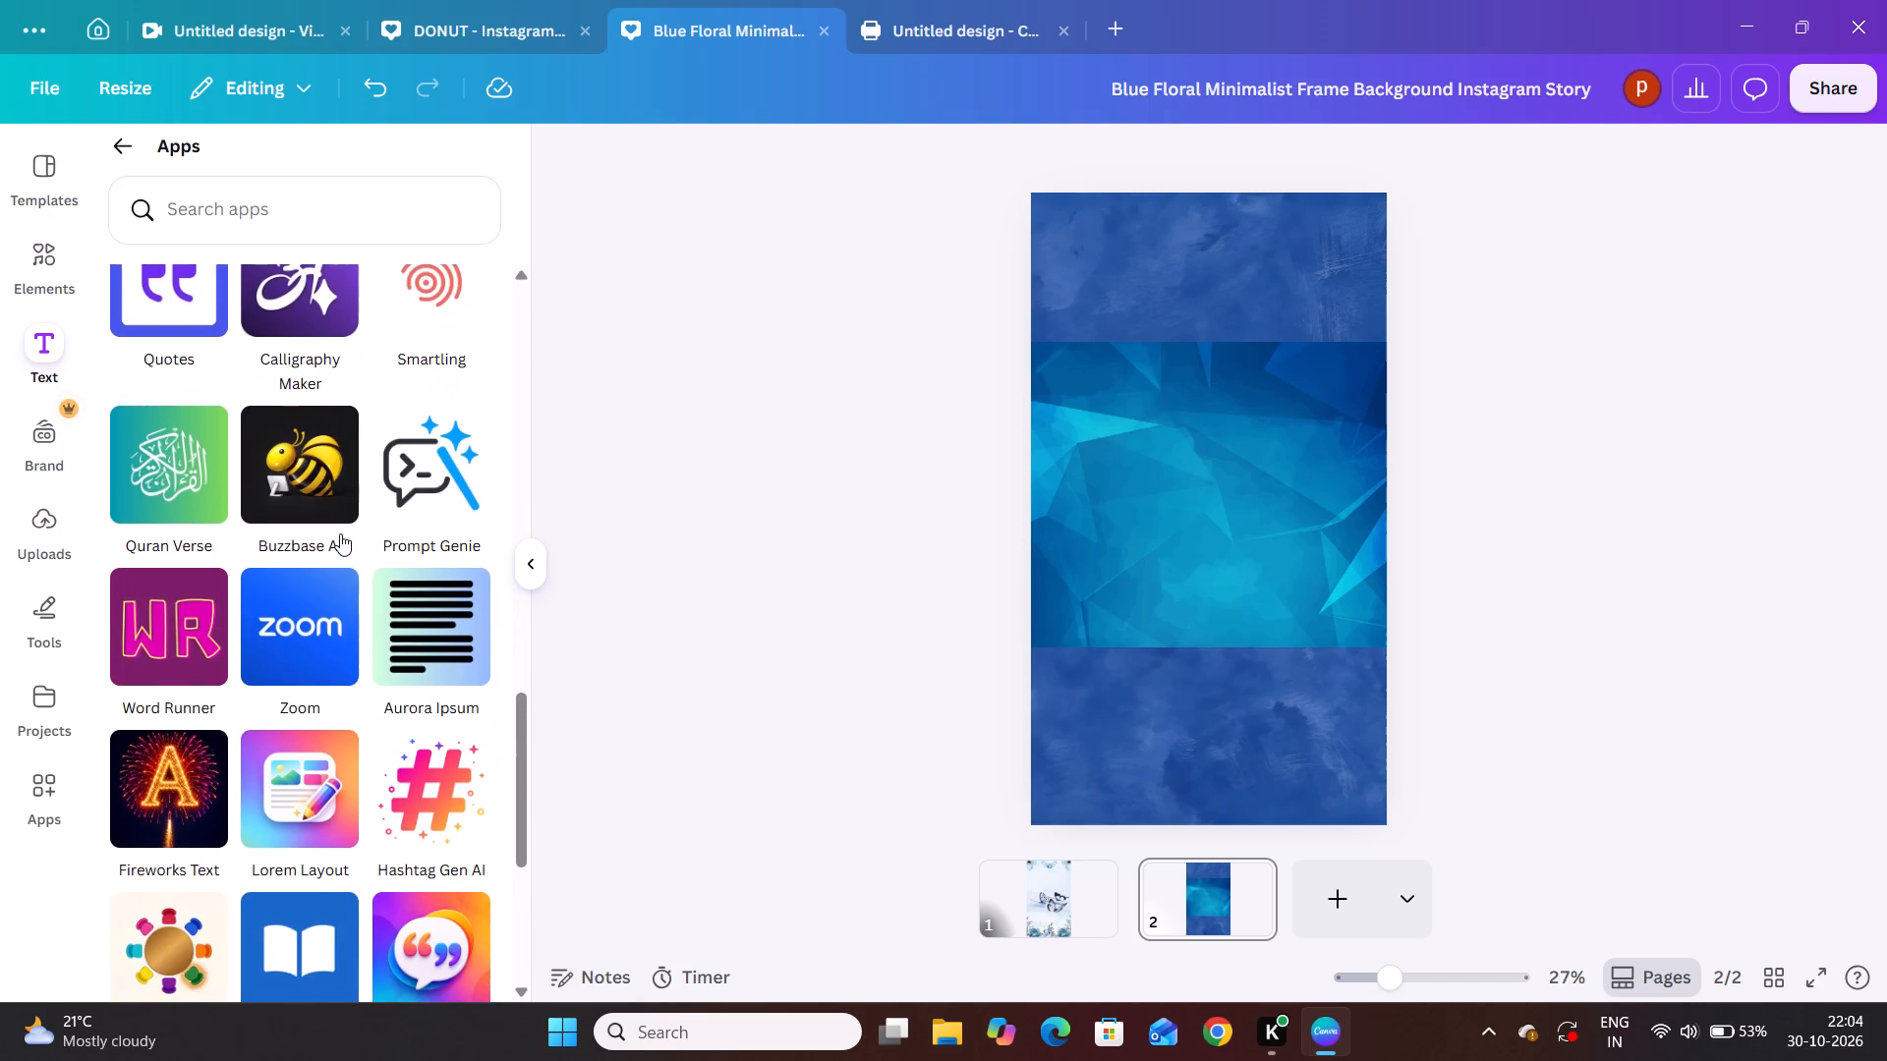
pyautogui.scroll(-1, 340, 533)
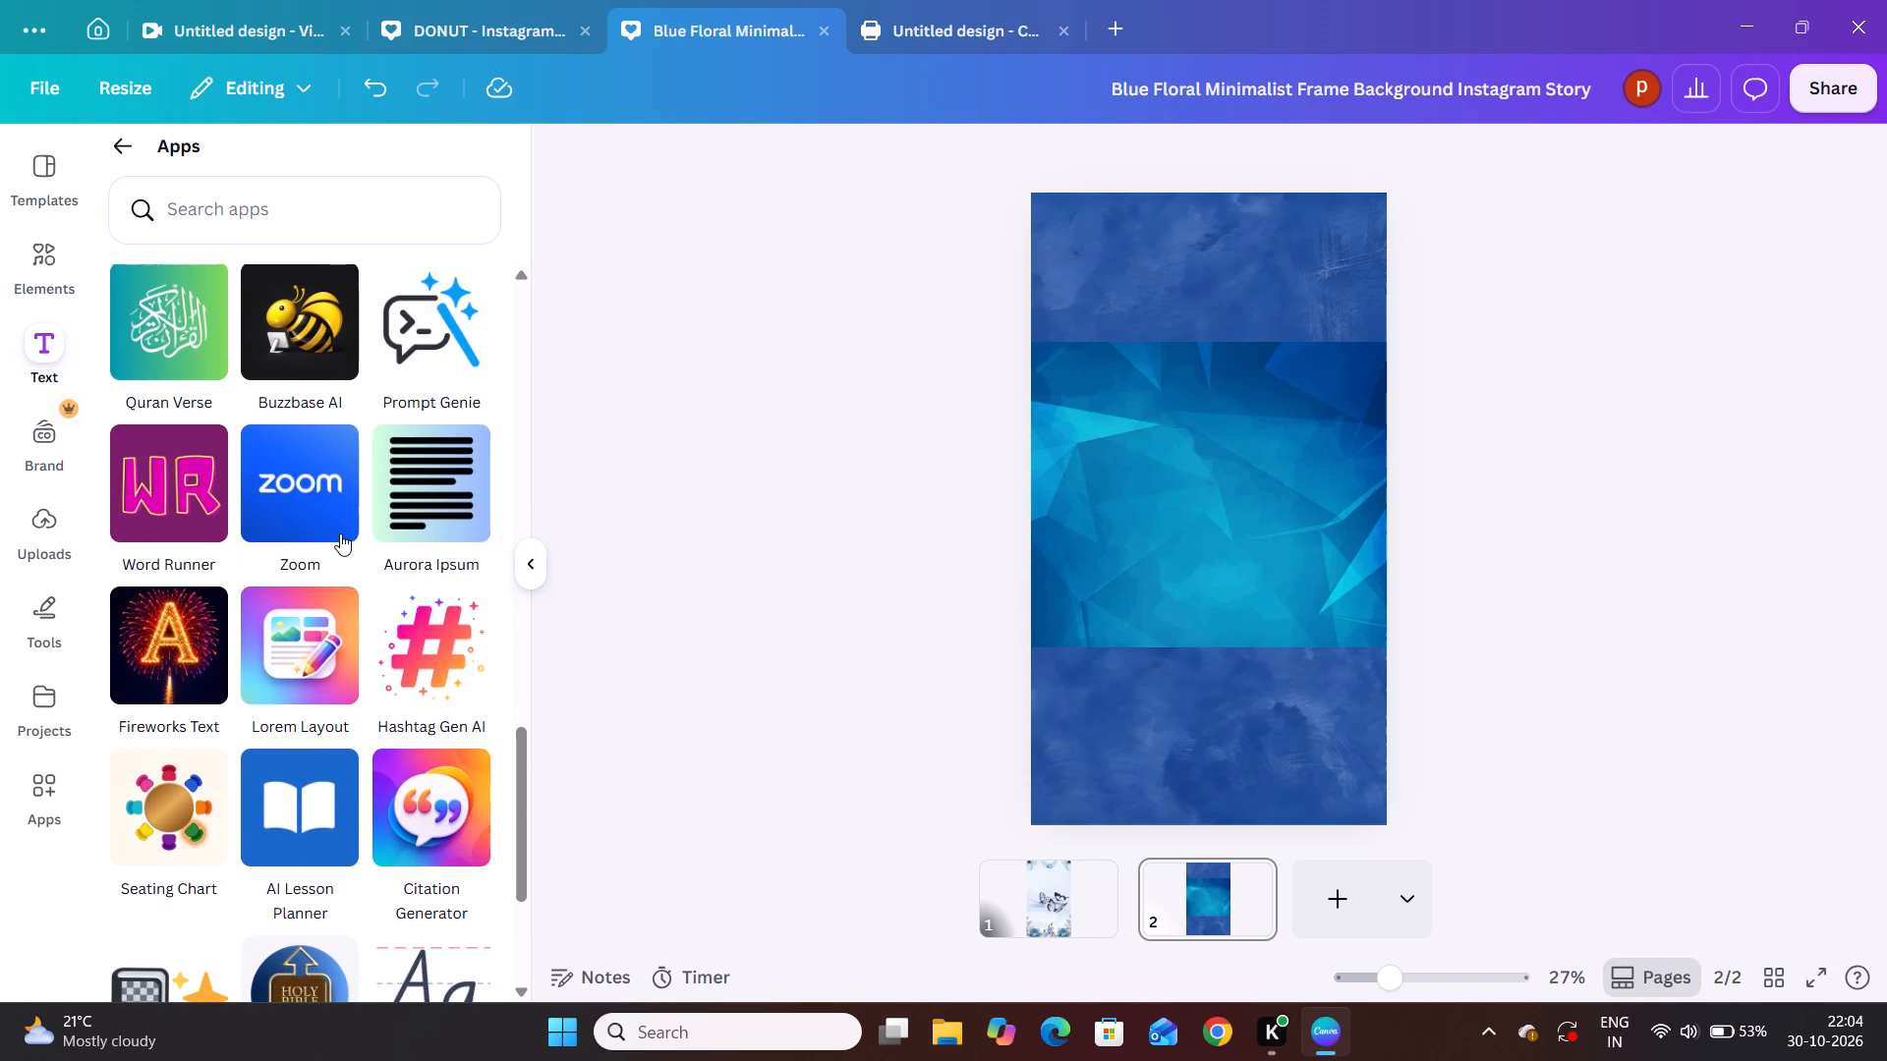
pyautogui.scroll(-4, 340, 533)
pyautogui.hscroll(-1, 340, 533)
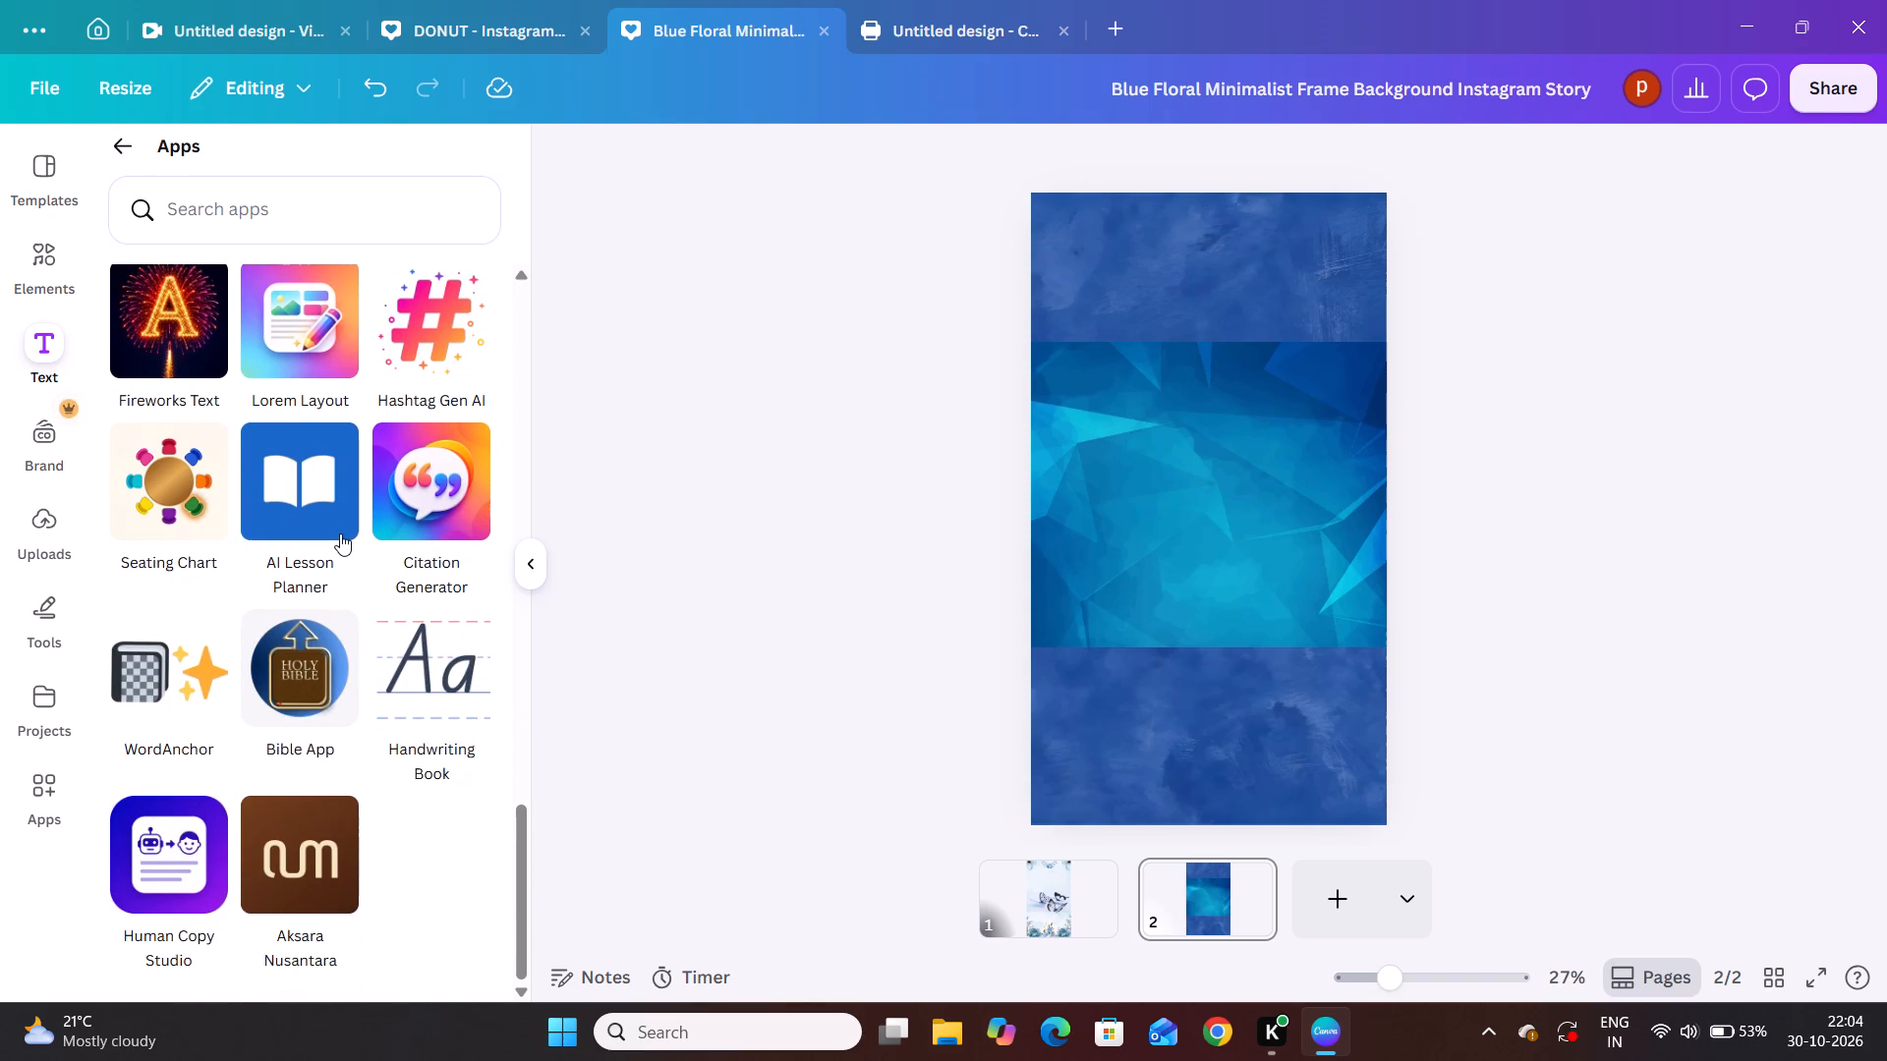
pyautogui.hscroll(-1, 340, 533)
pyautogui.scroll(4, 340, 533)
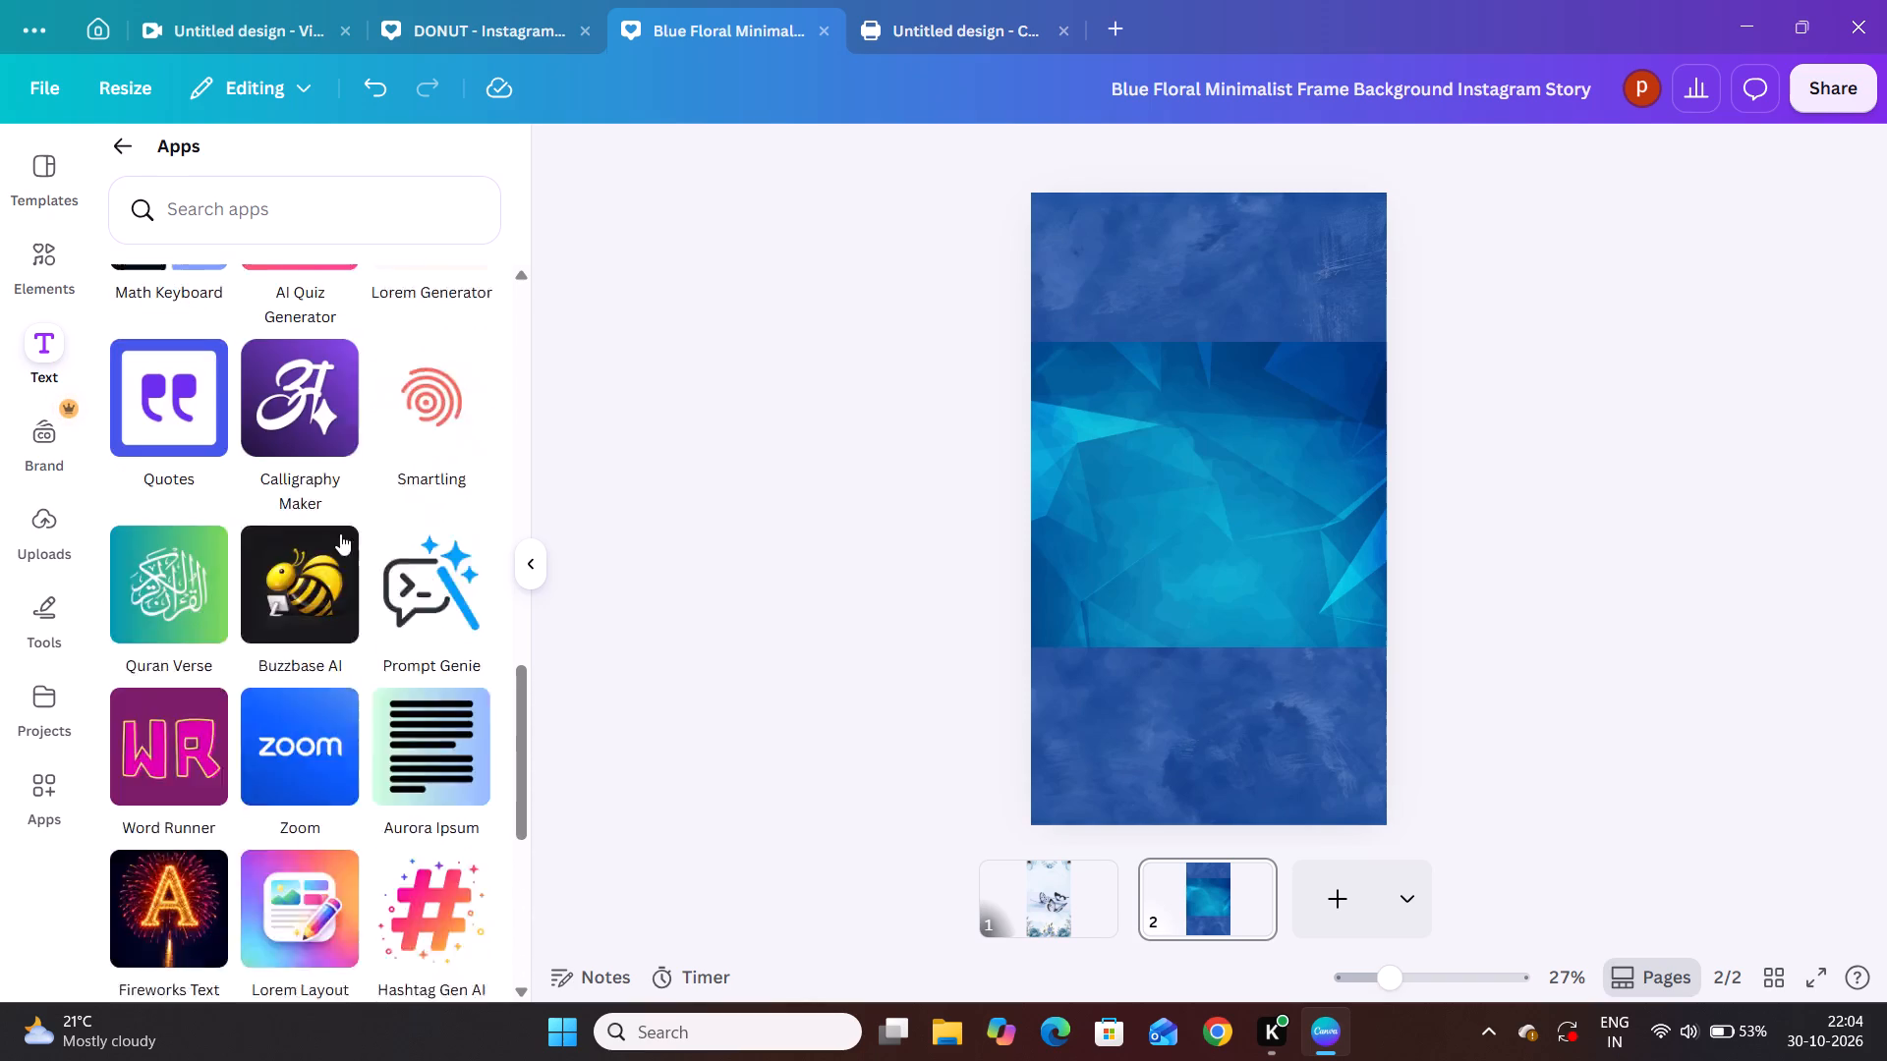
pyautogui.scroll(-2, 340, 533)
pyautogui.scroll(1, 340, 533)
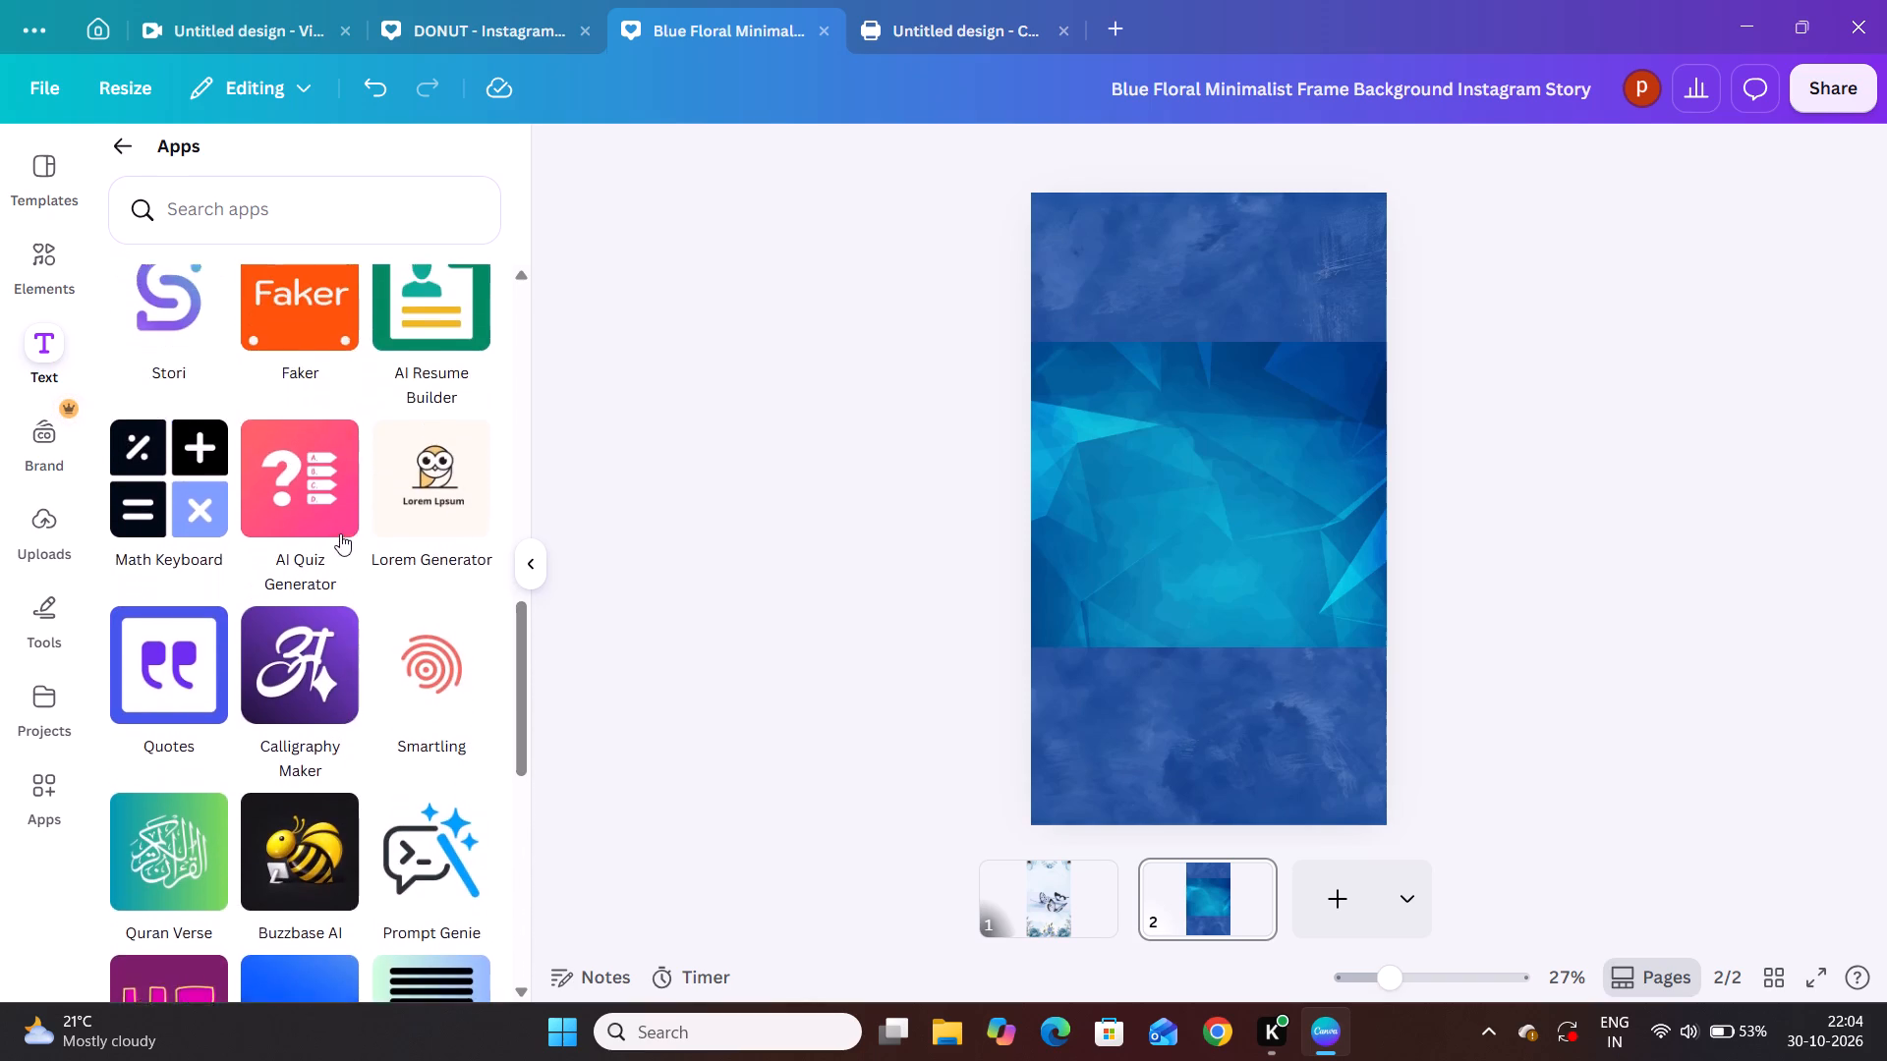
pyautogui.scroll(7, 340, 533)
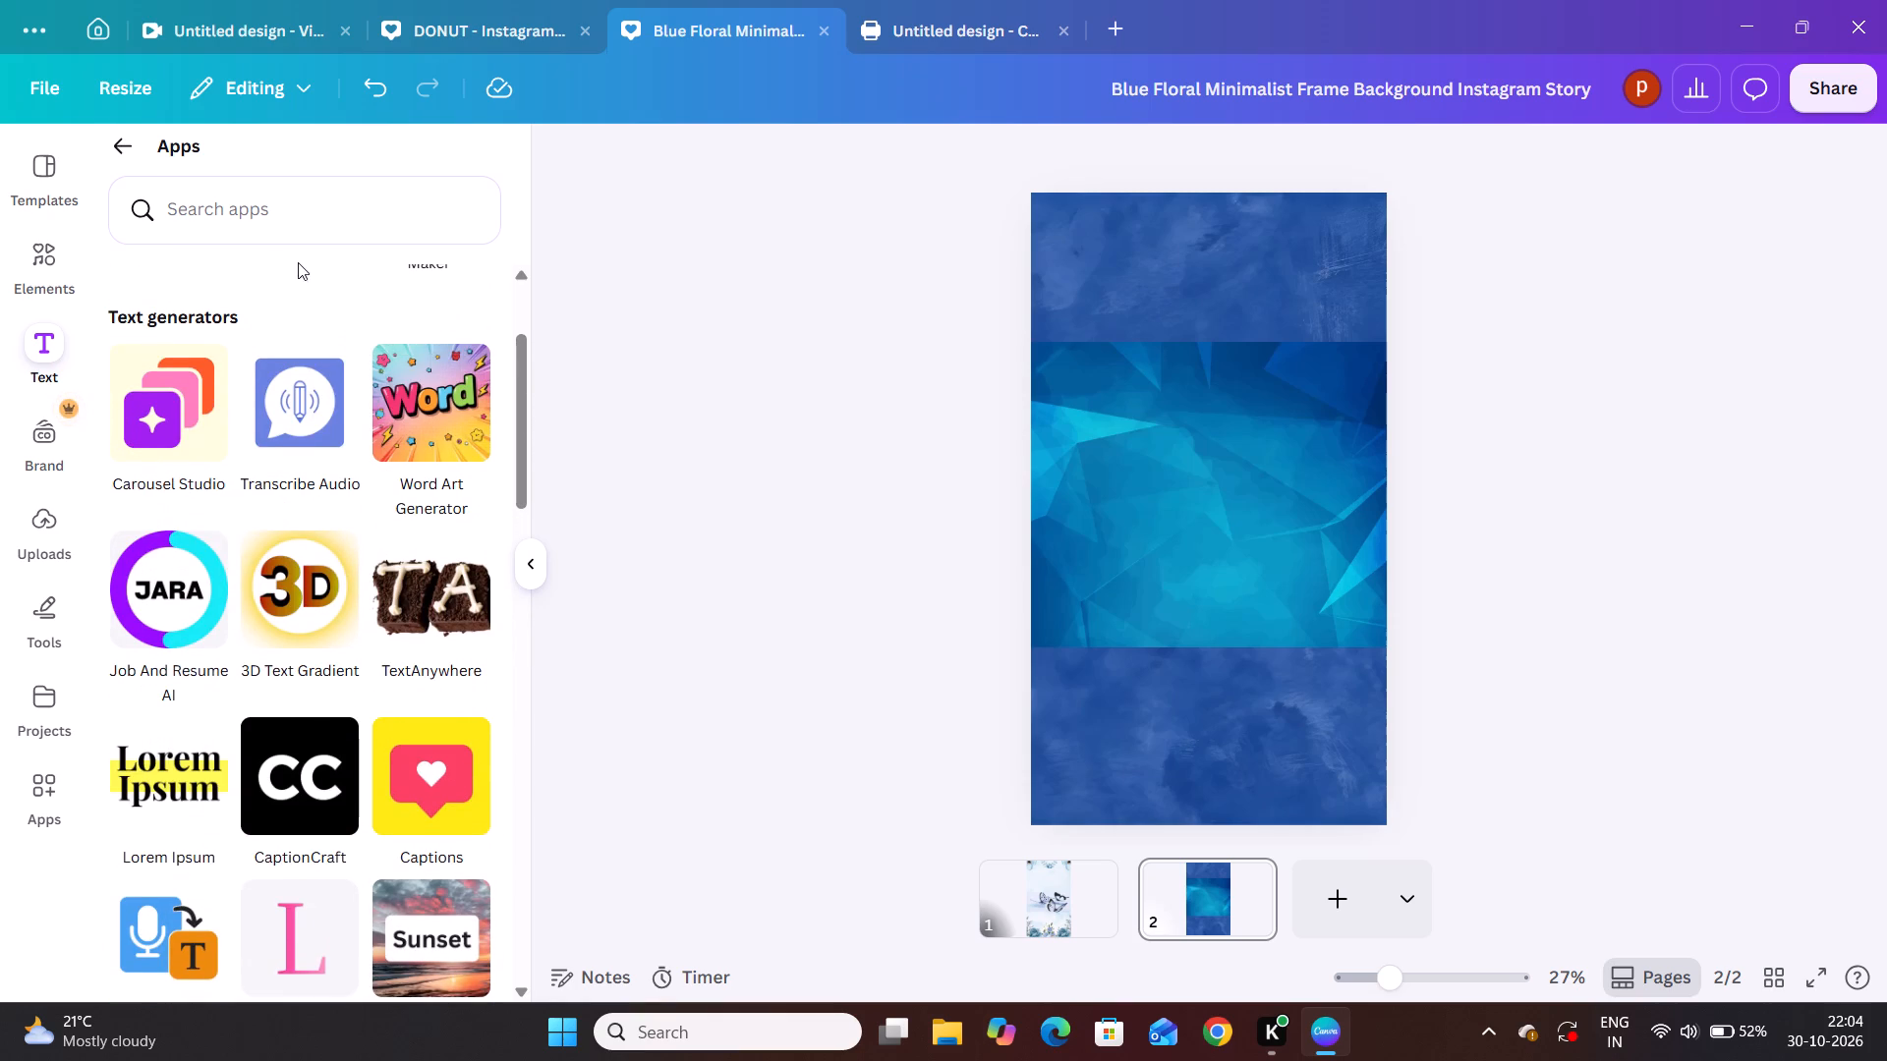
# Look over the text generator apps once more, then return to the main text options.
pyautogui.click(217, 204)
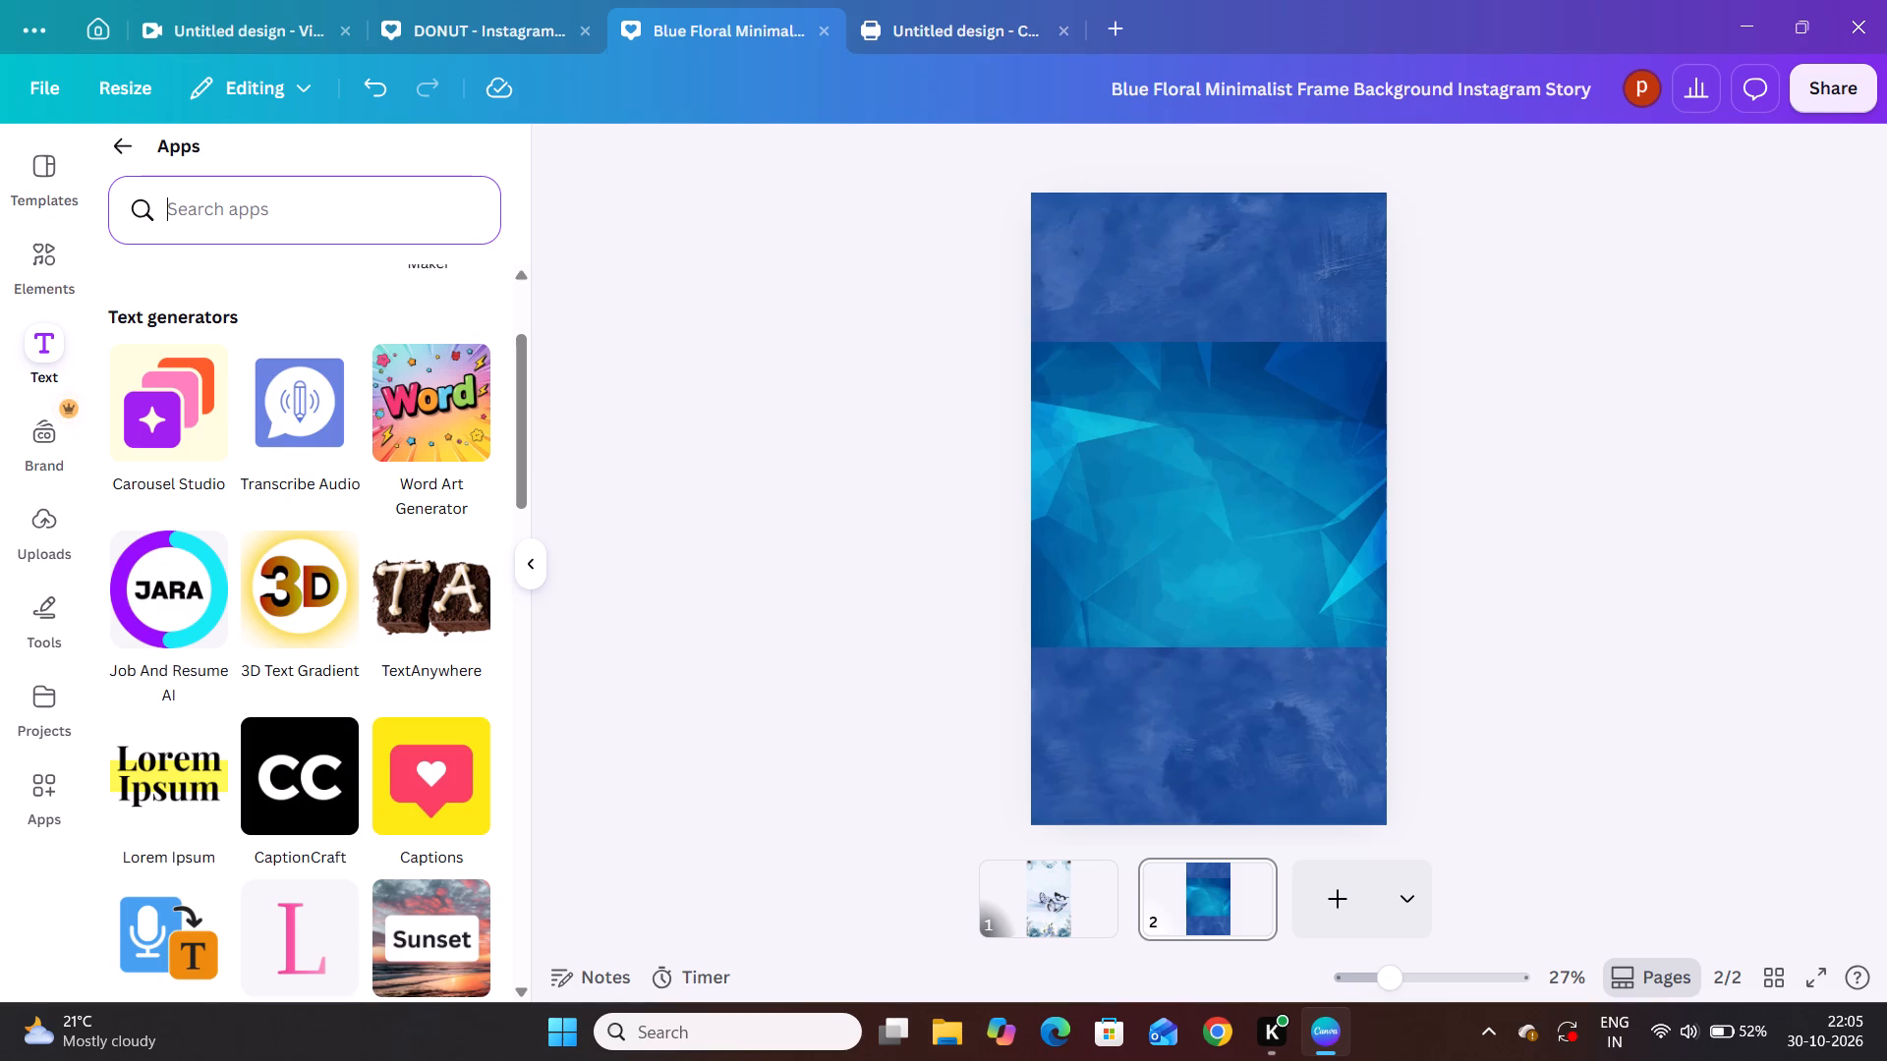
pyautogui.scroll(-3, 350, 566)
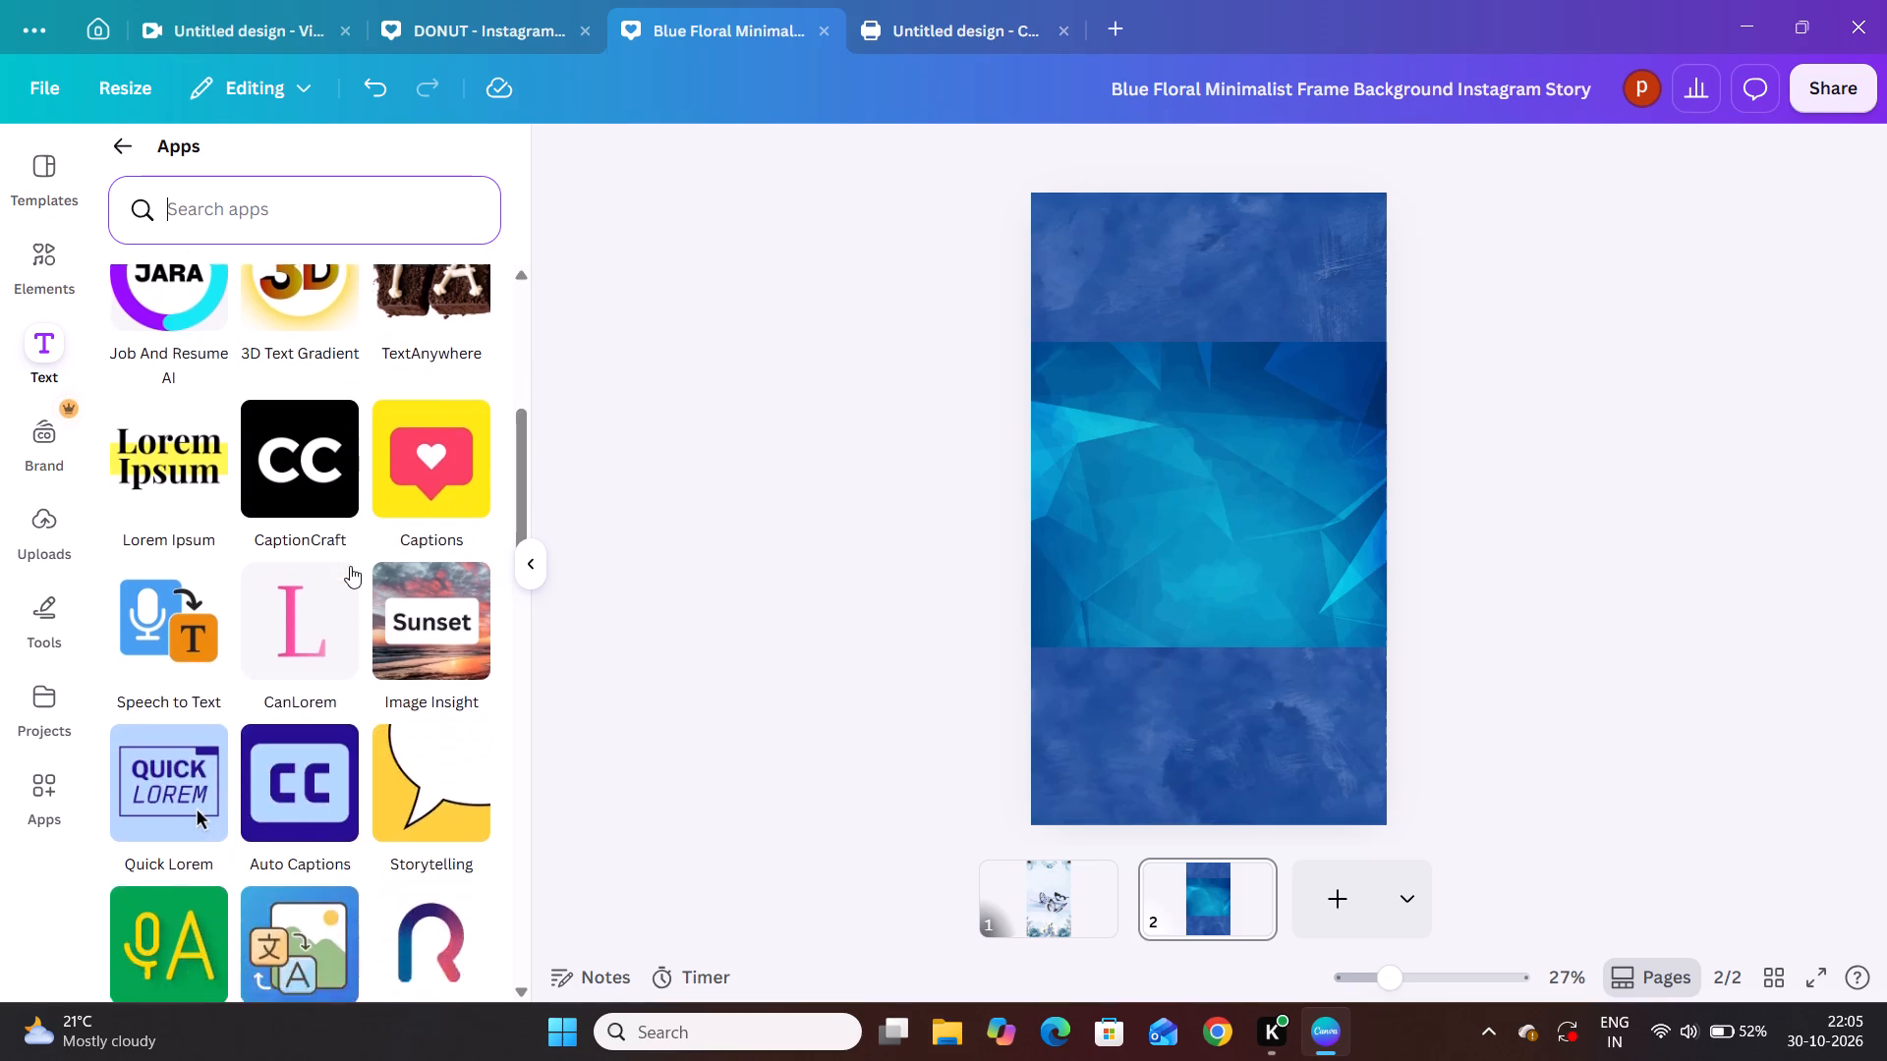
pyautogui.scroll(-4, 350, 566)
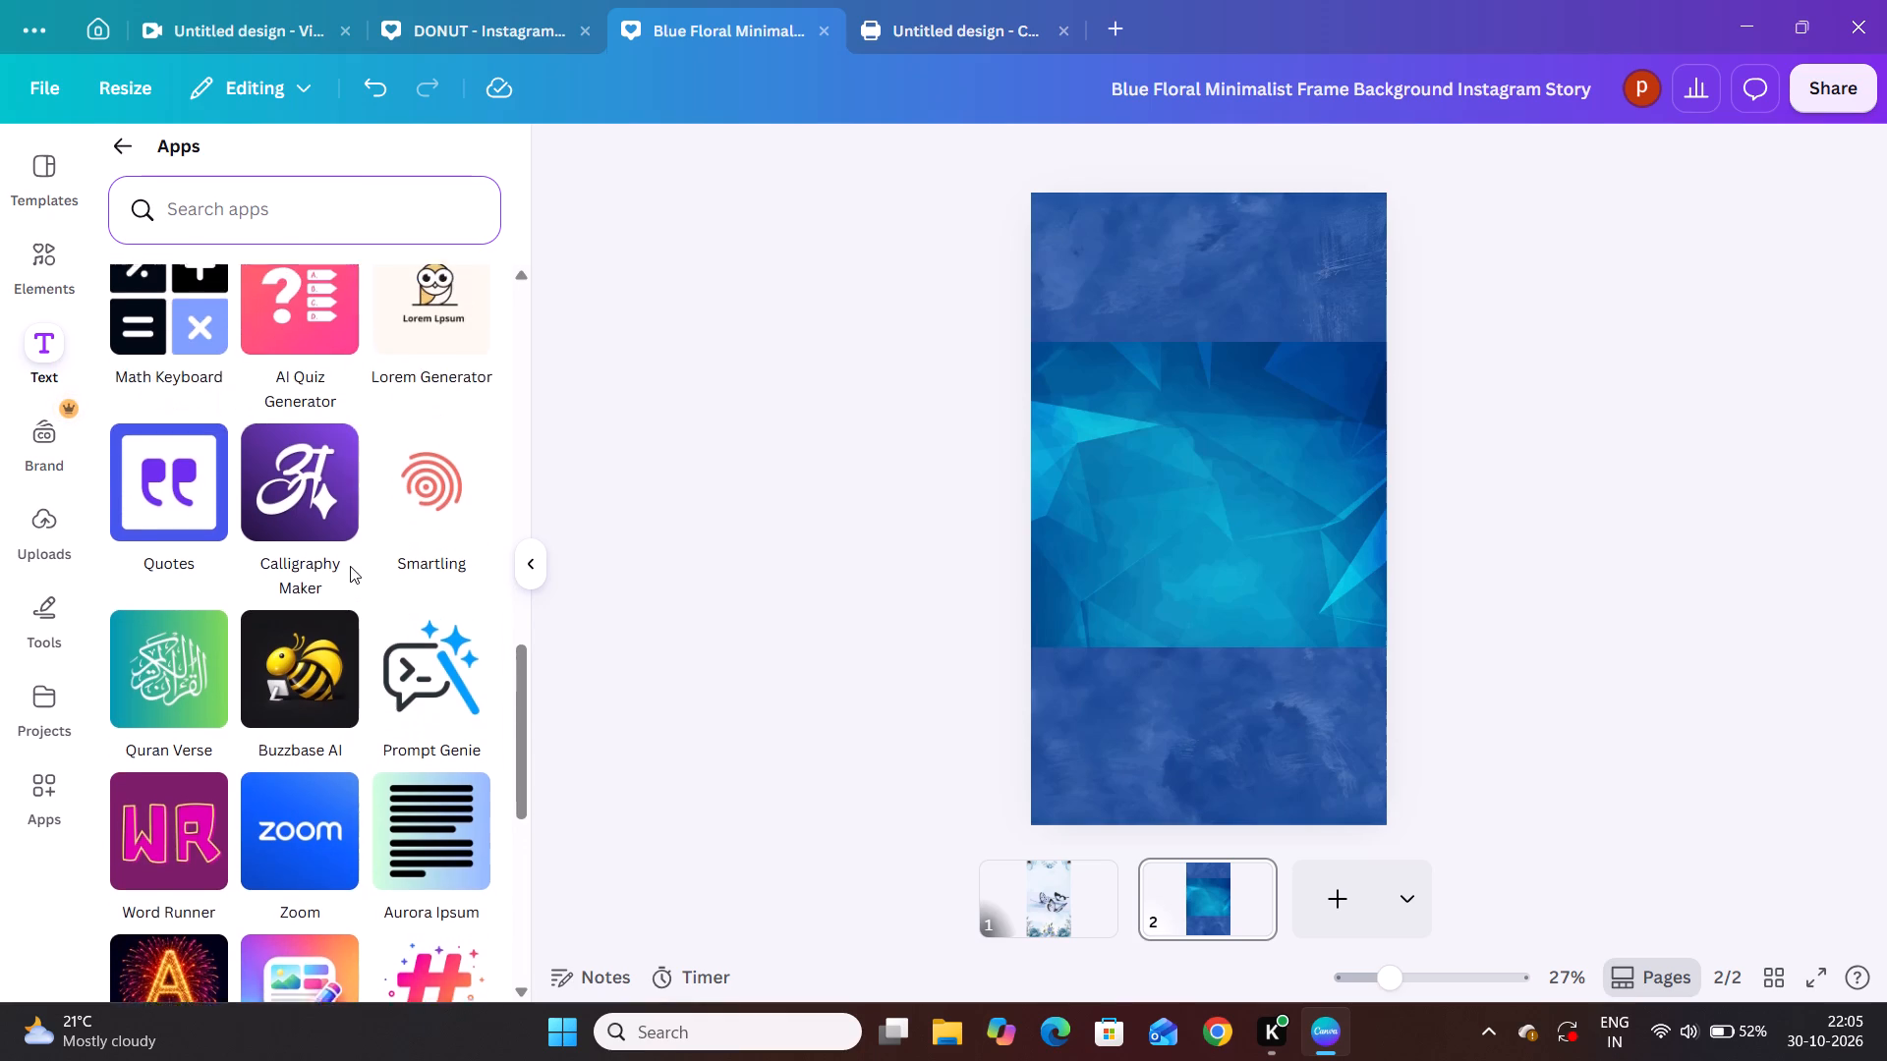
pyautogui.scroll(7, 350, 566)
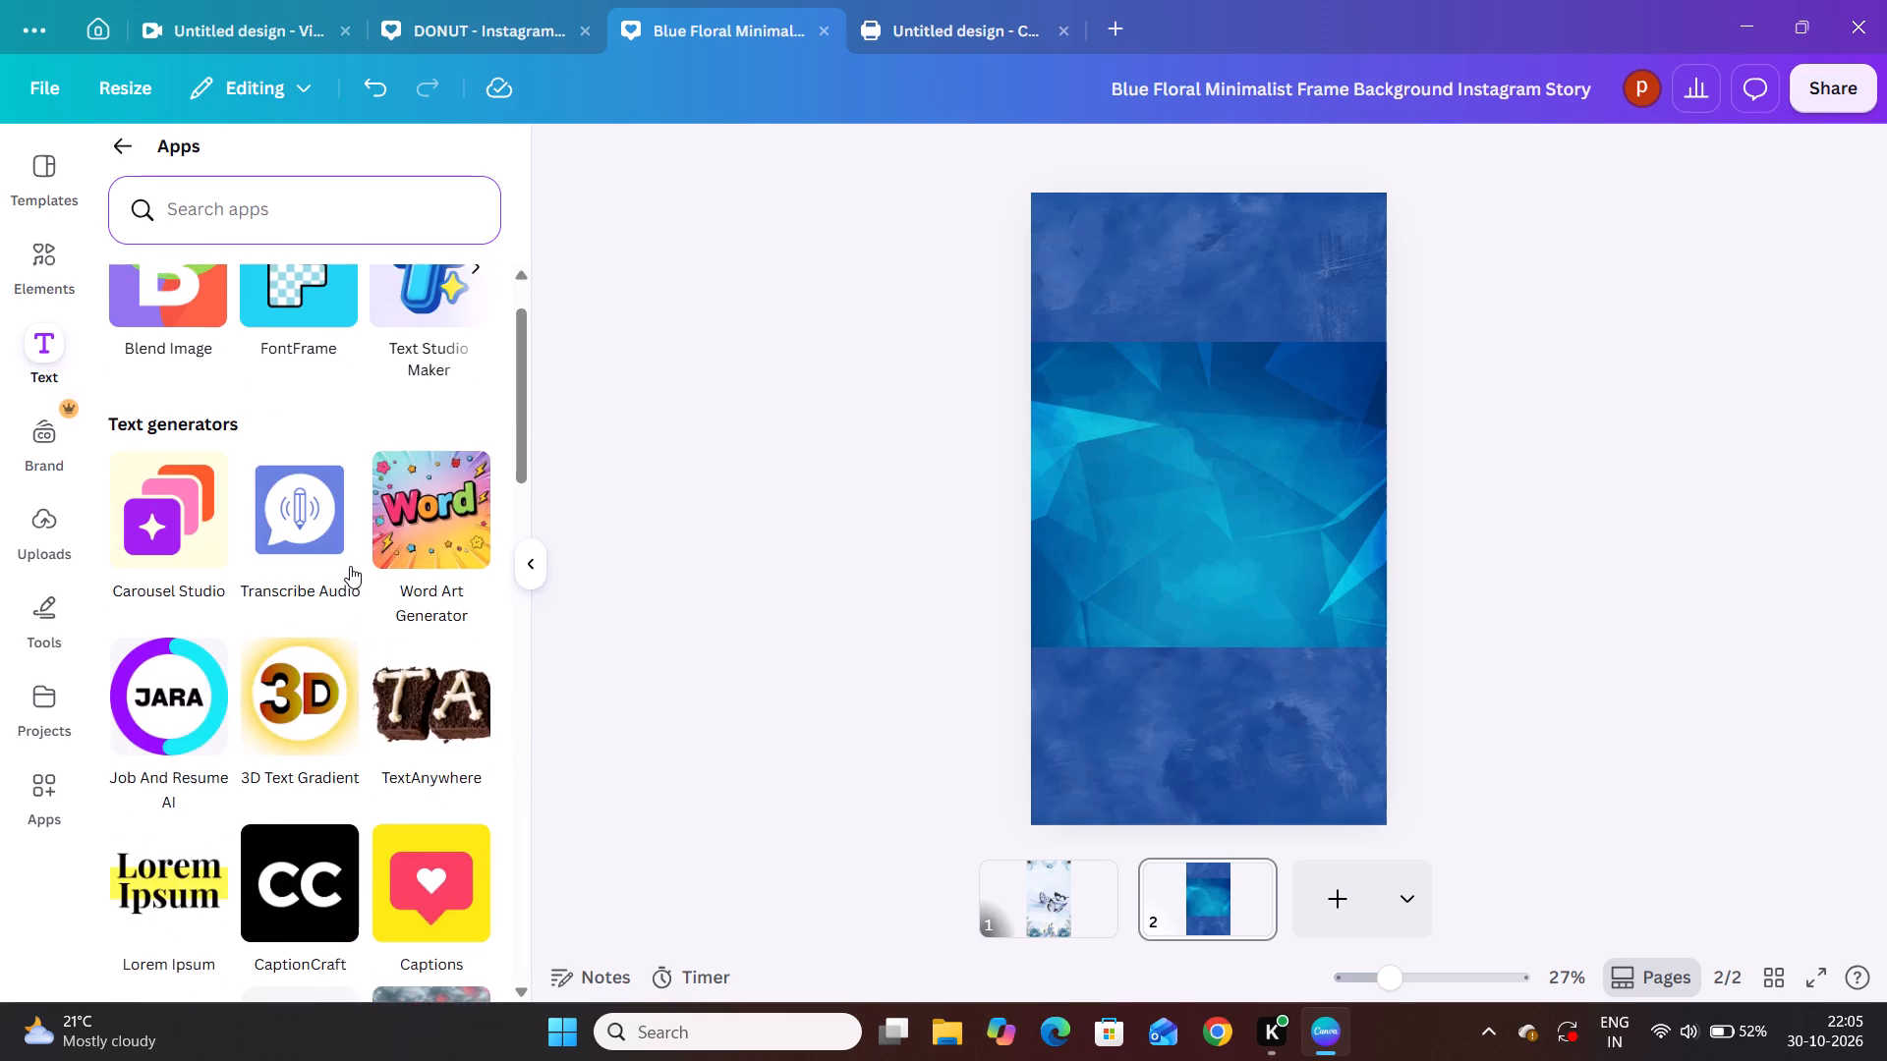
pyautogui.scroll(3, 350, 566)
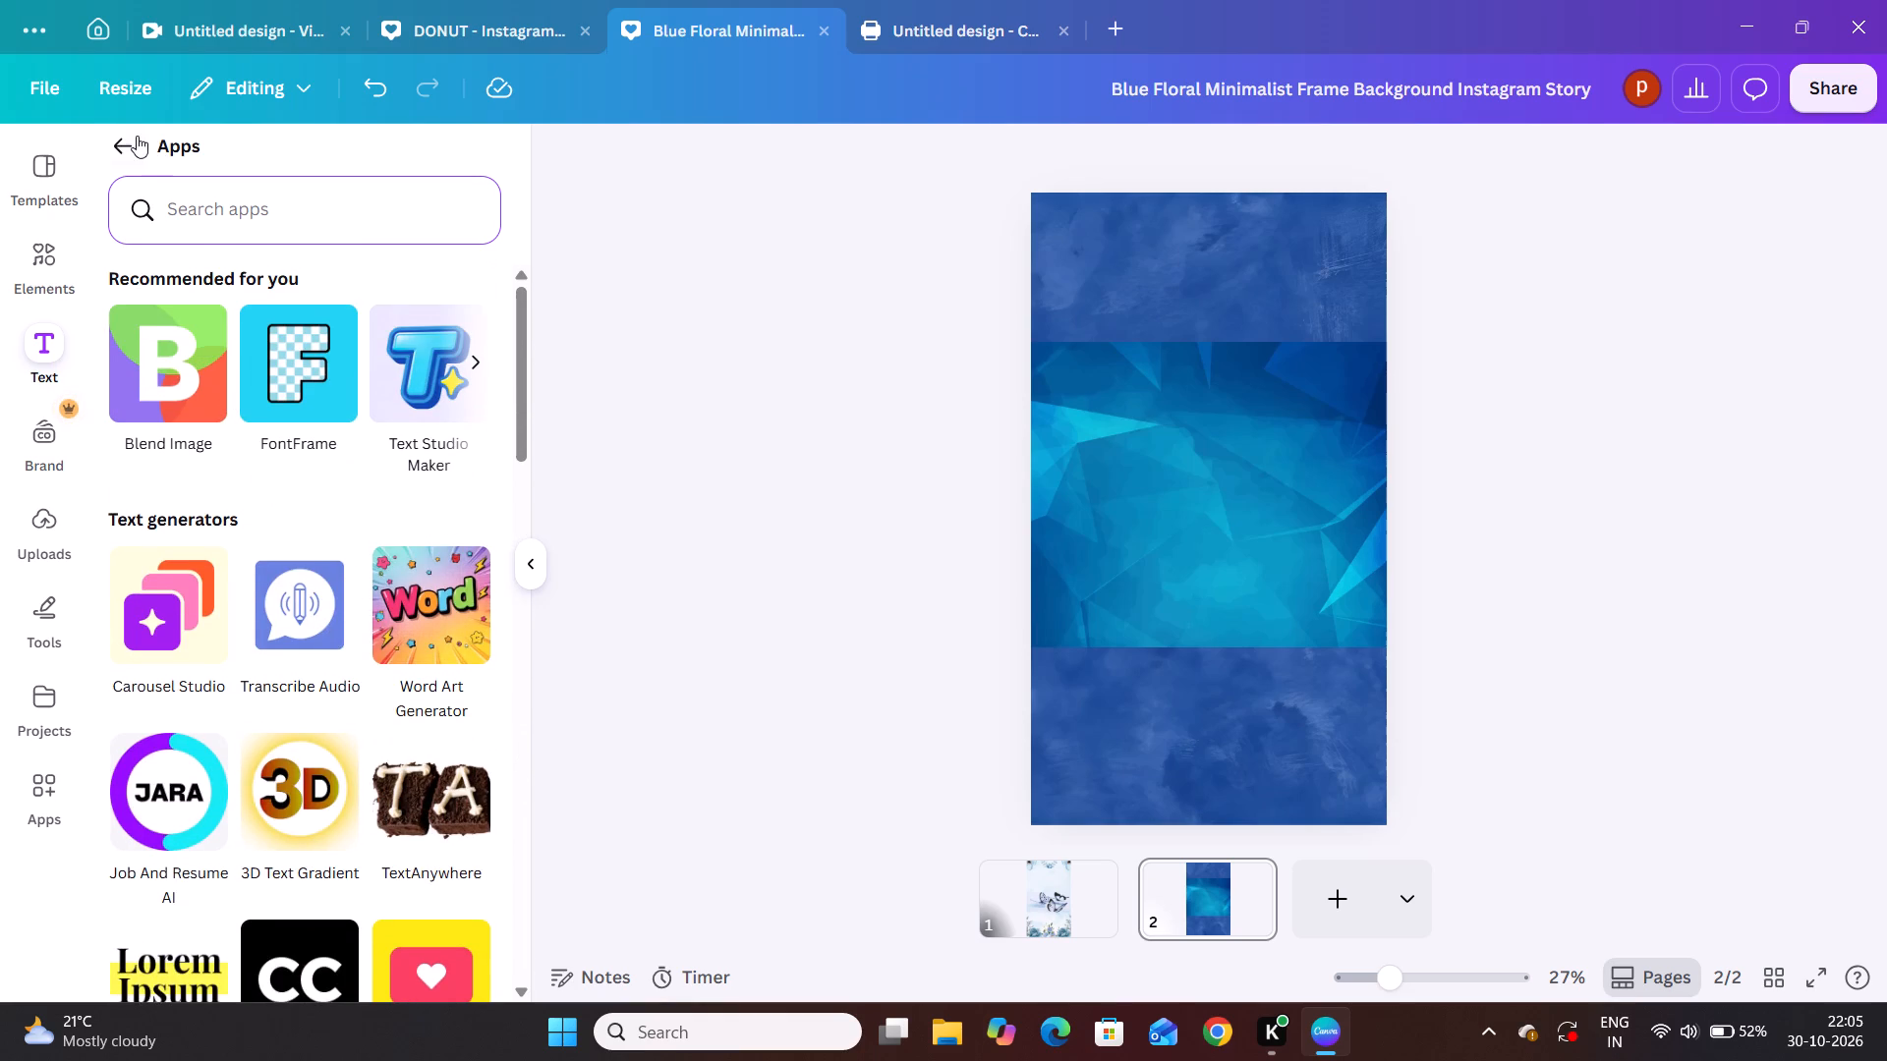
pyautogui.click(133, 136)
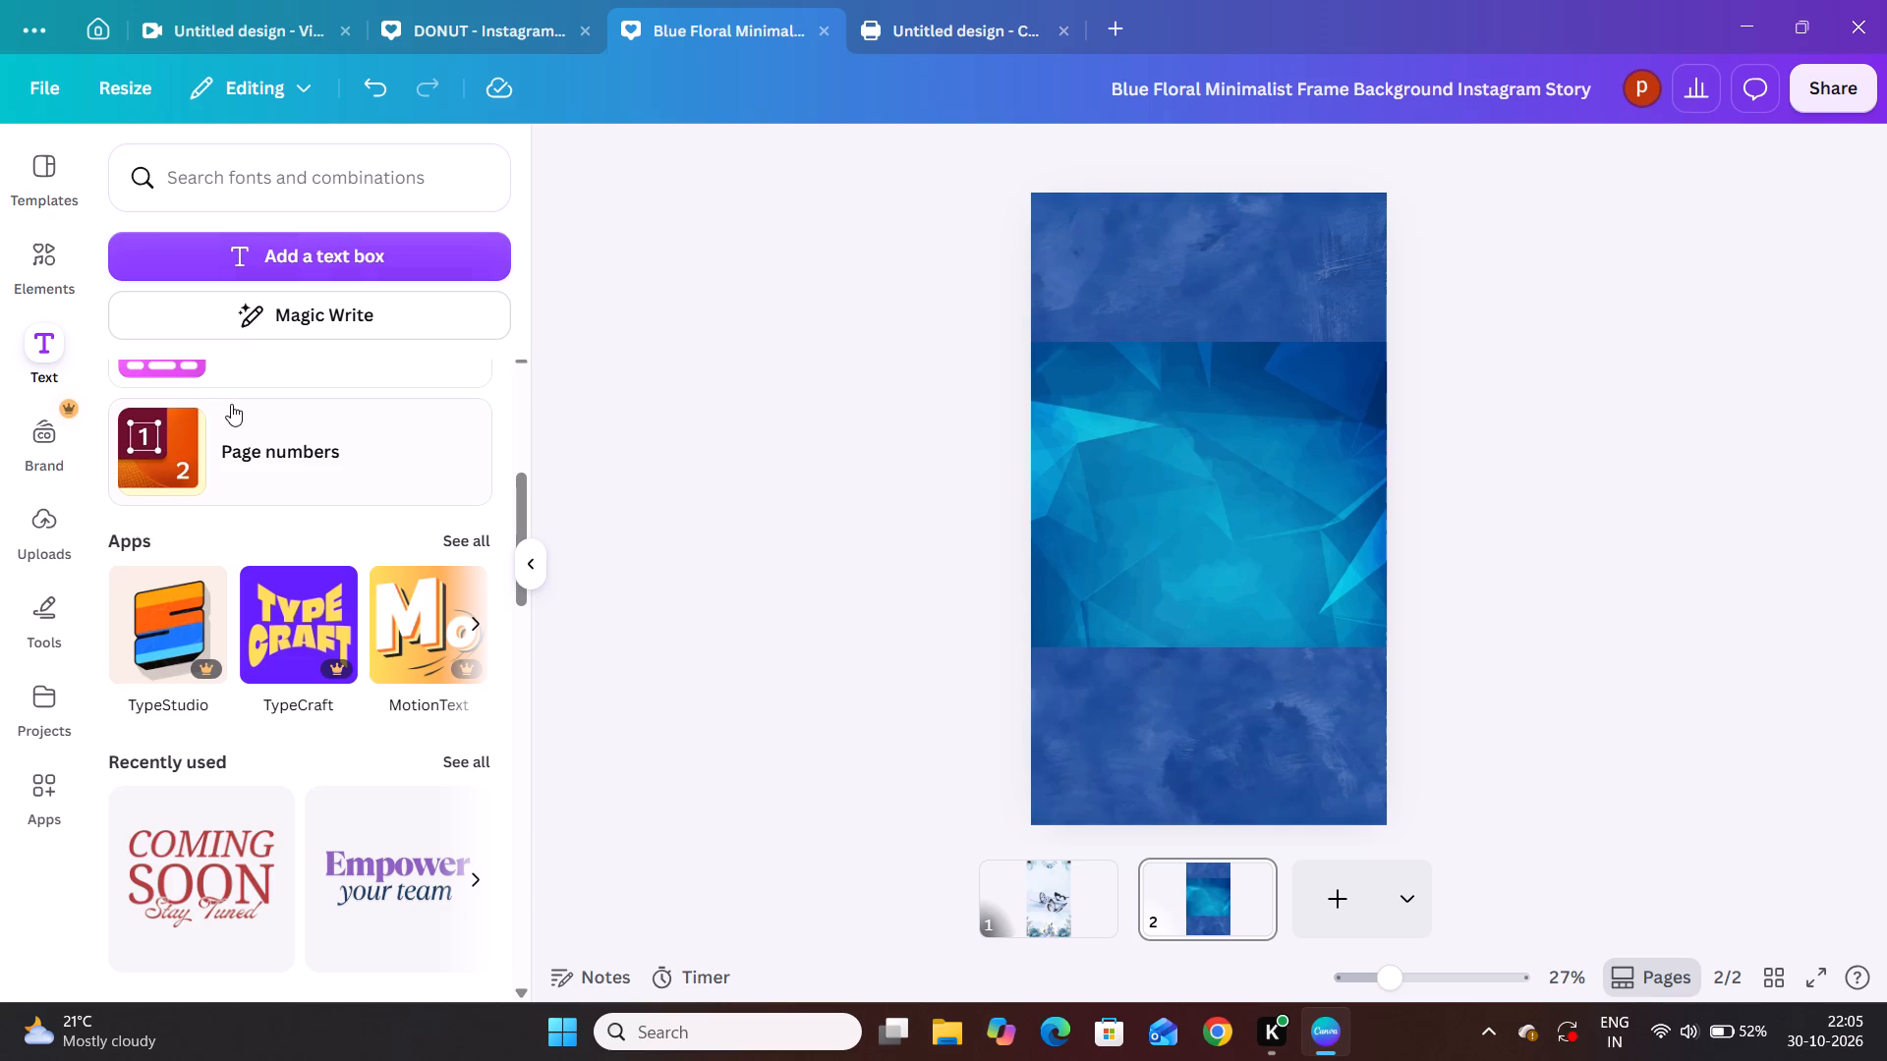
# Add a heading reading "PS" to page 2 using the default heading style.
pyautogui.scroll(4, 281, 421)
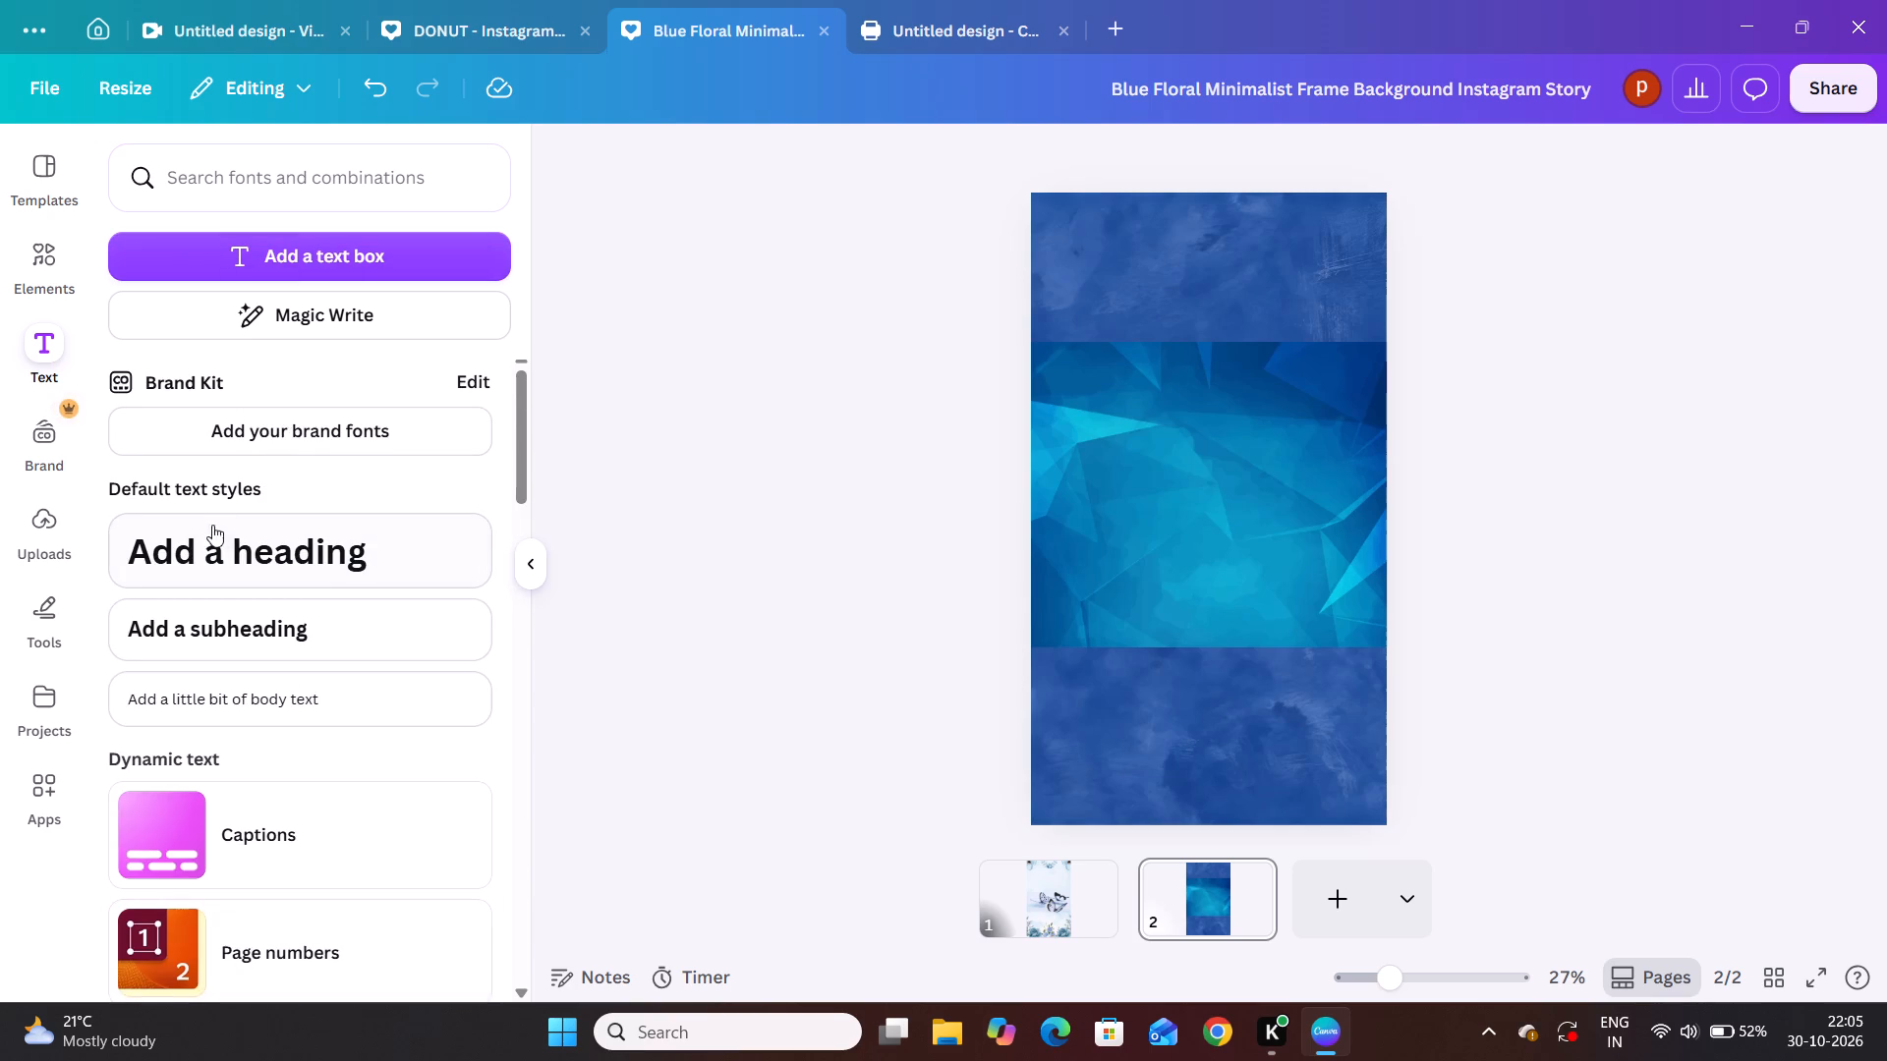
pyautogui.click(298, 531)
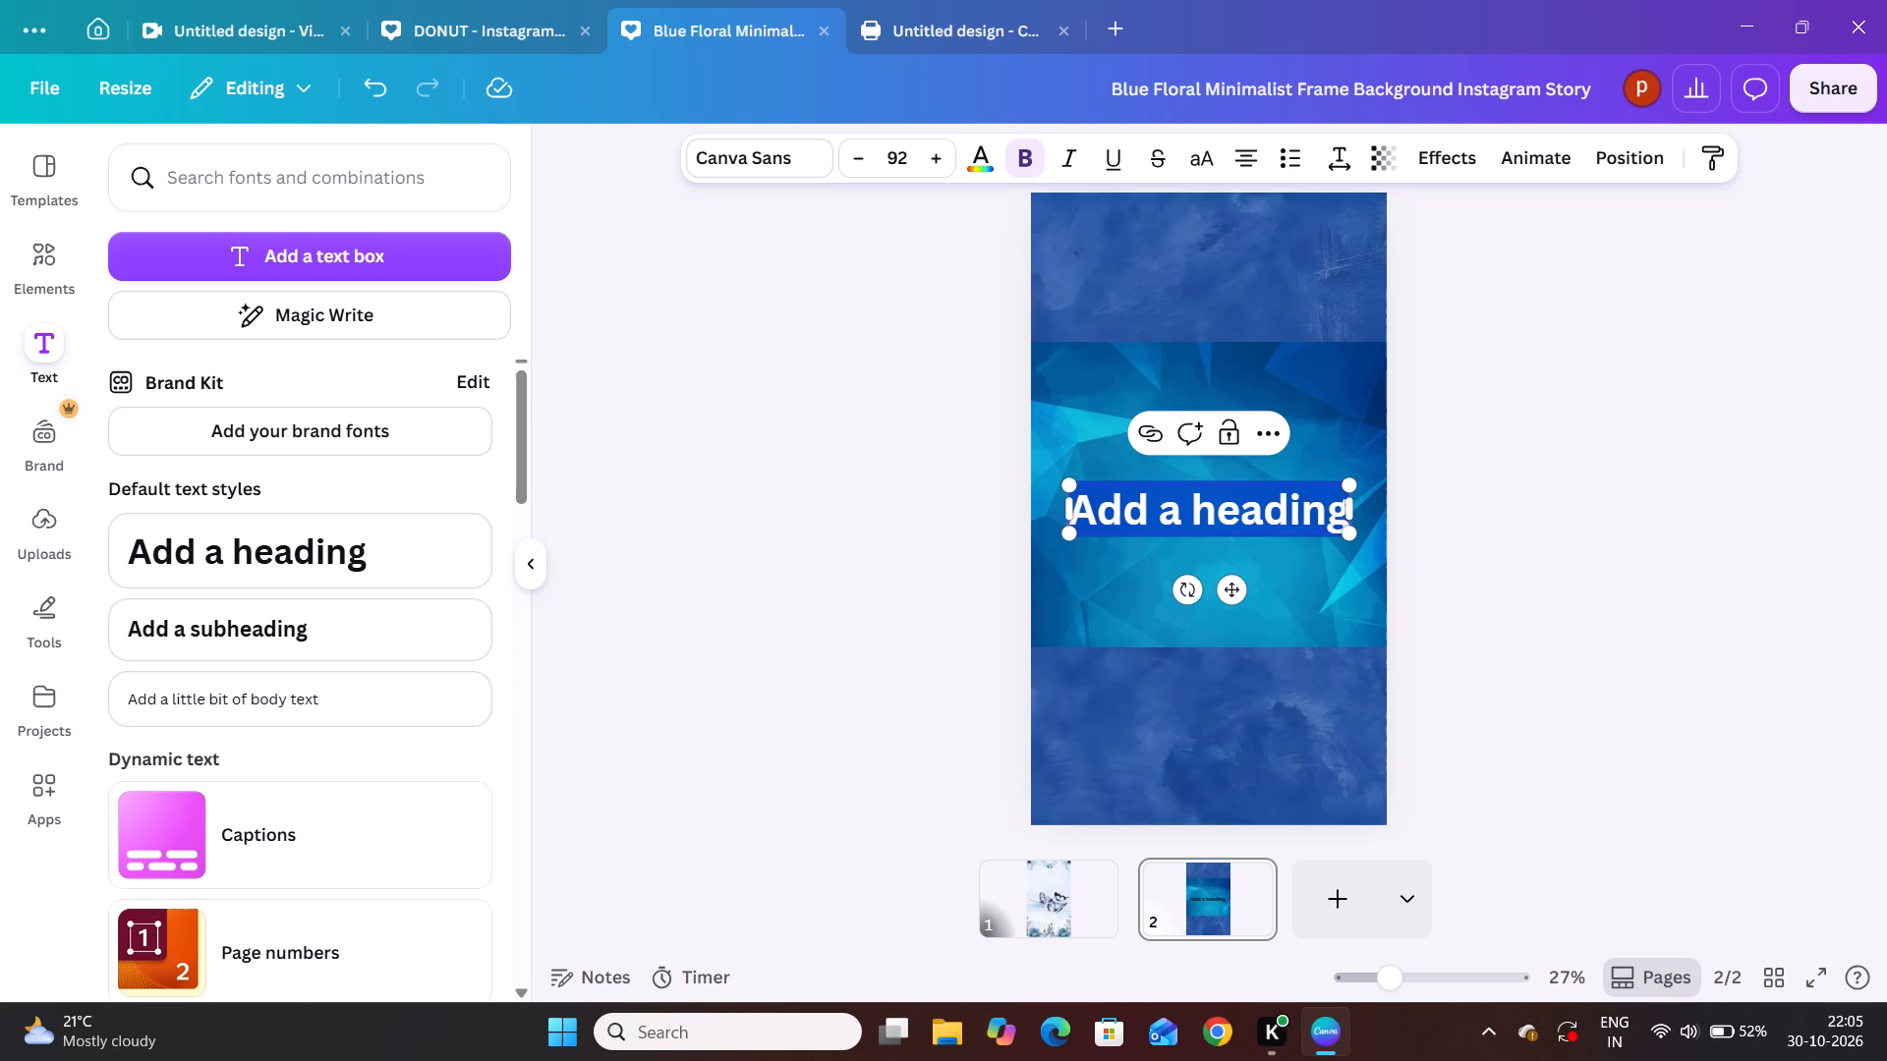
pyautogui.press('p')
pyautogui.press('s')
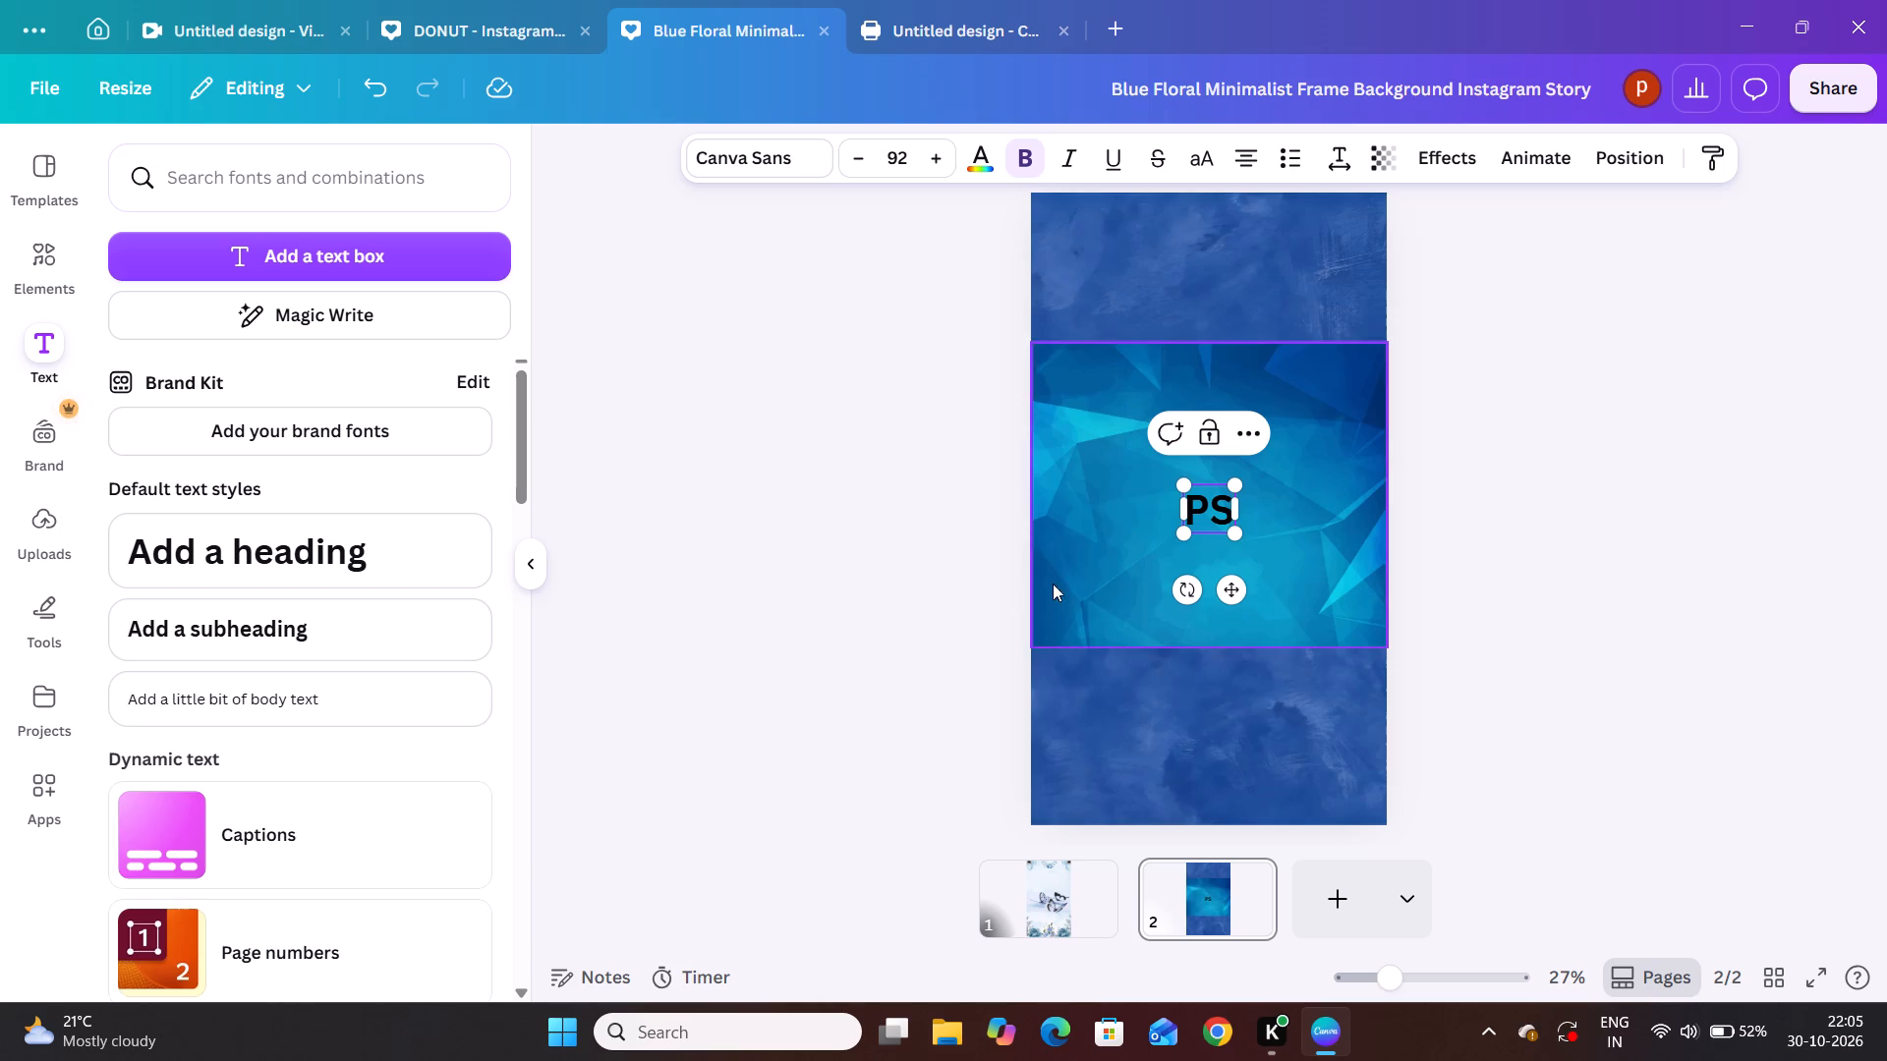
pyautogui.click(907, 598)
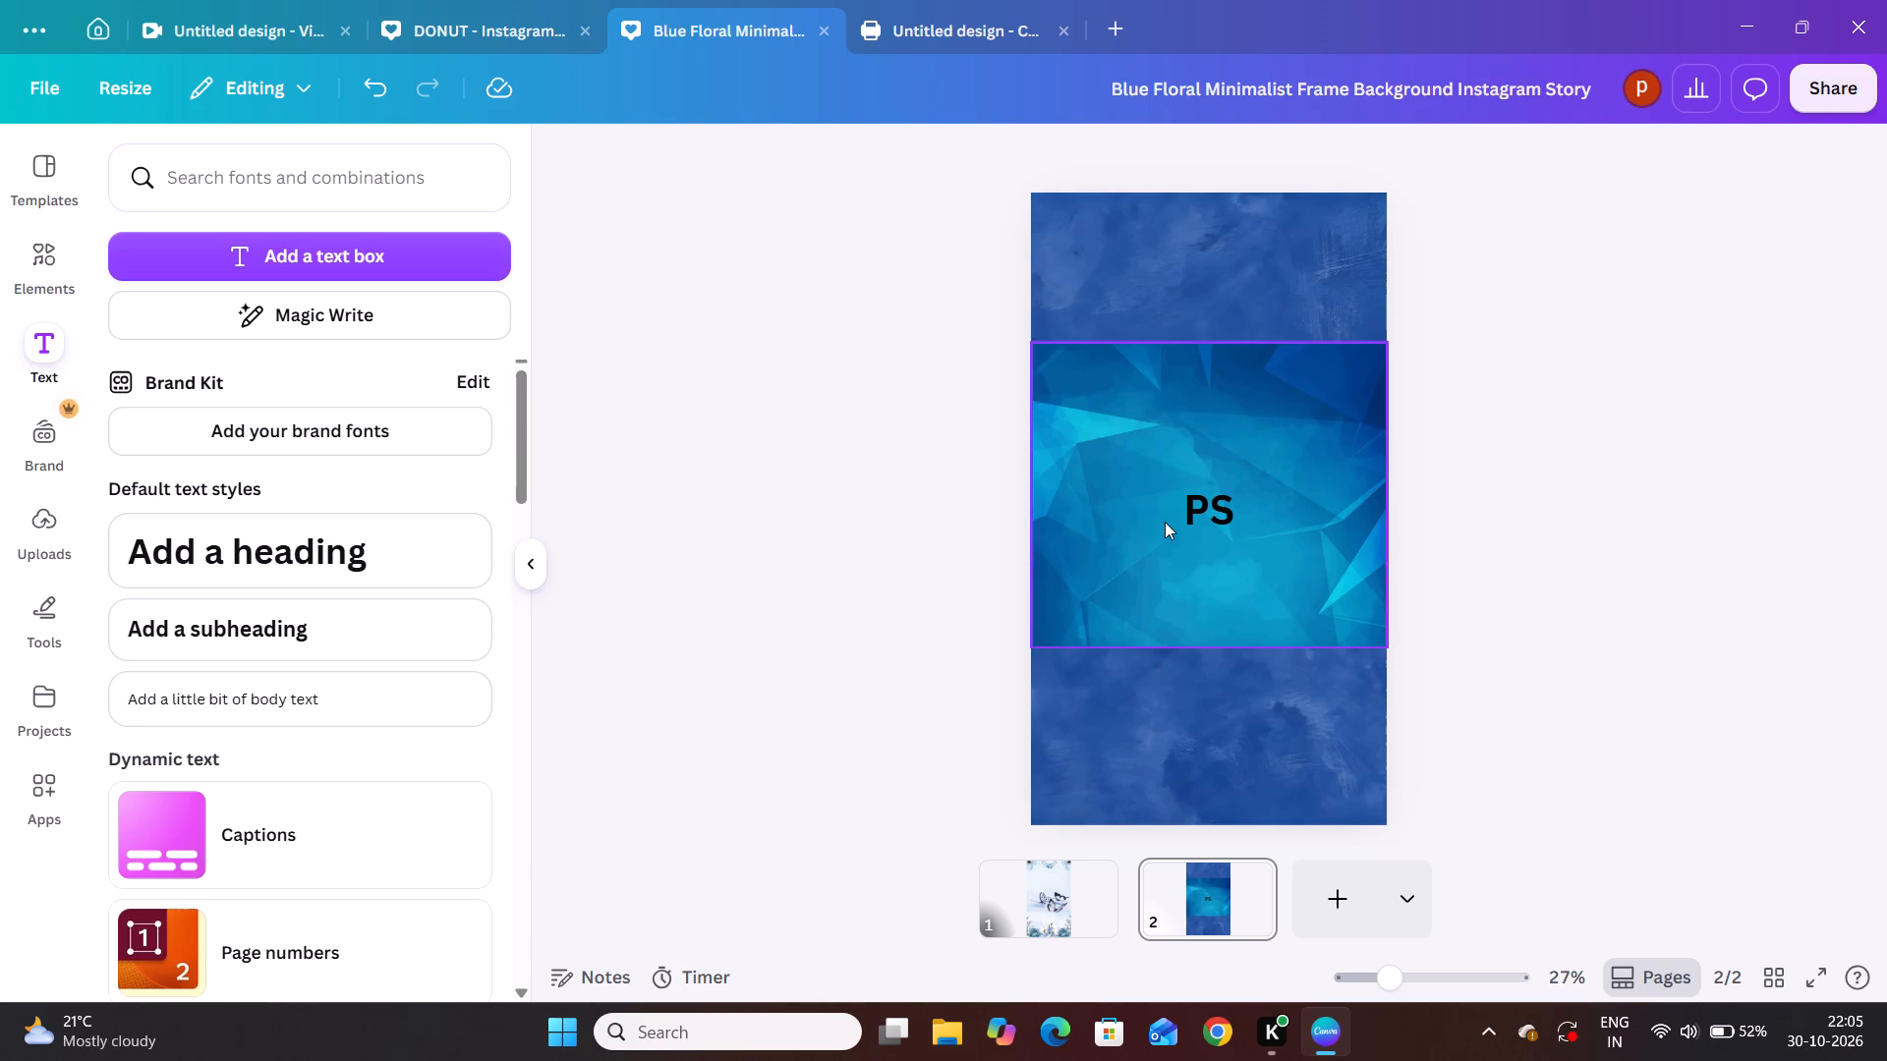
# Enlarge the PS heading to a font size of about 219 and centre it on the geometric band.
pyautogui.click(1198, 516)
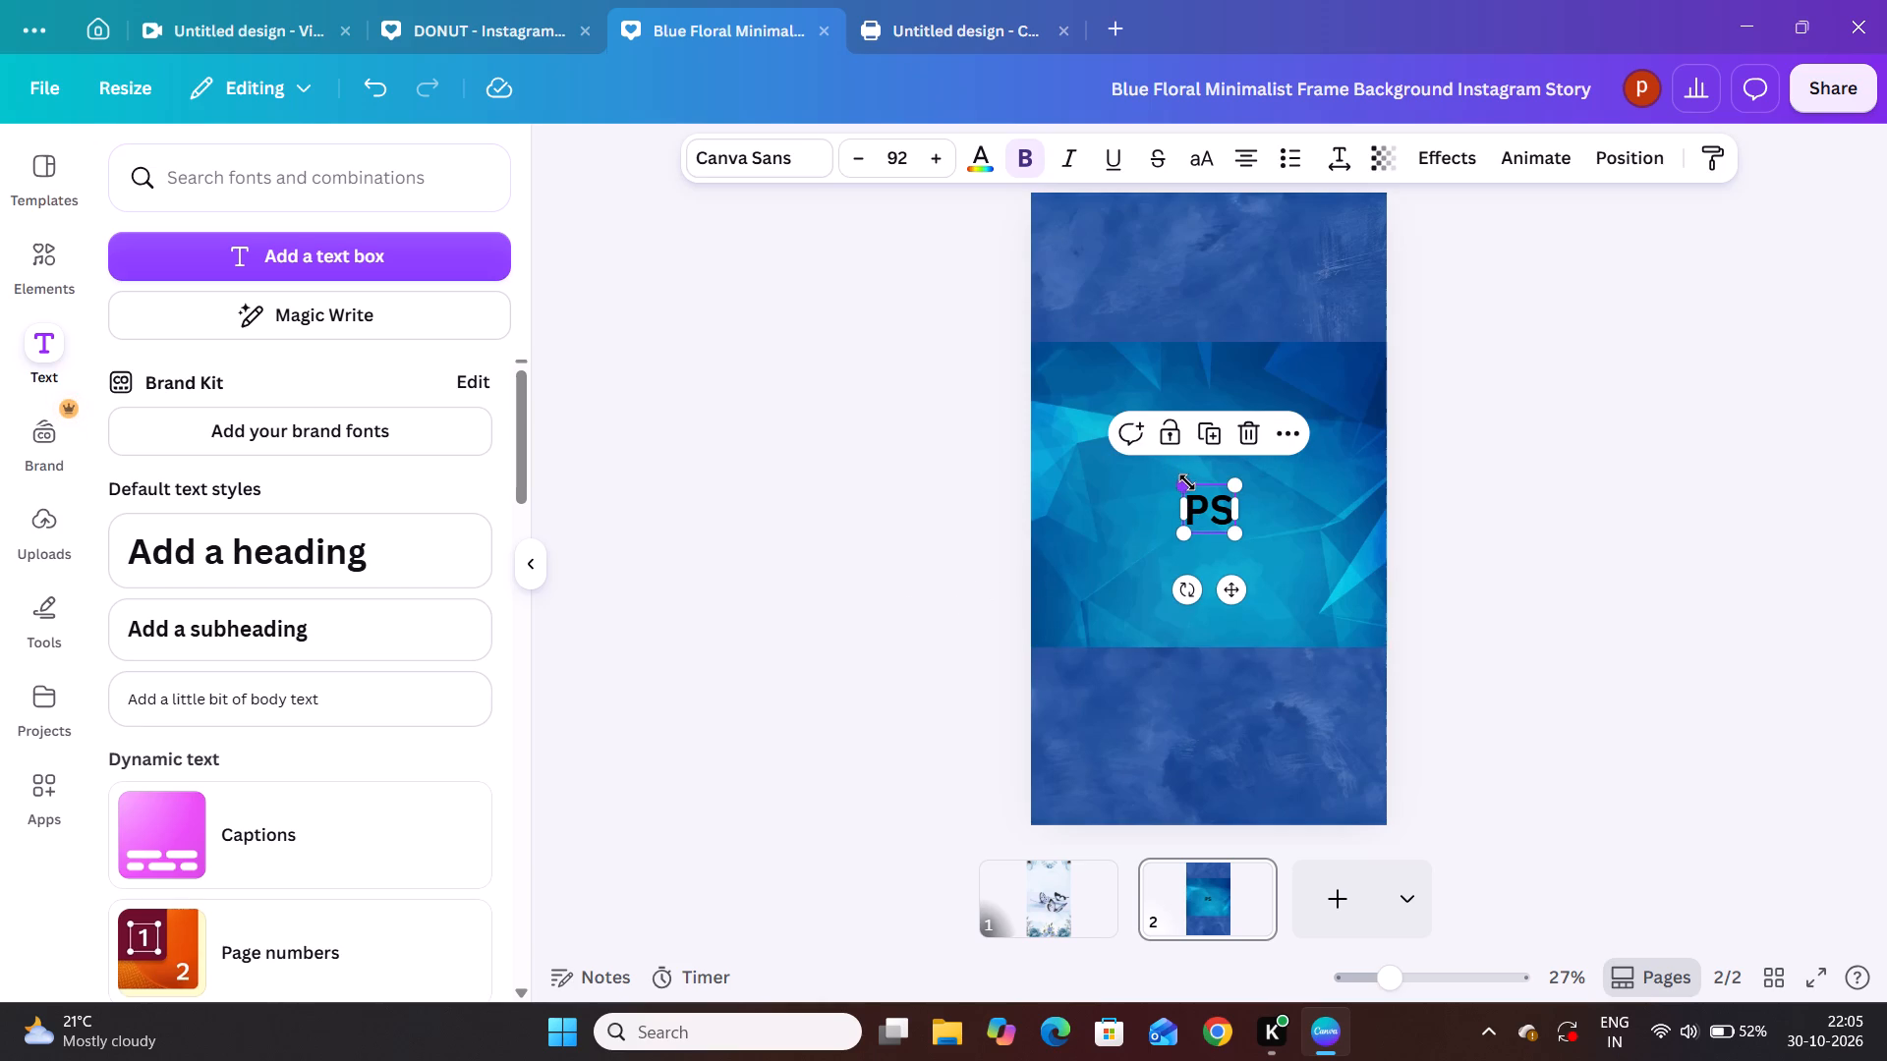
pyautogui.moveTo(1182, 485); pyautogui.dragTo(1155, 427)
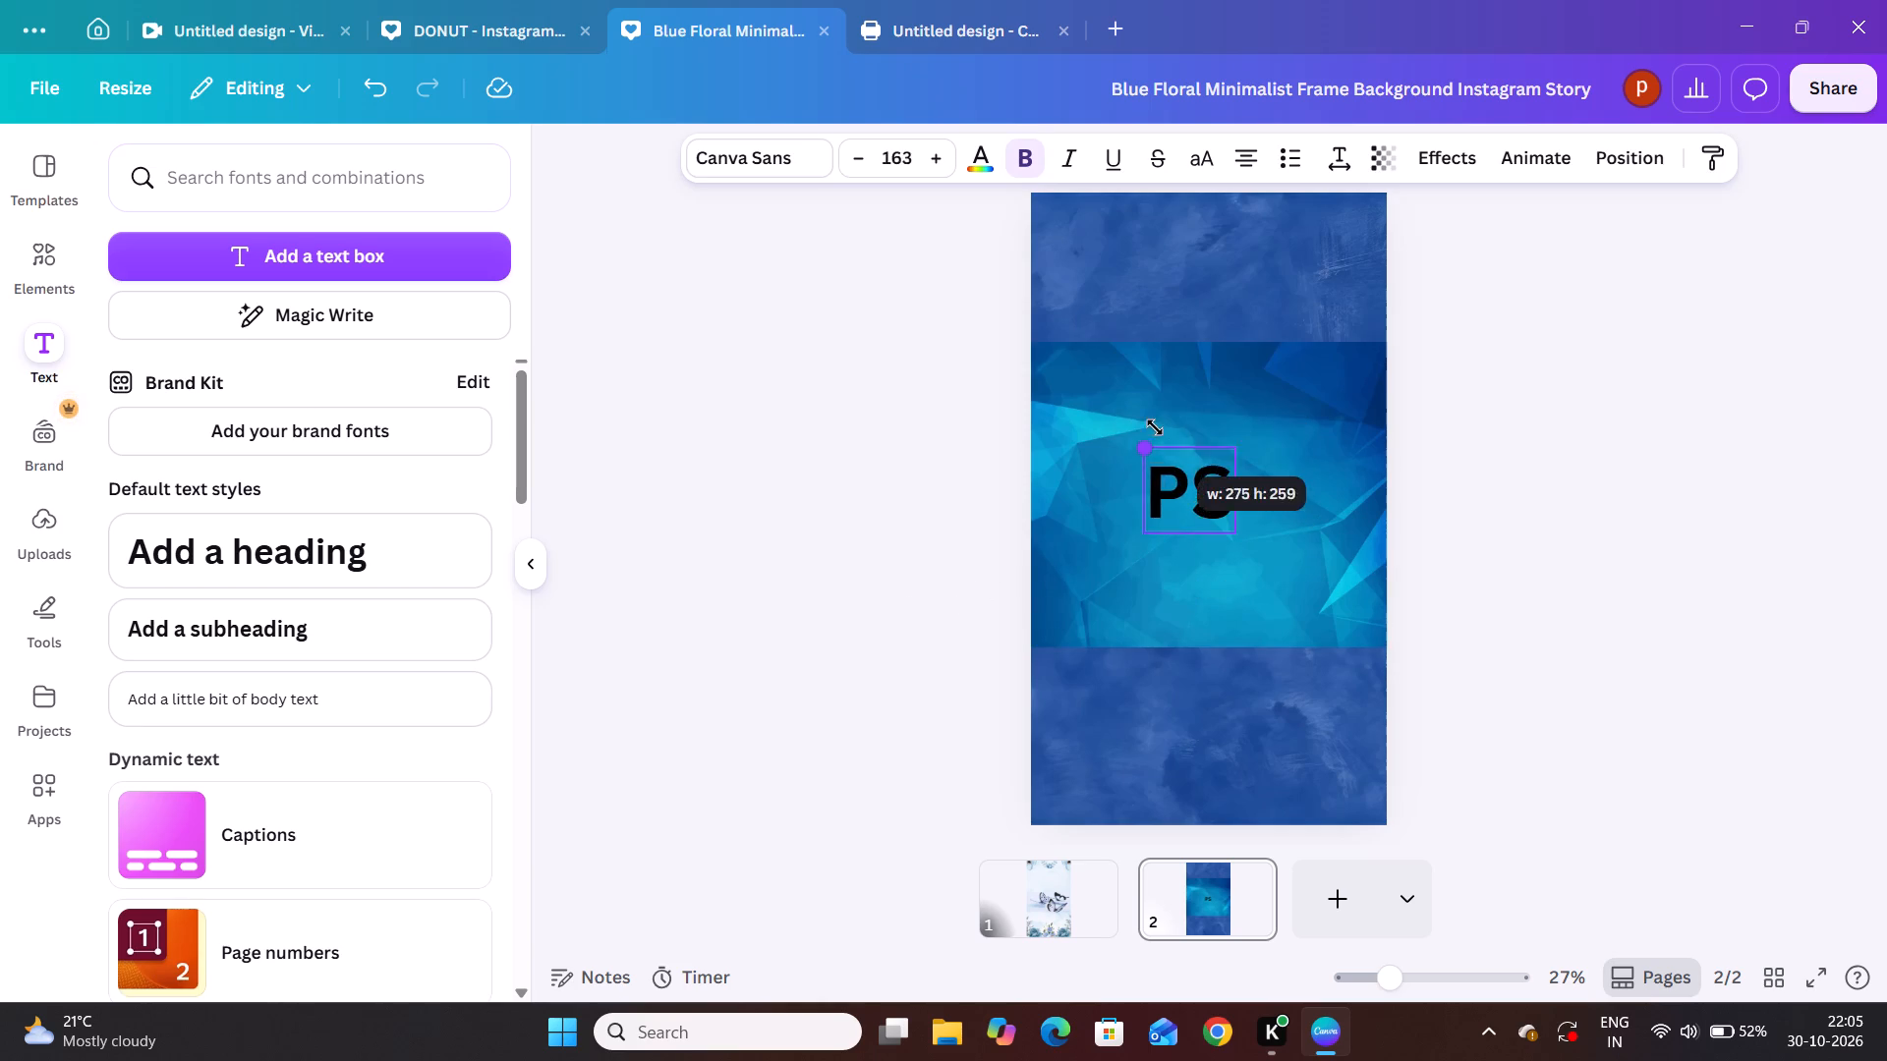
pyautogui.moveTo(1155, 427); pyautogui.dragTo(1151, 377)
pyautogui.moveTo(1162, 482); pyautogui.dragTo(1187, 509)
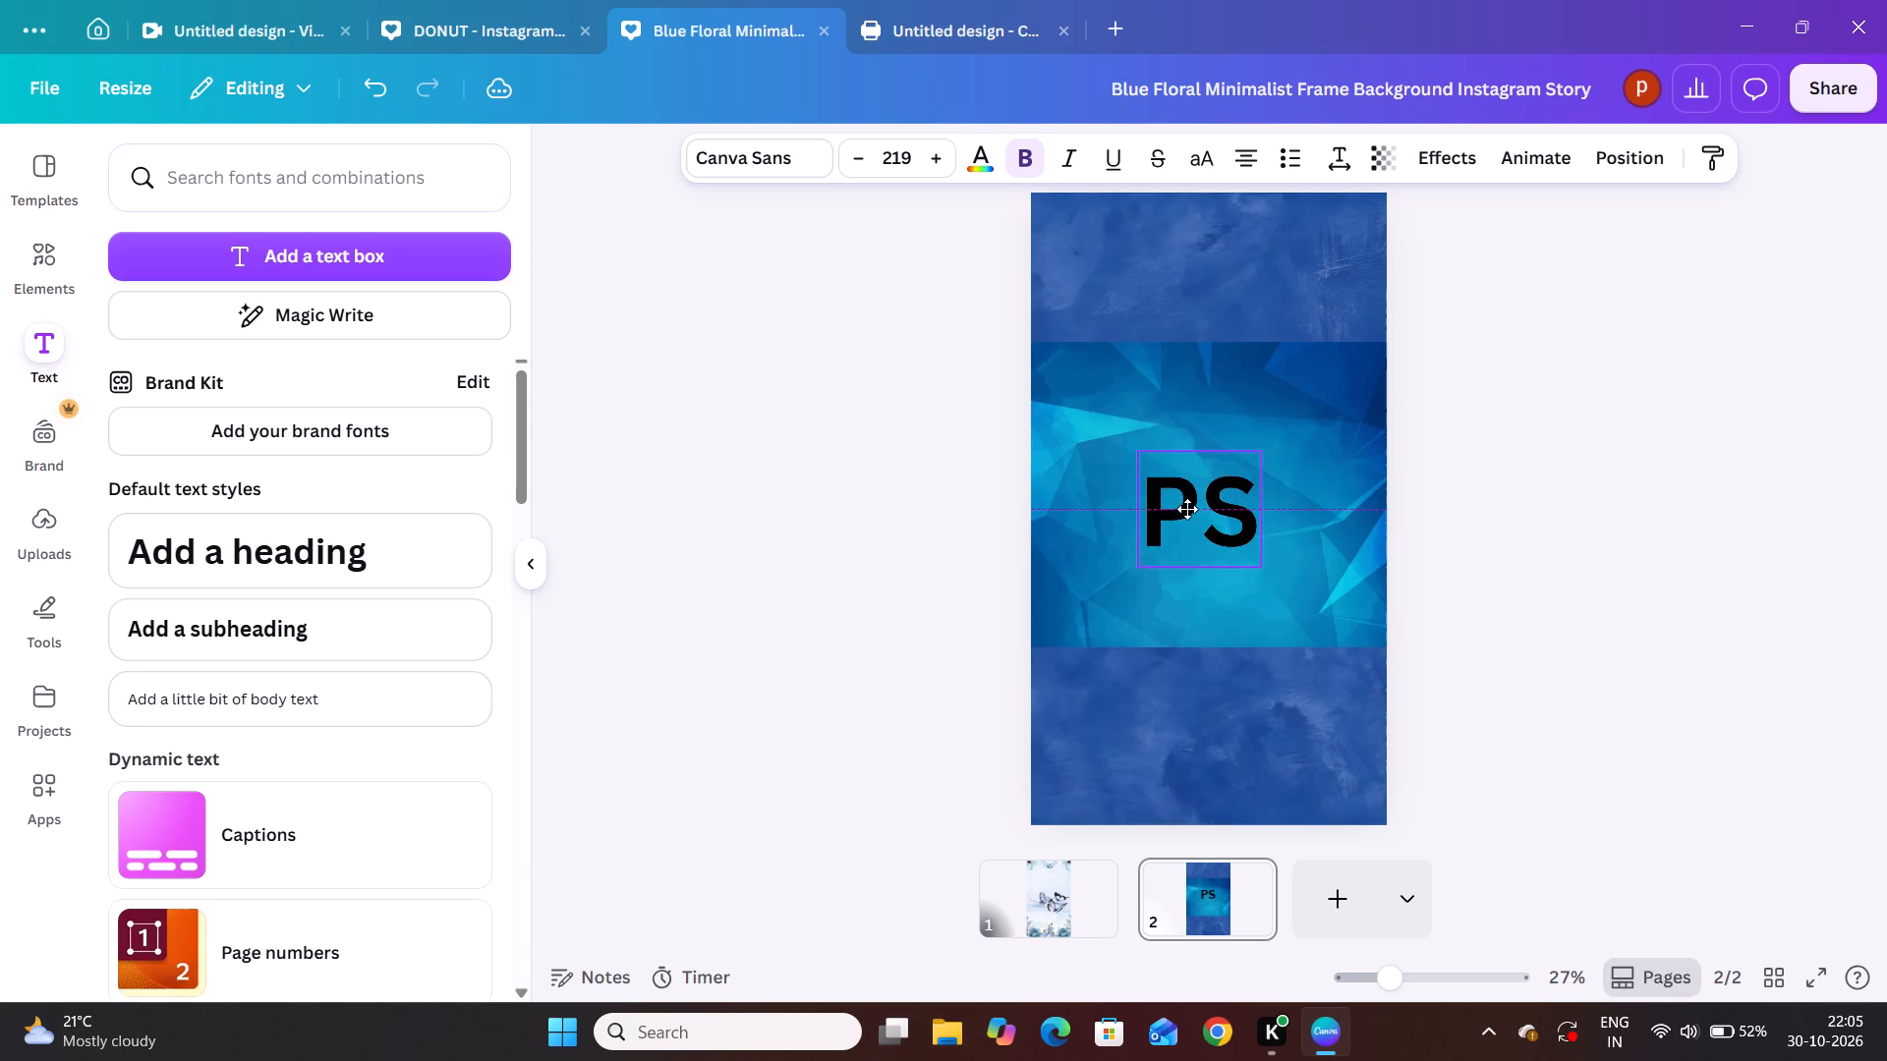
pyautogui.moveTo(1187, 509); pyautogui.dragTo(1192, 505)
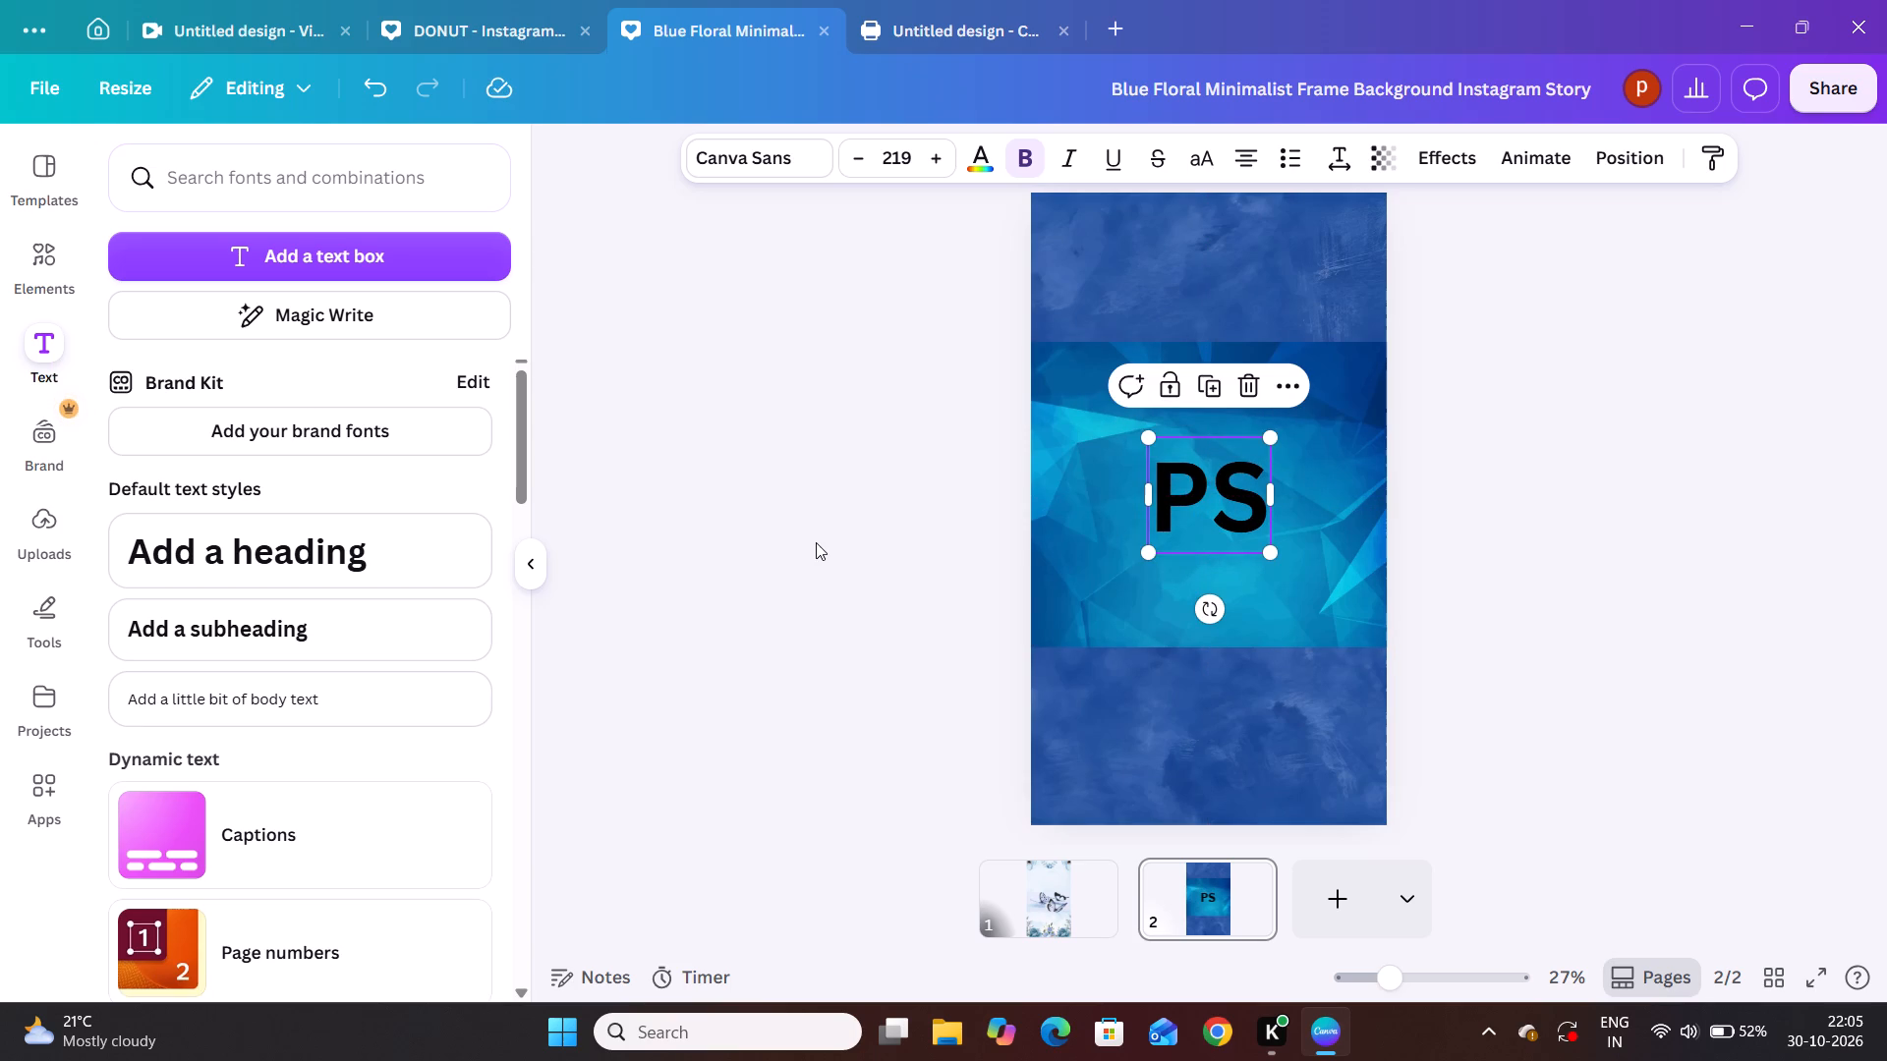
pyautogui.click(816, 542)
# Look through the text options and the font combinations for a style that suits the PS heading.
pyautogui.click(1208, 492)
pyautogui.scroll(-1, 232, 824)
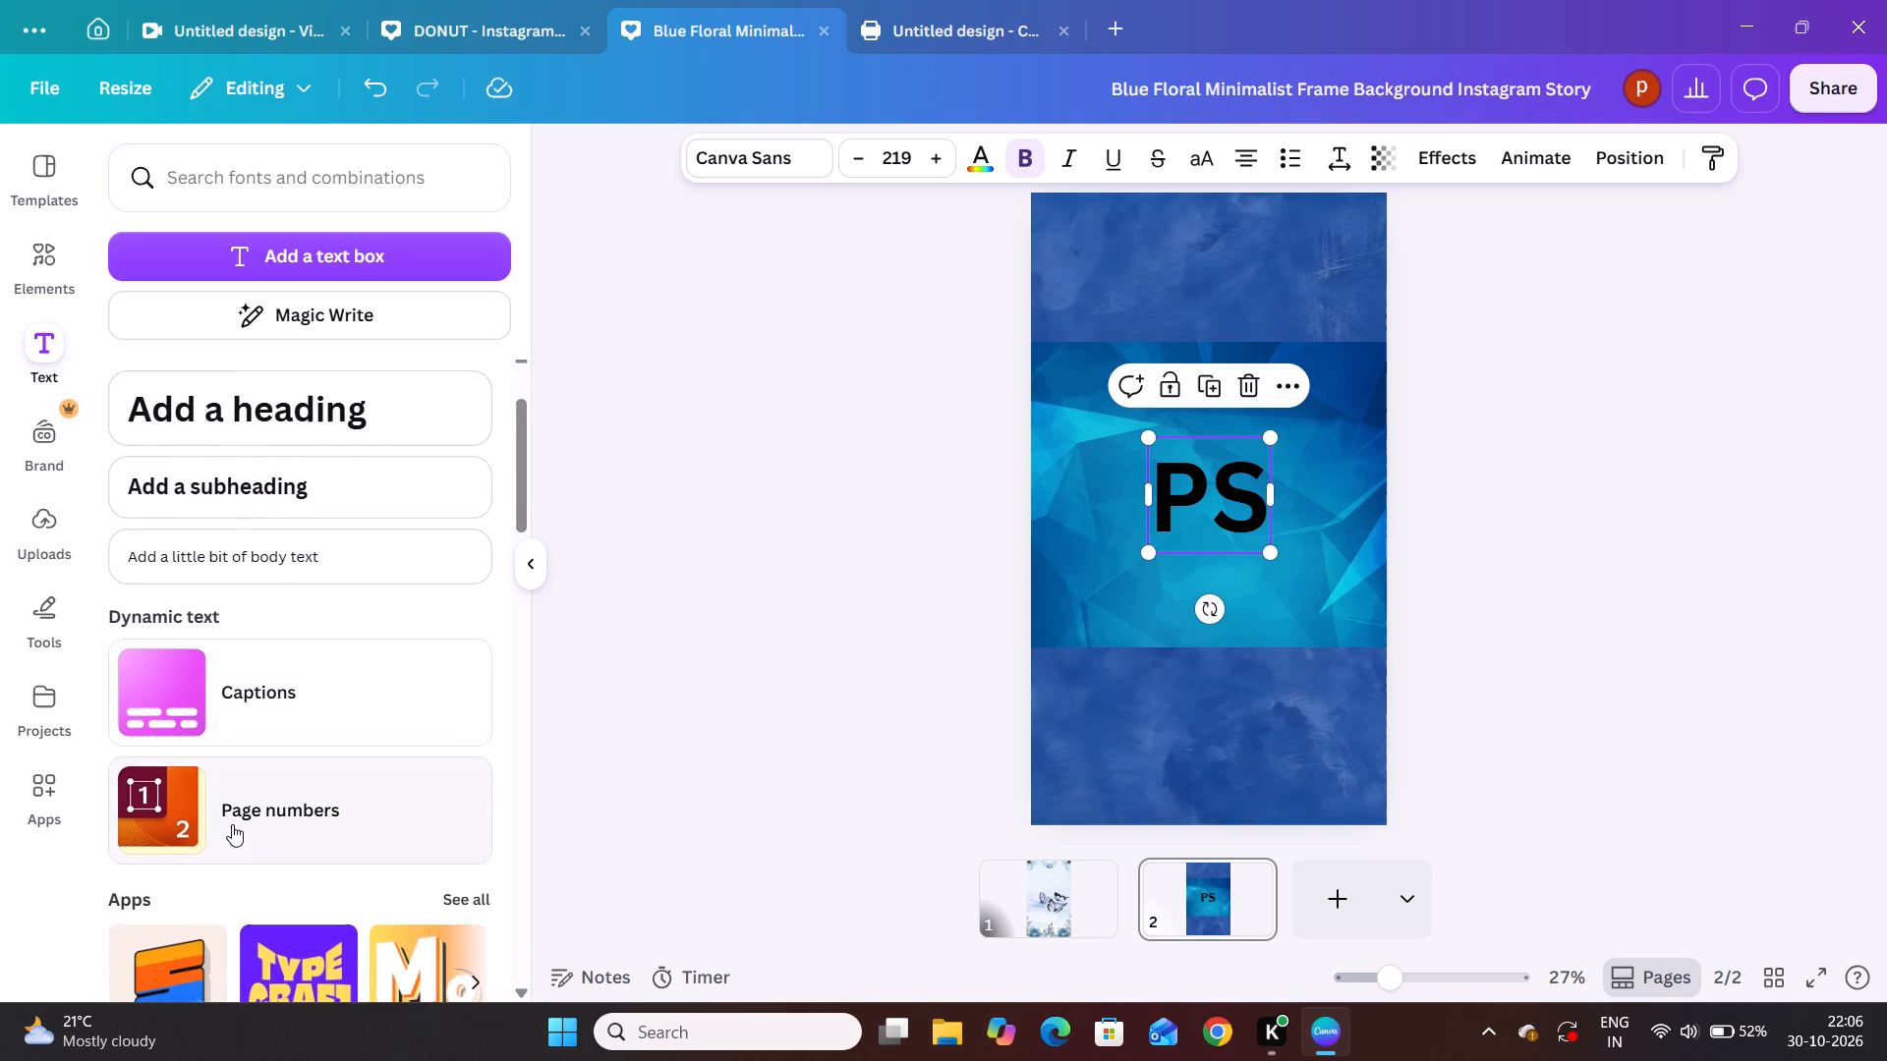
pyautogui.scroll(-2, 232, 824)
pyautogui.hscroll(1, 286, 754)
pyautogui.scroll(-1, 286, 754)
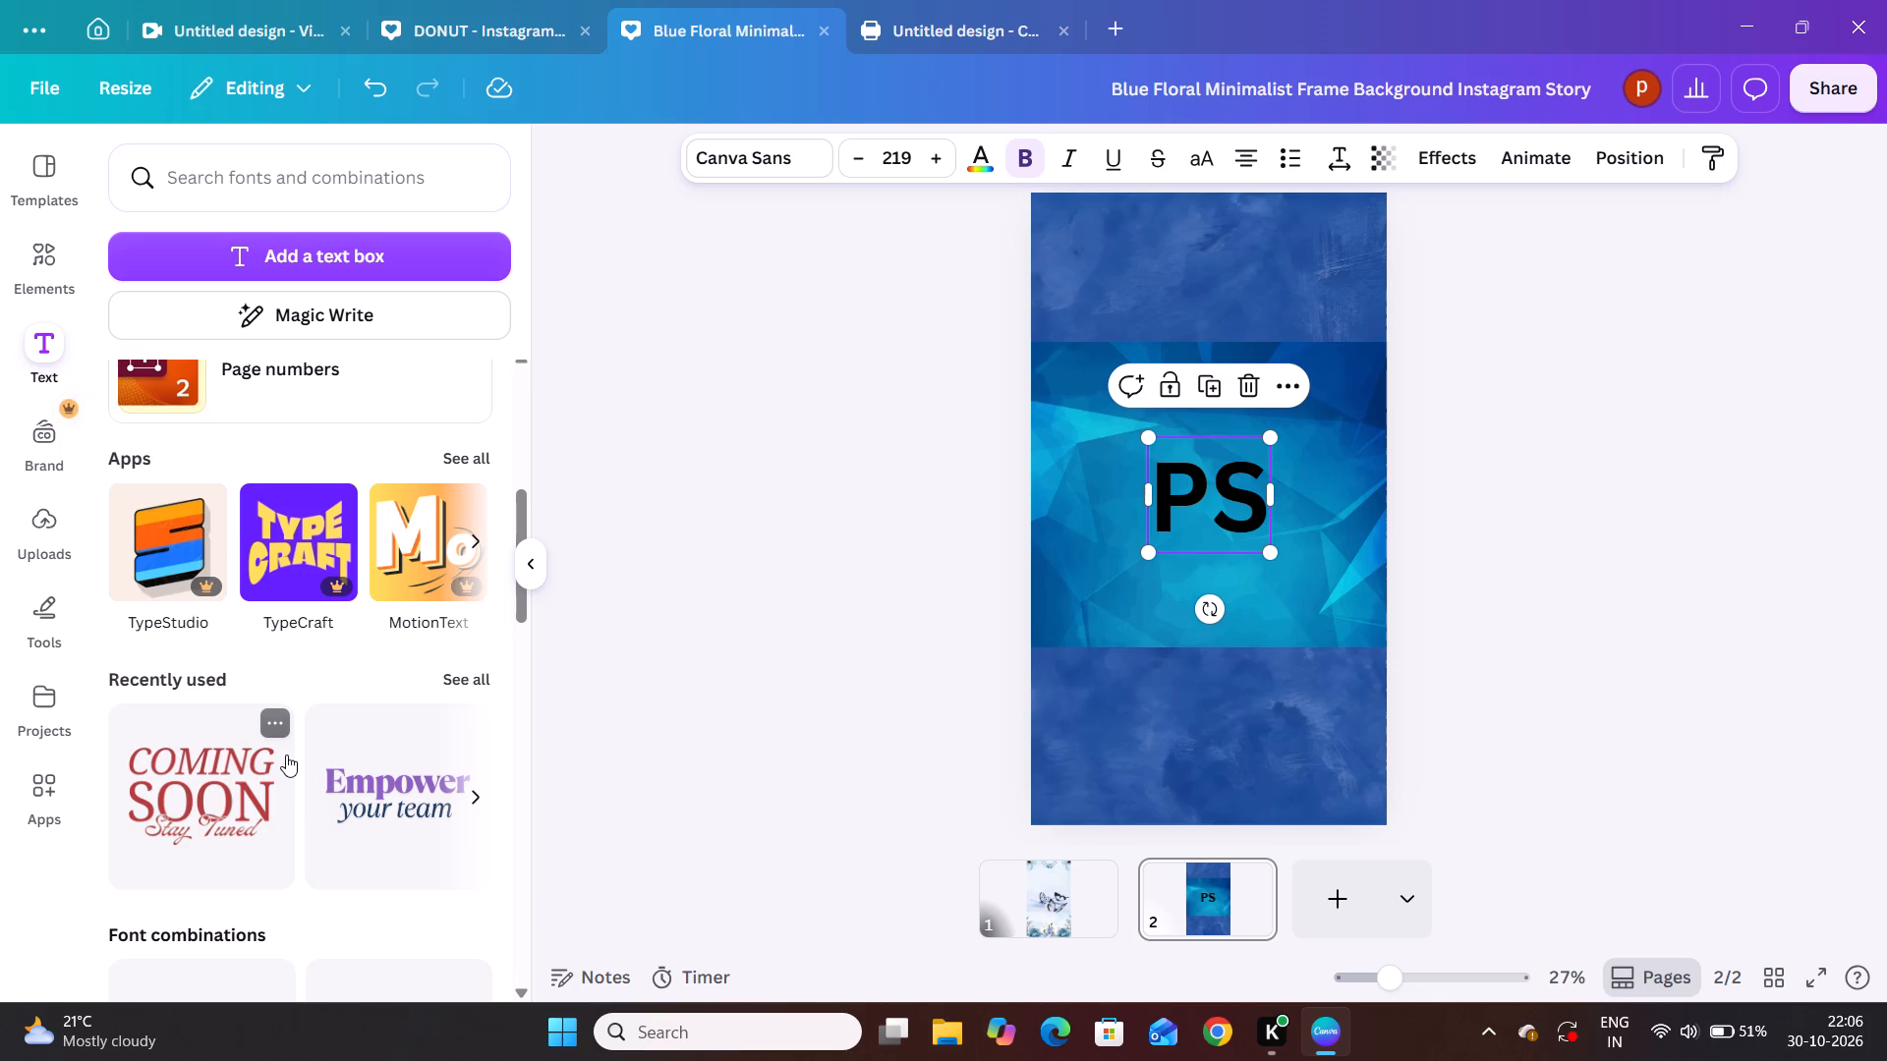
pyautogui.scroll(-2, 294, 879)
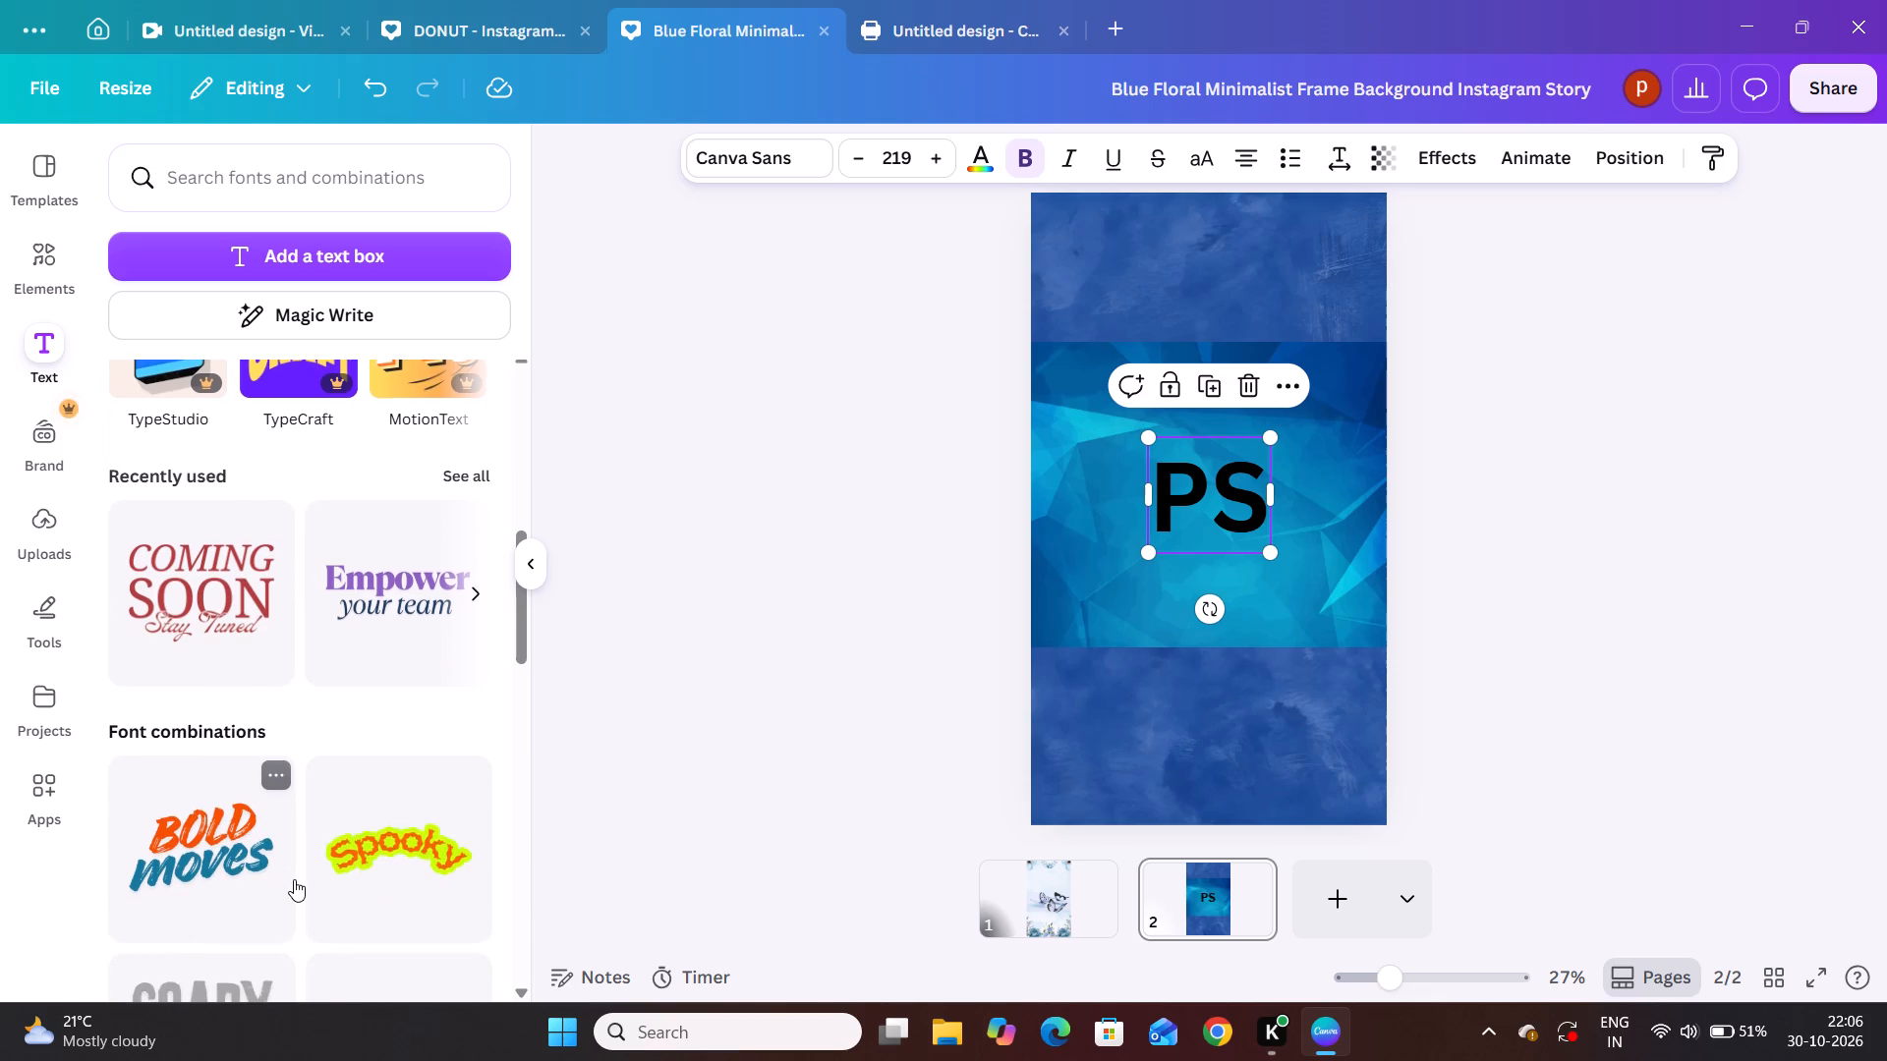
pyautogui.scroll(-4, 294, 879)
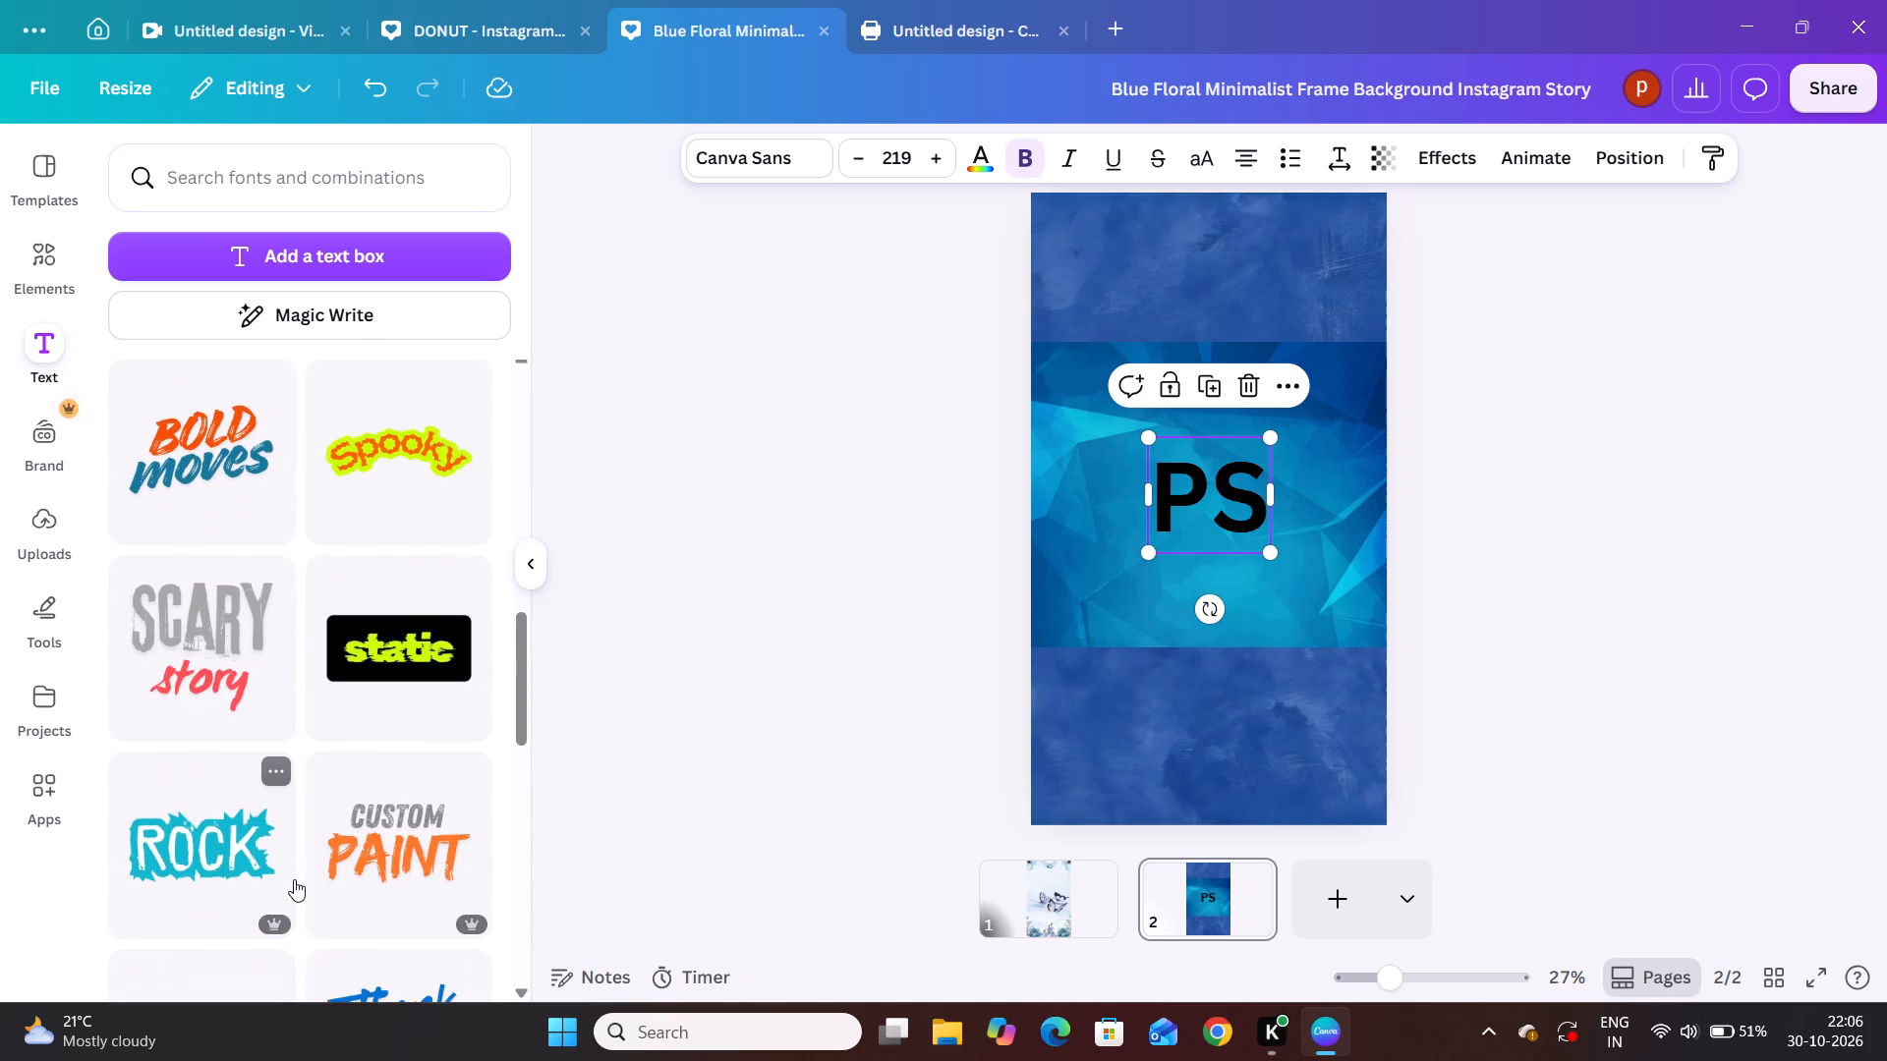
pyautogui.scroll(-5, 294, 879)
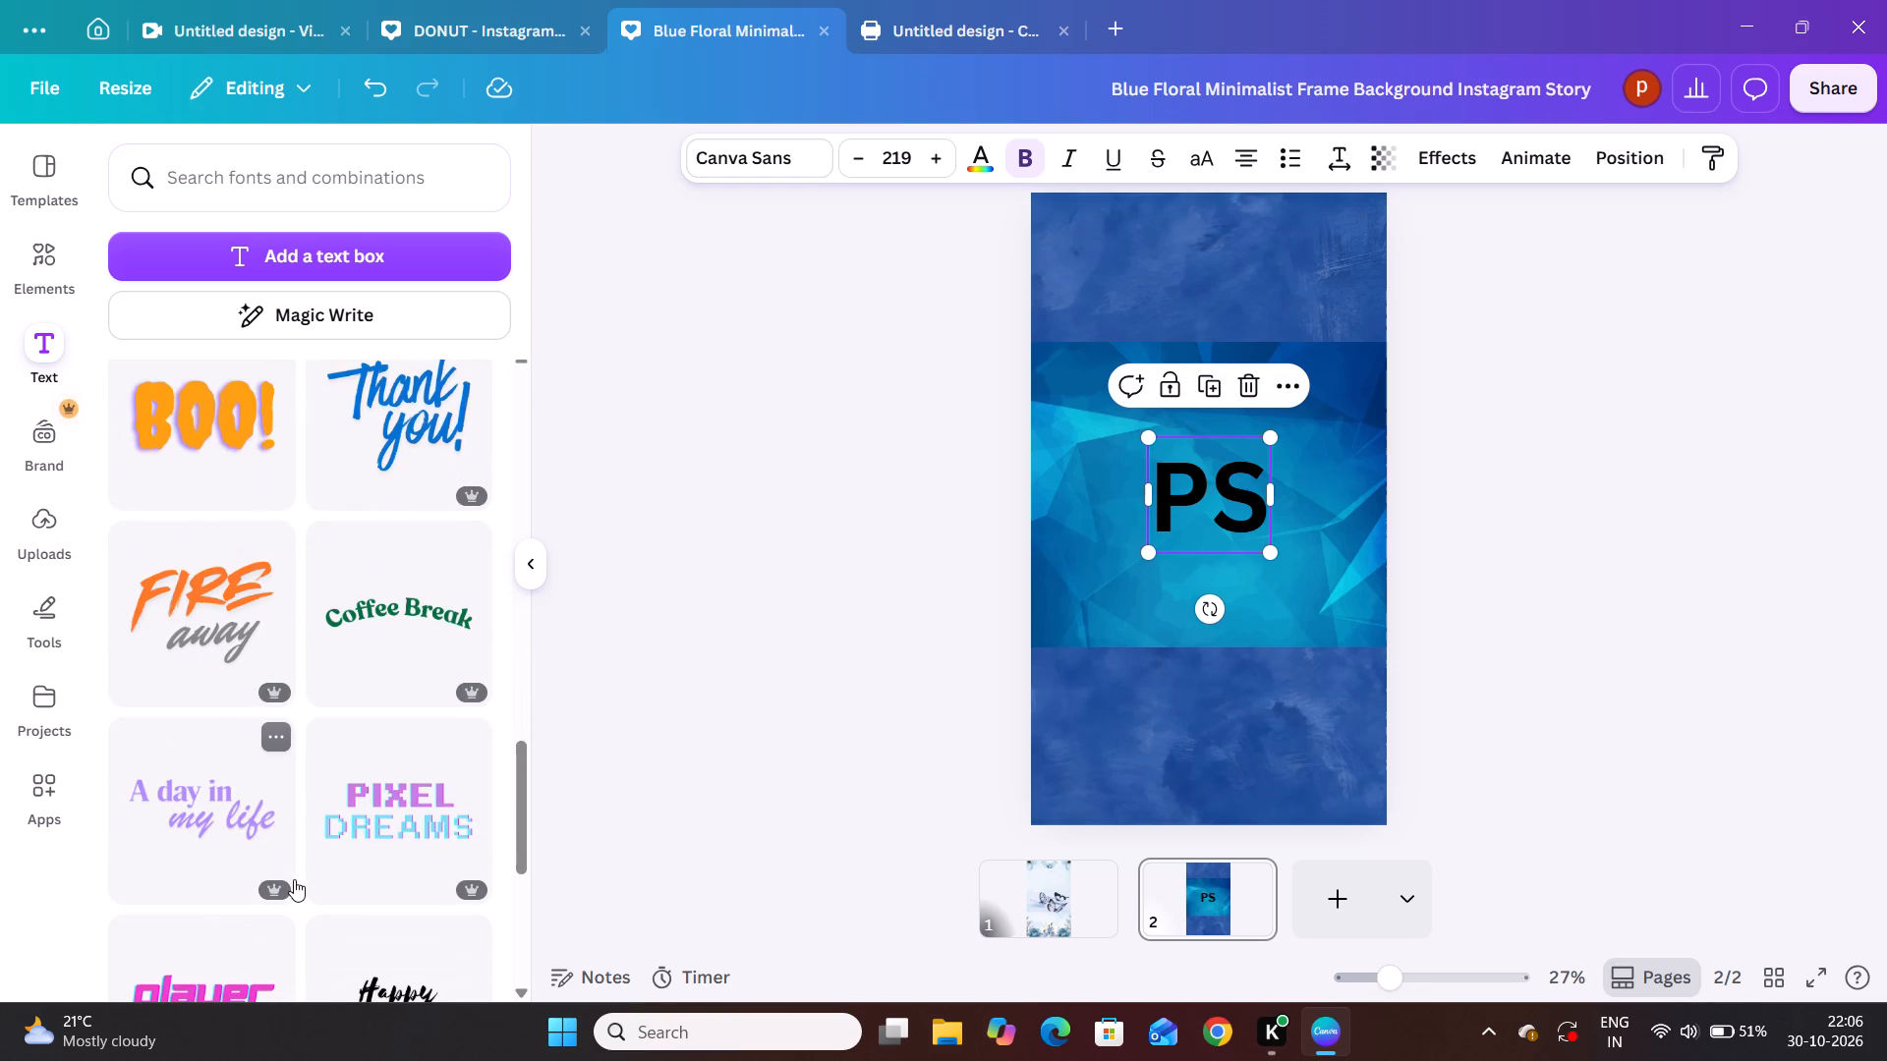
pyautogui.scroll(-4, 294, 879)
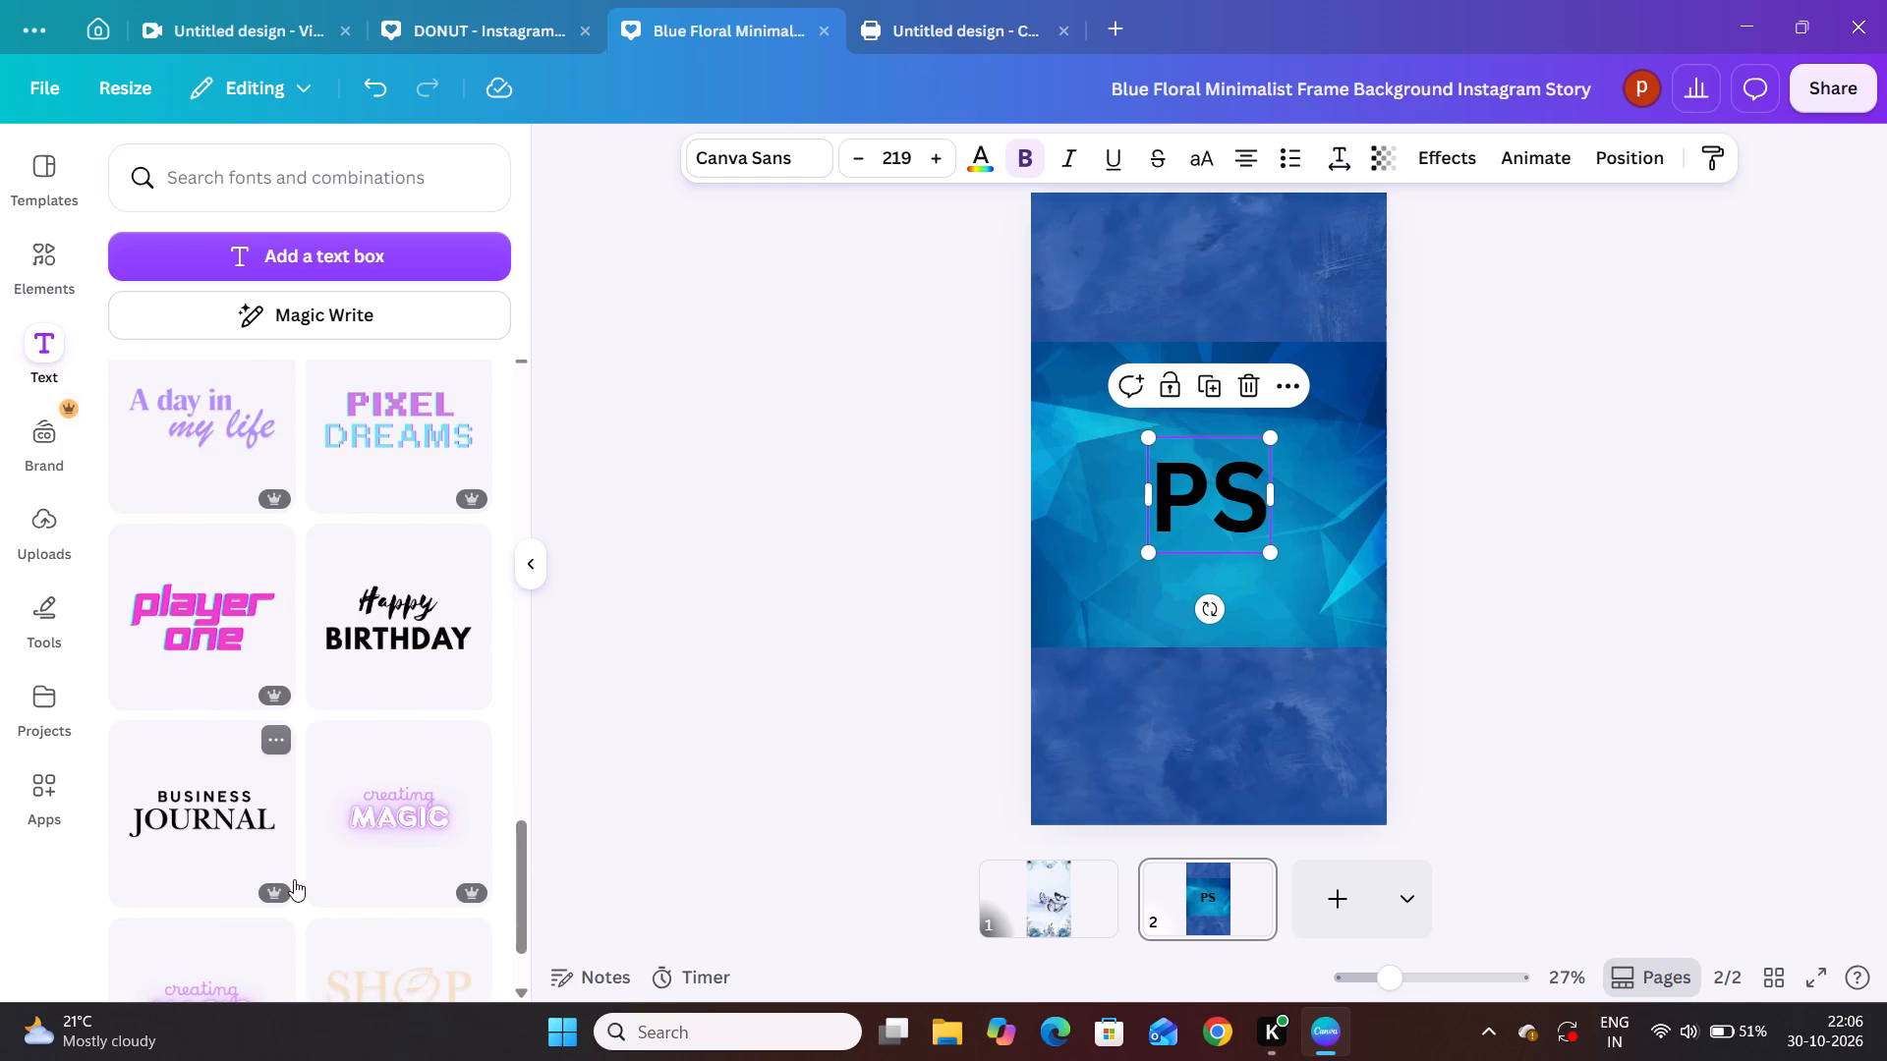
pyautogui.scroll(7, 294, 879)
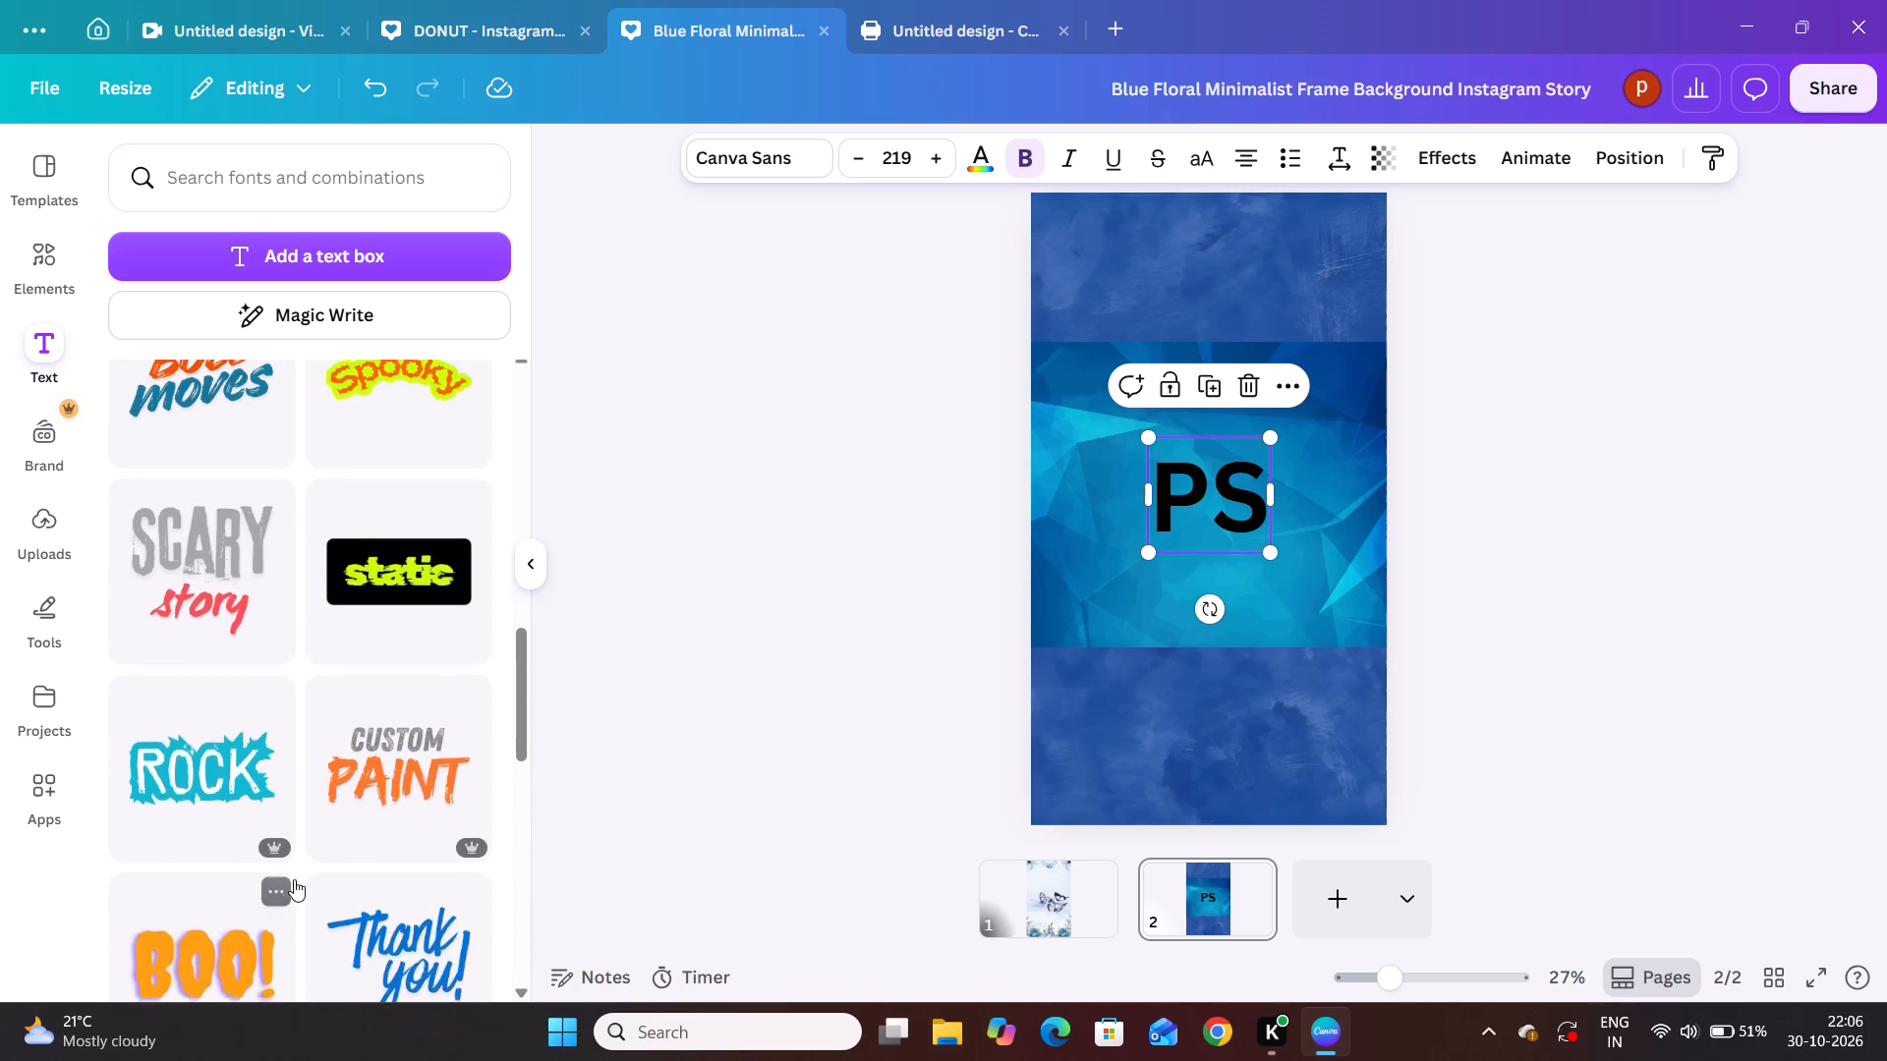
pyautogui.scroll(6, 294, 879)
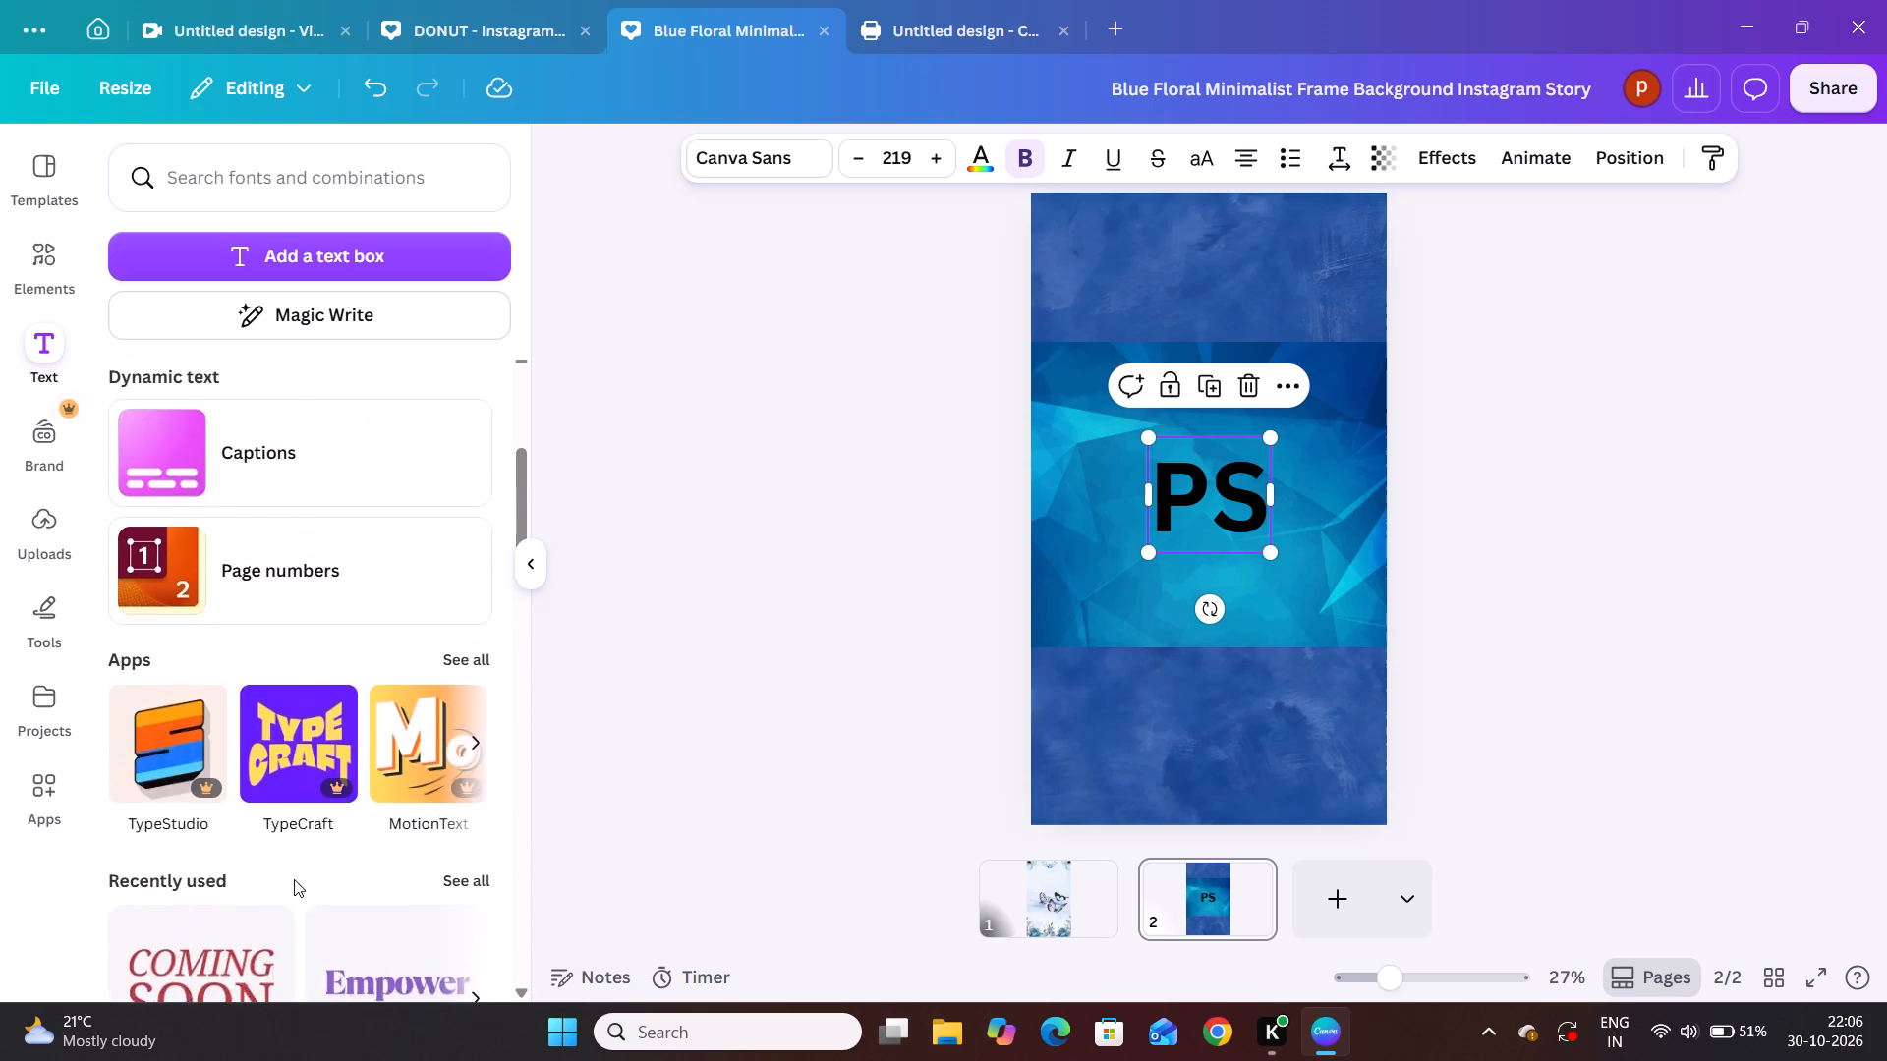
pyautogui.scroll(1, 294, 879)
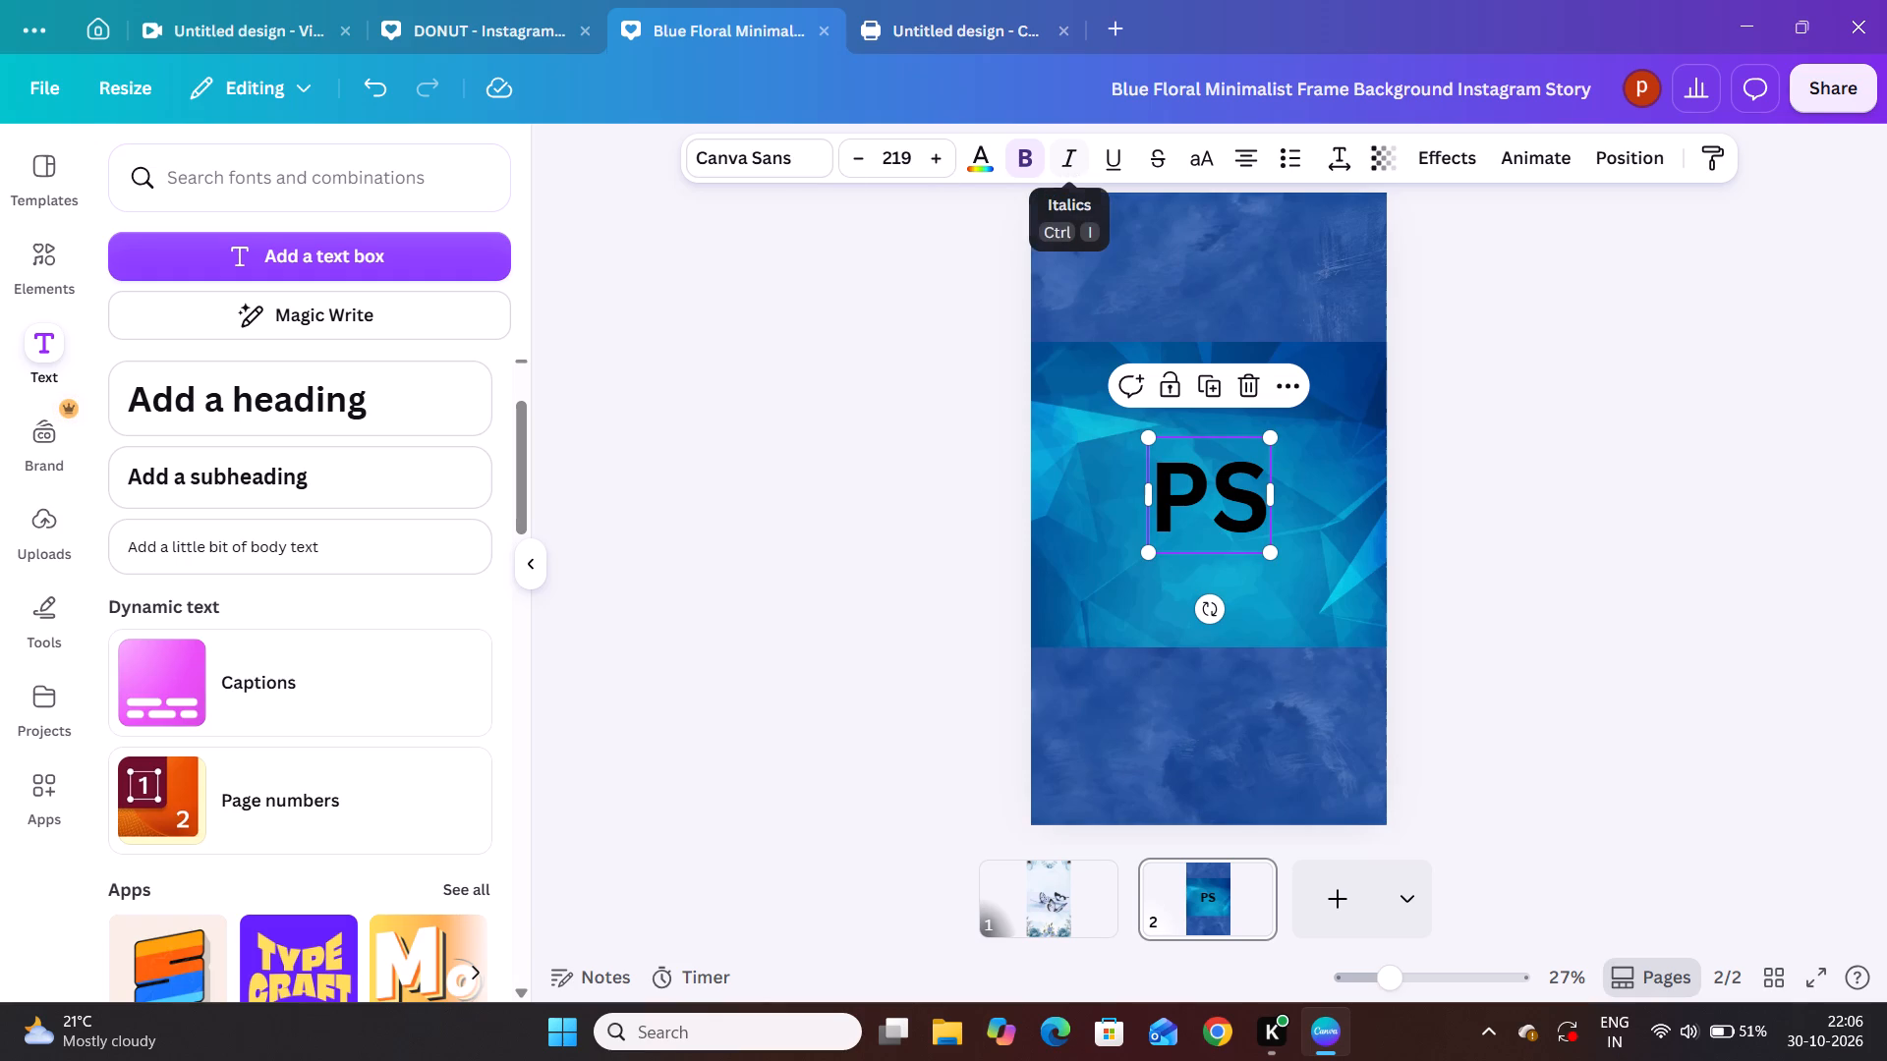
# Try the recently used font Apricots on the PS heading, and set the heading's font to Brittany instead.
pyautogui.click(798, 159)
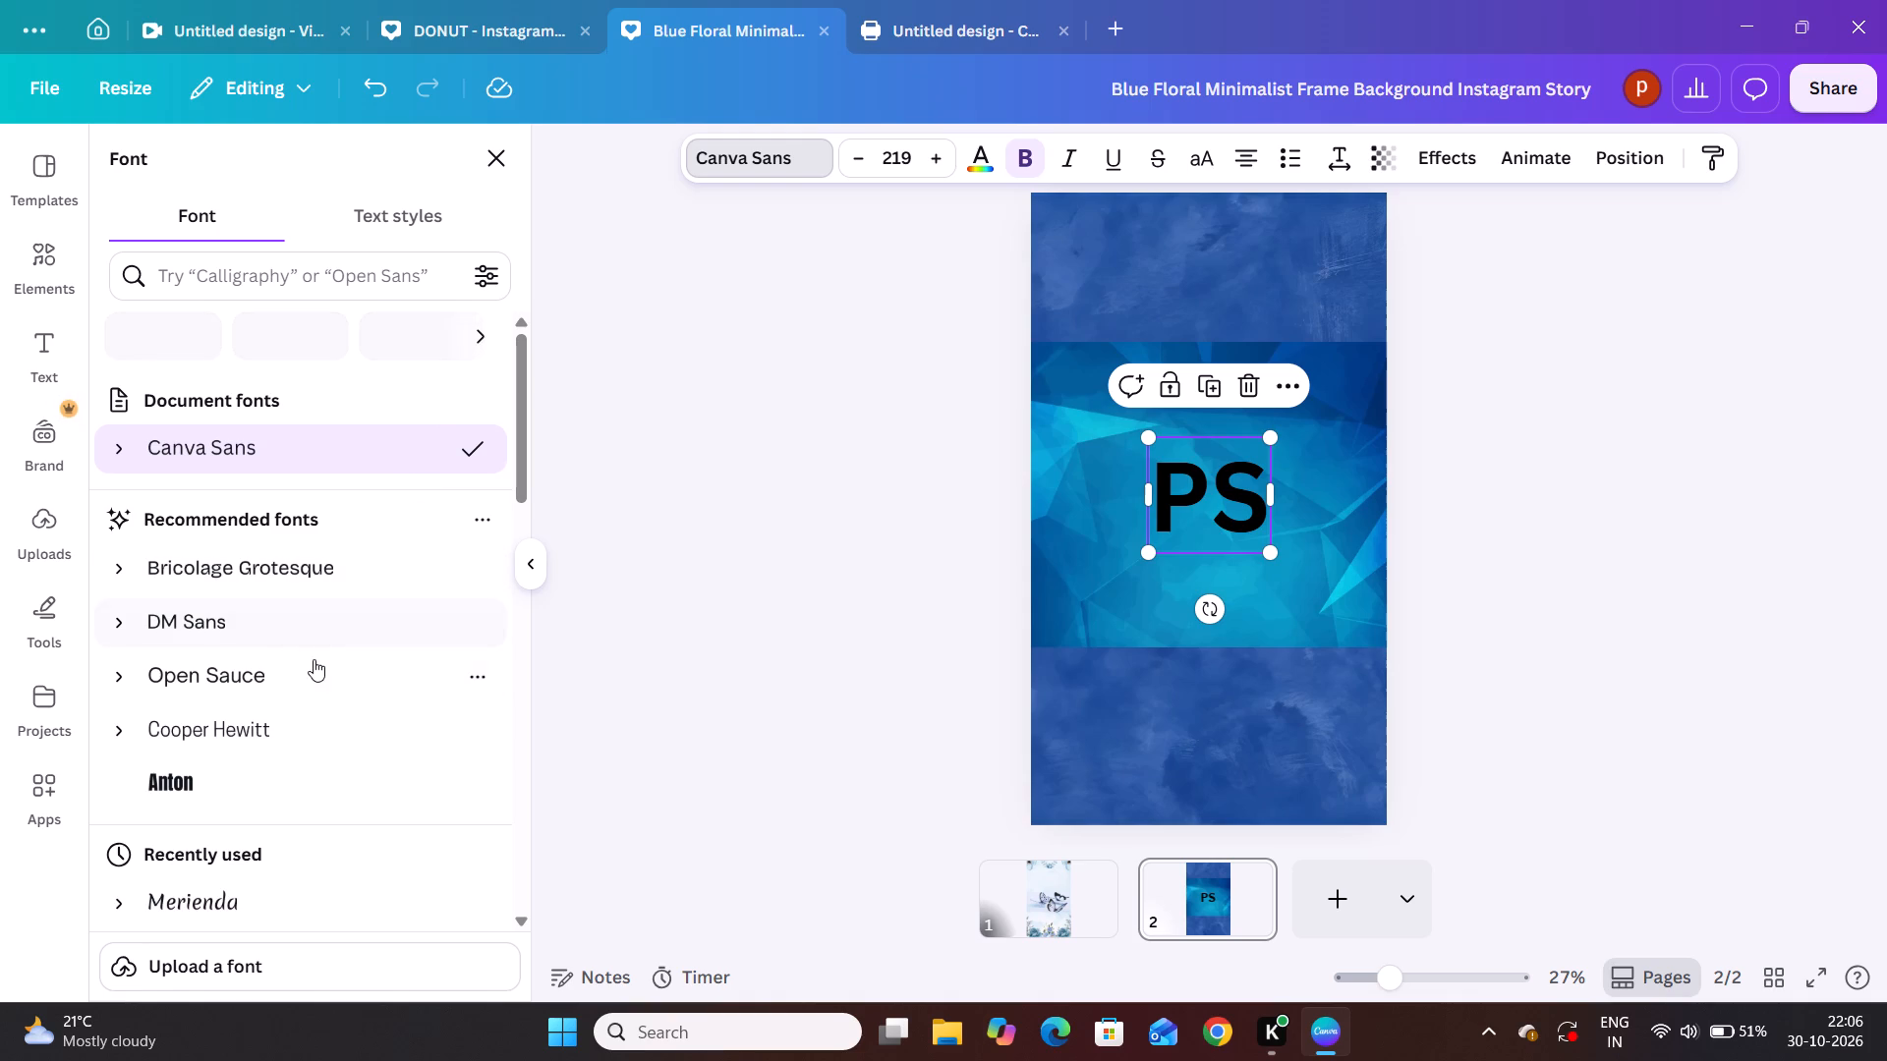
pyautogui.scroll(-1, 314, 659)
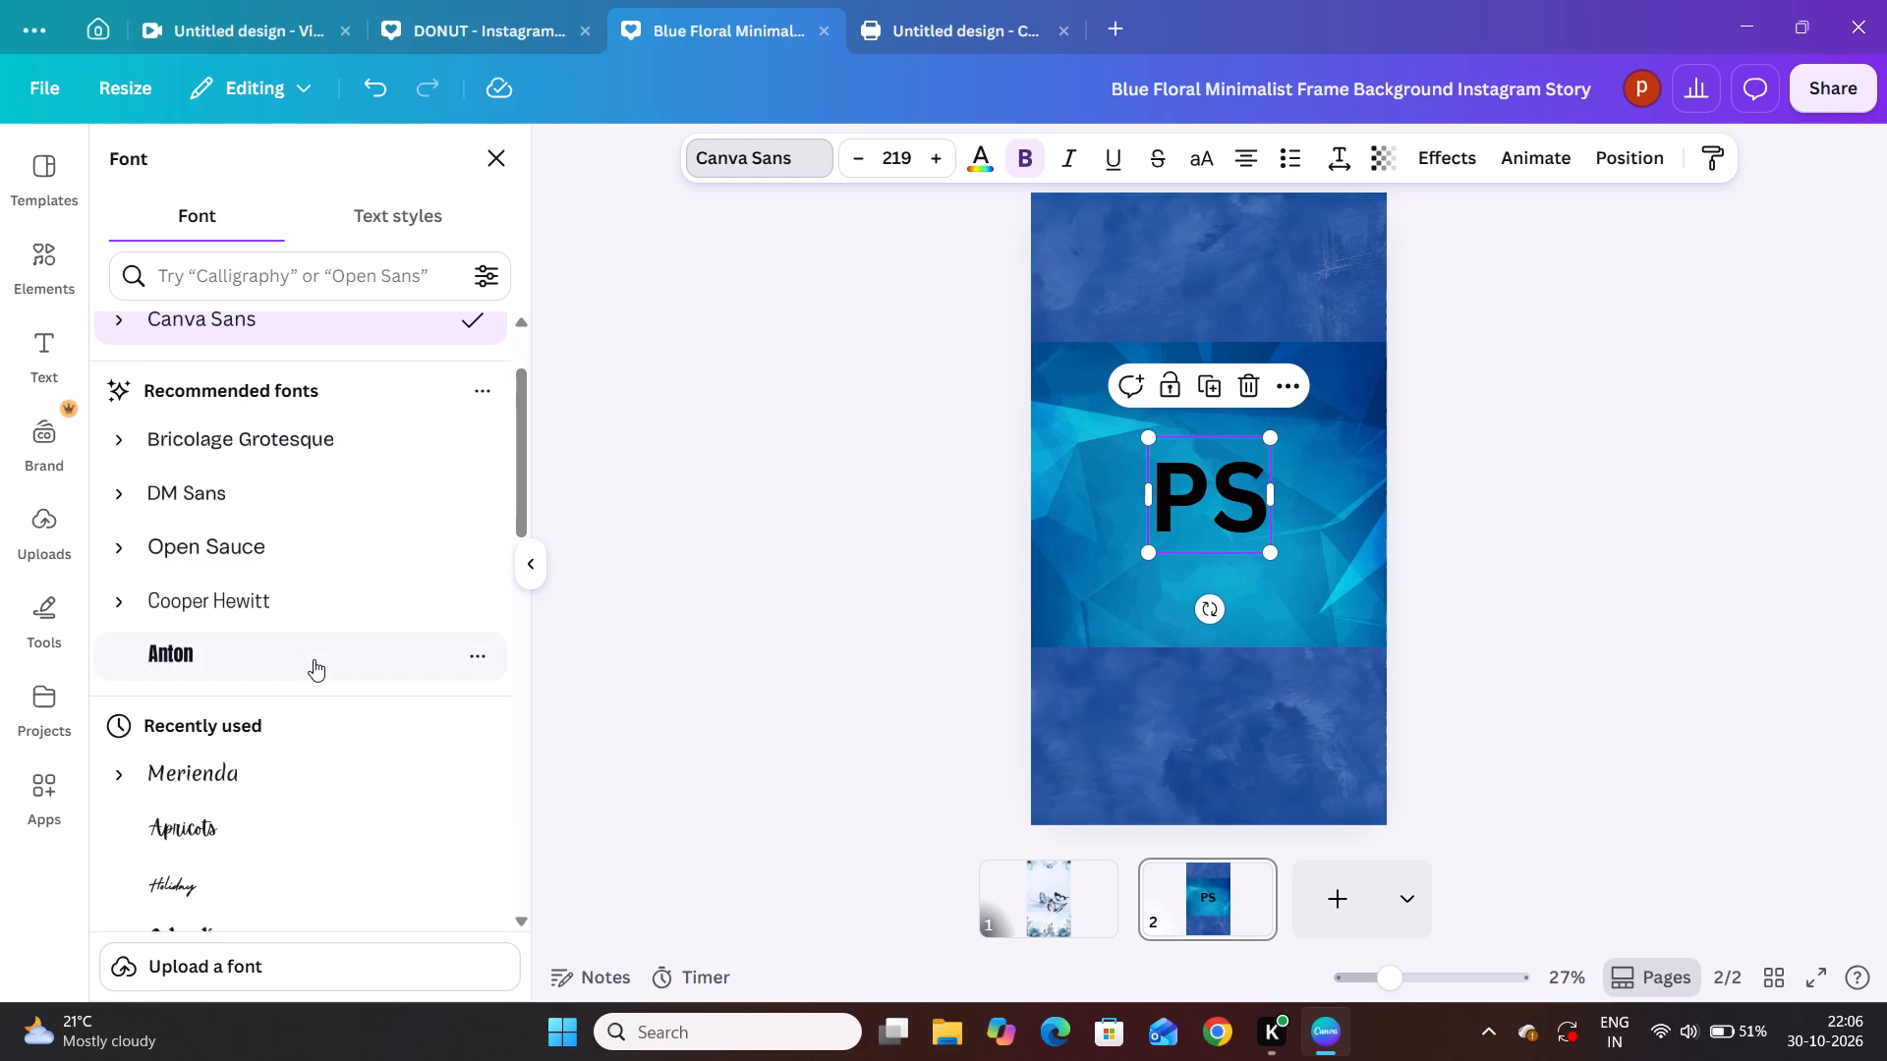
pyautogui.scroll(-2, 314, 659)
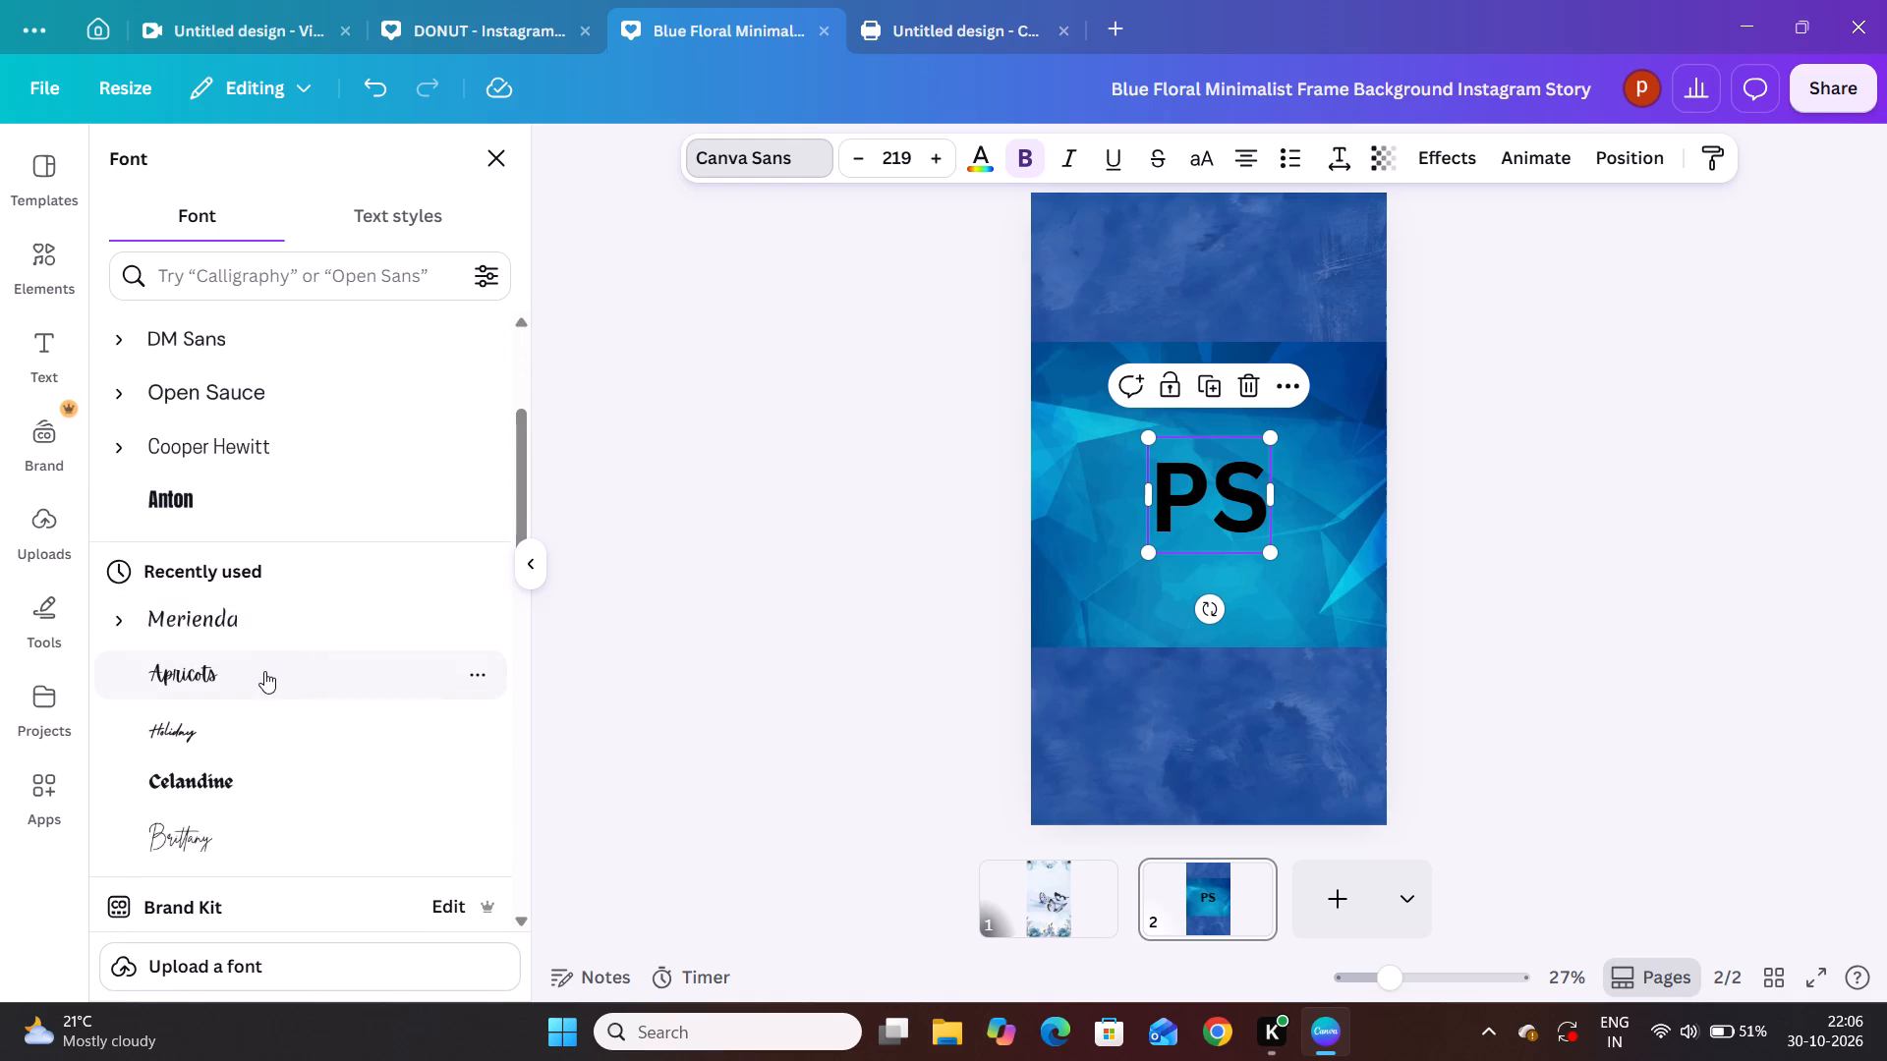
pyautogui.click(263, 672)
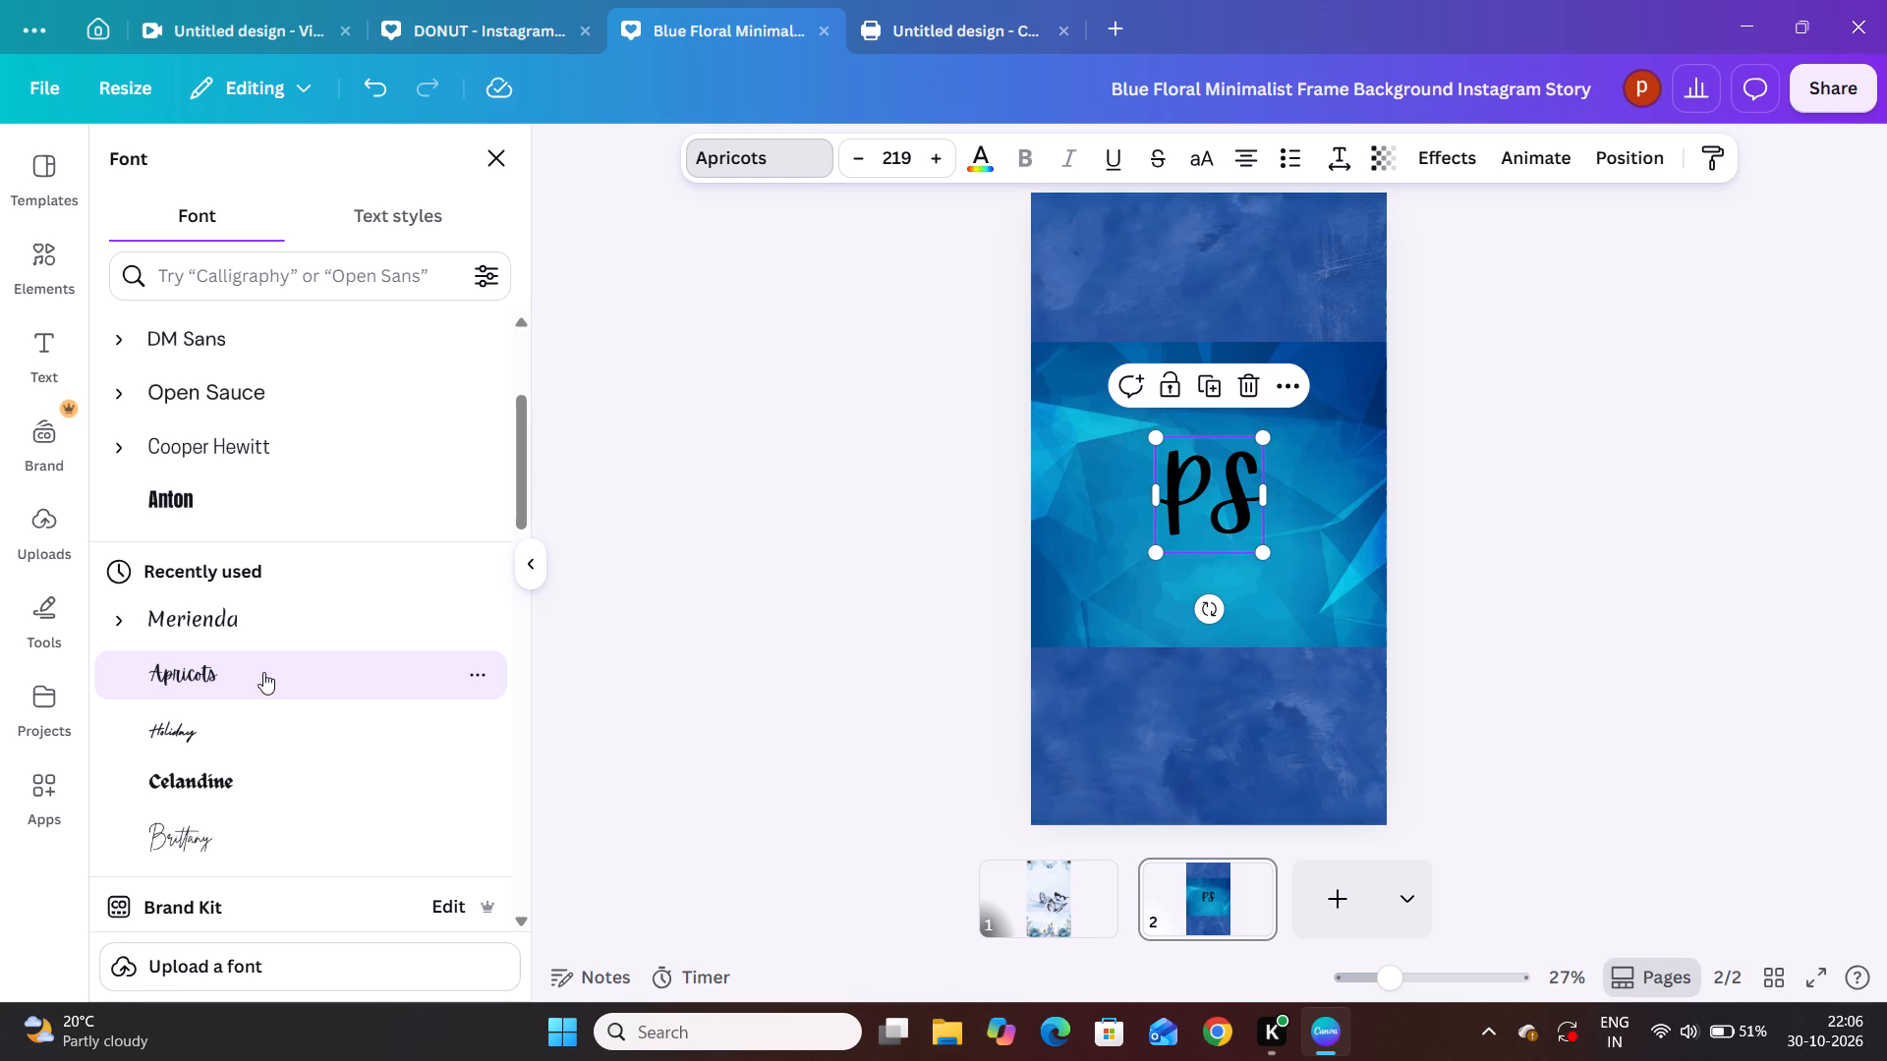
pyautogui.click(206, 835)
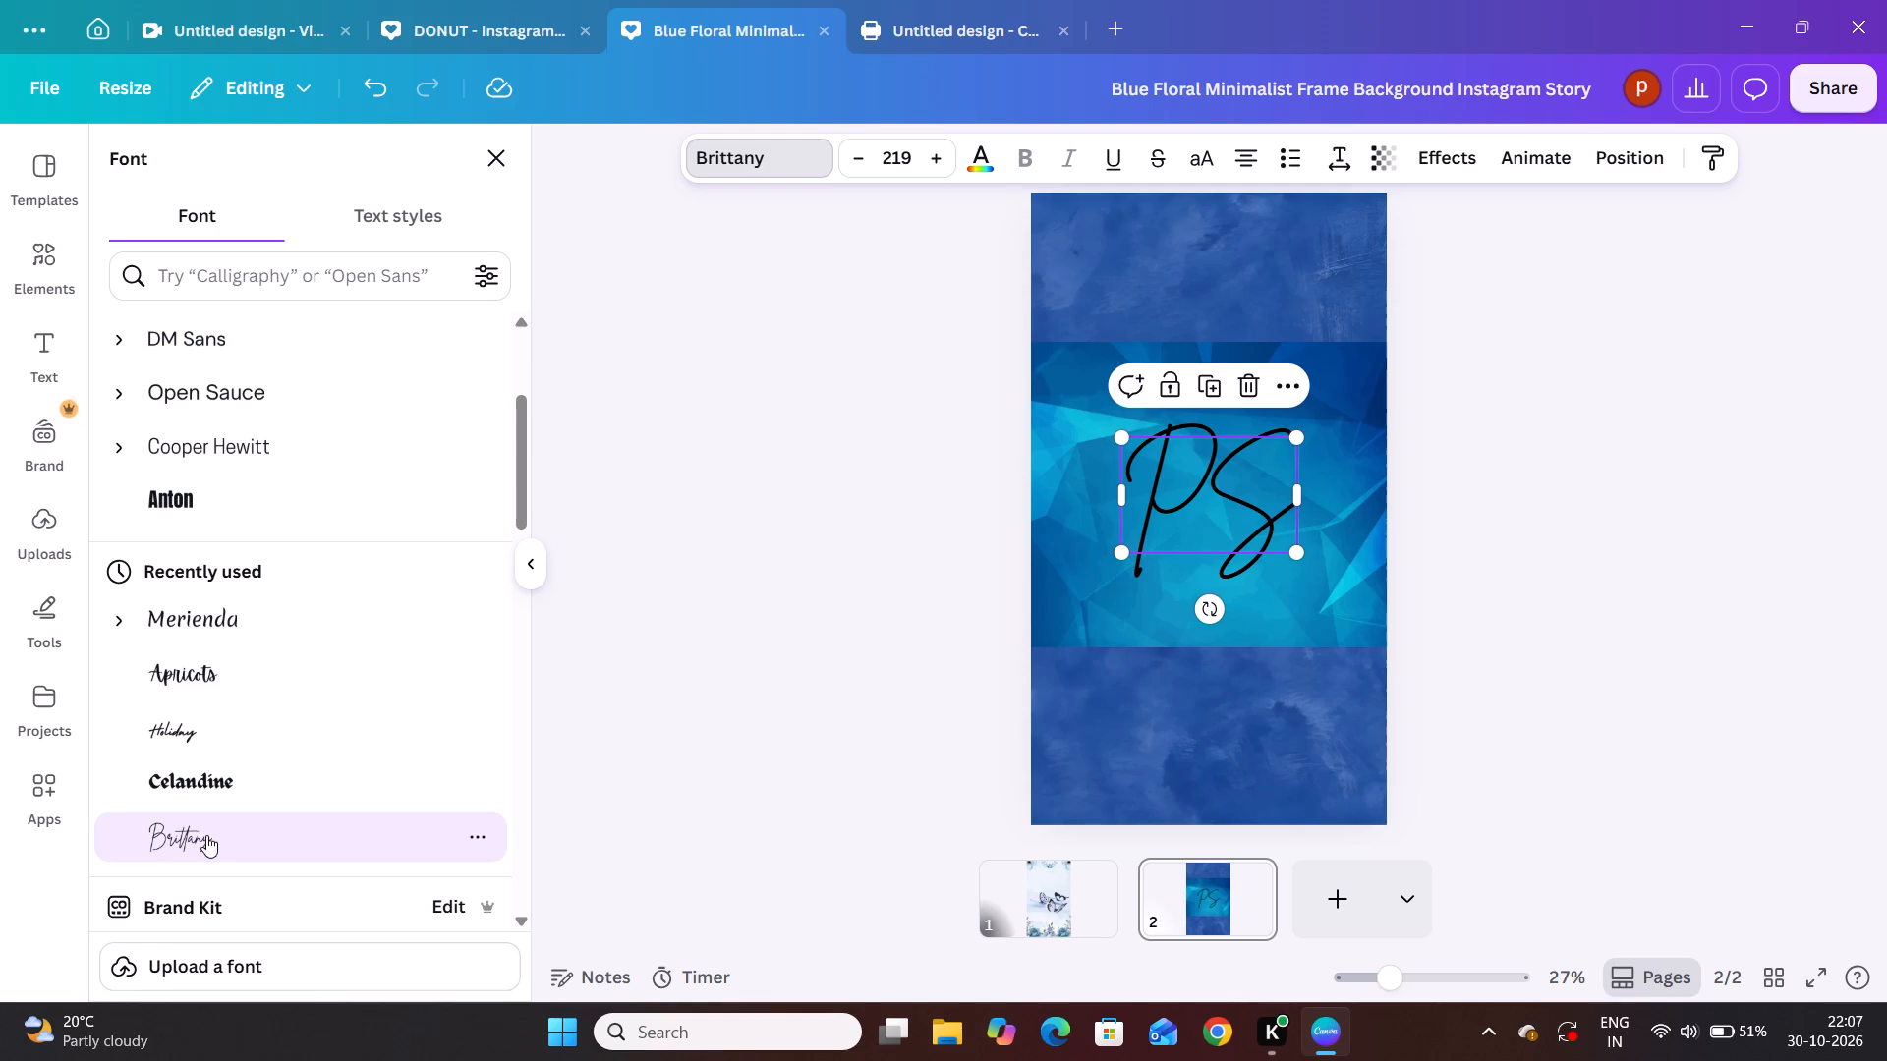
# Look through the popular fonts, down to the script and display styles around Bukhari Script, for another PS heading font.
pyautogui.scroll(-2, 206, 835)
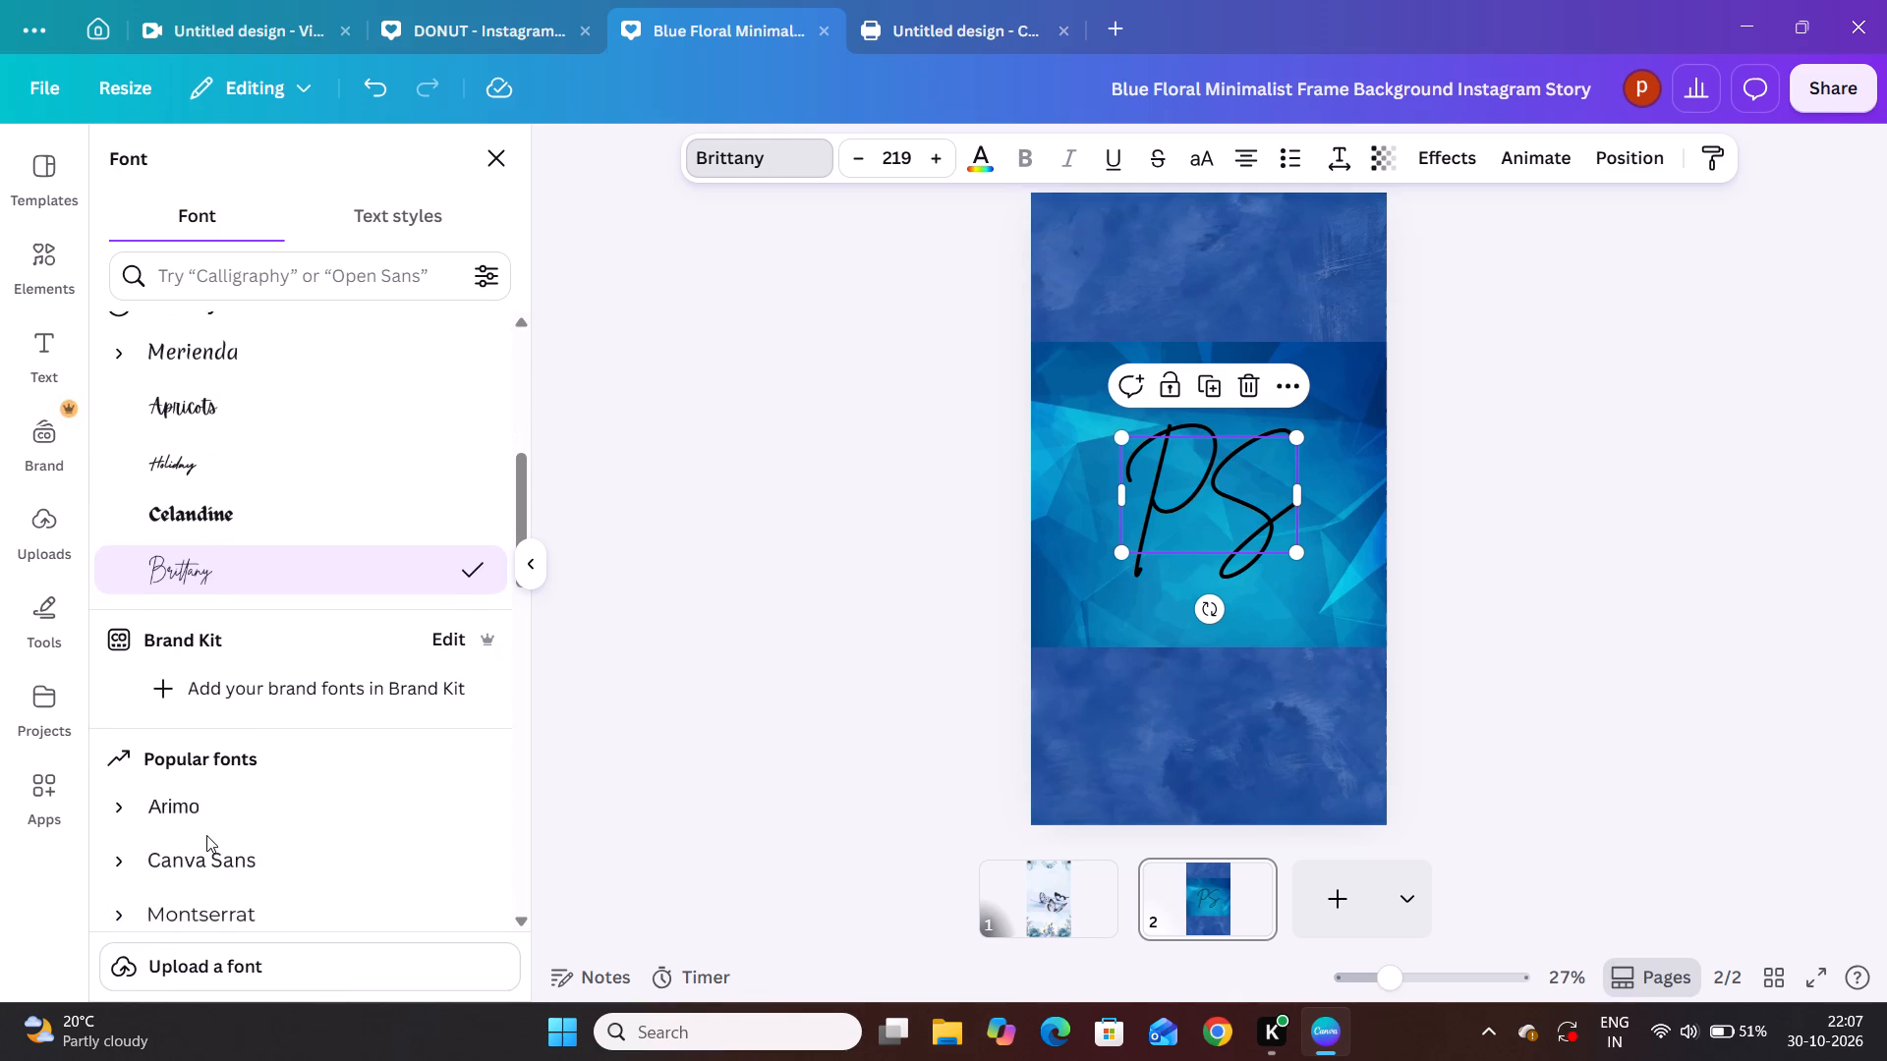
pyautogui.scroll(-4, 206, 835)
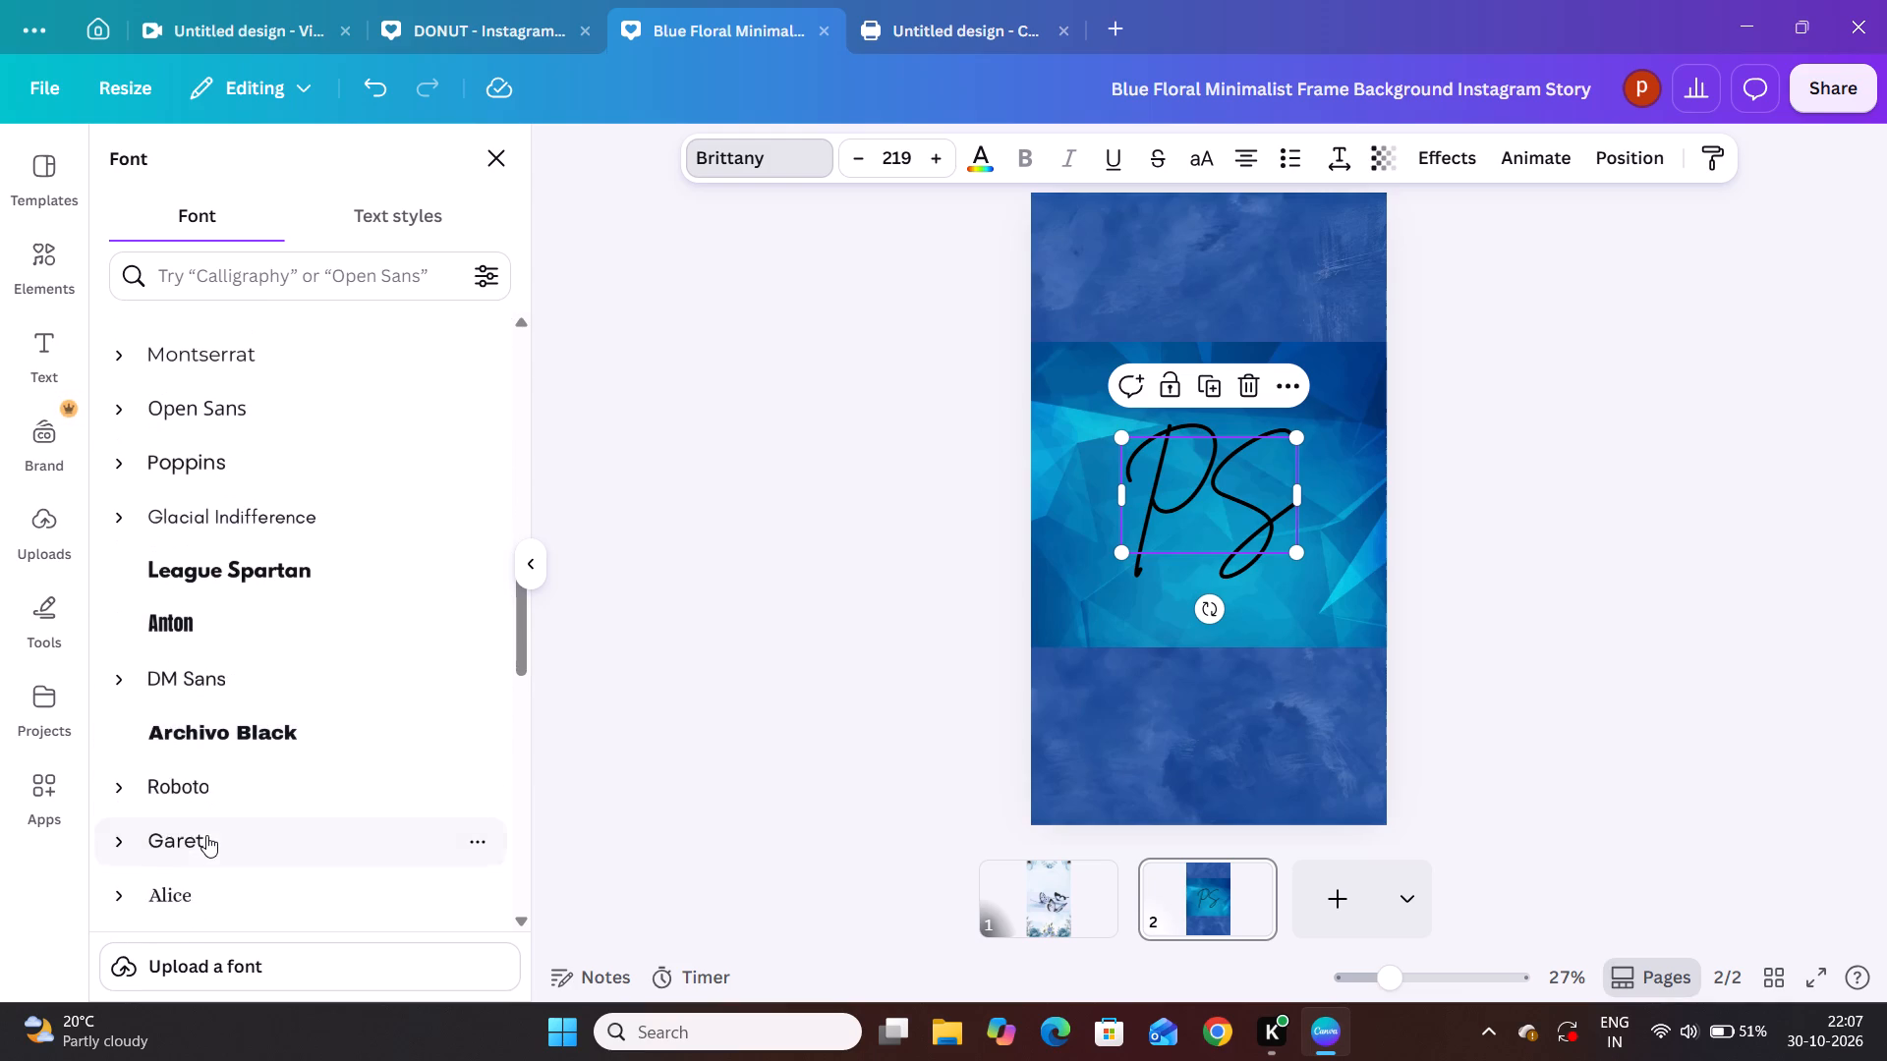
pyautogui.scroll(-1, 206, 835)
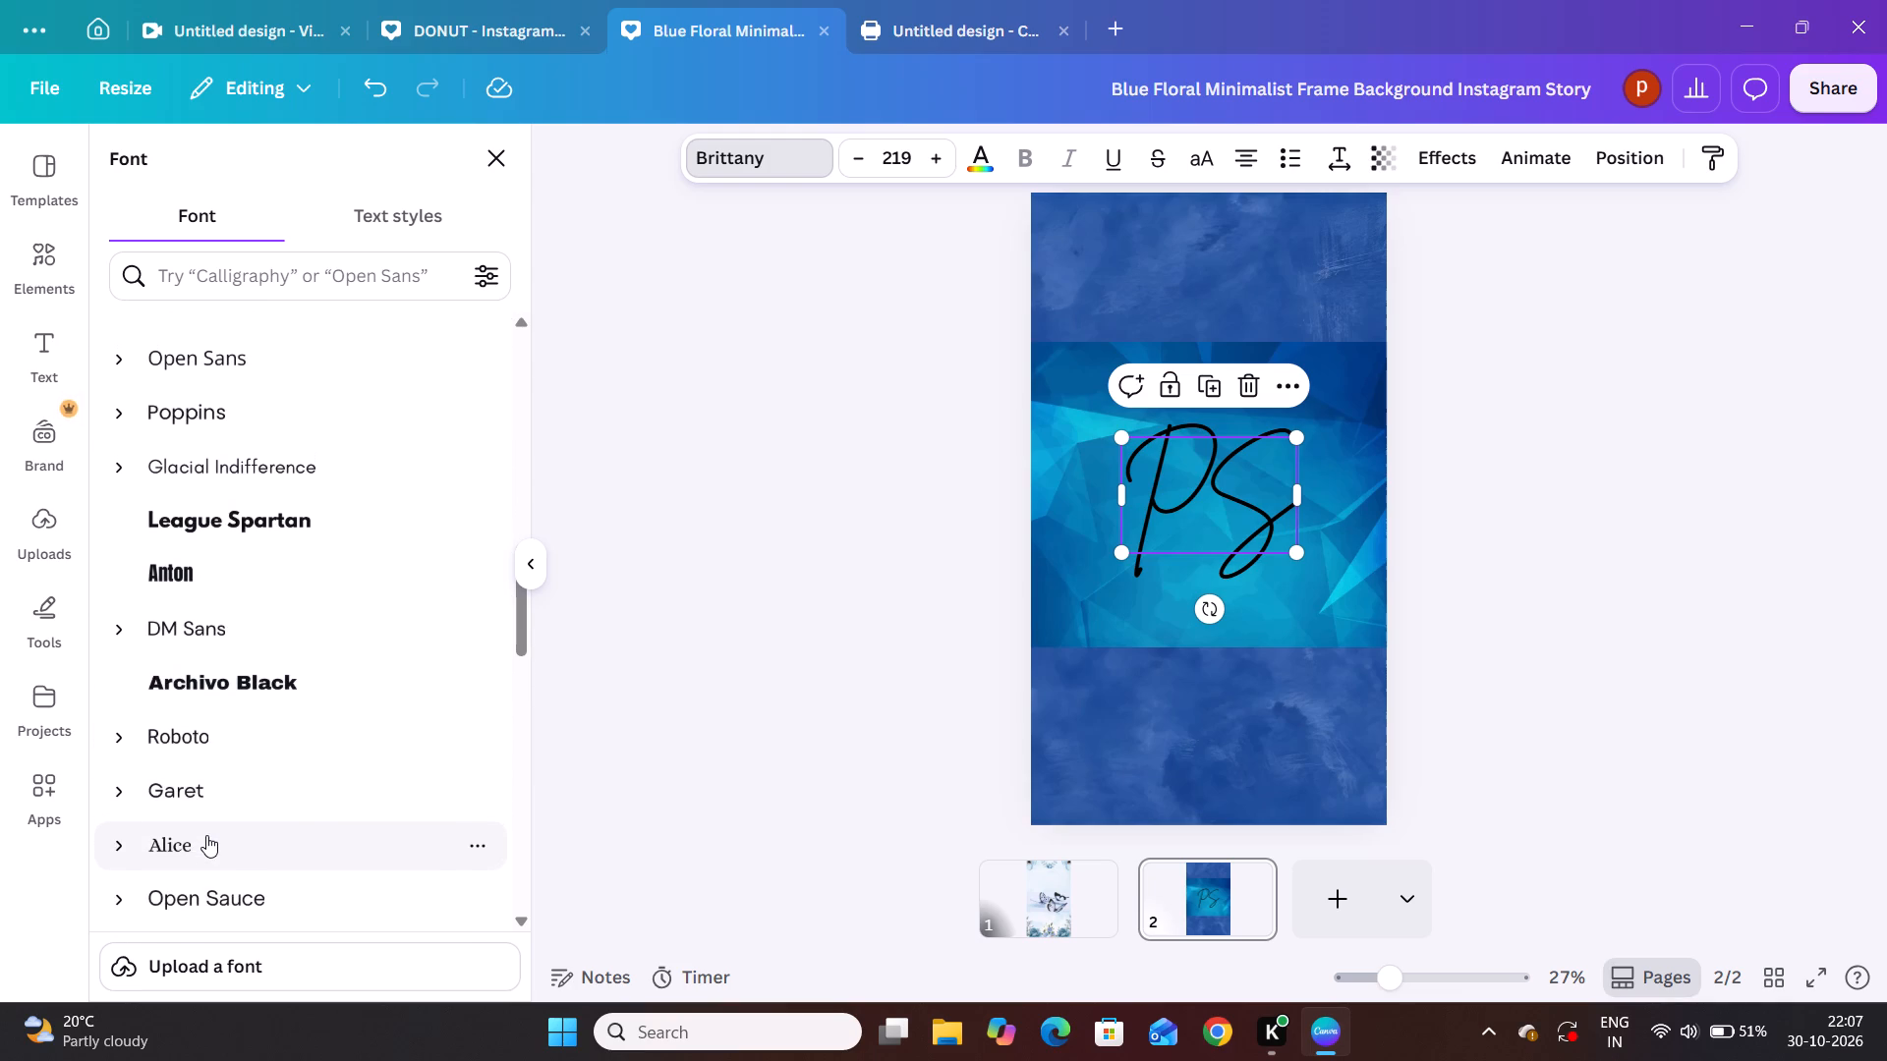
pyautogui.hscroll(1, 206, 835)
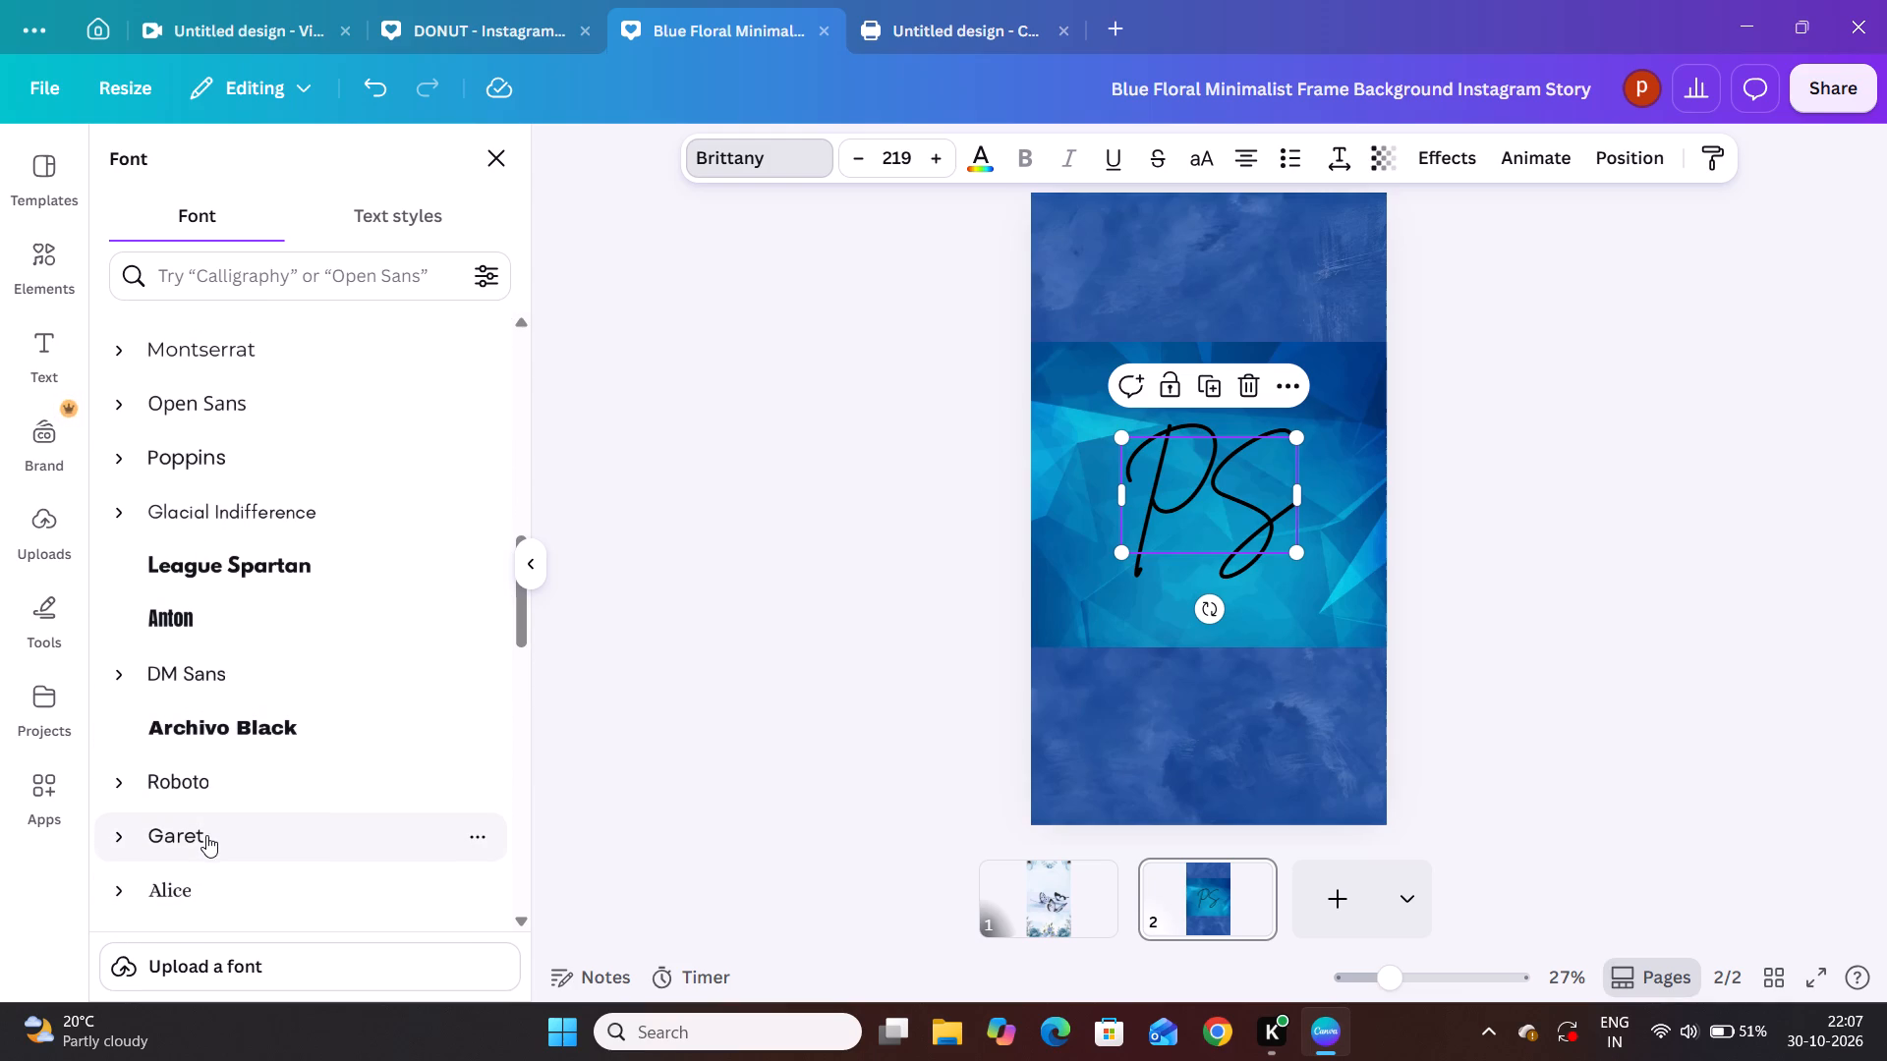
pyautogui.hscroll(2, 206, 835)
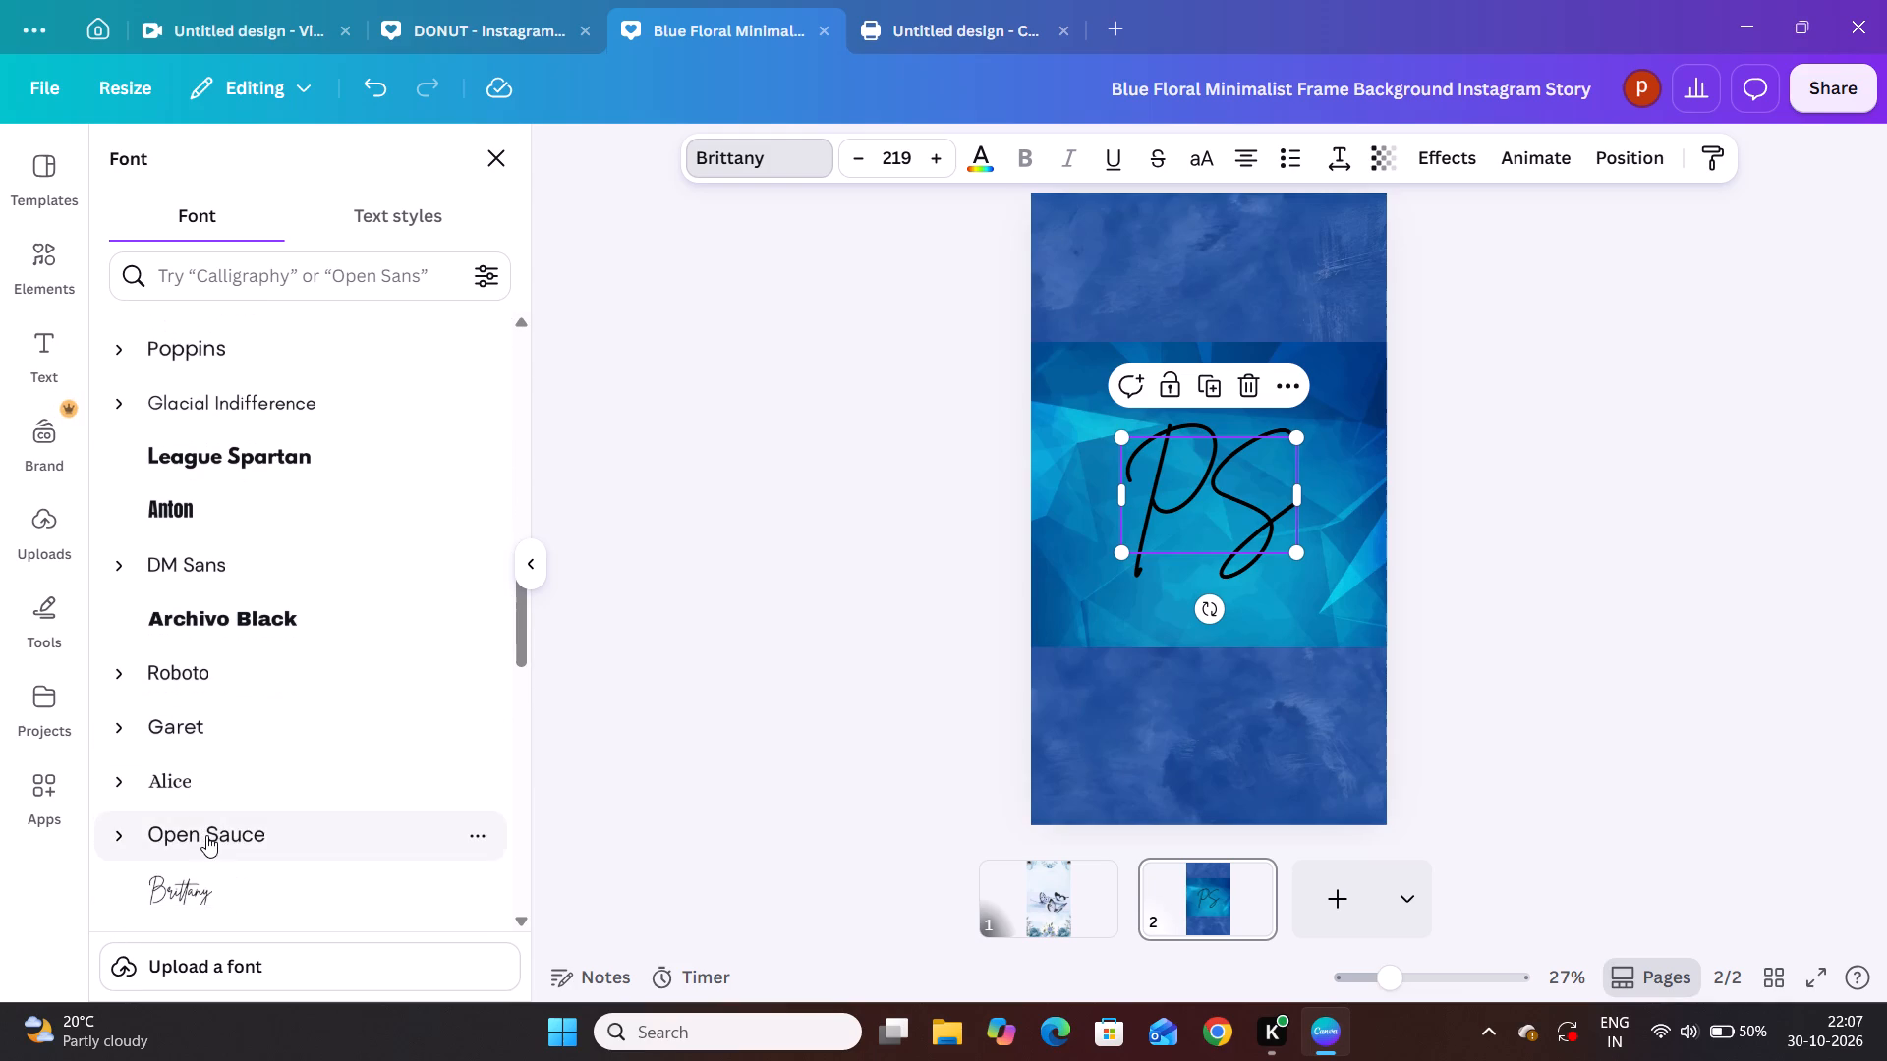
pyautogui.scroll(-2, 206, 835)
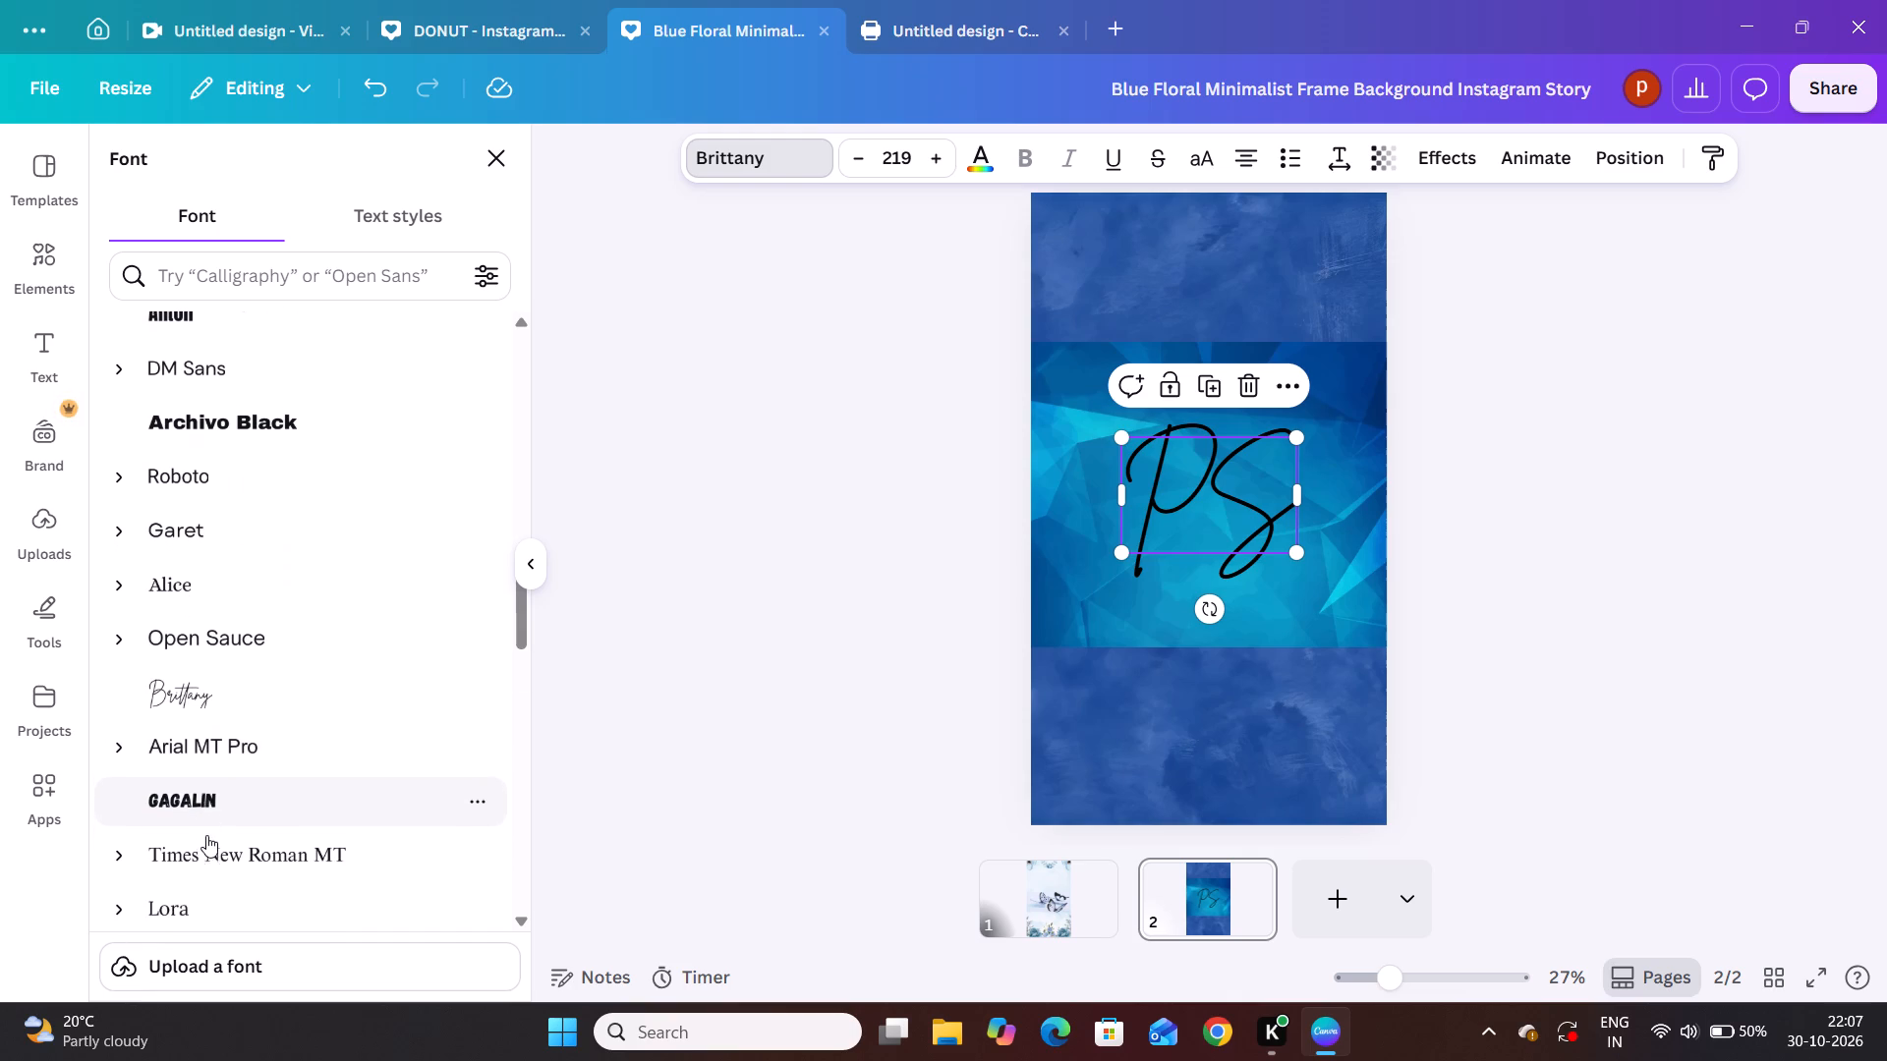
pyautogui.scroll(-1, 206, 835)
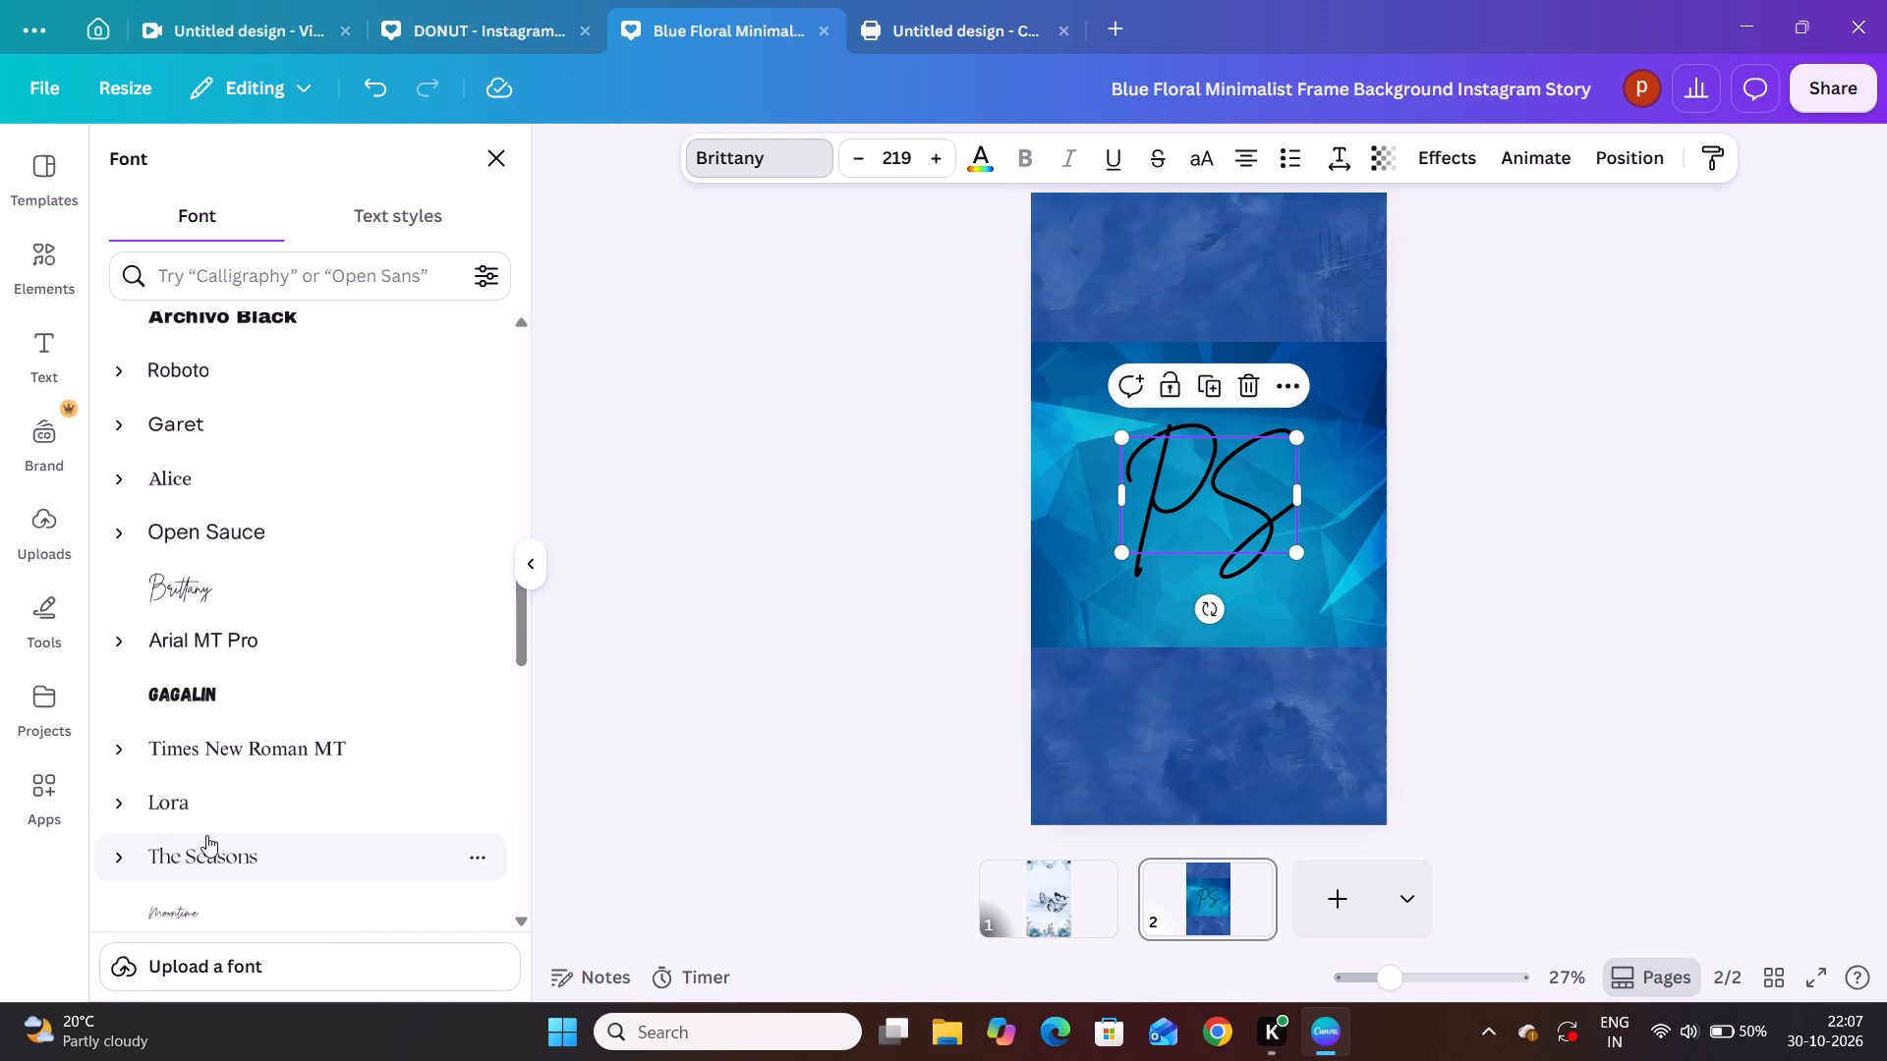
pyautogui.scroll(-1, 206, 835)
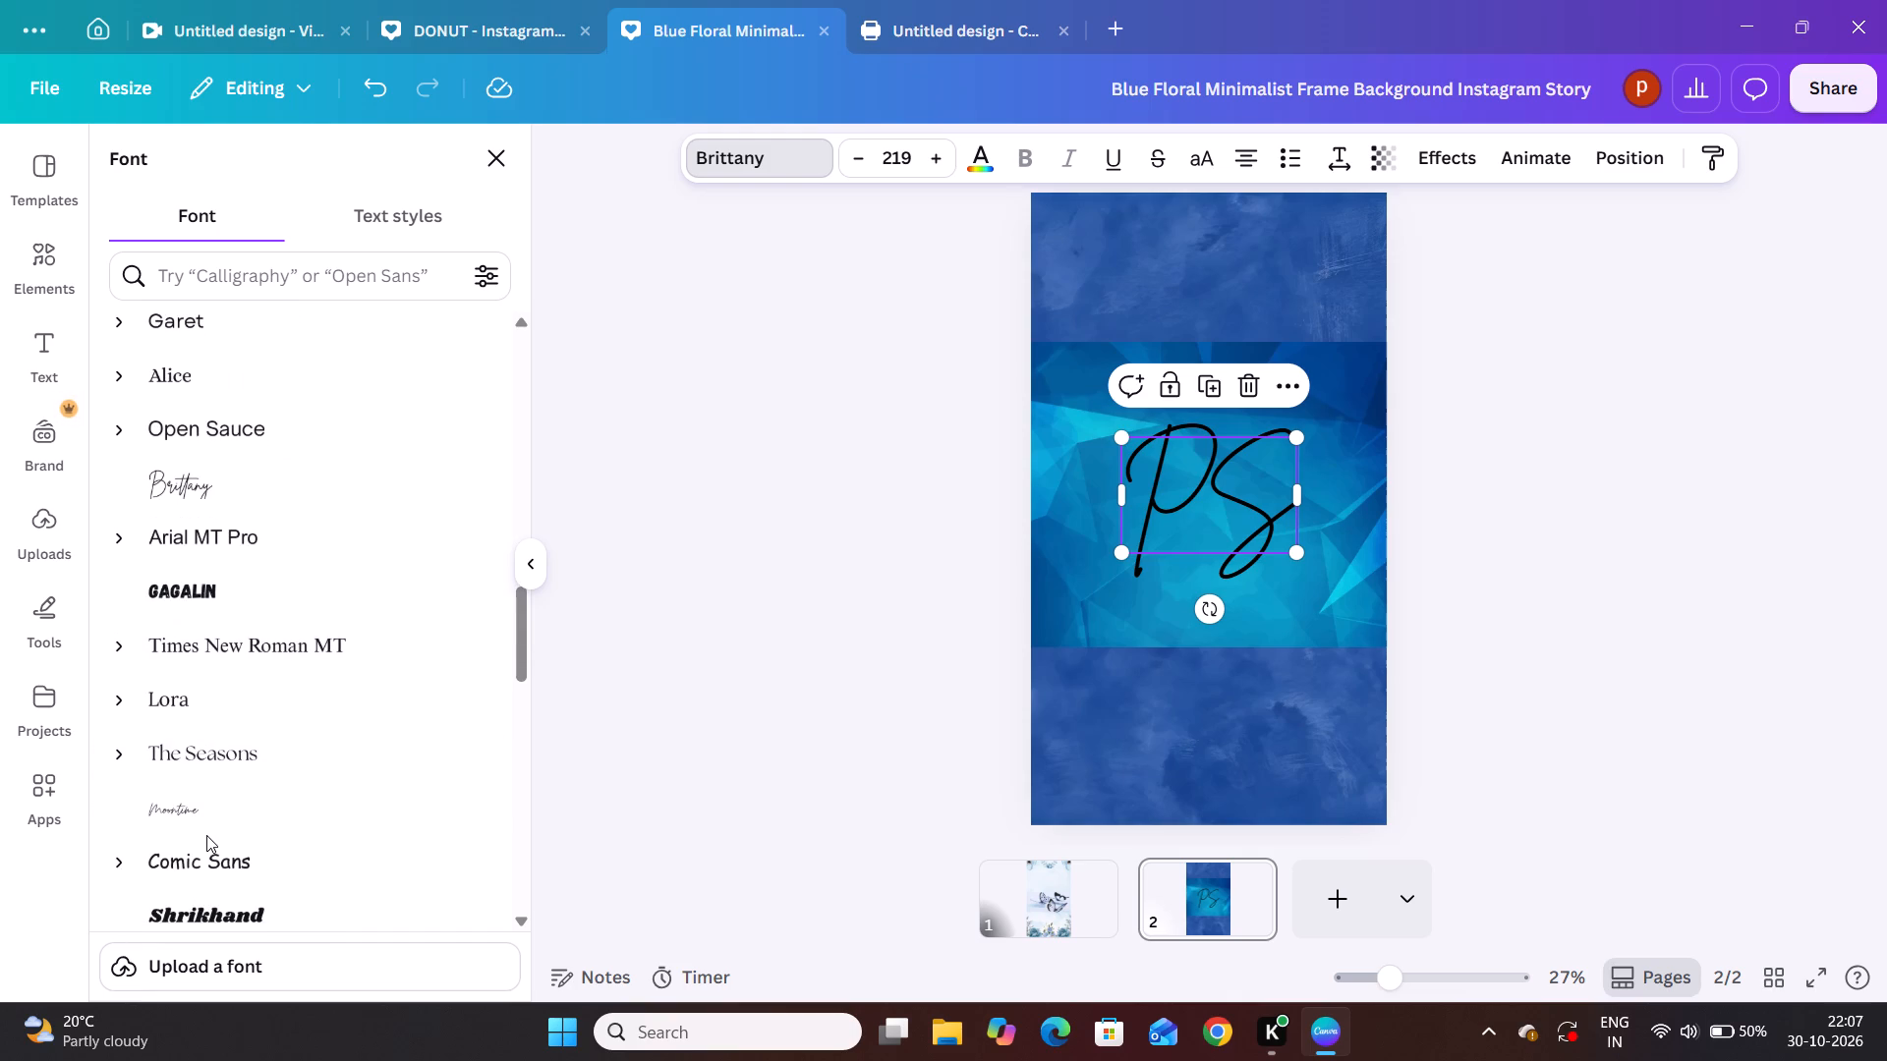
pyautogui.scroll(-5, 206, 835)
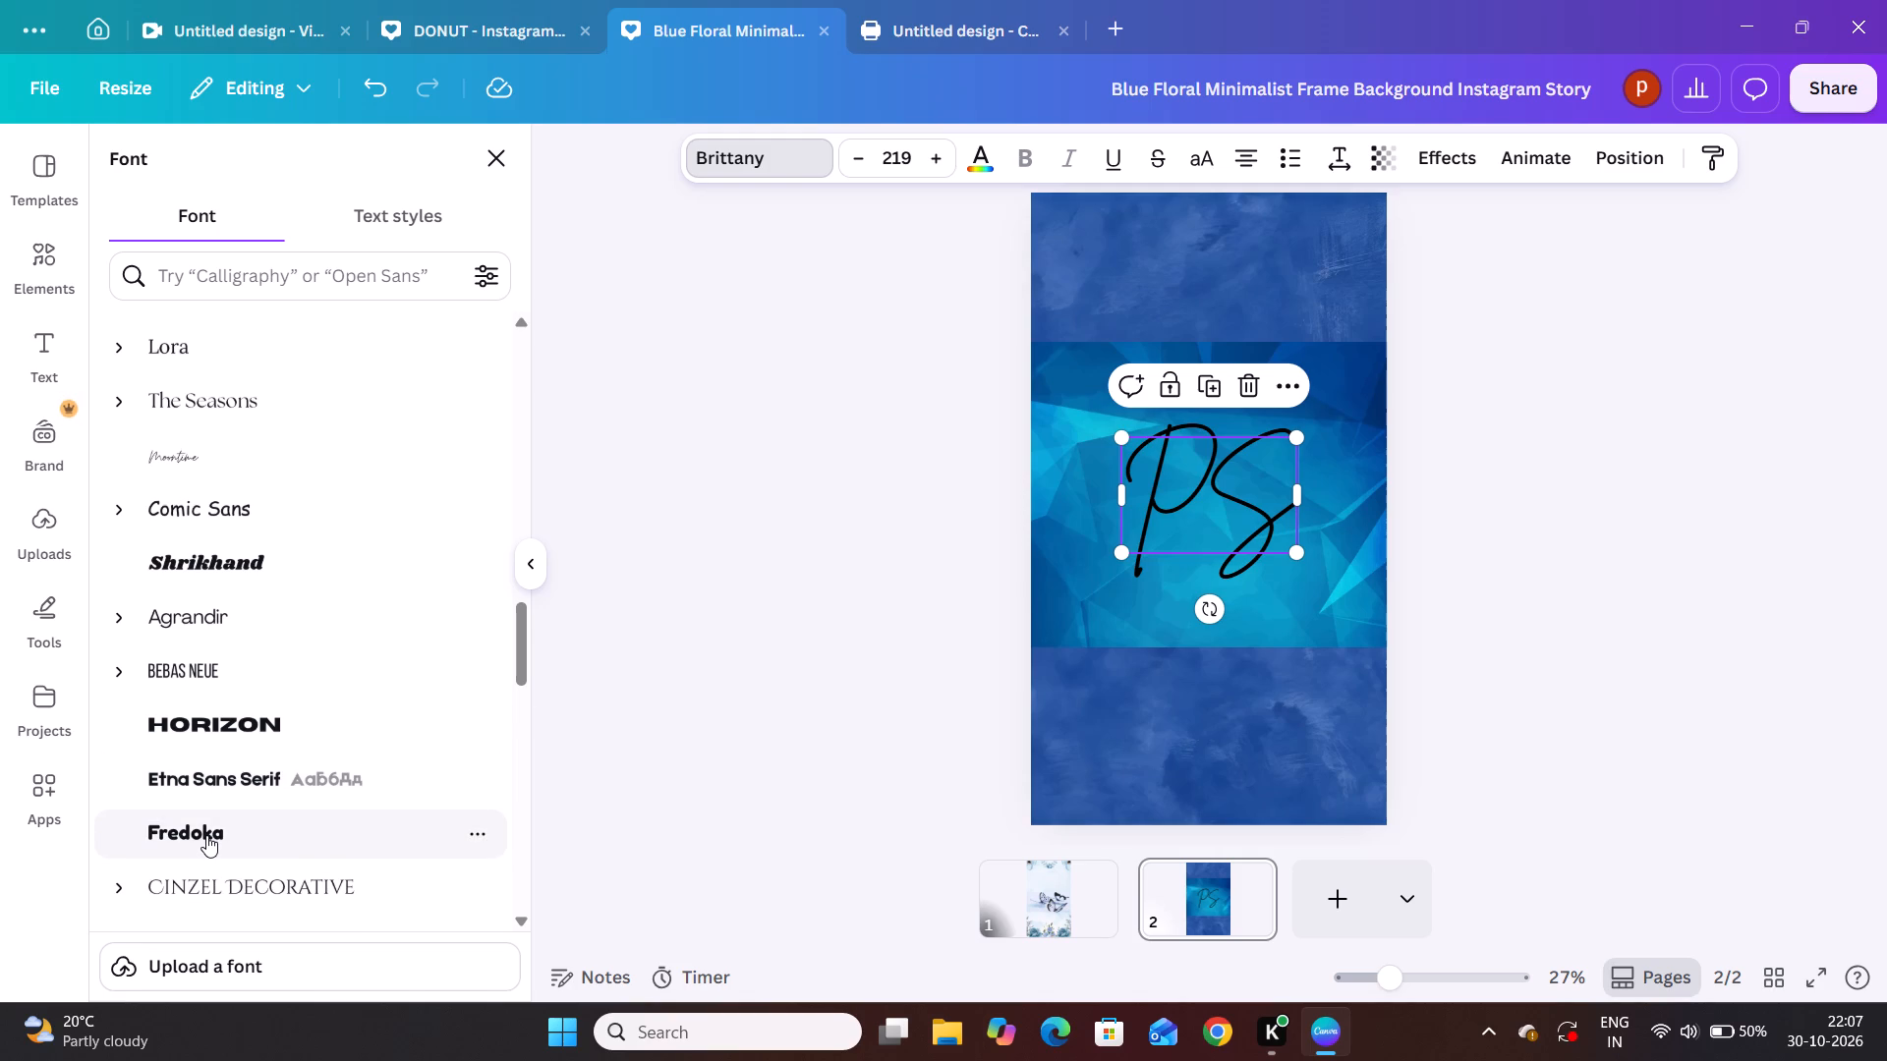
pyautogui.scroll(-1, 206, 835)
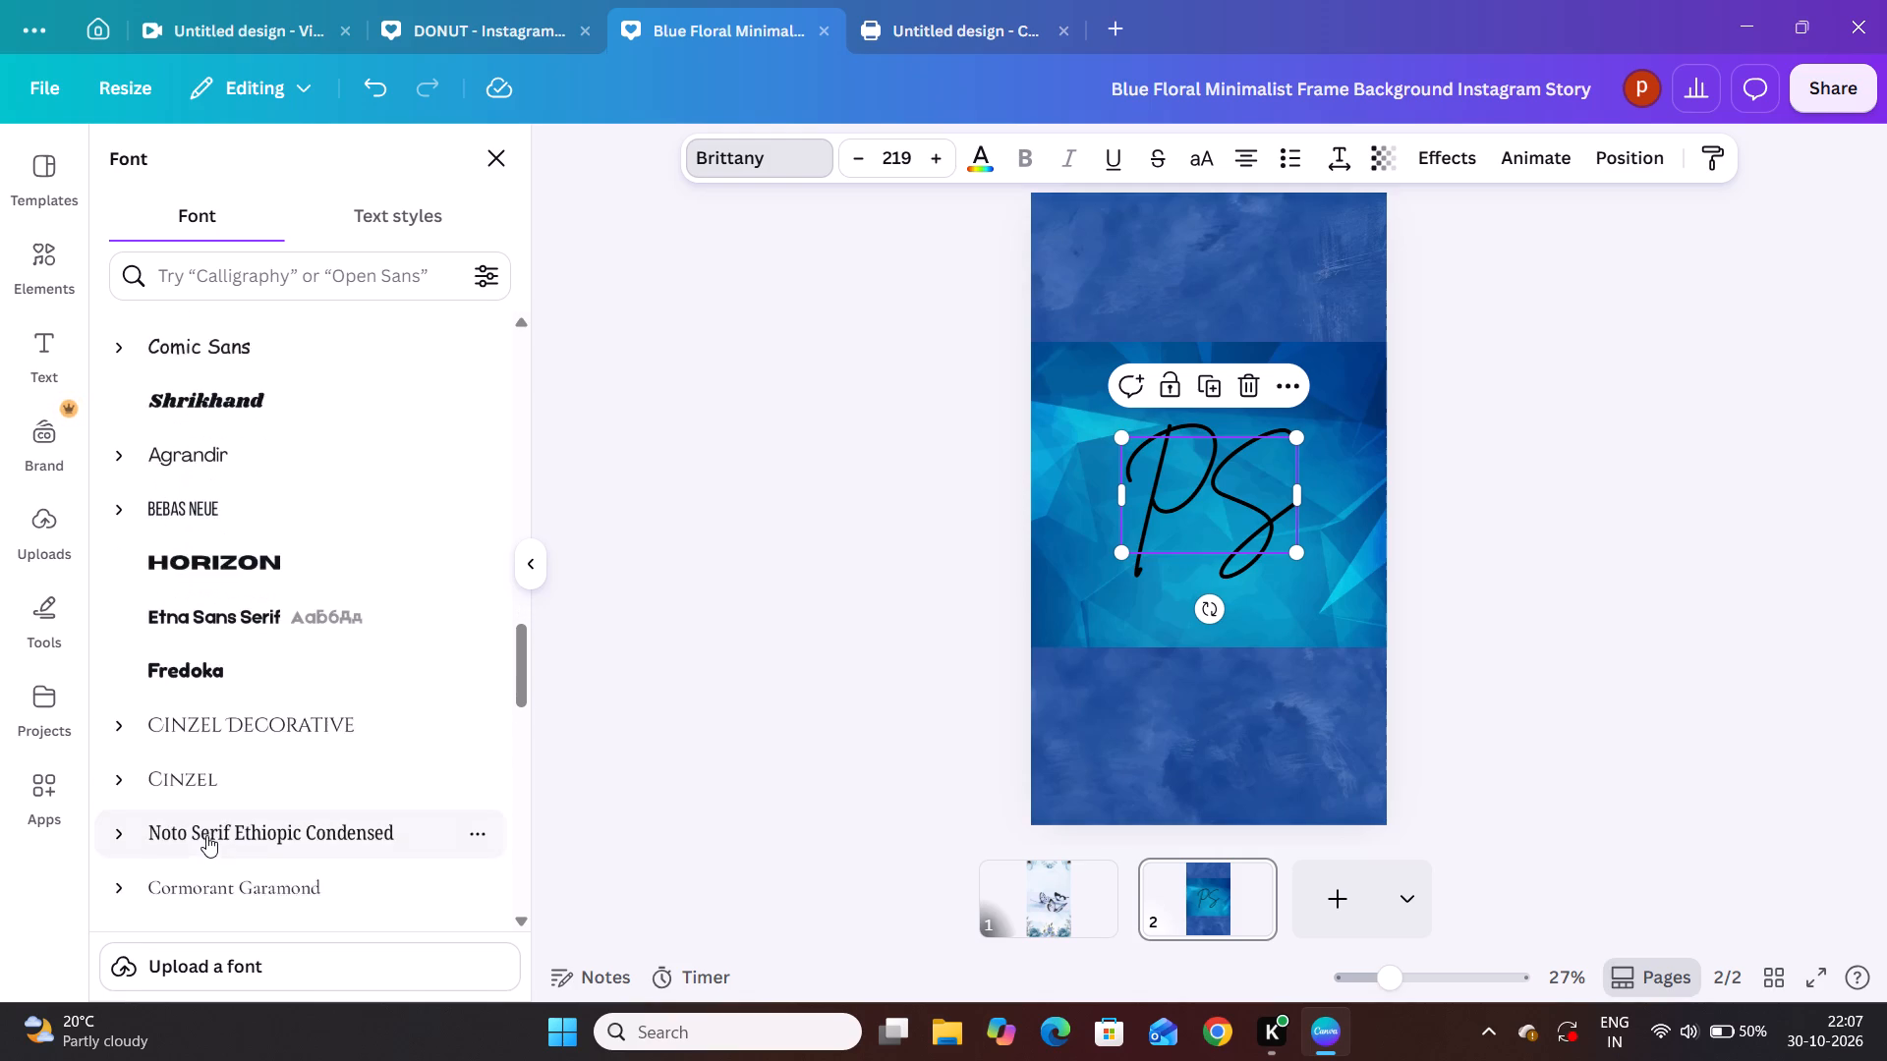
pyautogui.scroll(-2, 206, 835)
pyautogui.hscroll(2, 206, 835)
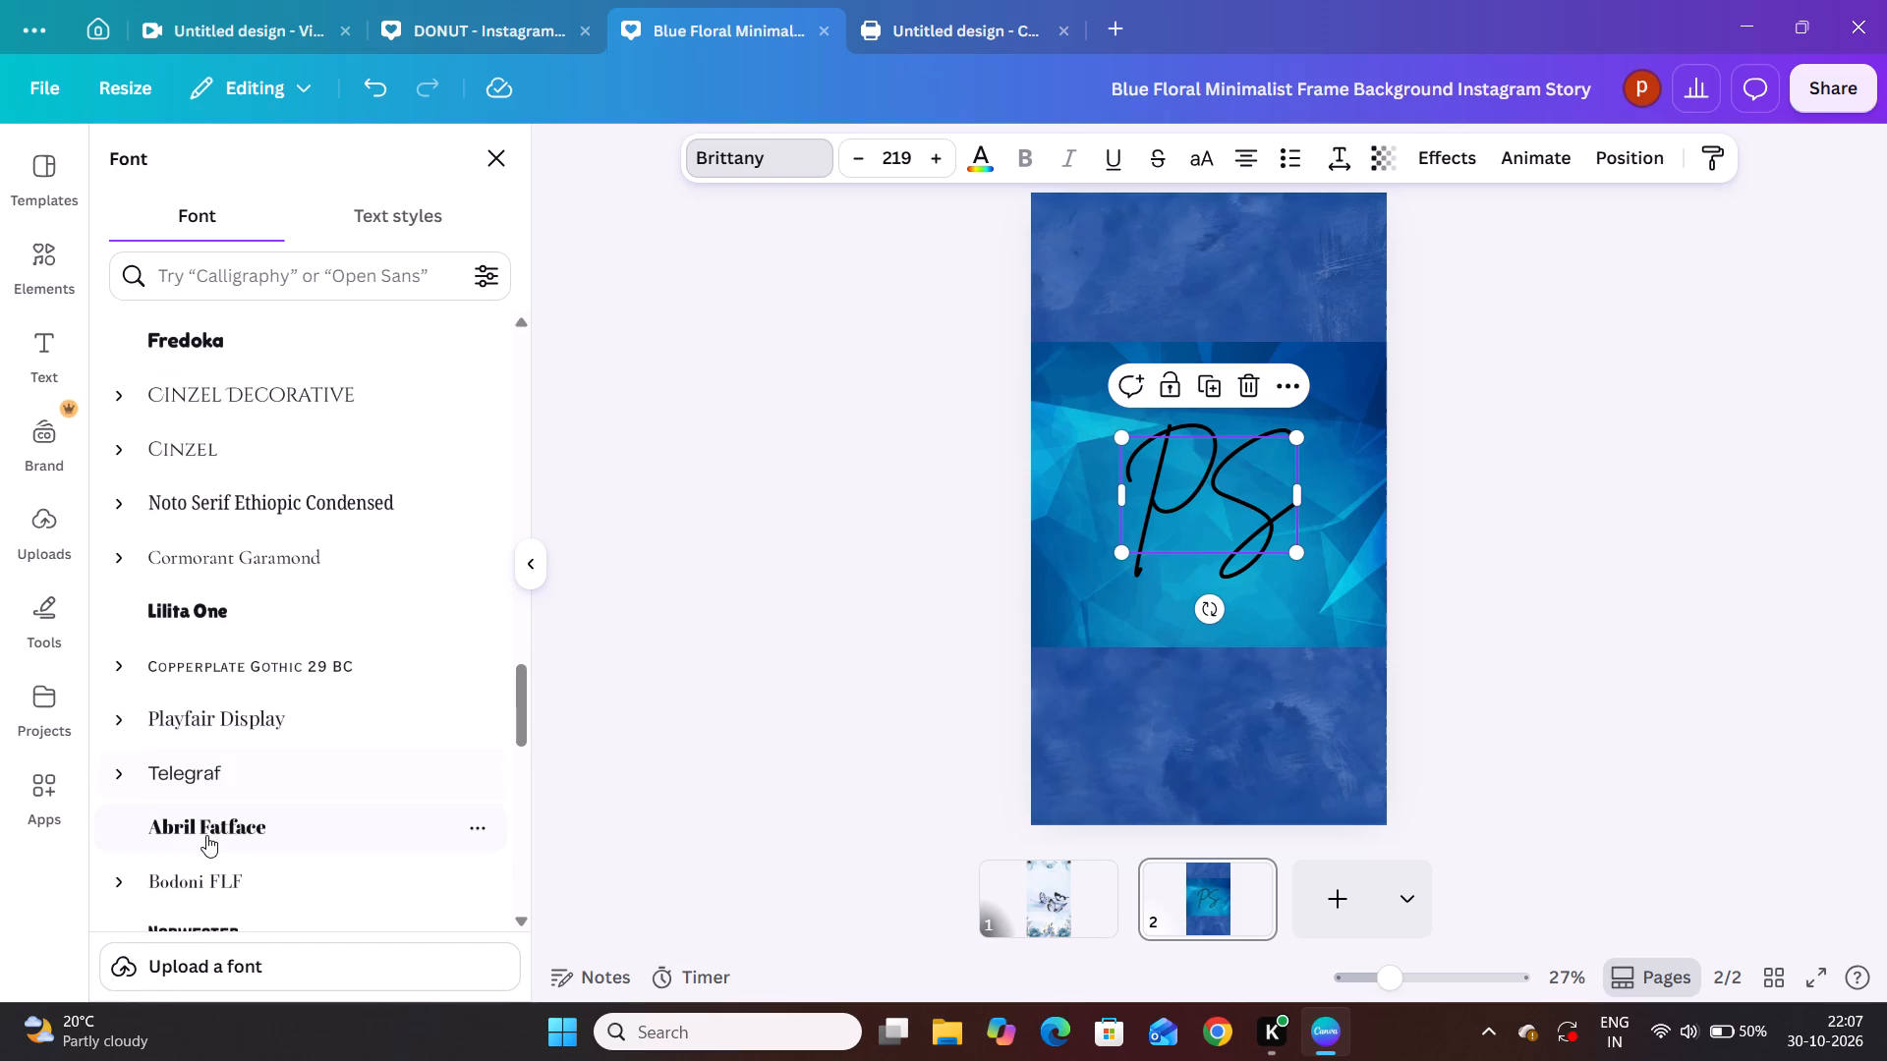
pyautogui.hscroll(3, 206, 835)
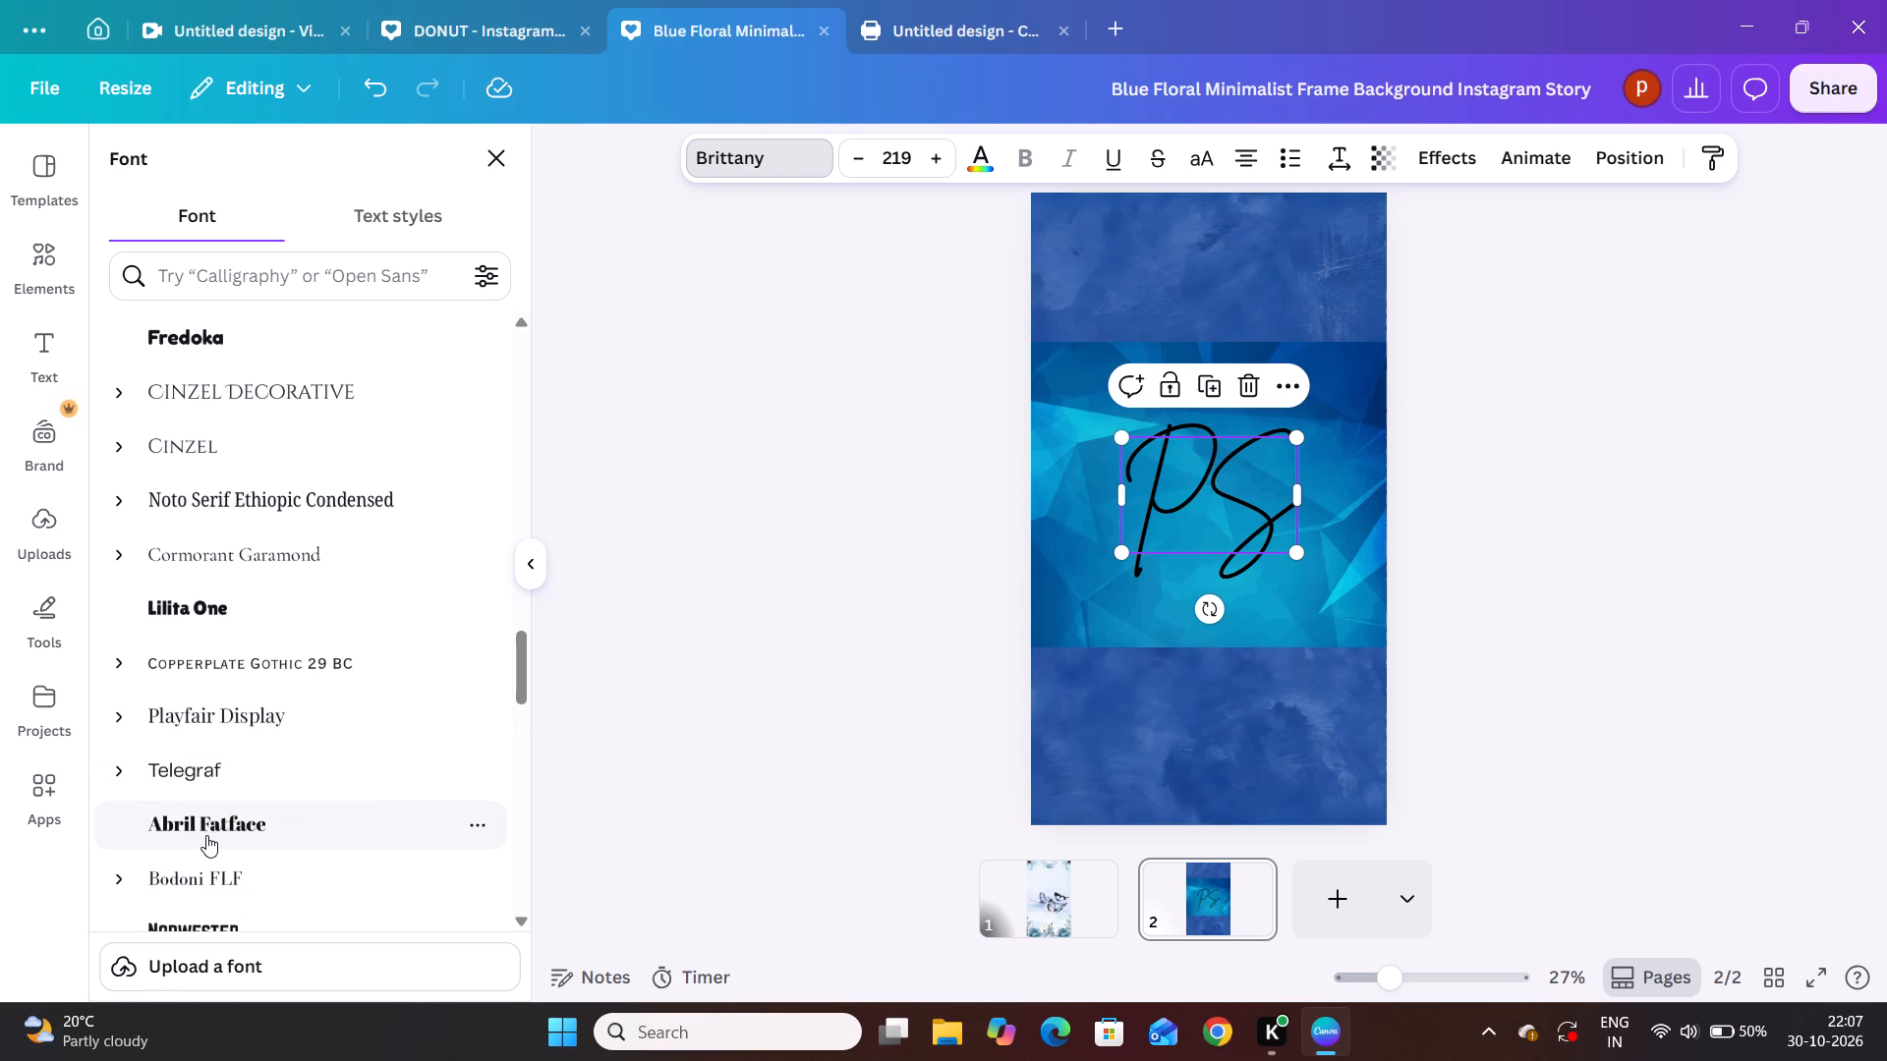
pyautogui.hscroll(1, 206, 835)
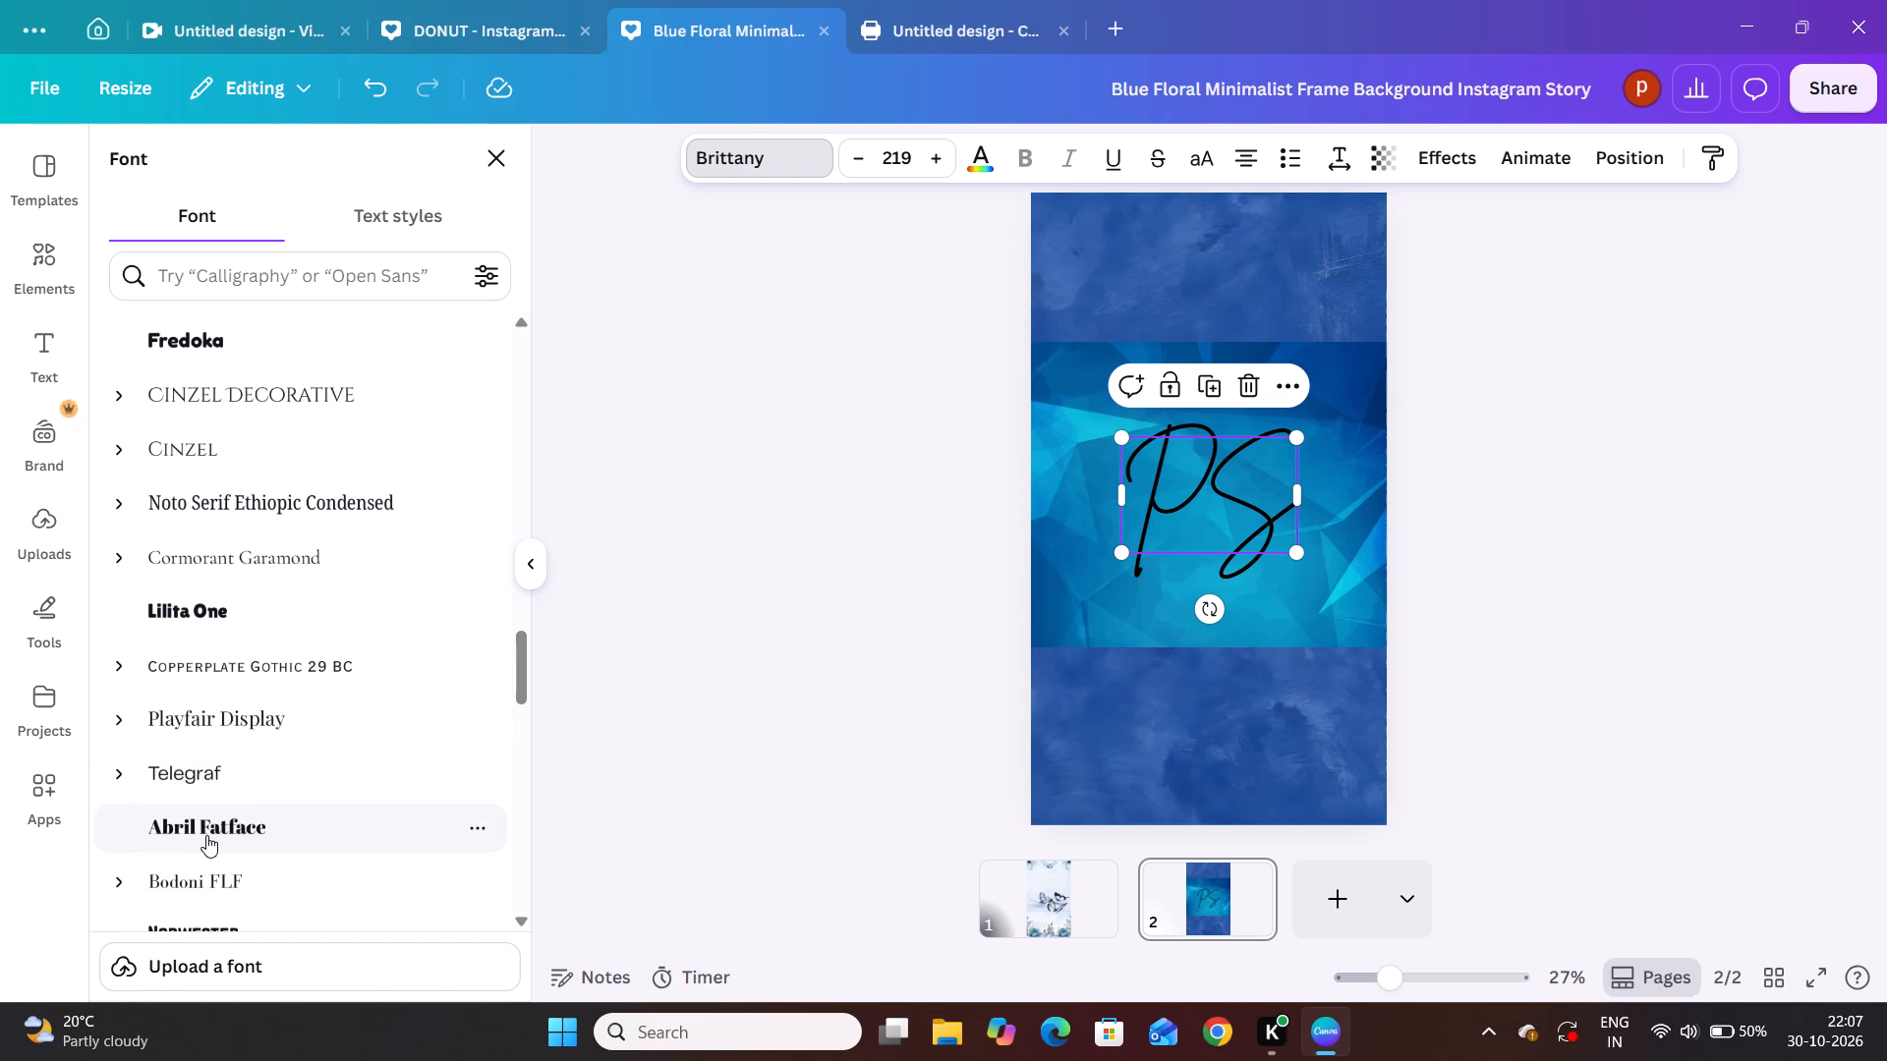
pyautogui.hscroll(1, 206, 835)
pyautogui.scroll(-2, 206, 835)
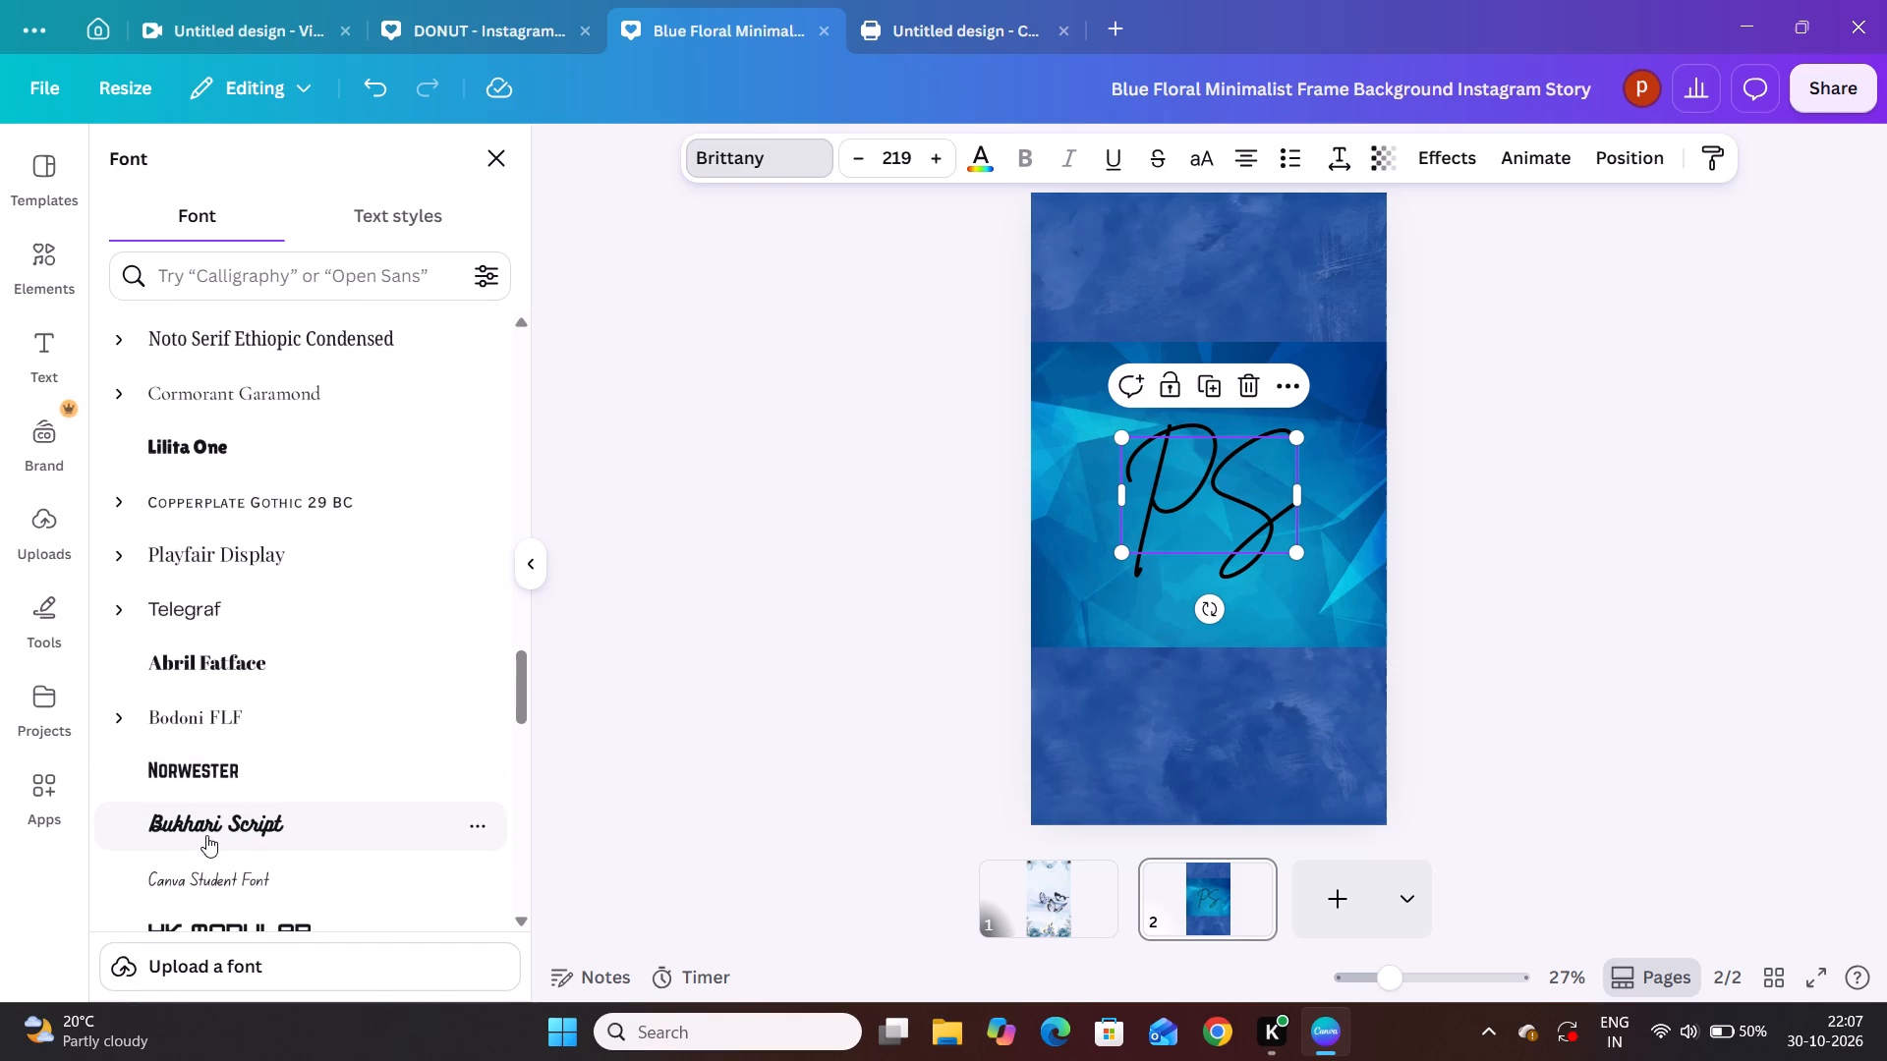
pyautogui.scroll(-1, 206, 835)
pyautogui.hscroll(1, 206, 835)
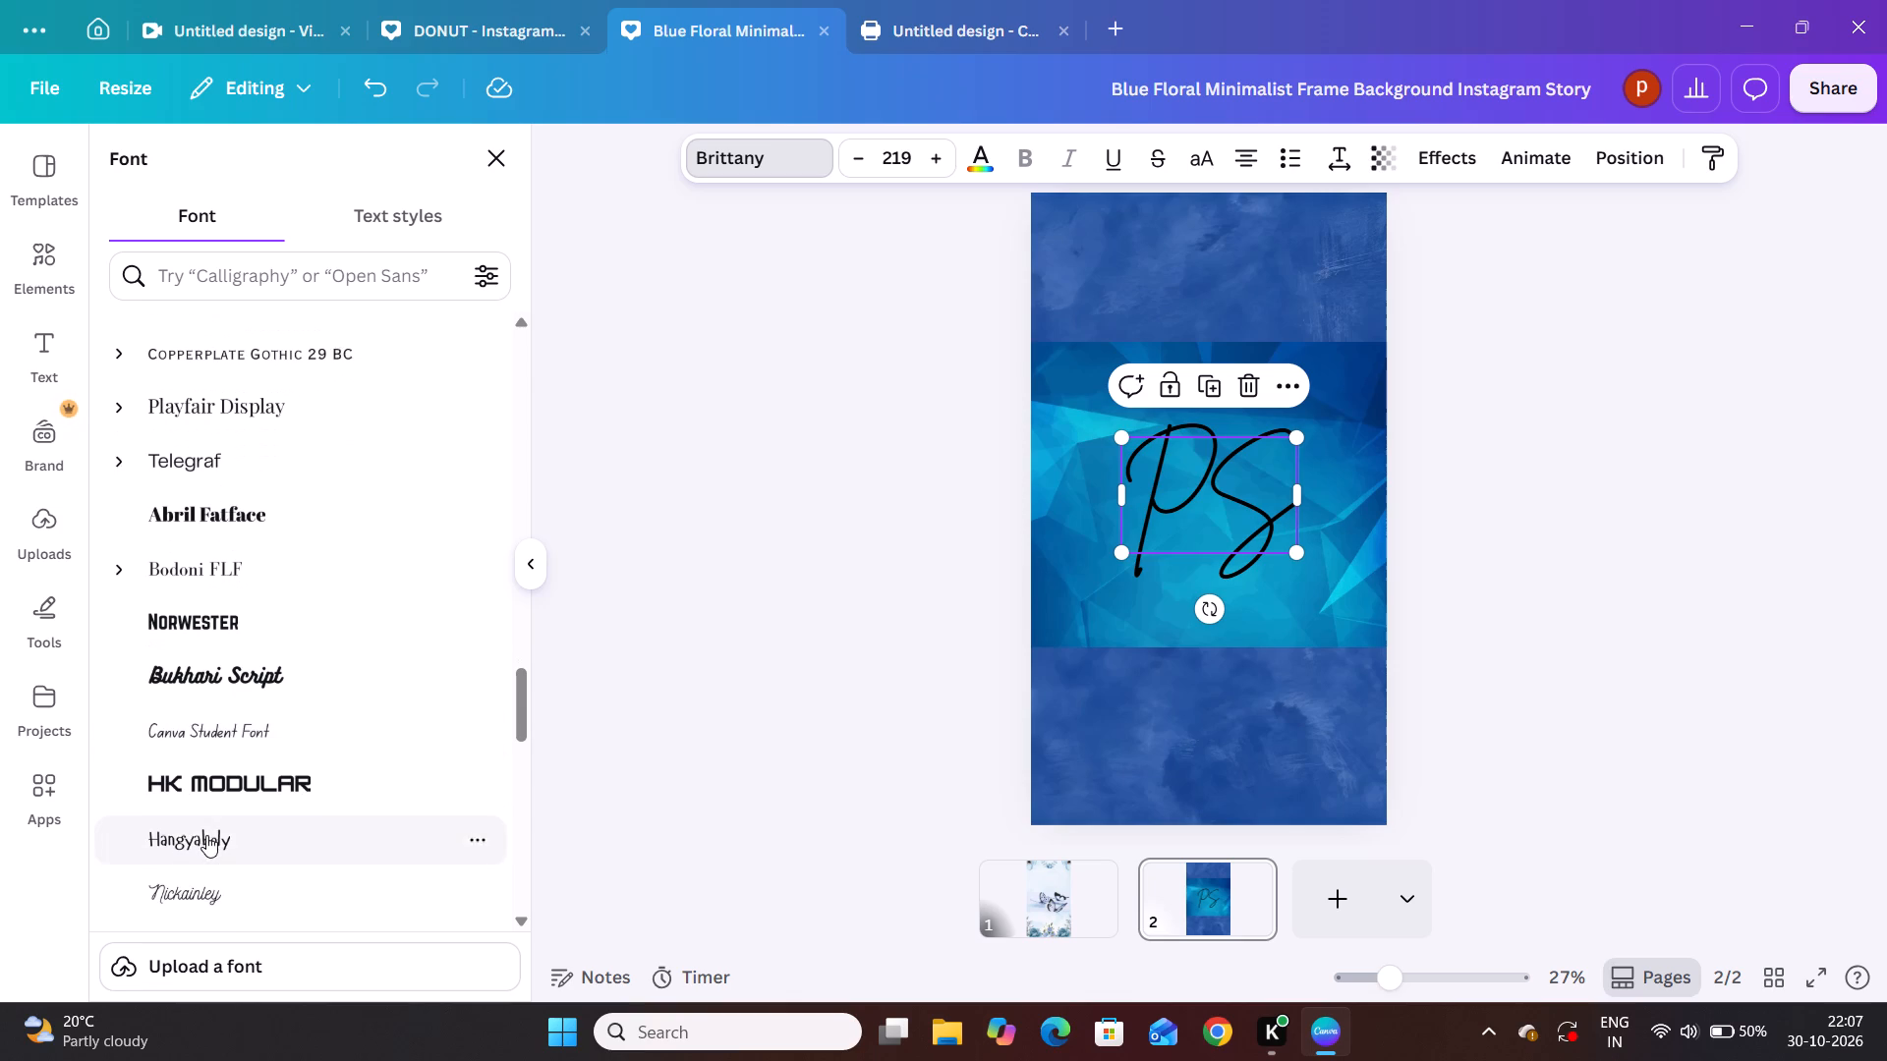
pyautogui.hscroll(1, 206, 835)
pyautogui.scroll(2, 206, 835)
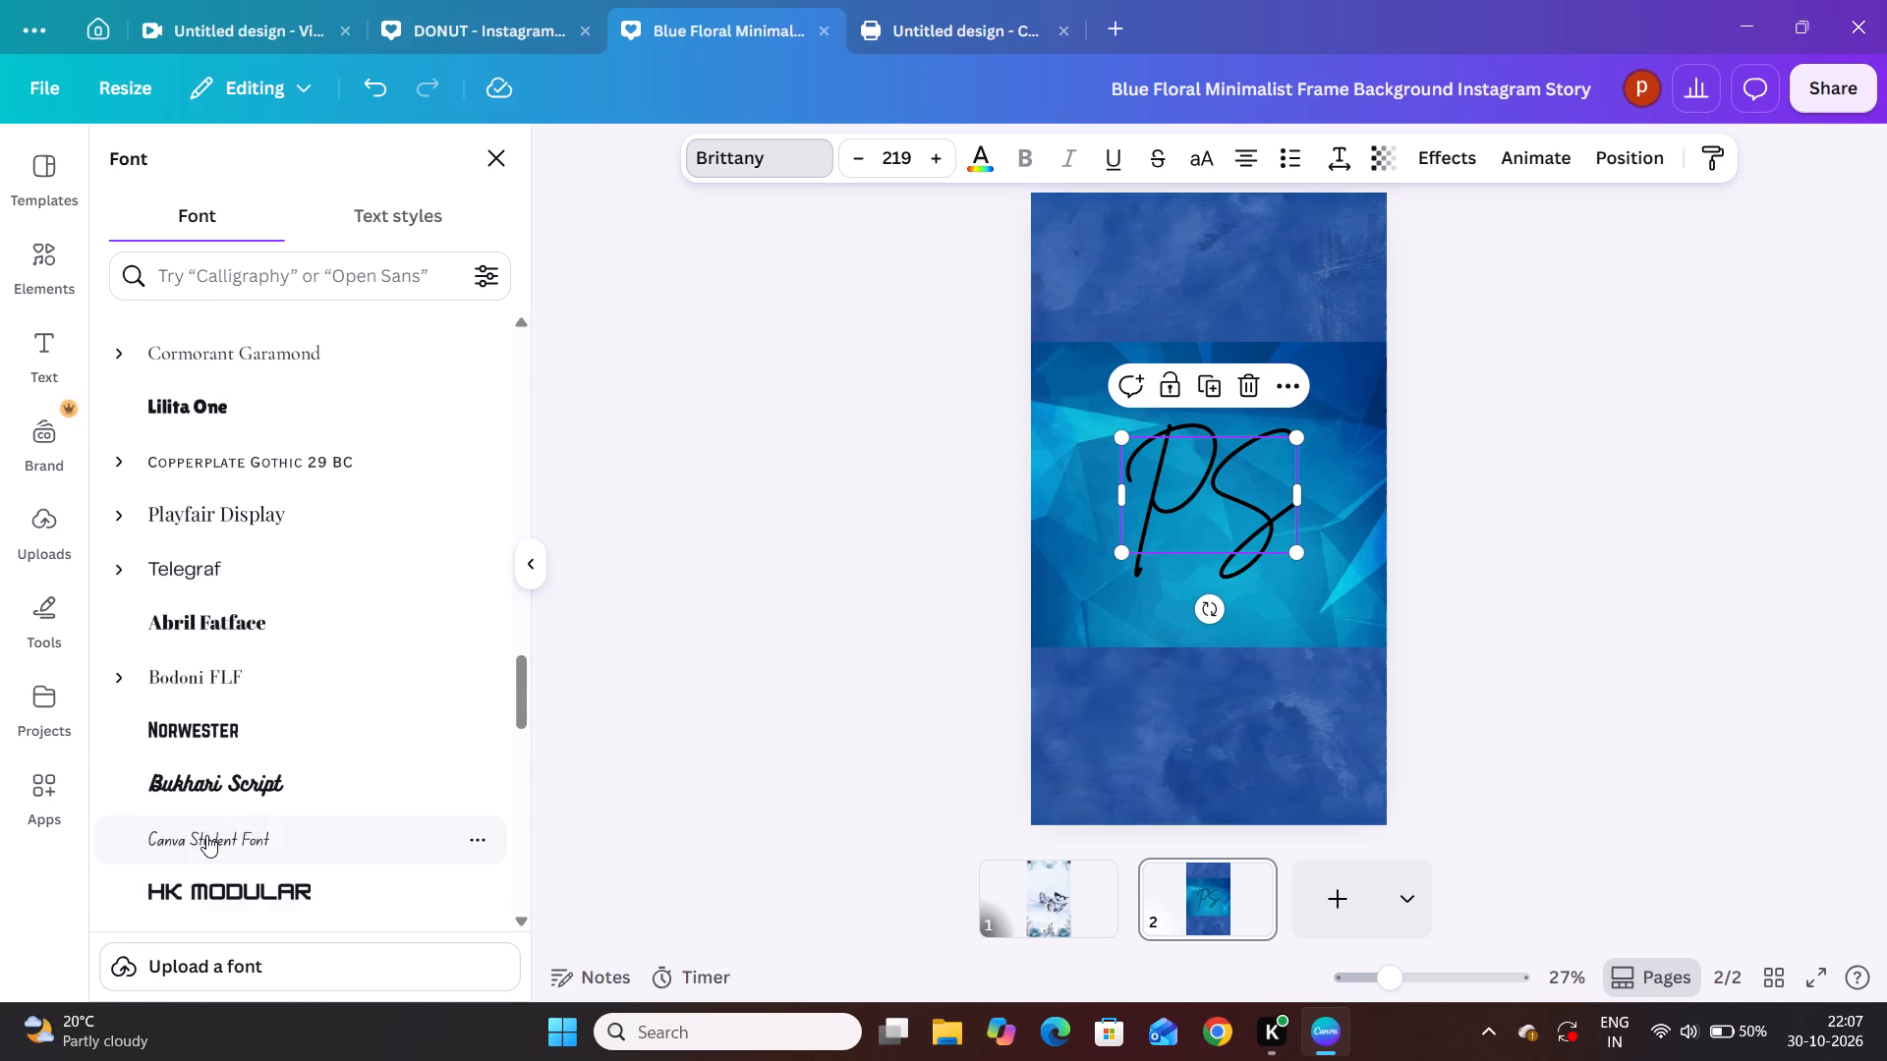
pyautogui.scroll(1, 206, 835)
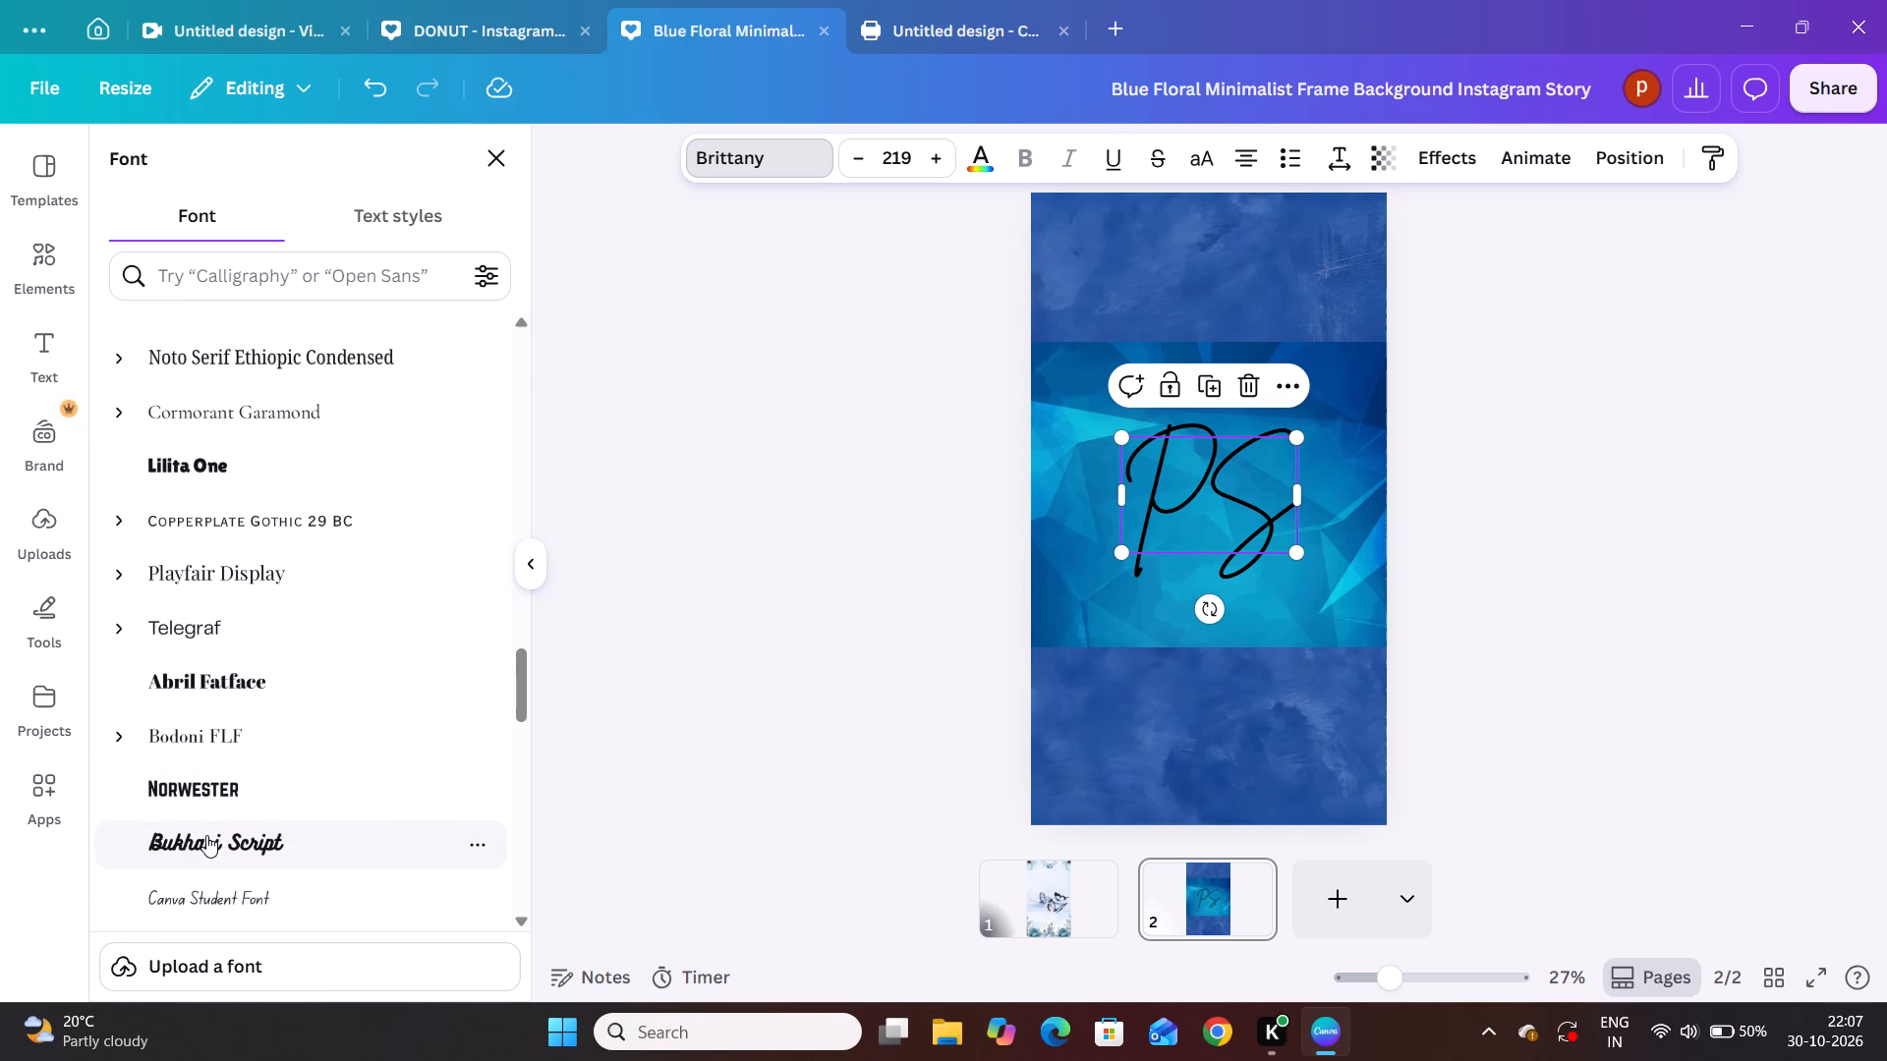
pyautogui.scroll(1, 206, 835)
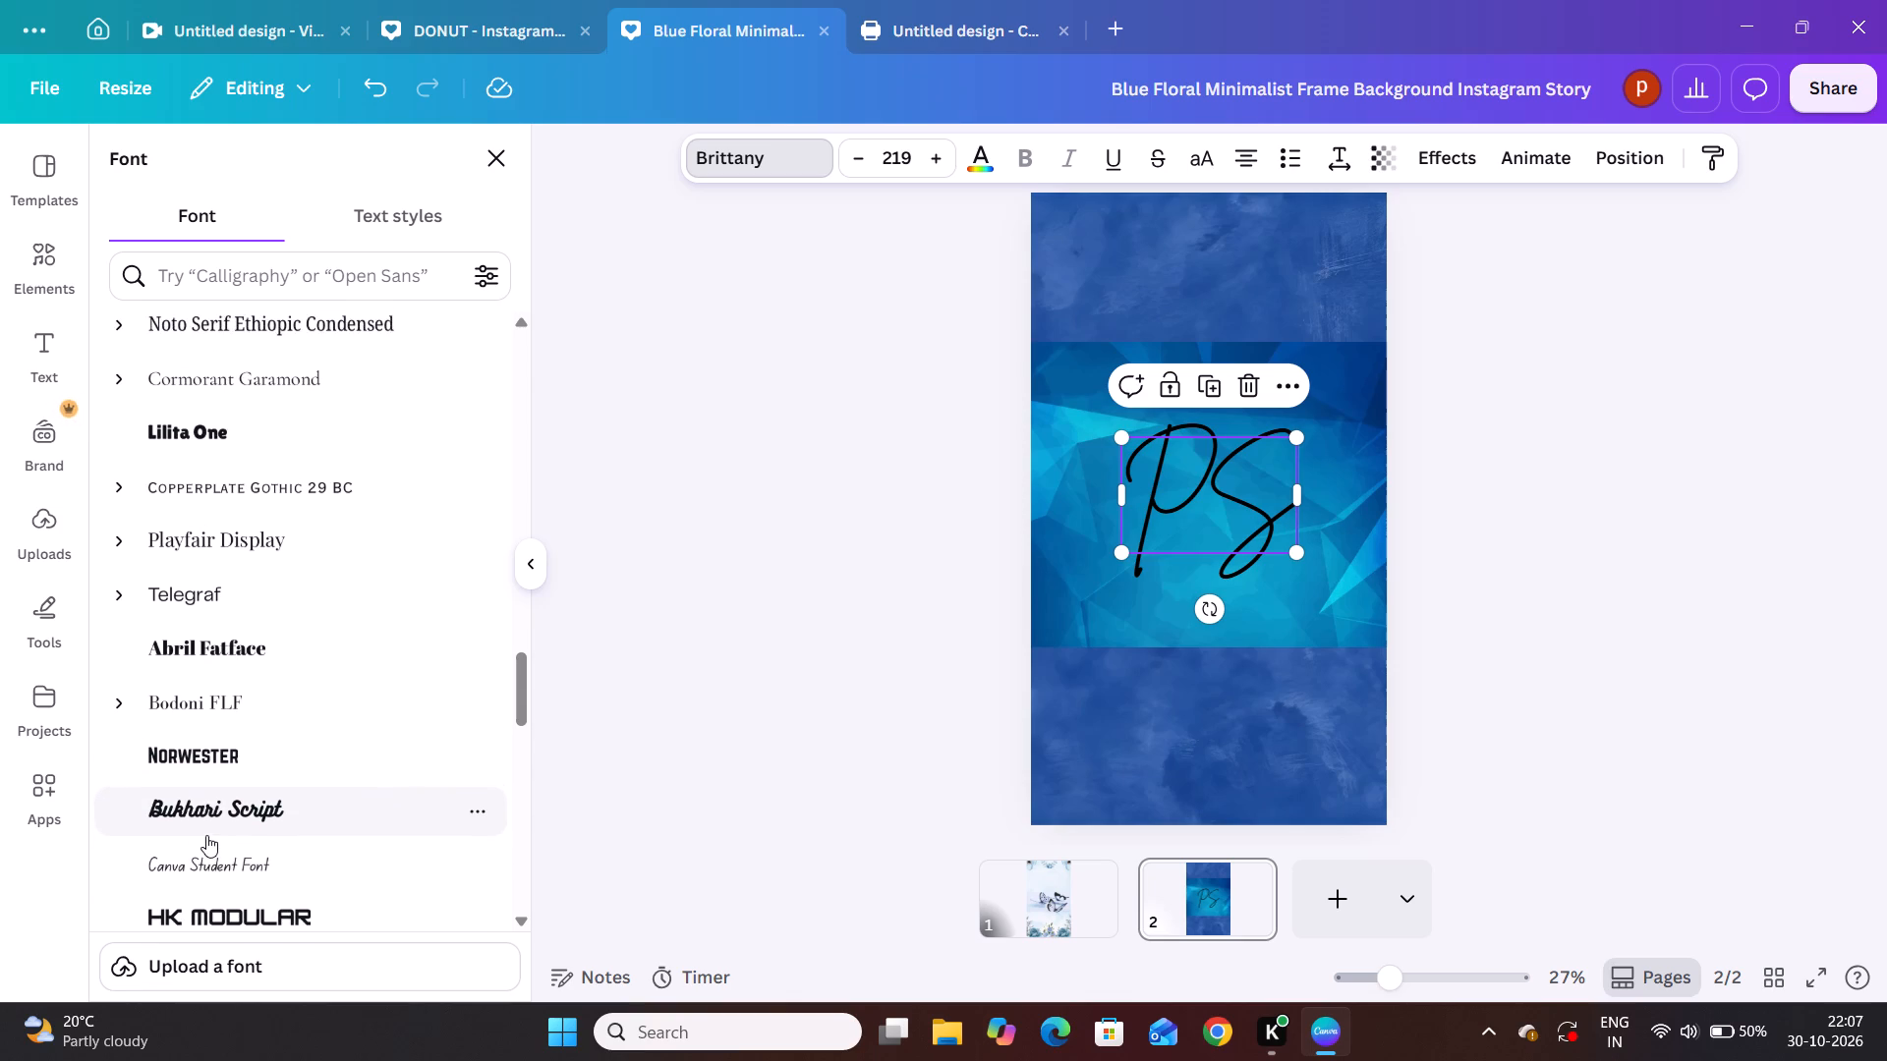
pyautogui.scroll(1, 206, 835)
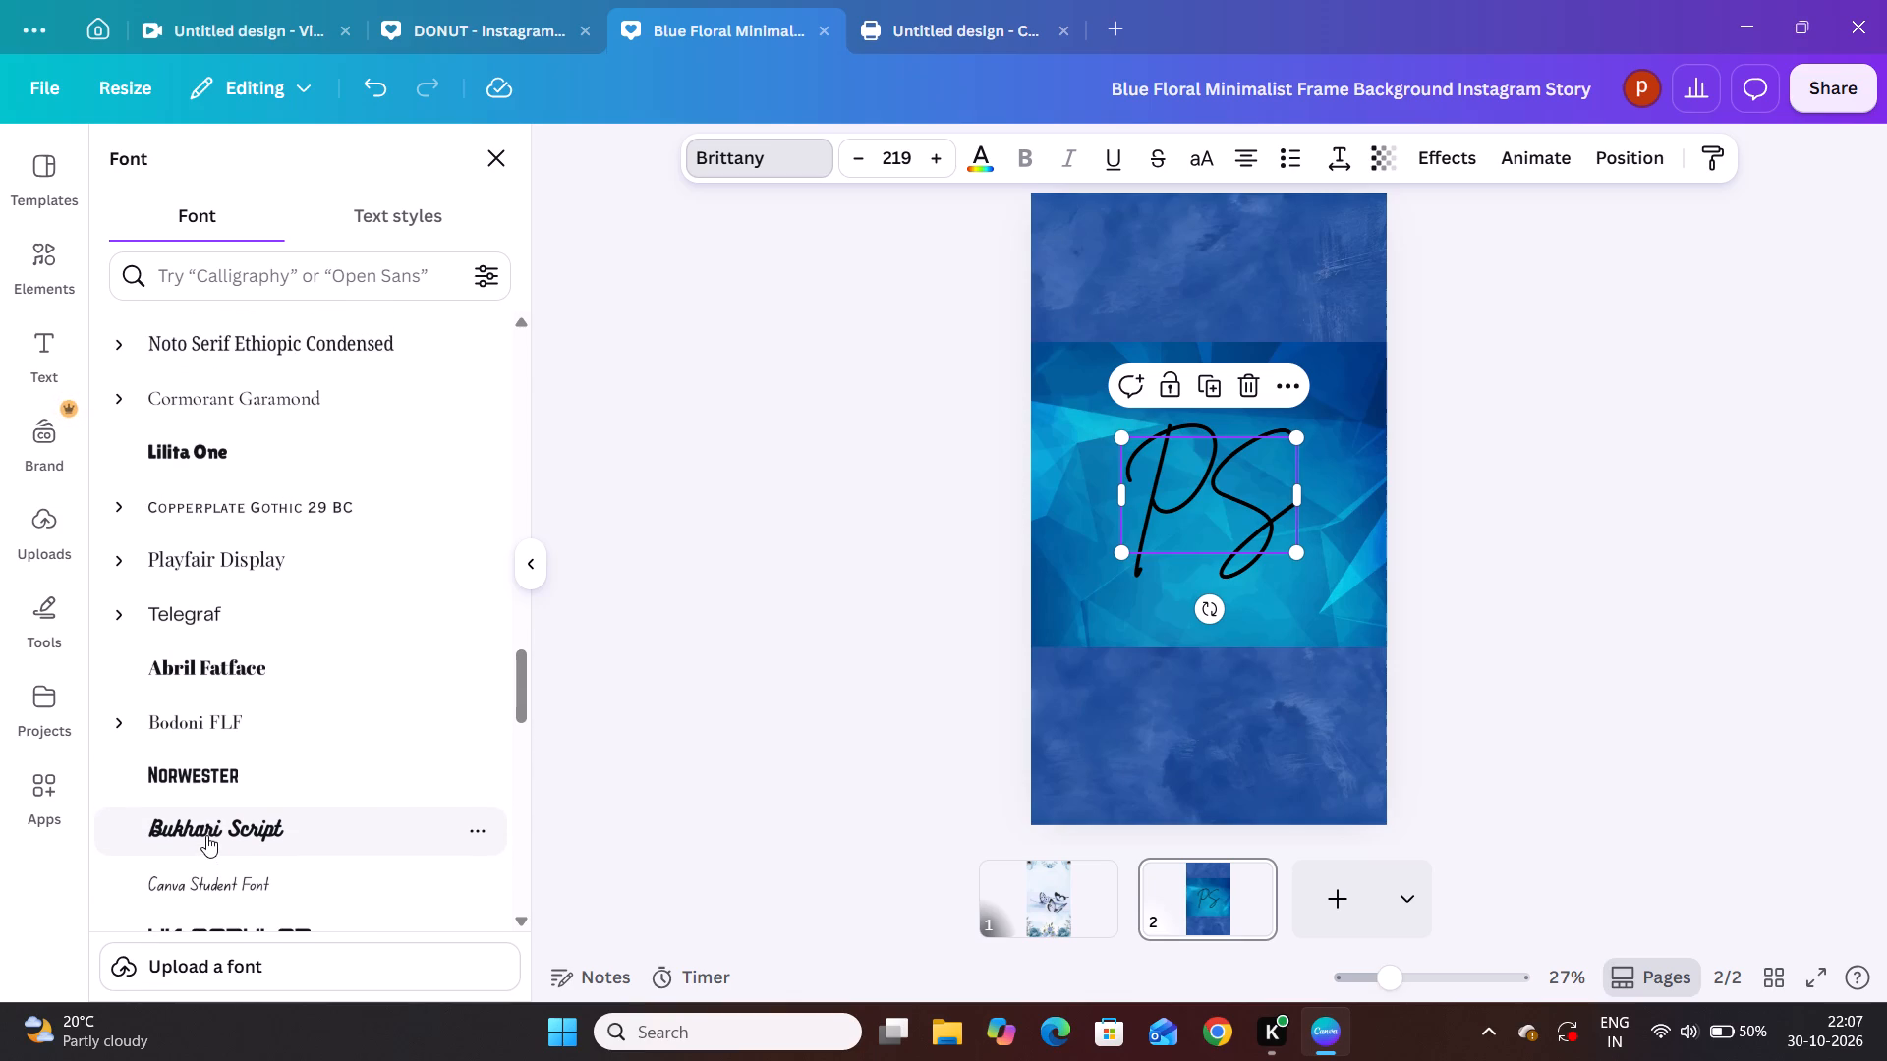
pyautogui.scroll(1, 206, 835)
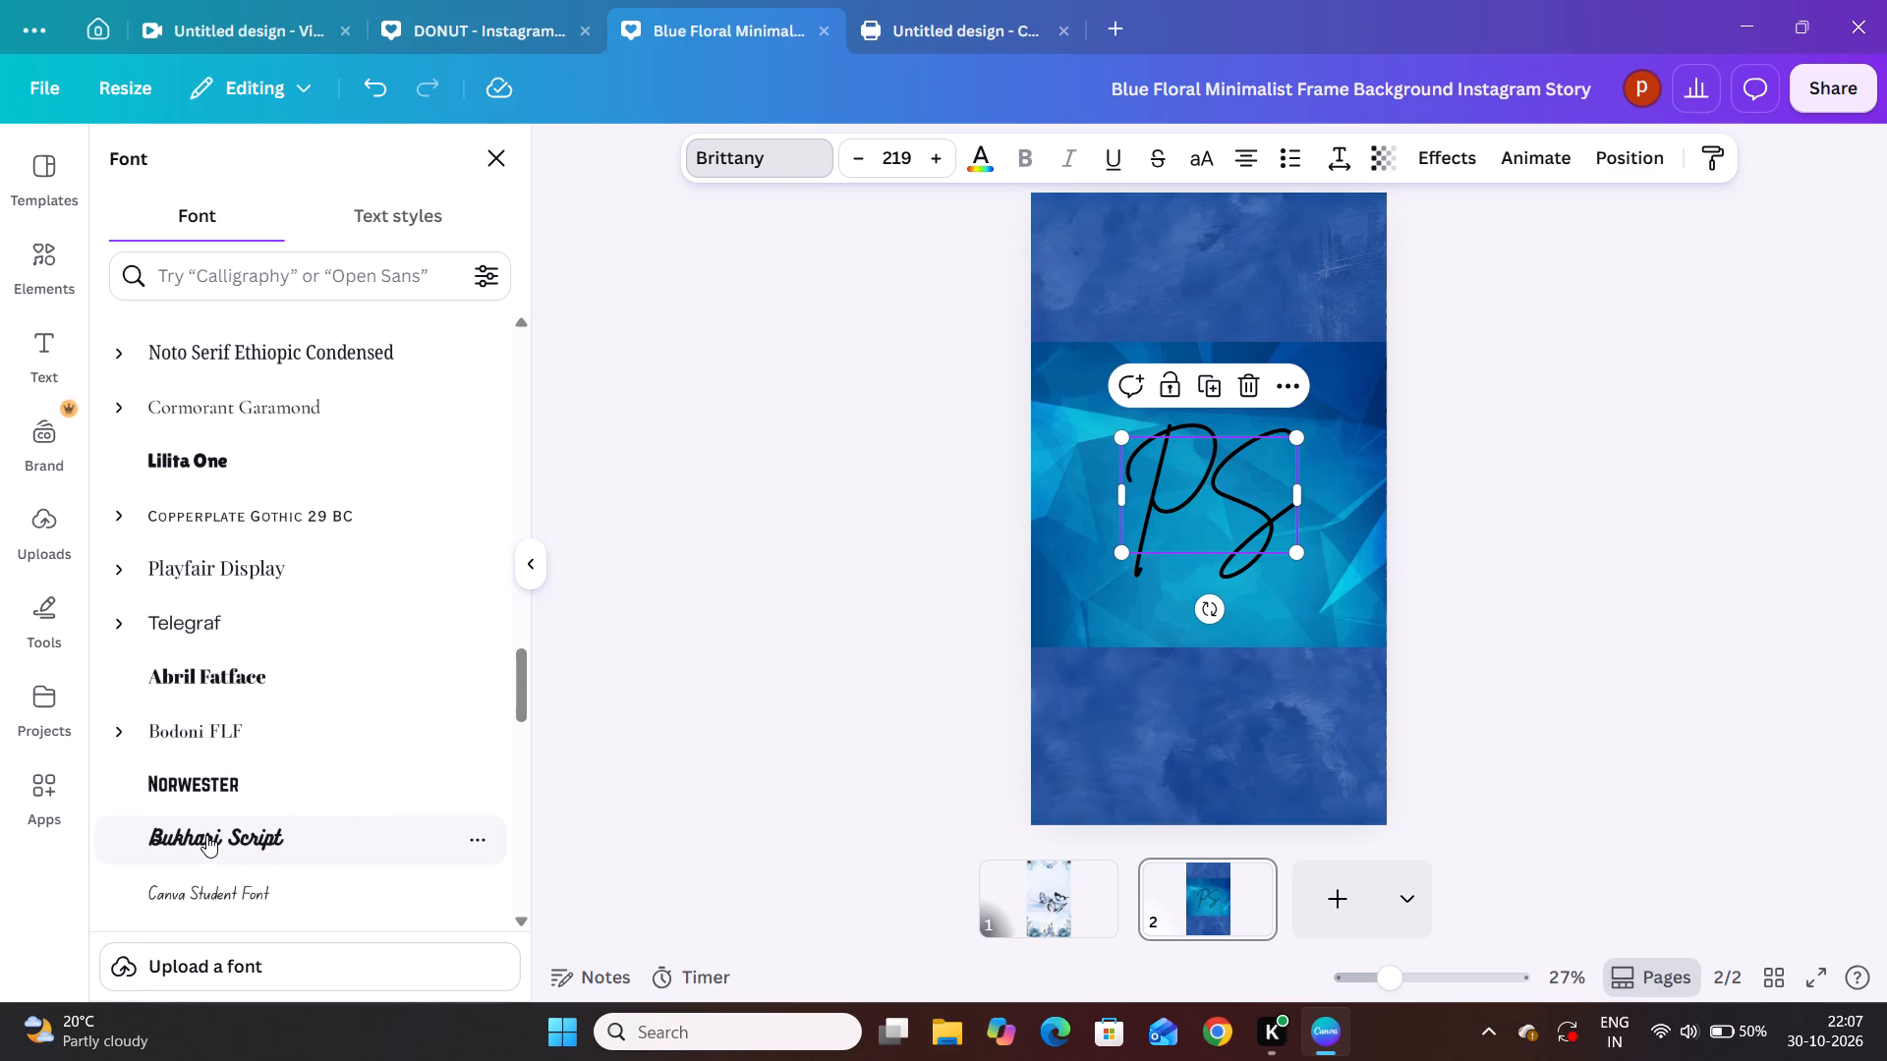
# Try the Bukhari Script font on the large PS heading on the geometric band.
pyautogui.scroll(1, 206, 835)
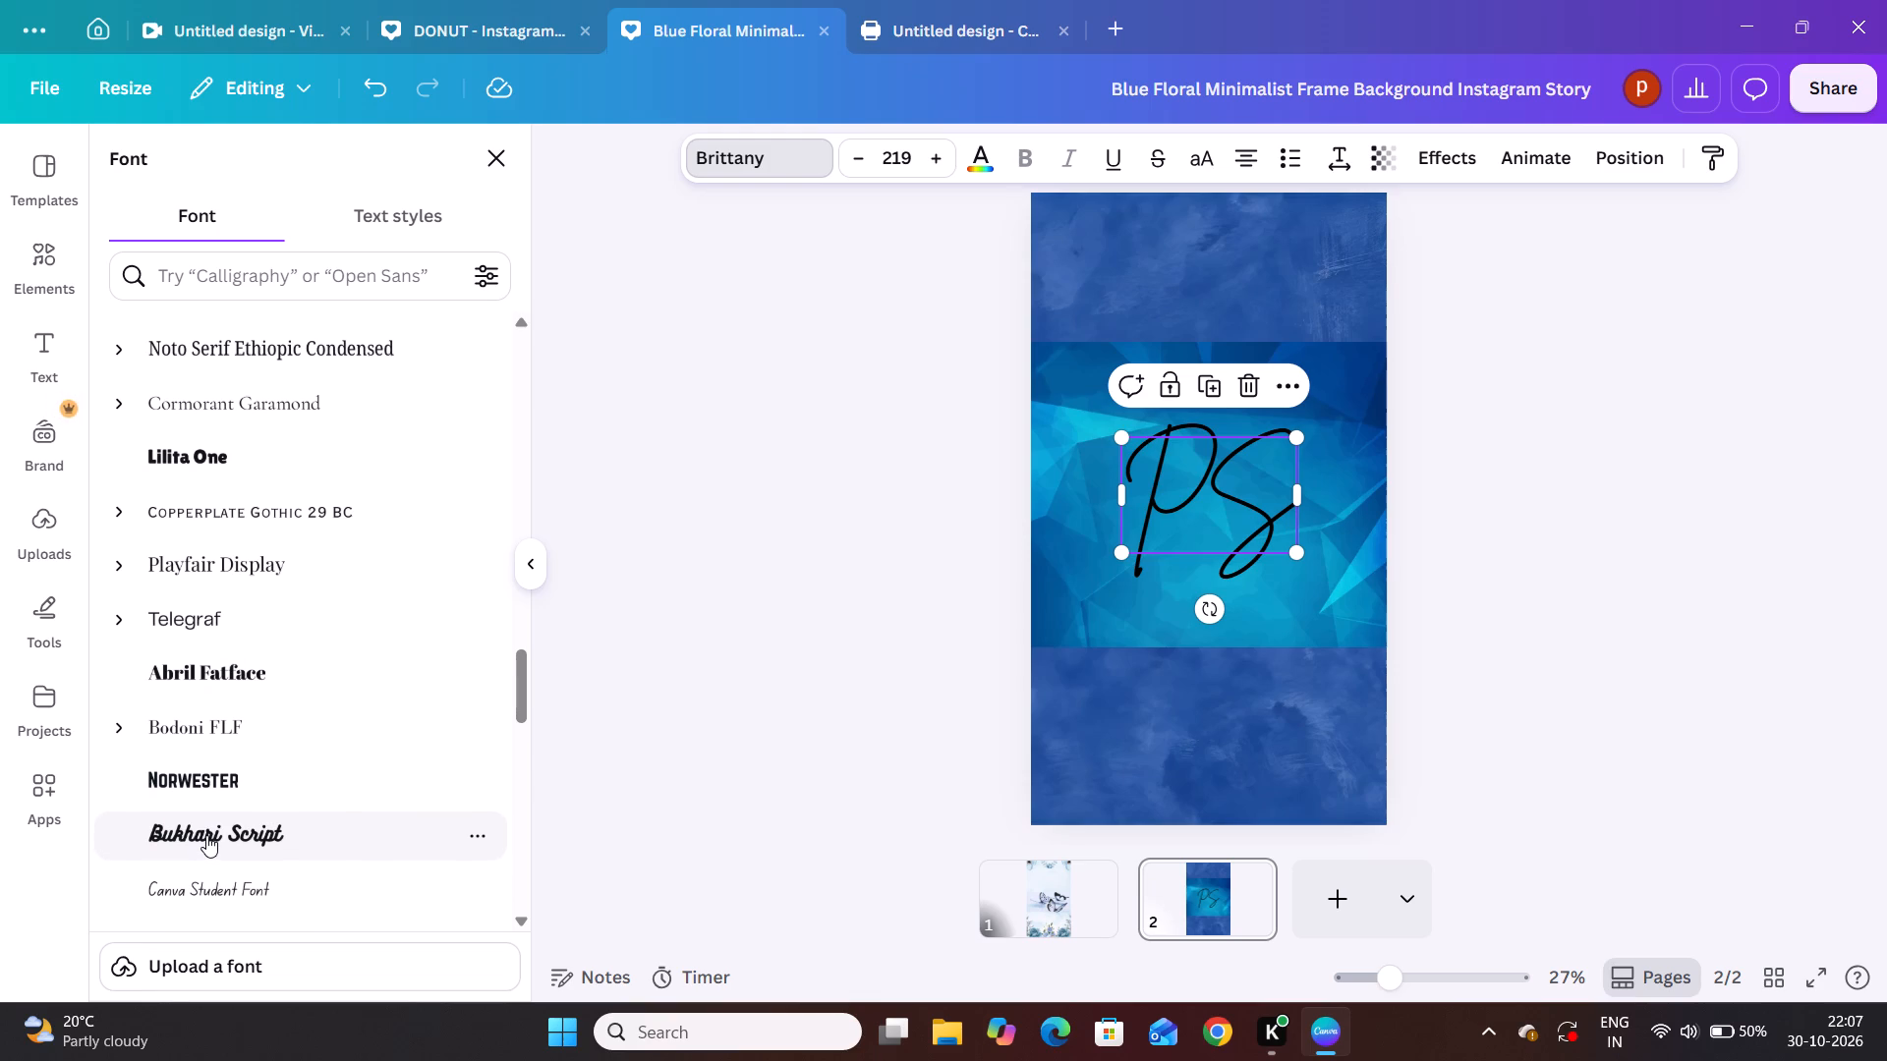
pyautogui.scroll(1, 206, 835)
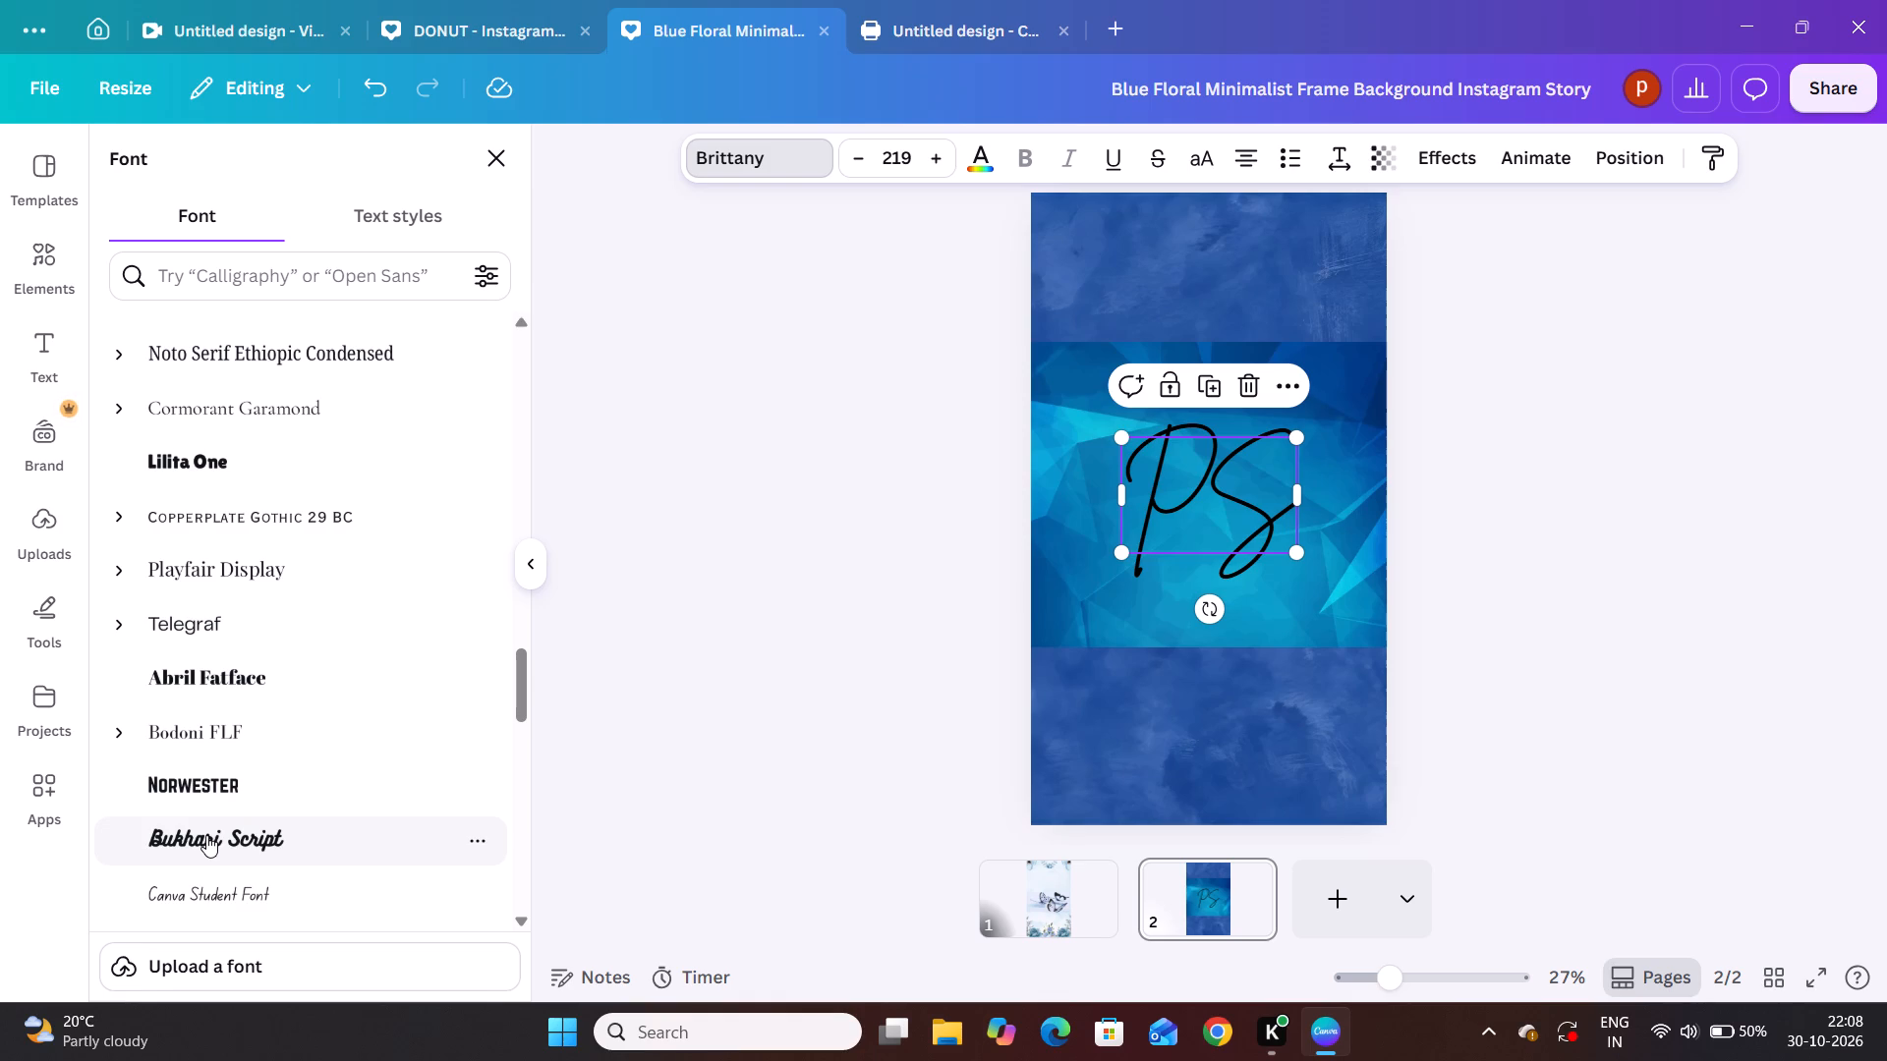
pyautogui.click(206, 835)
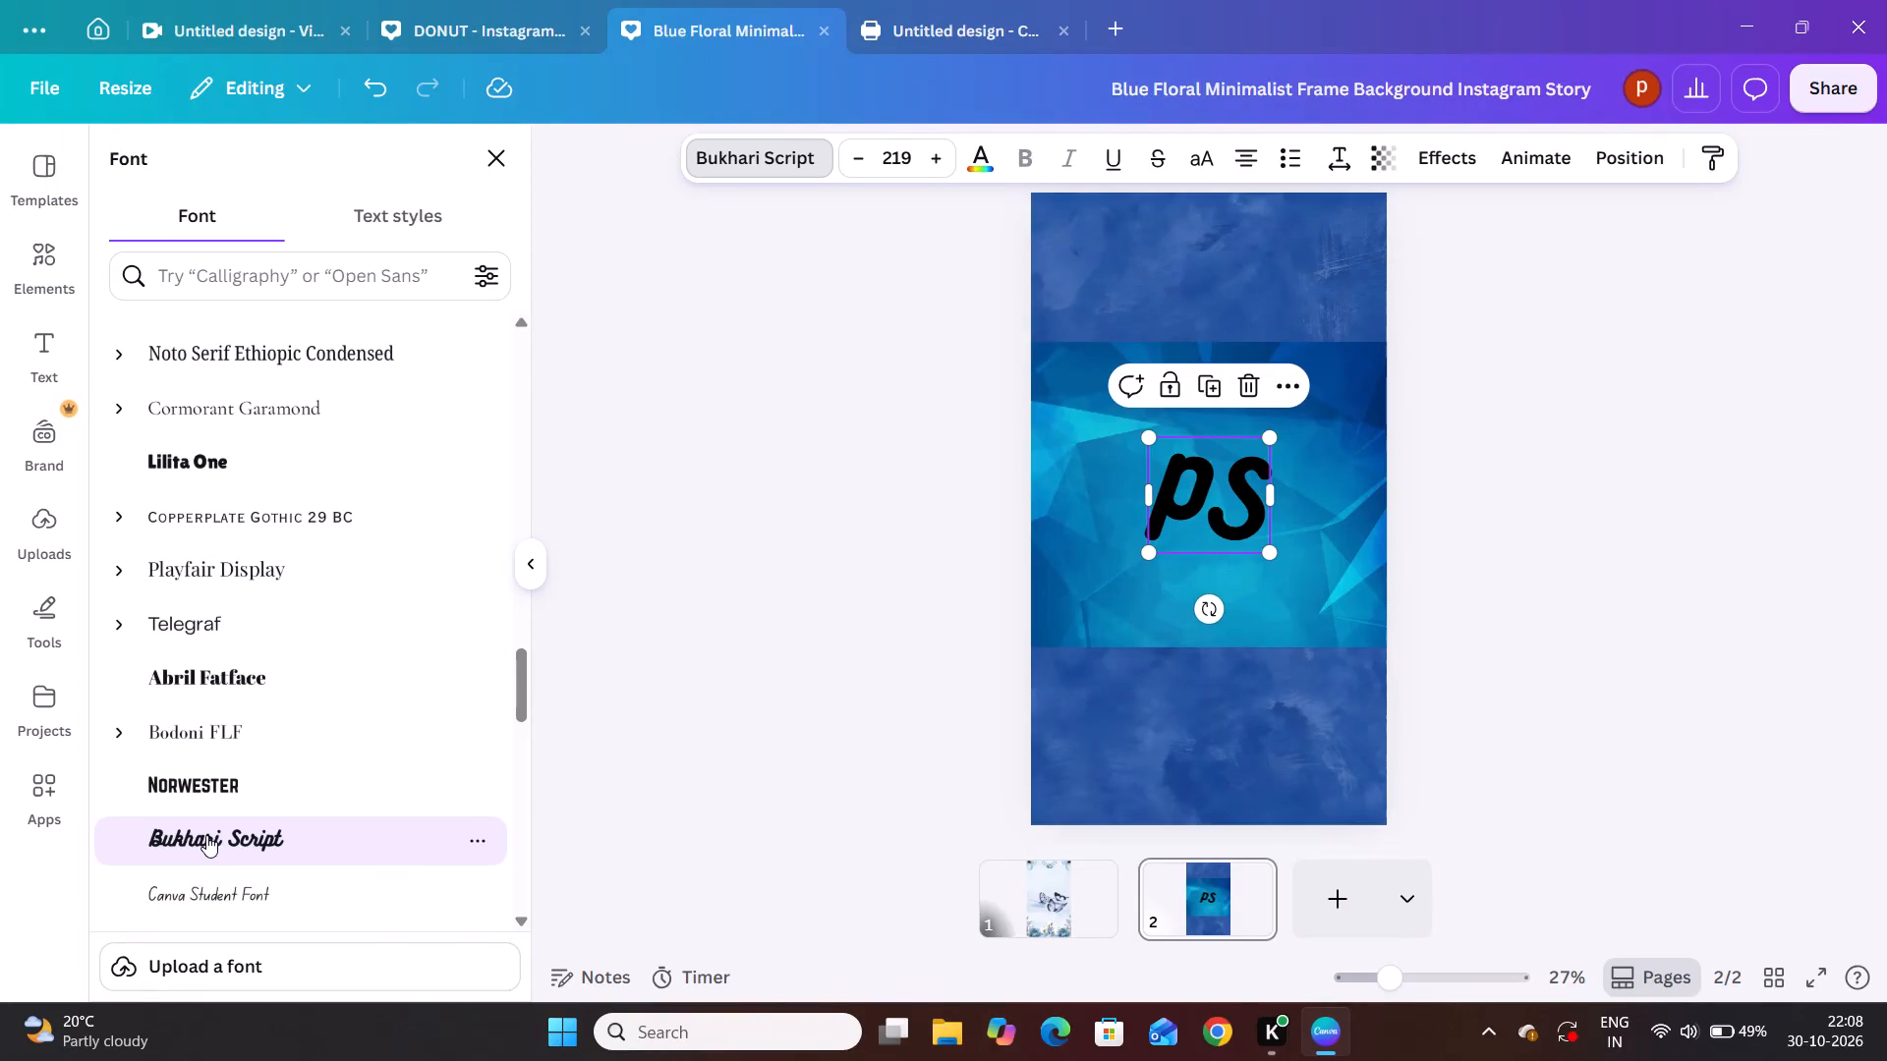
# Set the PS heading's font to HK Modular from the popular fonts.
pyautogui.scroll(-1, 206, 835)
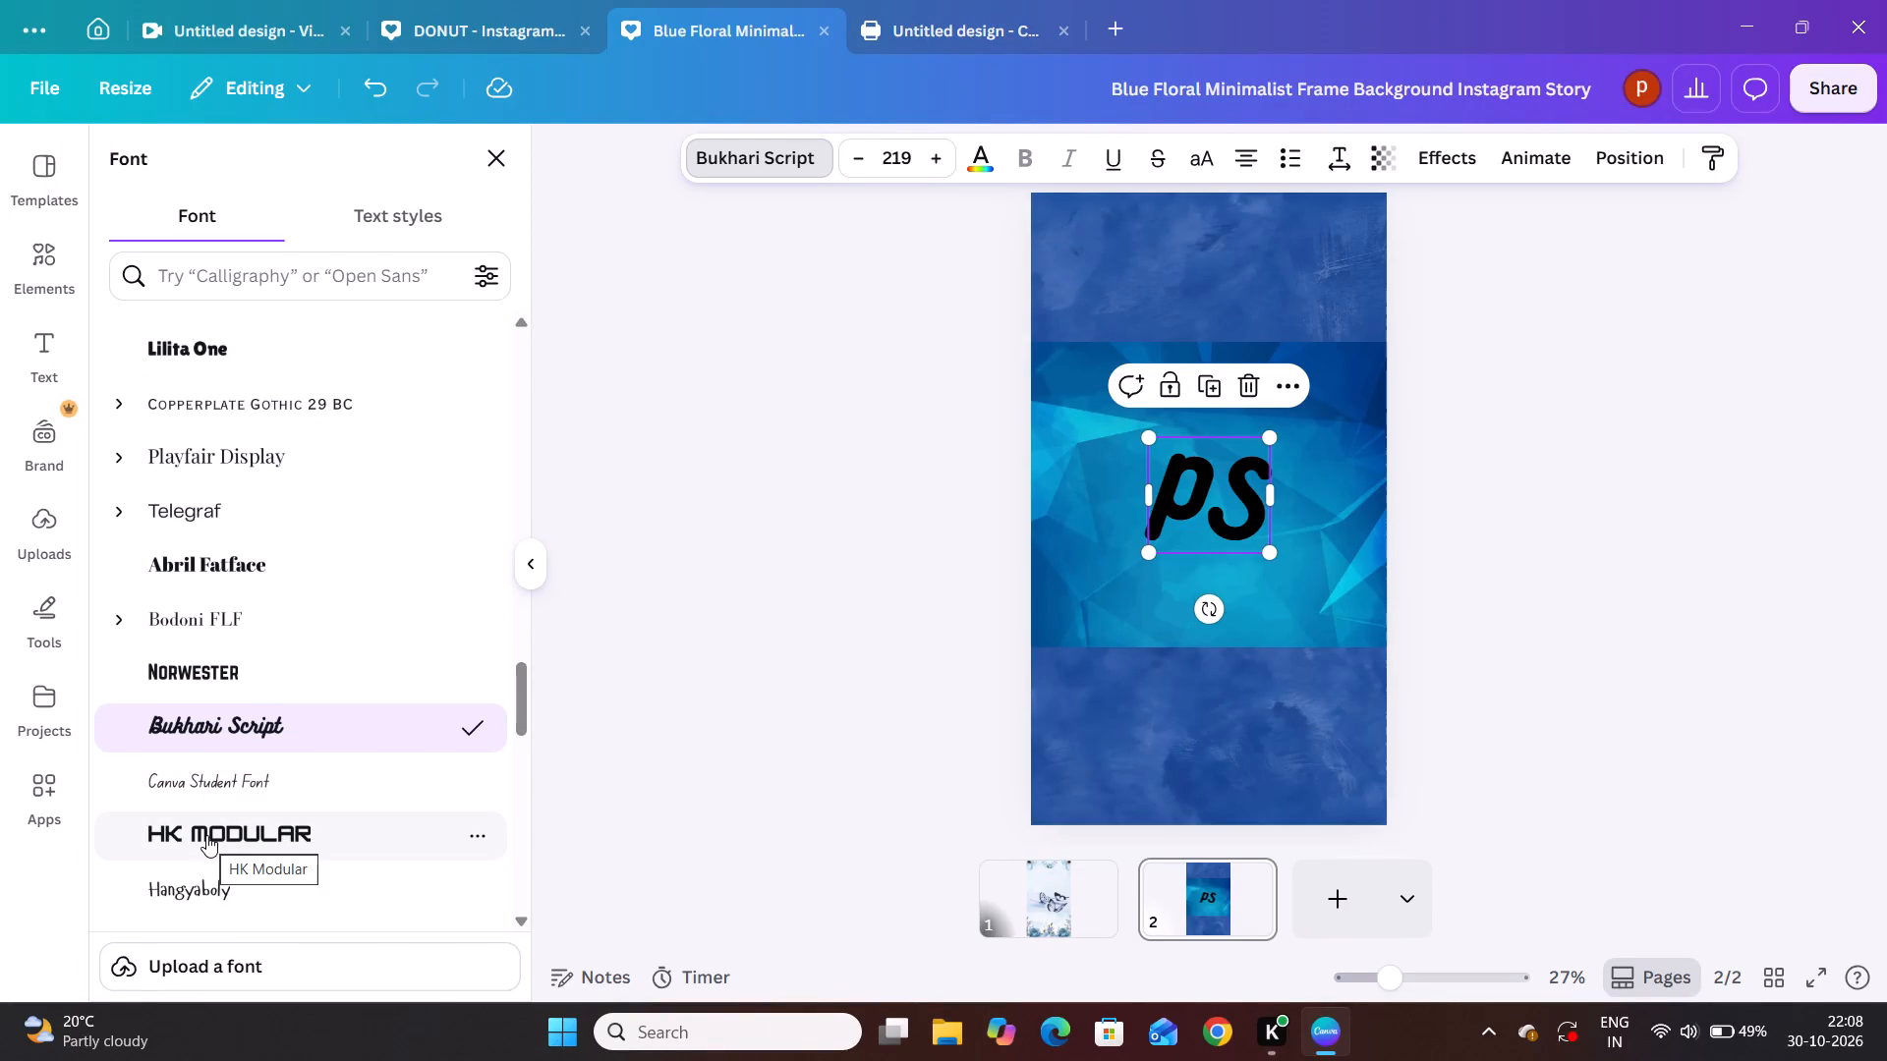
pyautogui.scroll(-1, 206, 835)
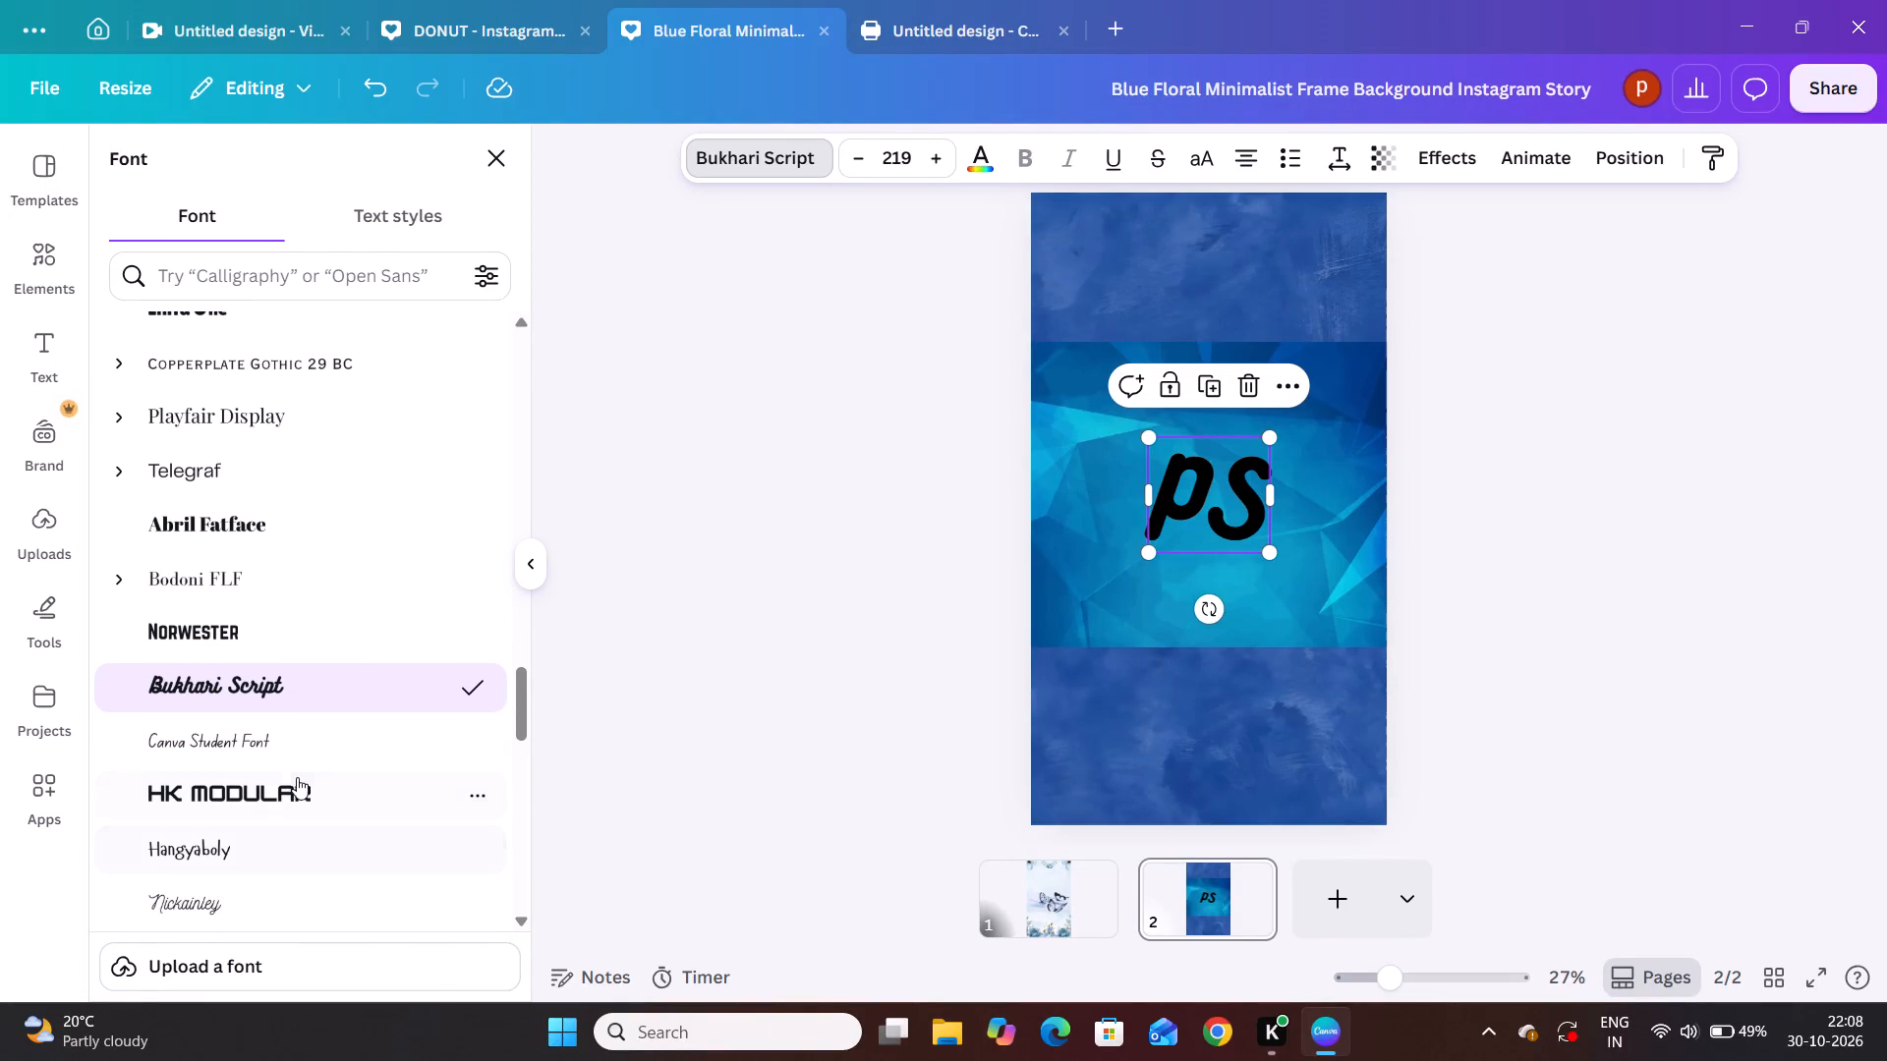
pyautogui.click(292, 774)
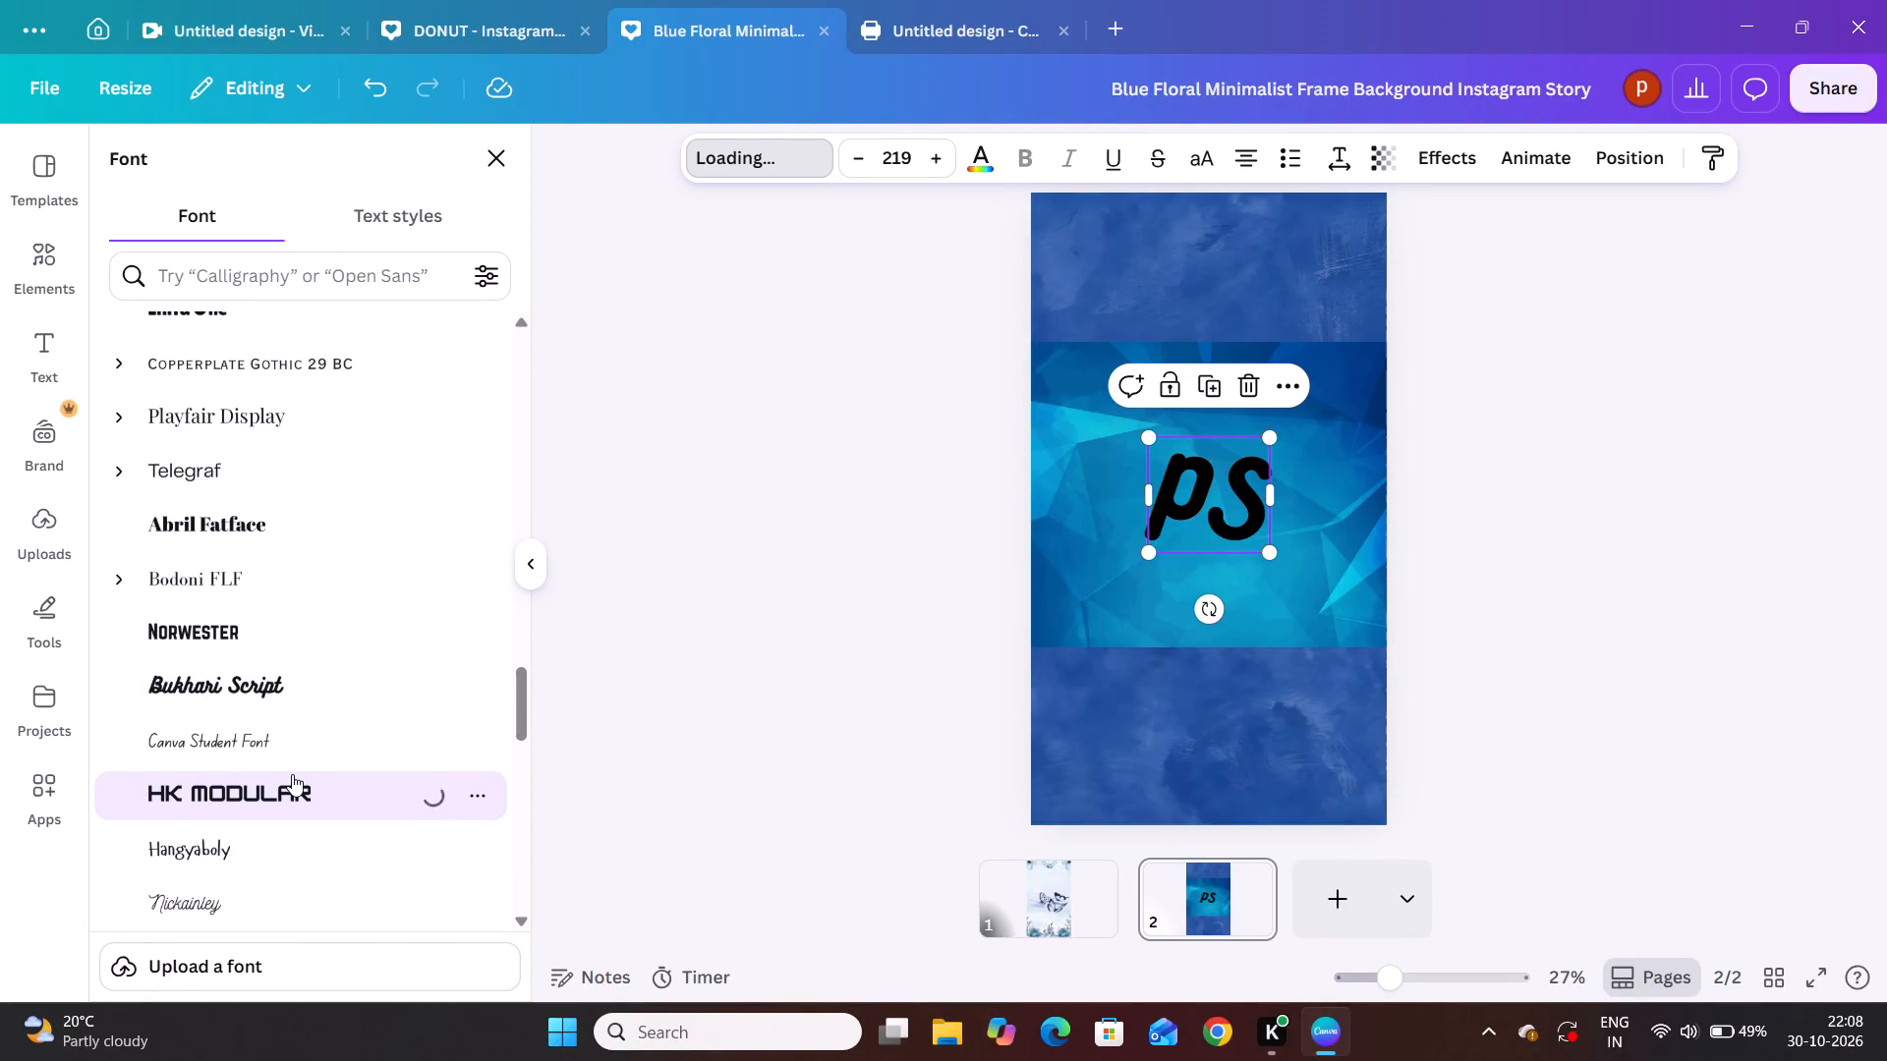
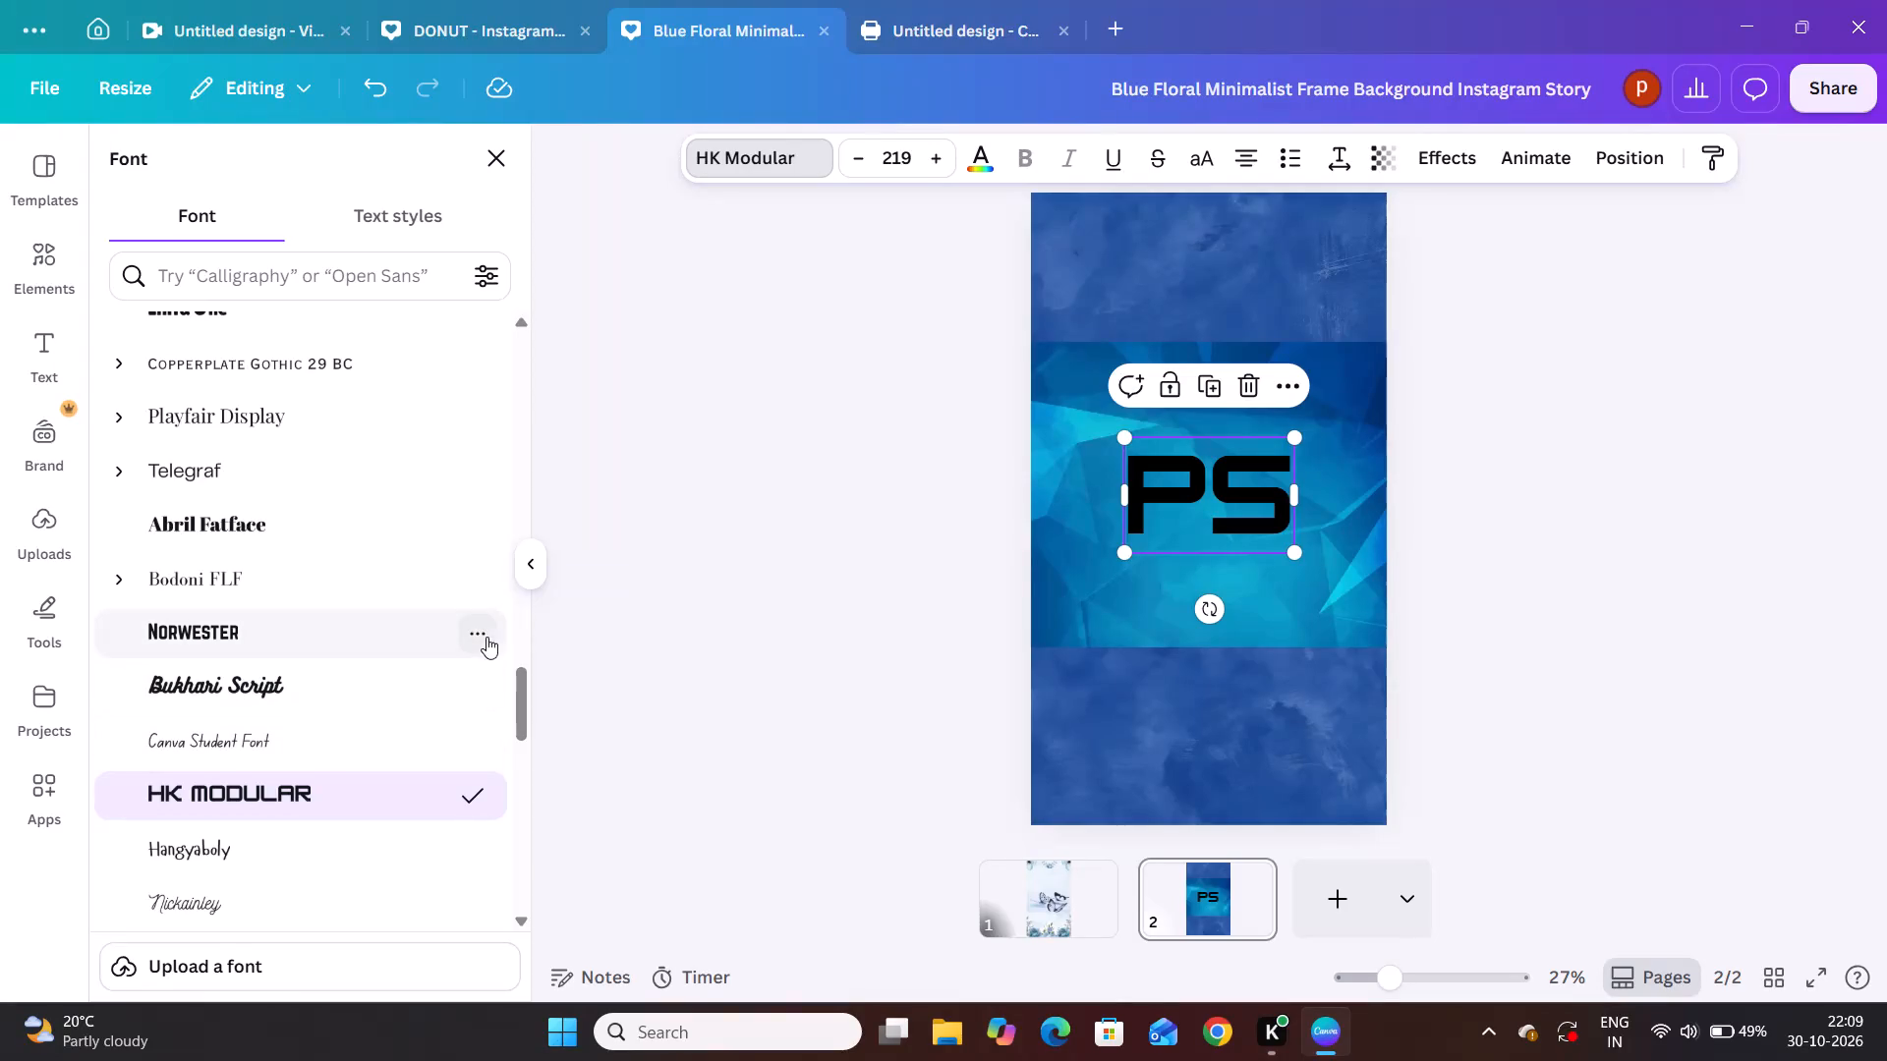
# Look through the ready-made font combinations, down to the styles around Player One, Creating Magic and Shop Now, for heading ideas.
pyautogui.click(951, 516)
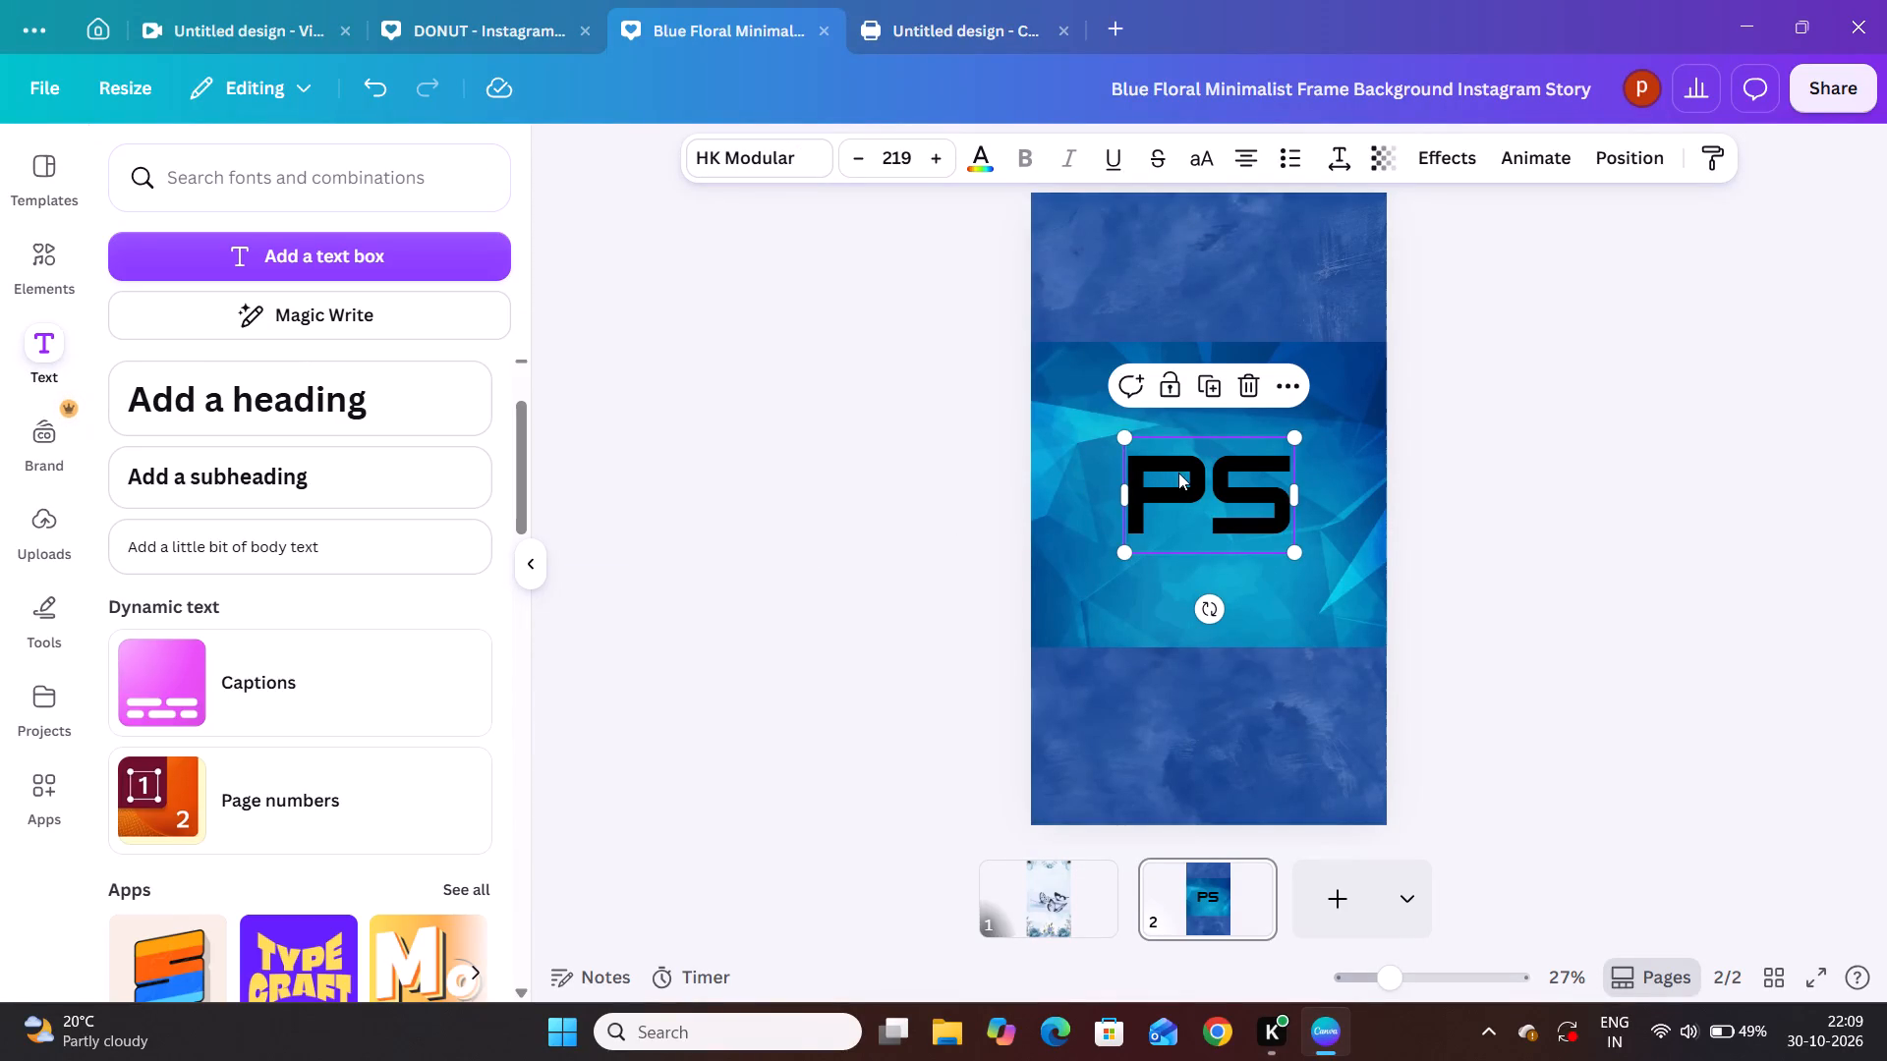
pyautogui.click(1178, 473)
pyautogui.click(907, 537)
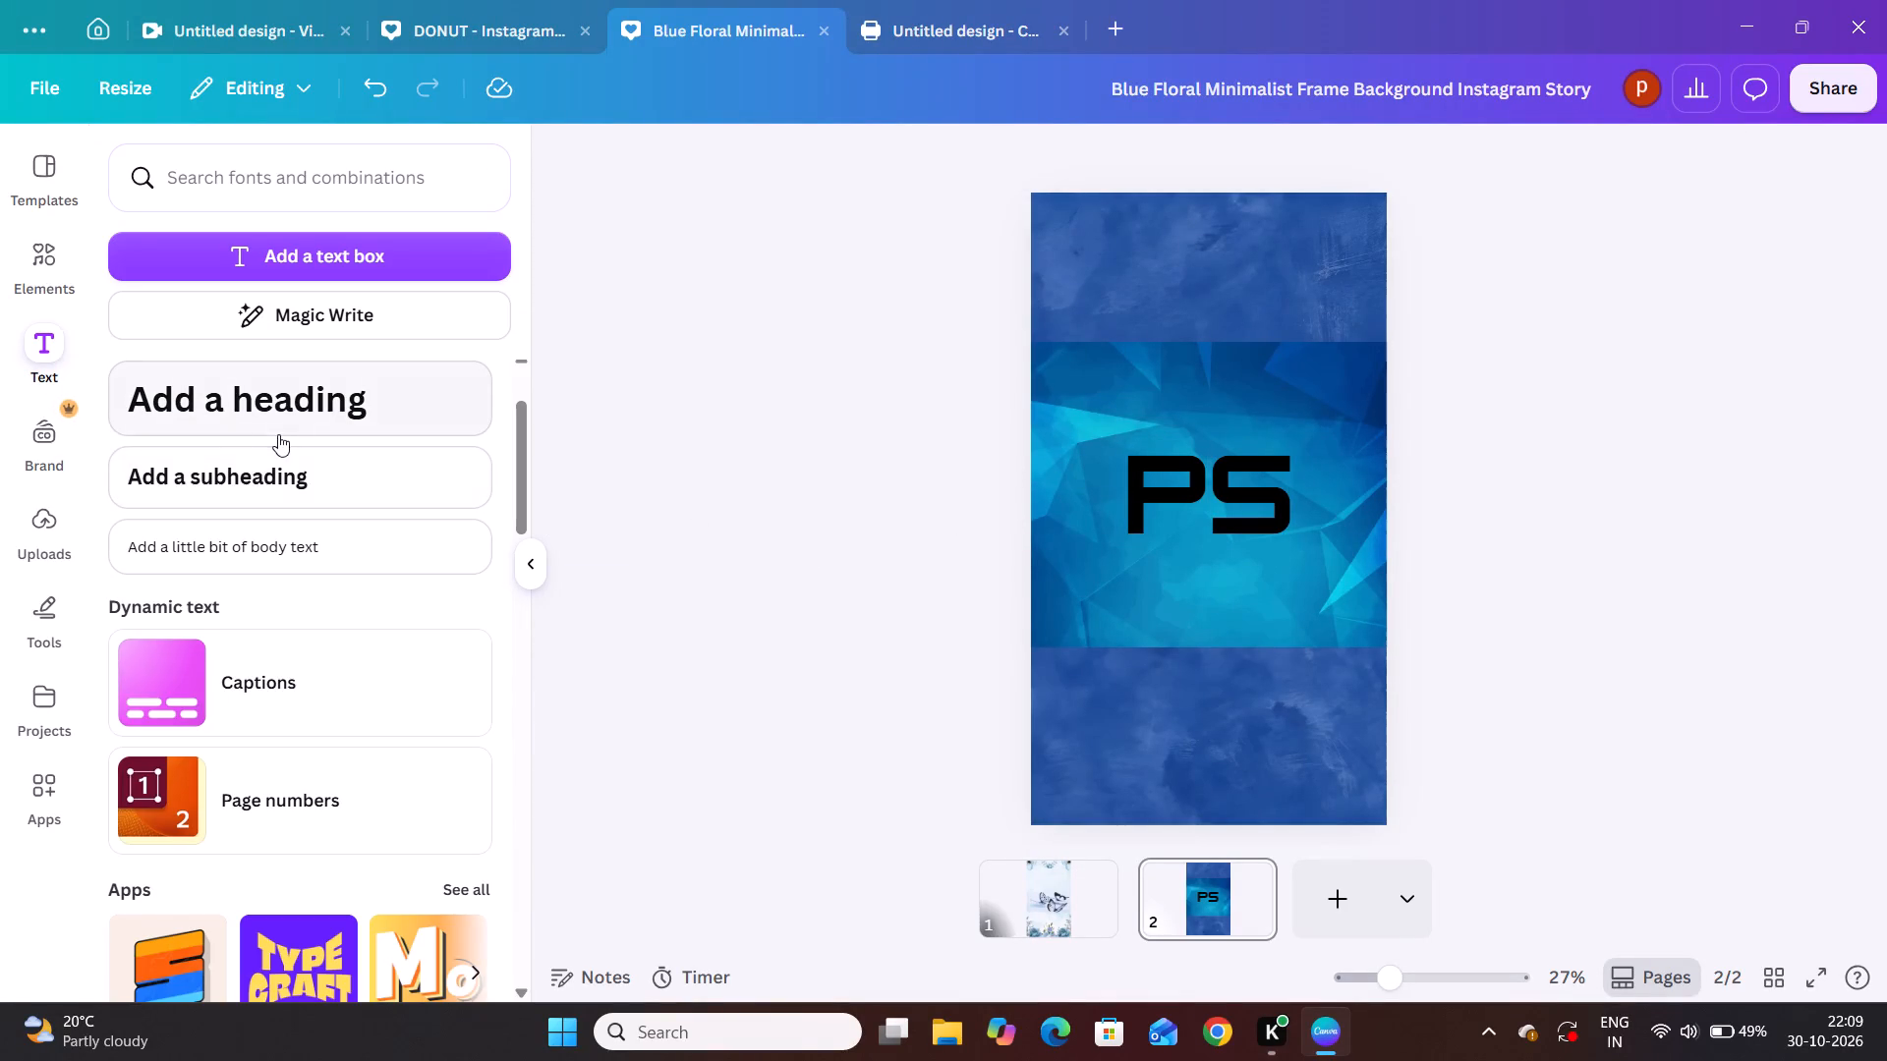
pyautogui.scroll(-4, 247, 661)
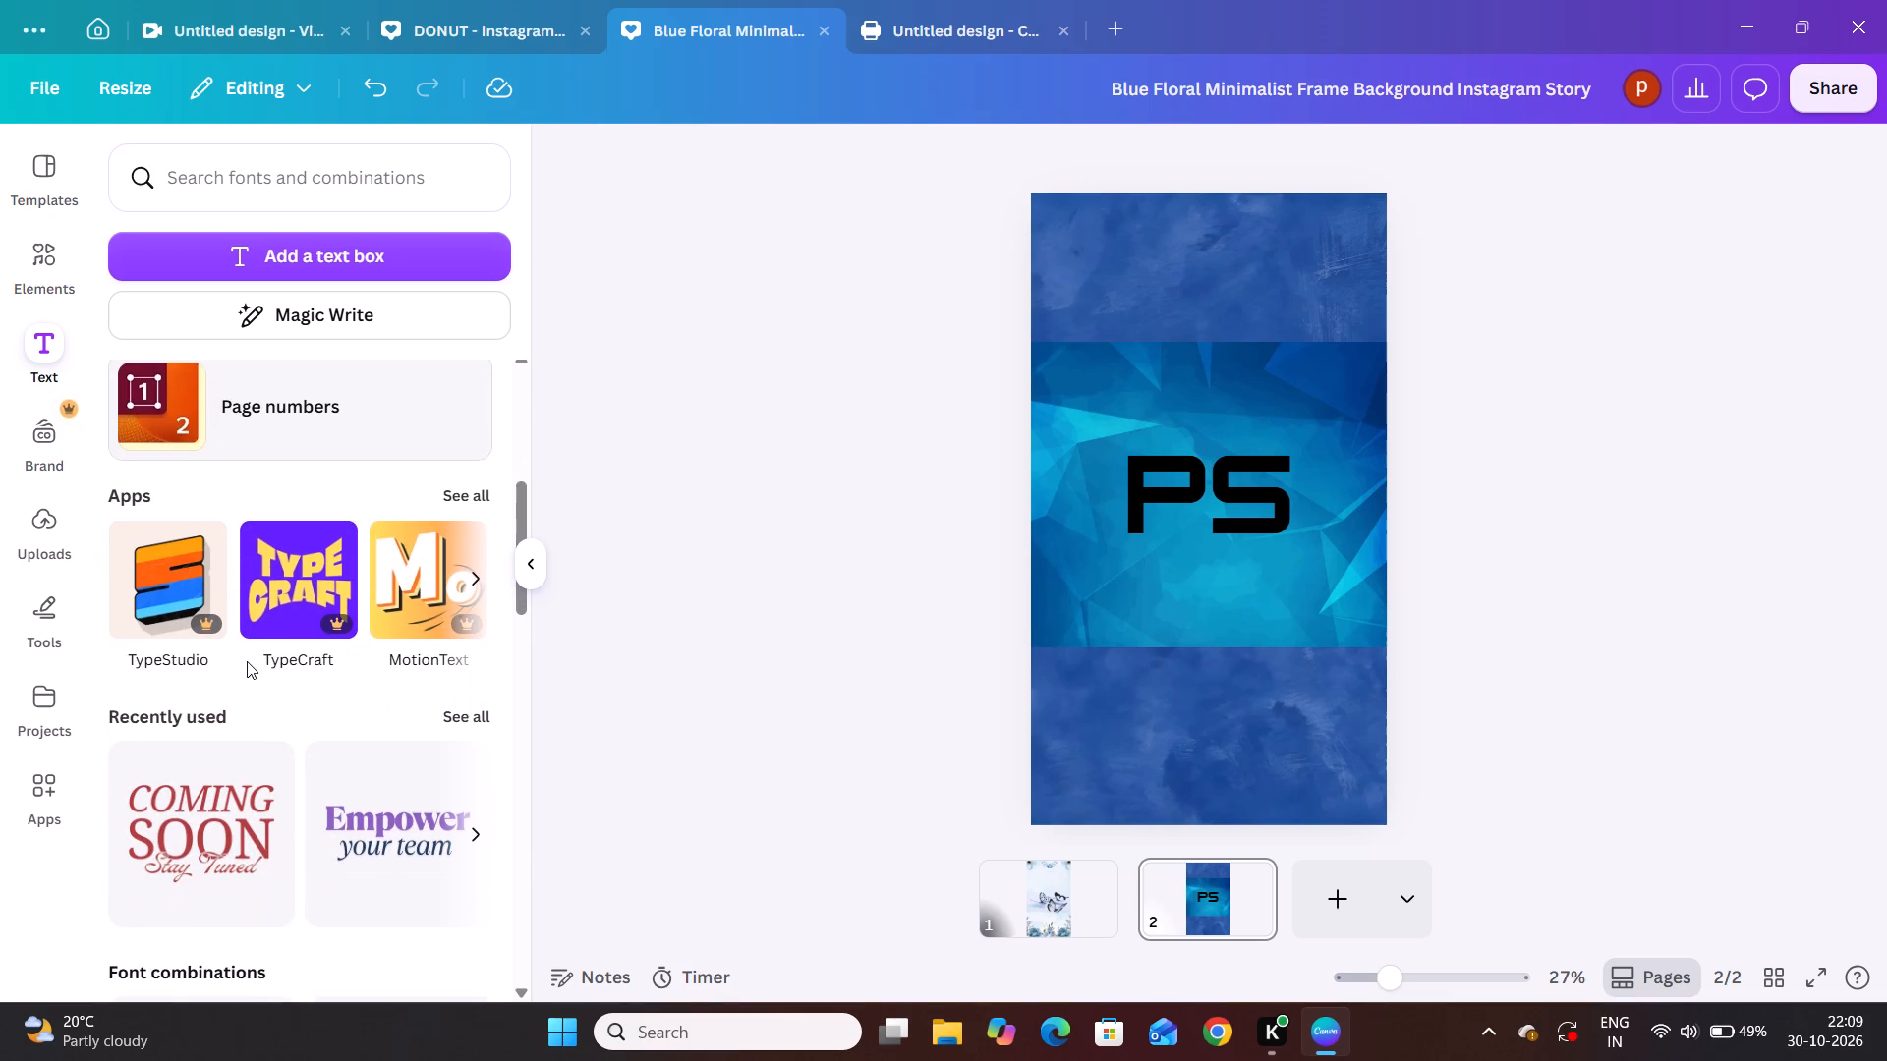
pyautogui.scroll(-5, 247, 661)
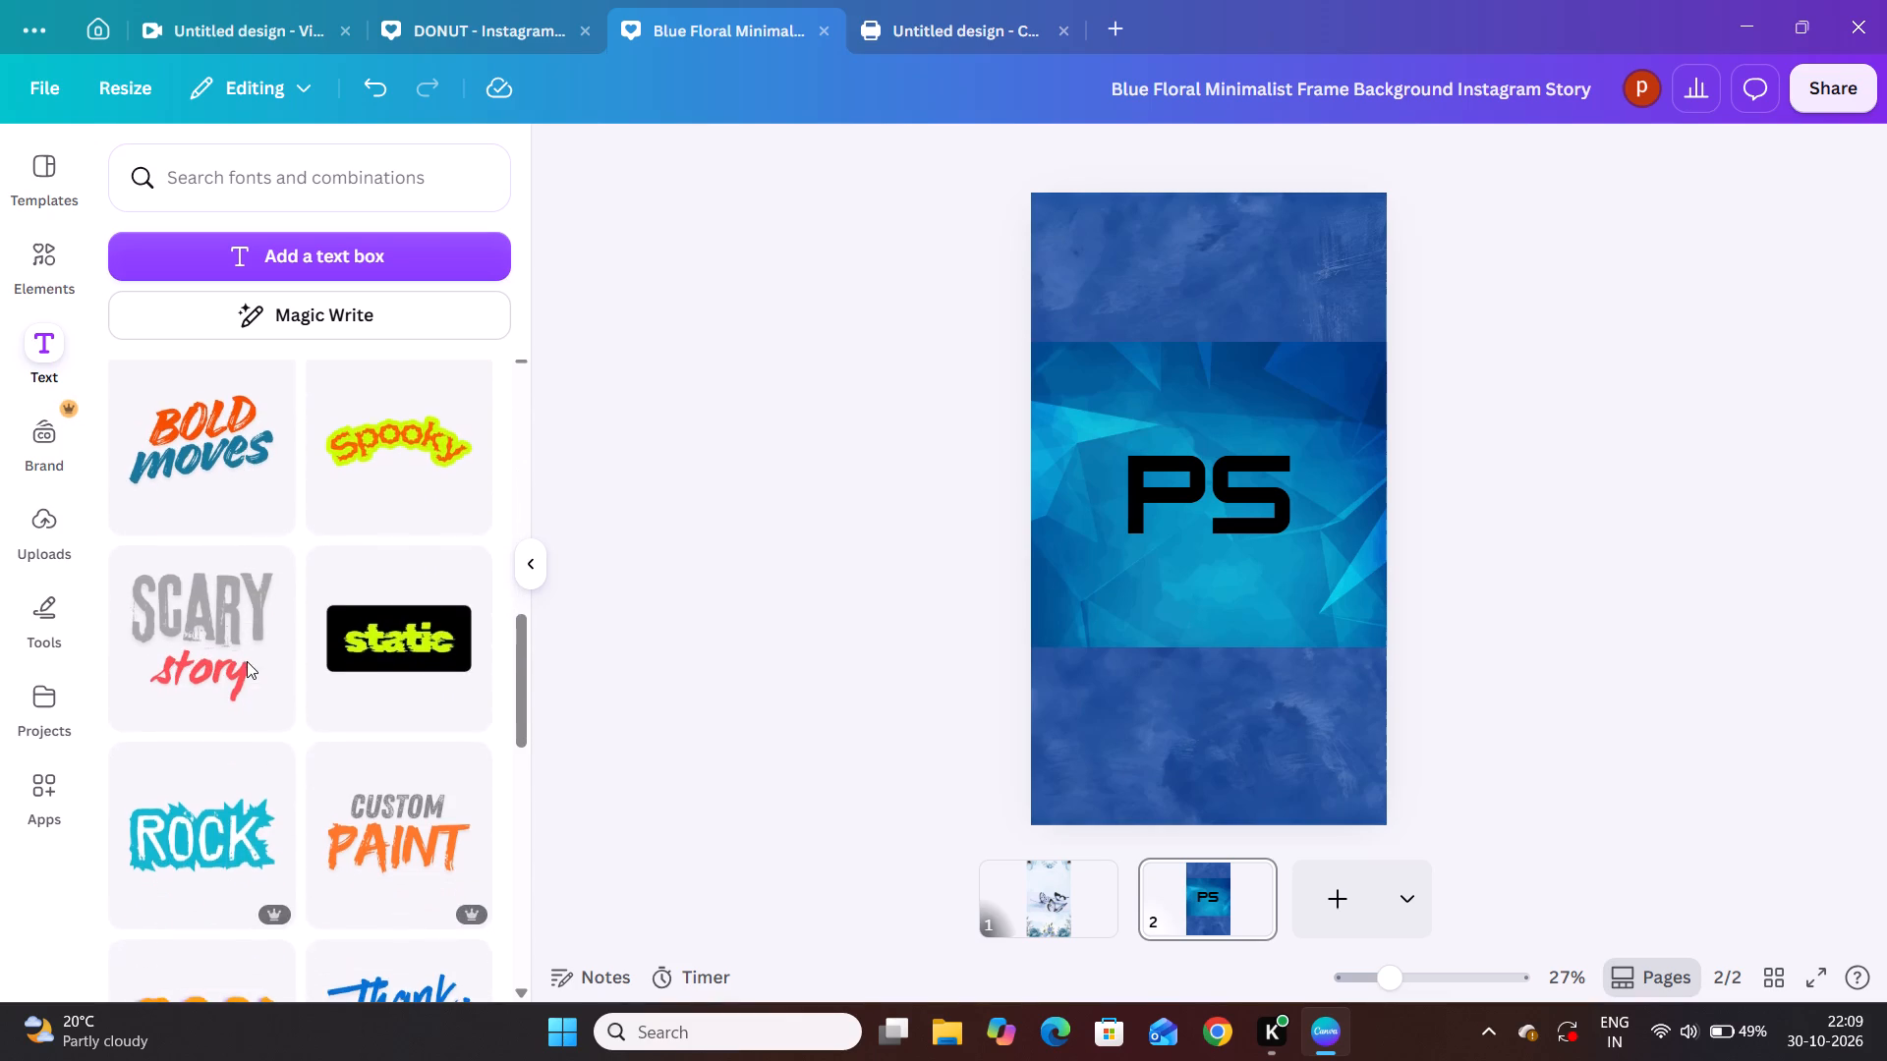
pyautogui.scroll(-1, 247, 661)
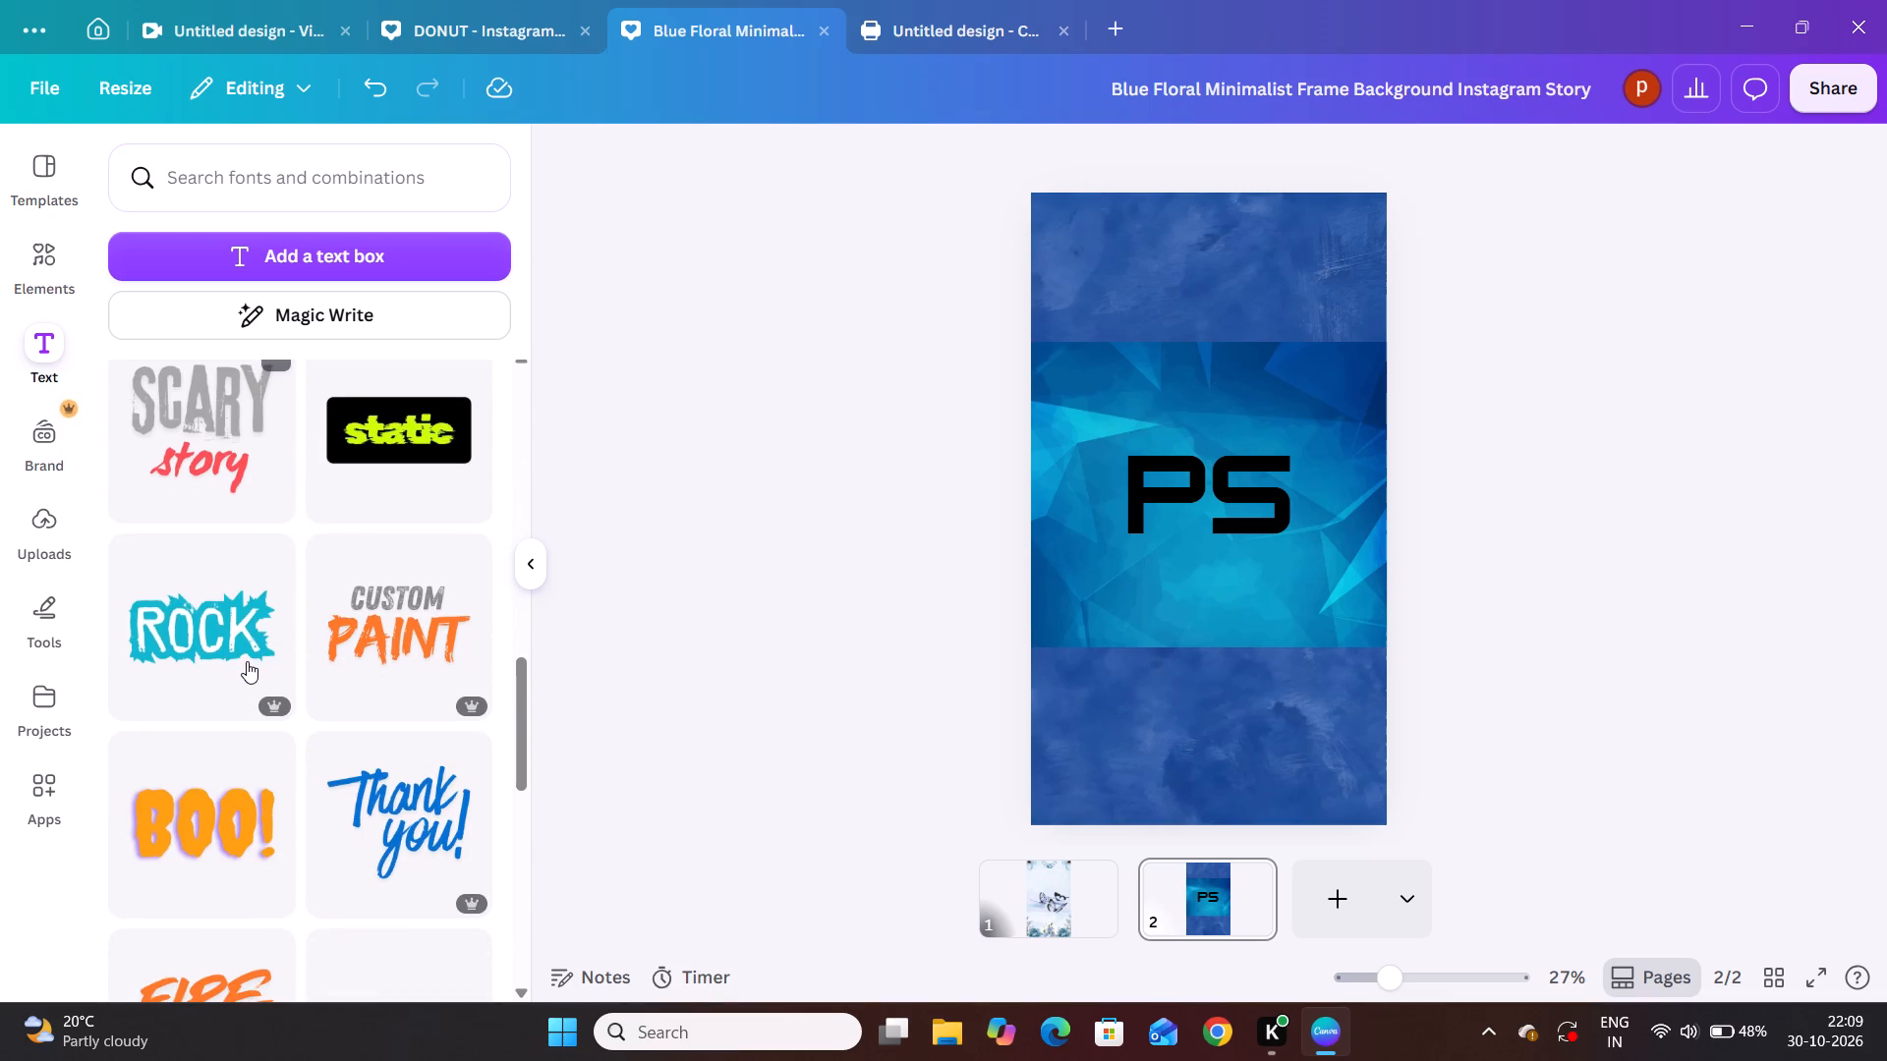
pyautogui.scroll(-2, 247, 661)
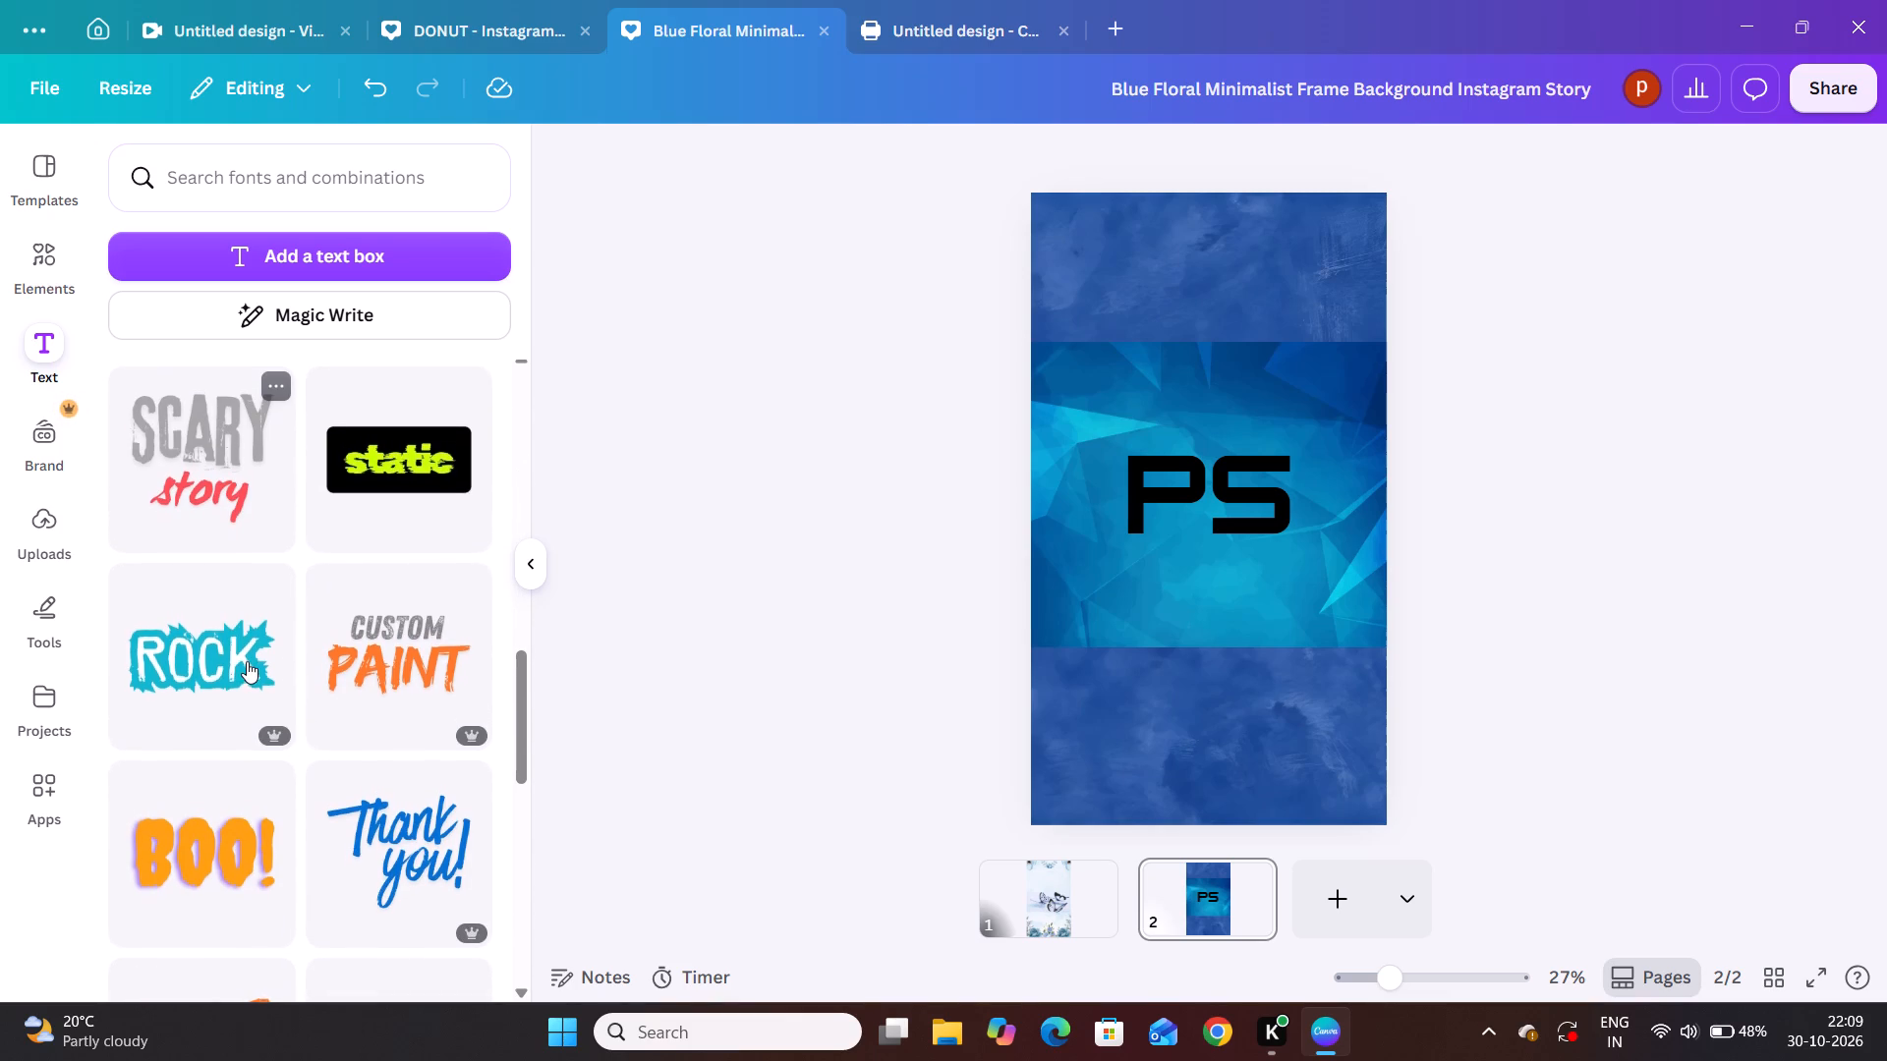
pyautogui.scroll(-3, 247, 661)
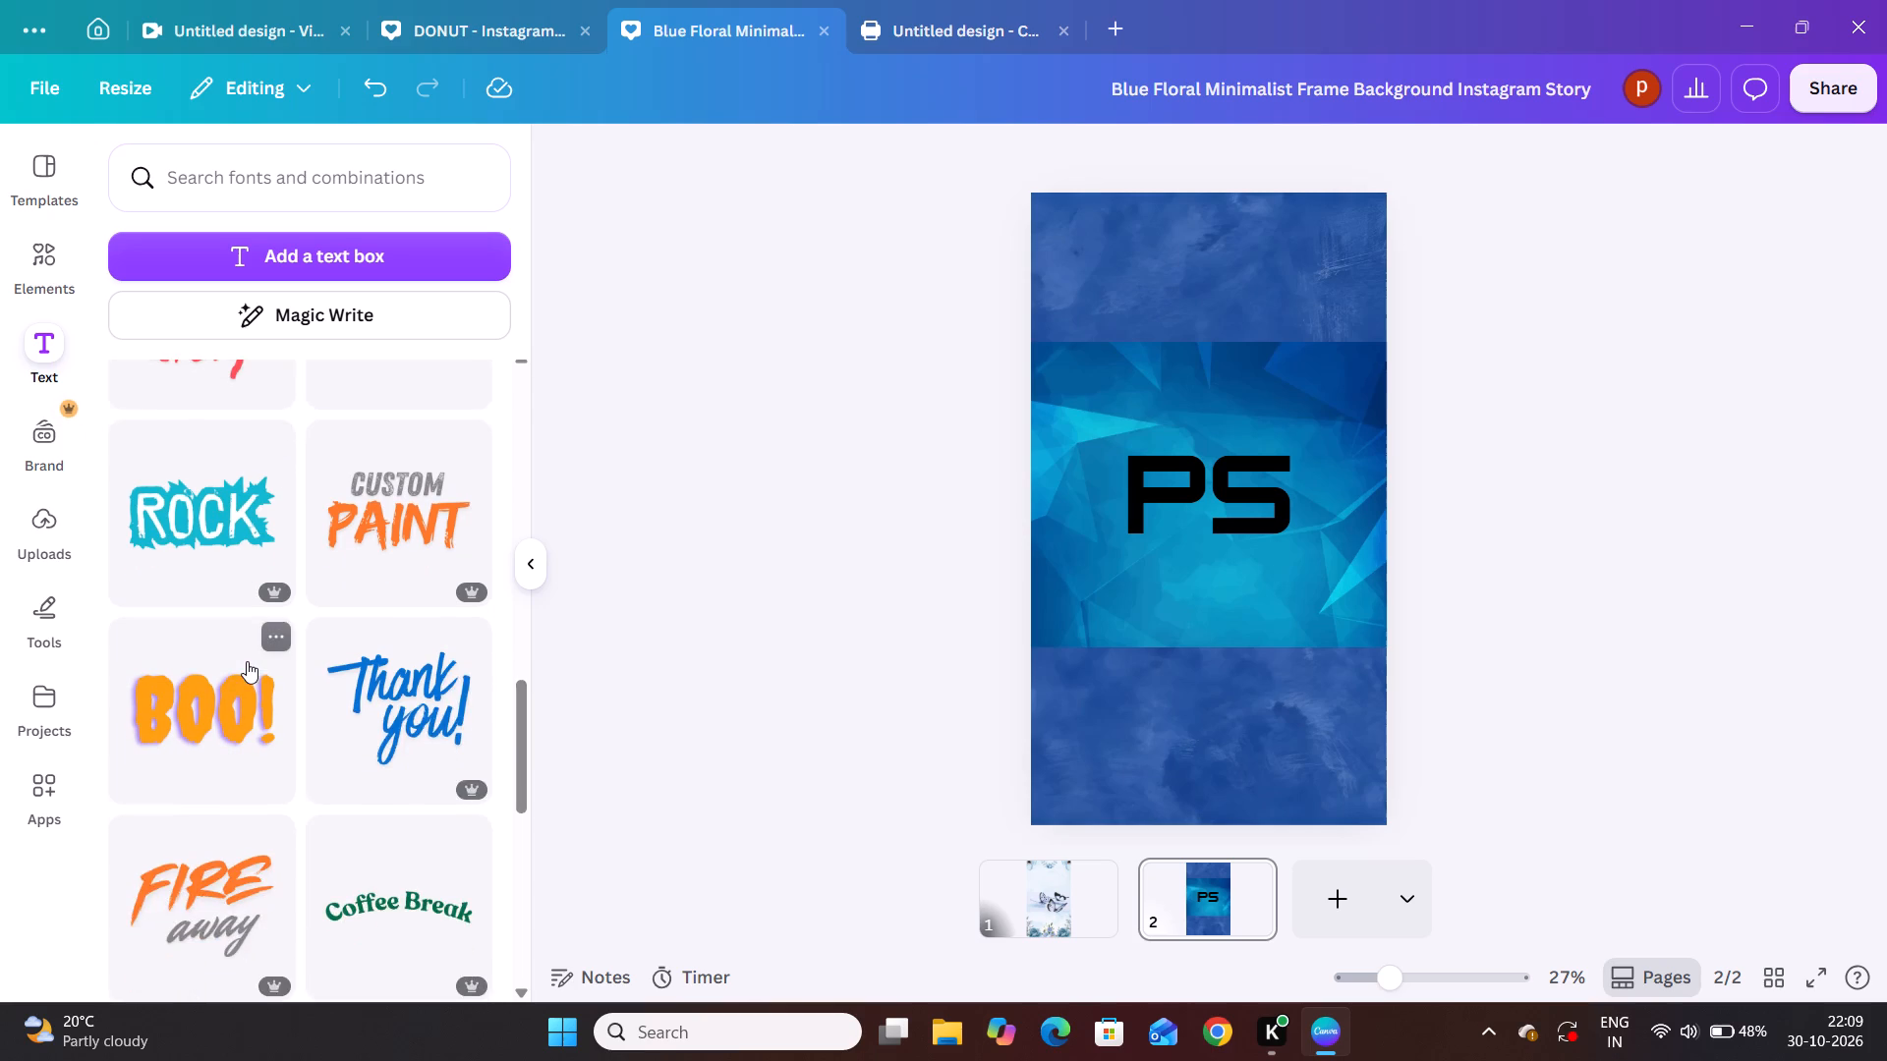
pyautogui.scroll(-5, 247, 661)
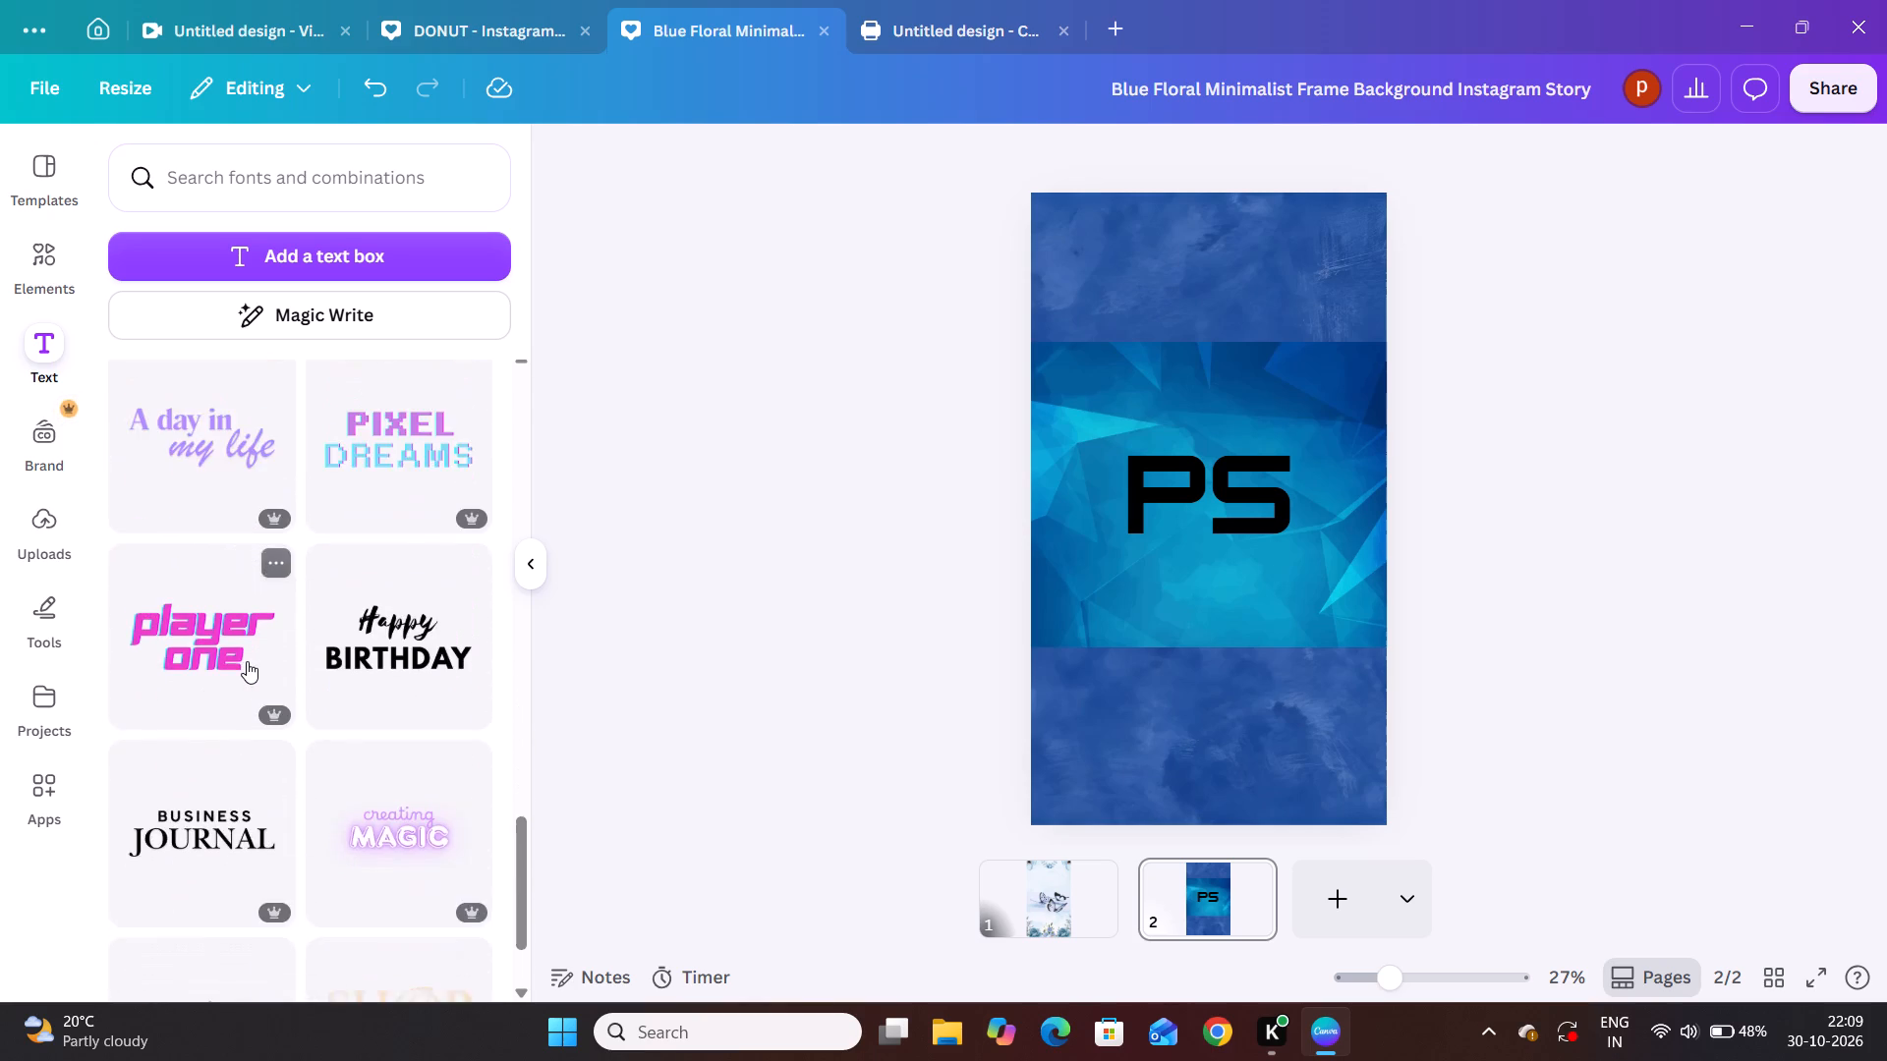
pyautogui.scroll(-3, 247, 661)
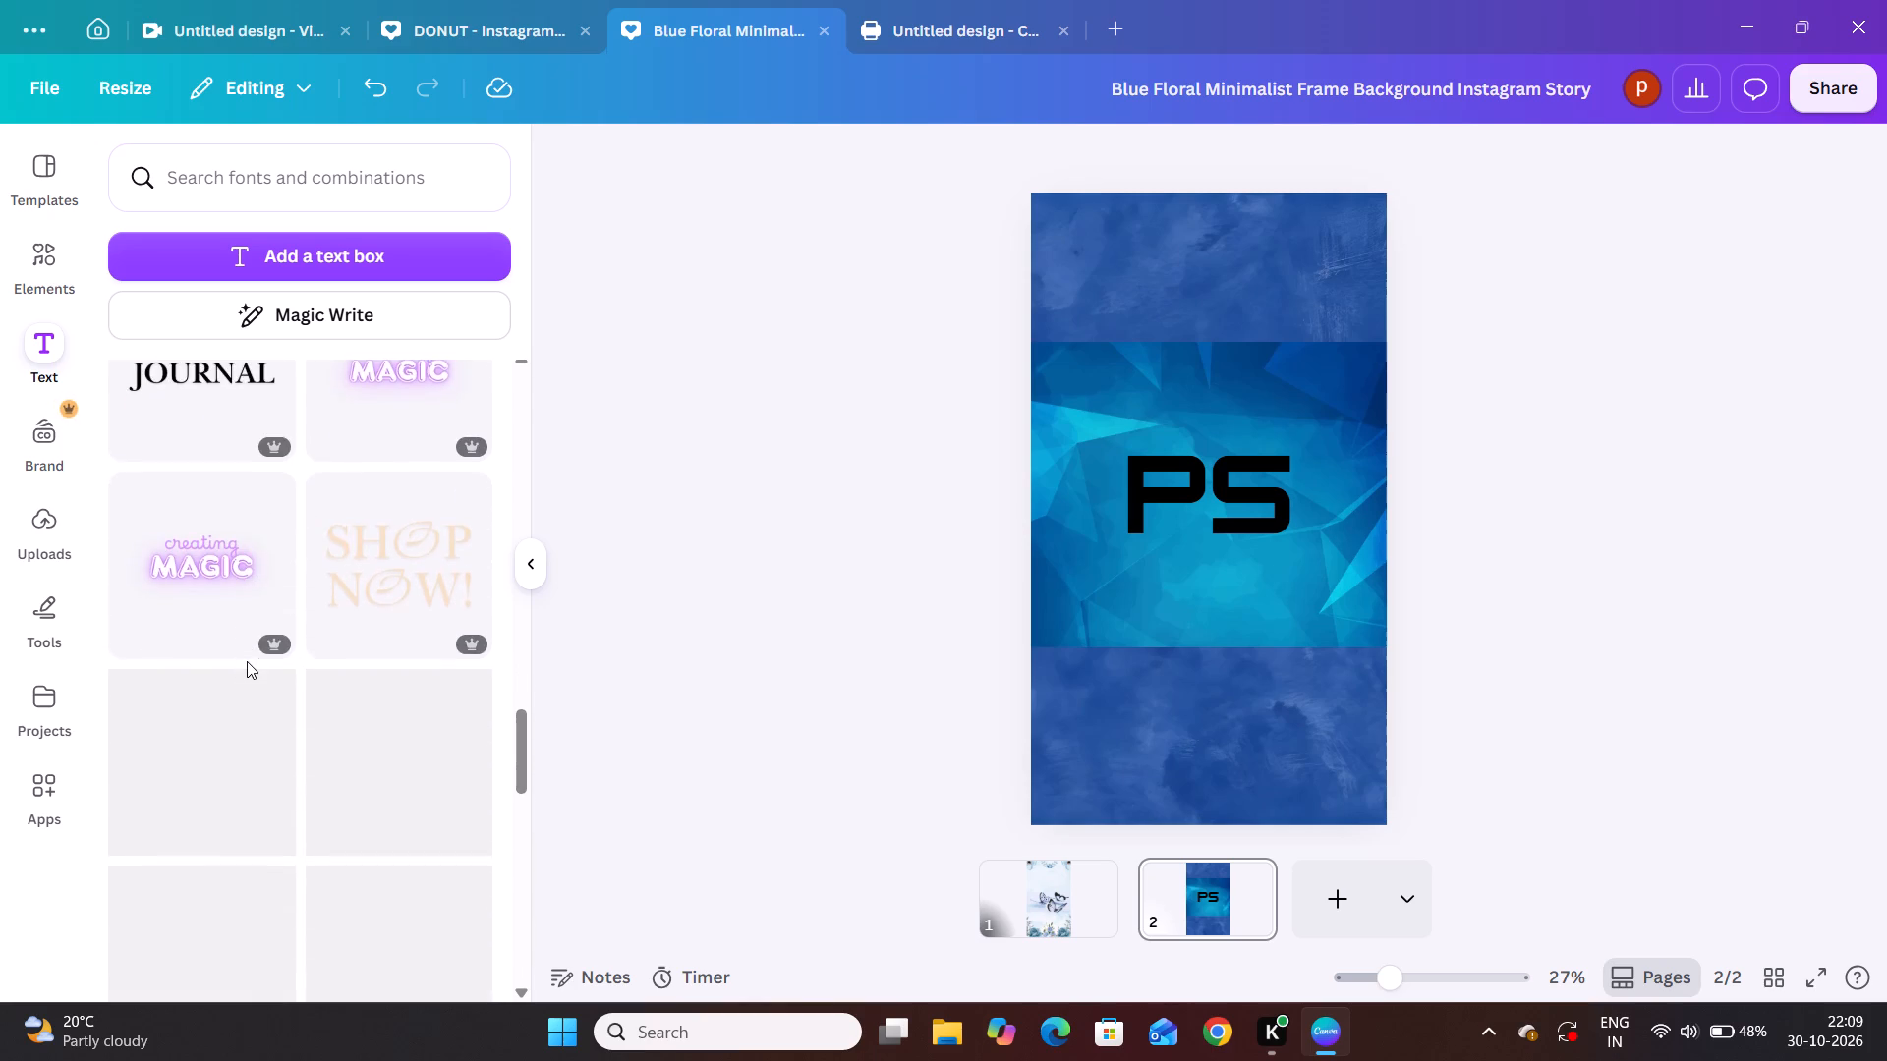
pyautogui.scroll(-5, 247, 661)
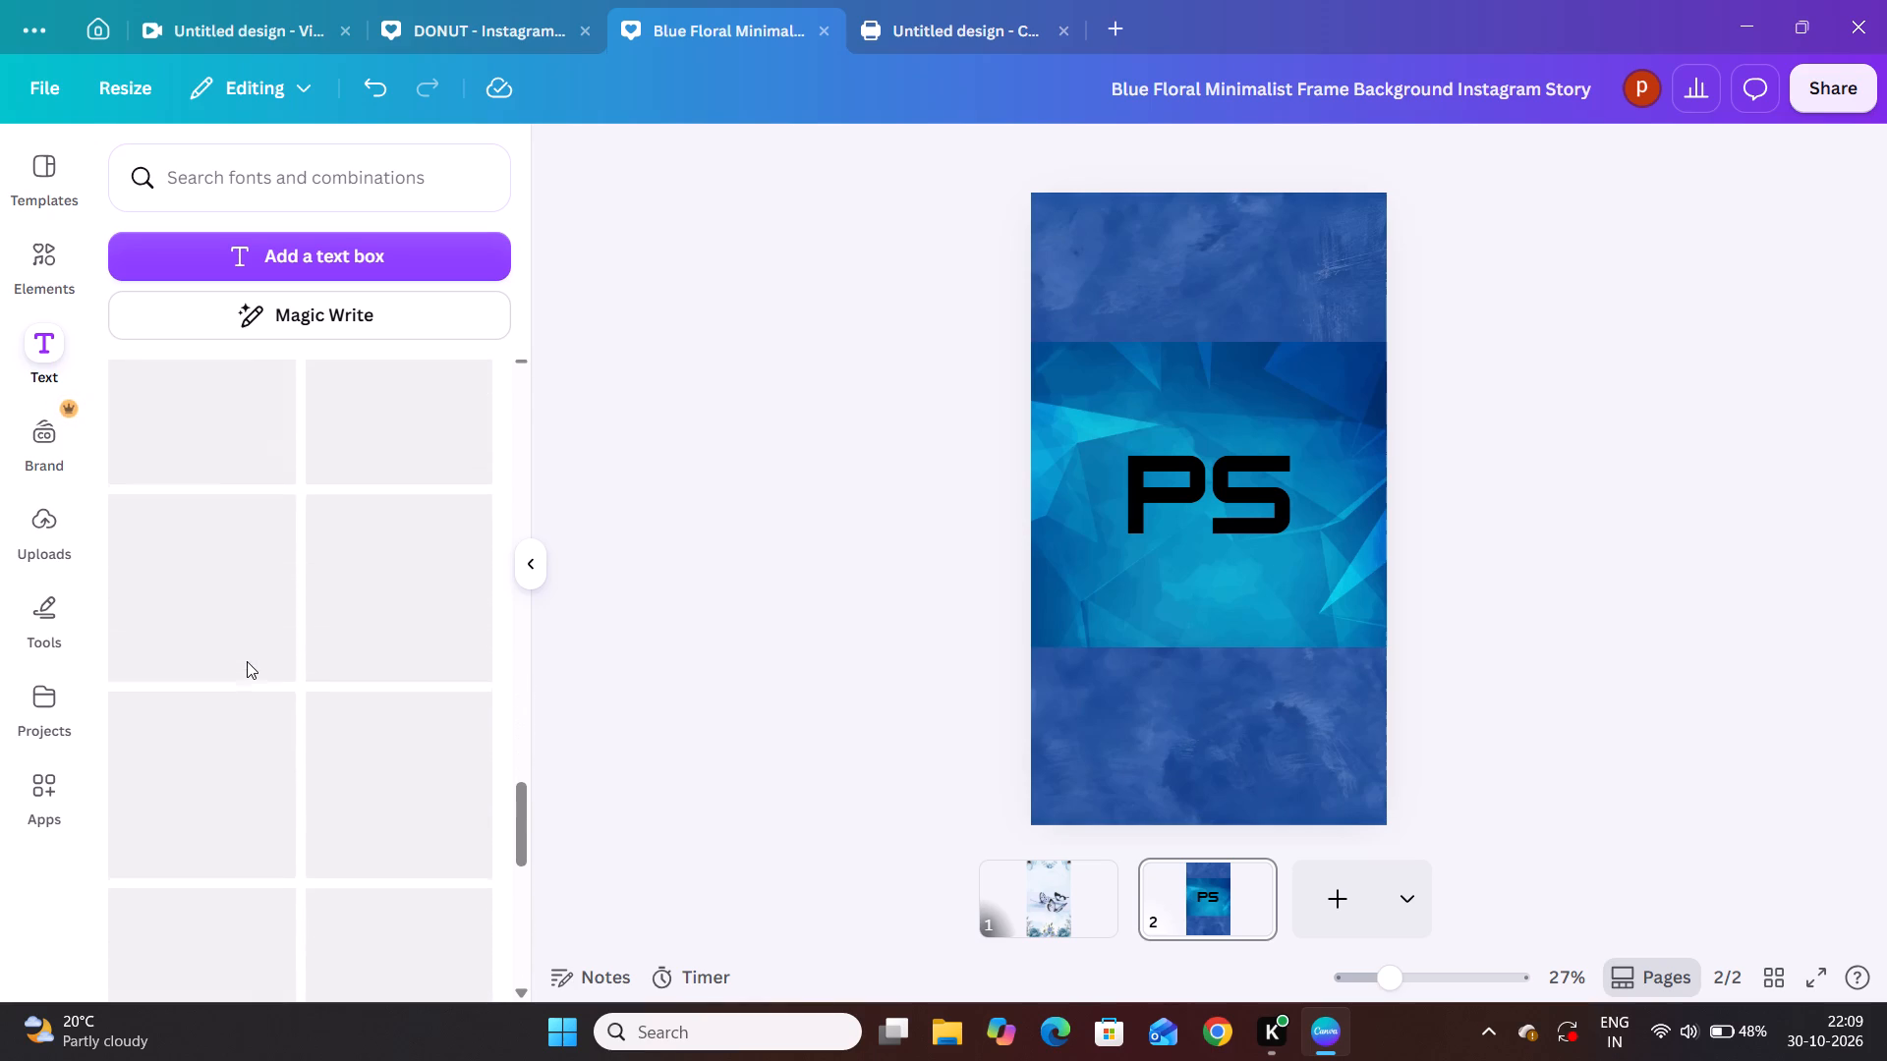
pyautogui.scroll(4, 247, 661)
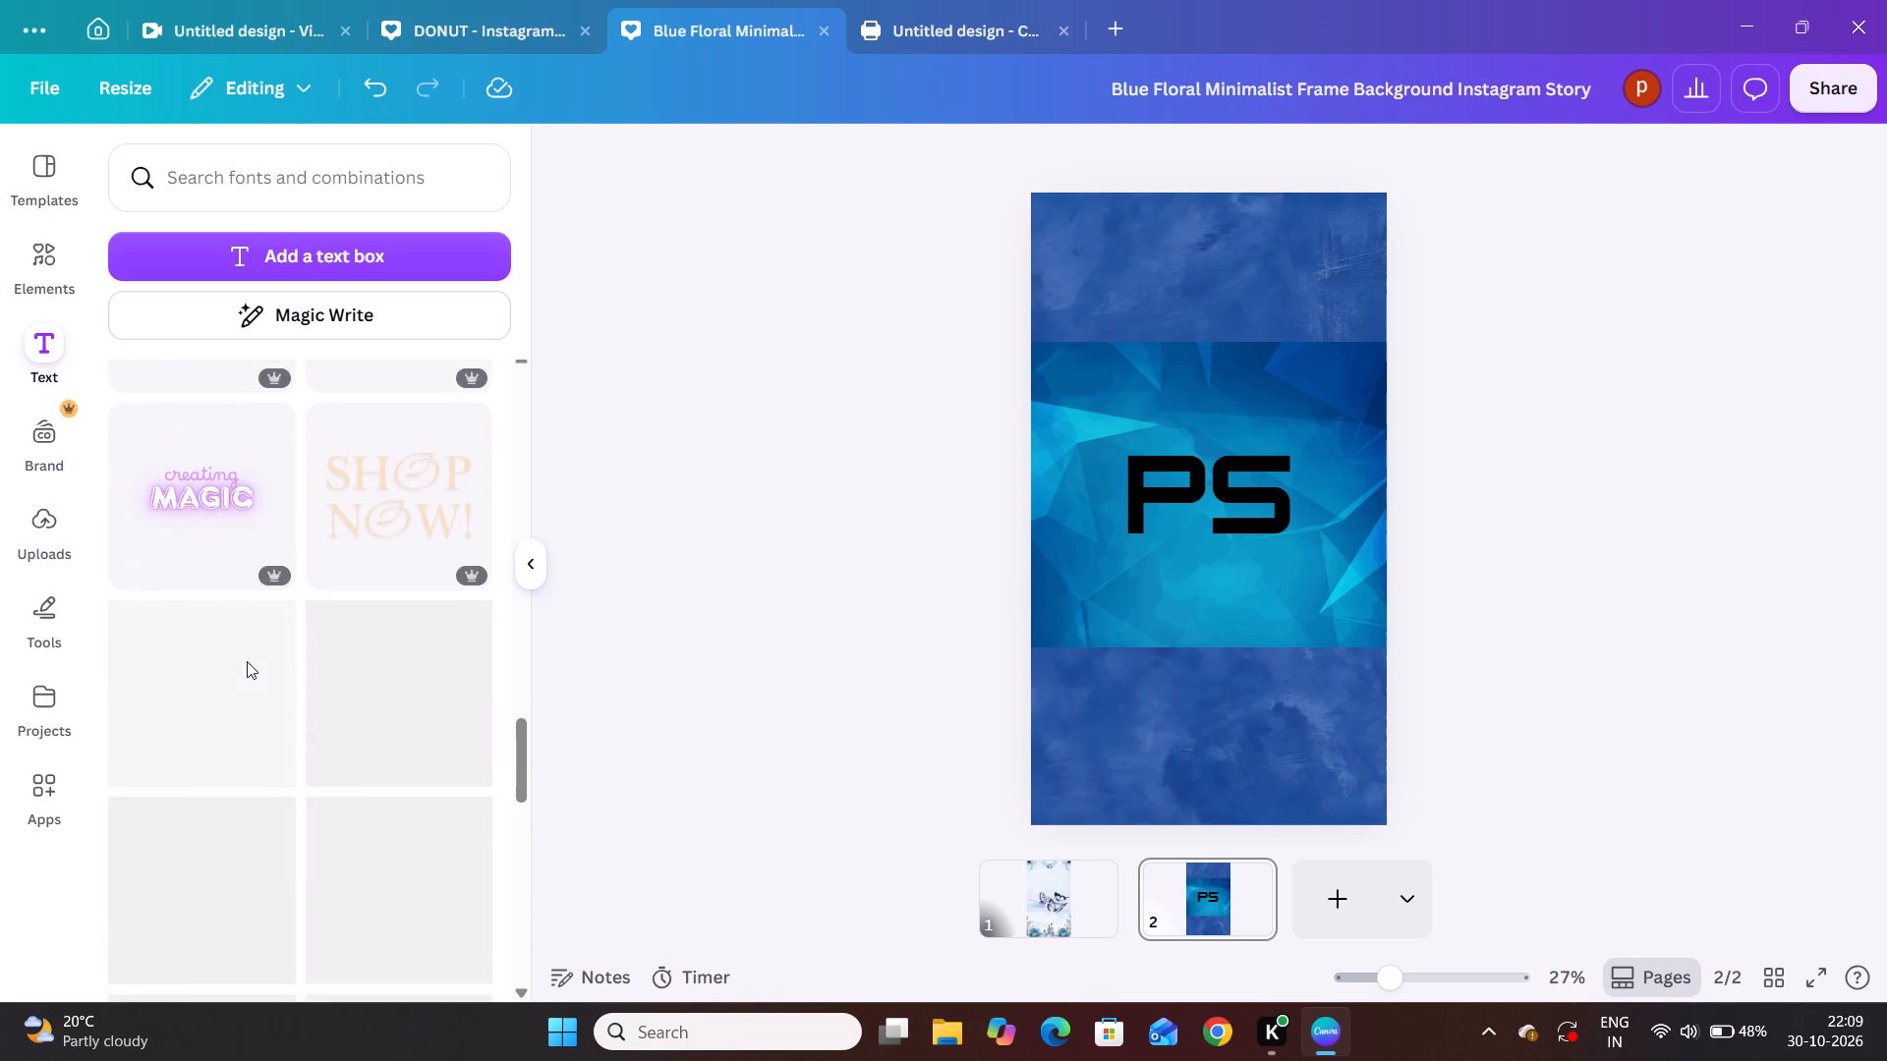
pyautogui.scroll(2, 247, 661)
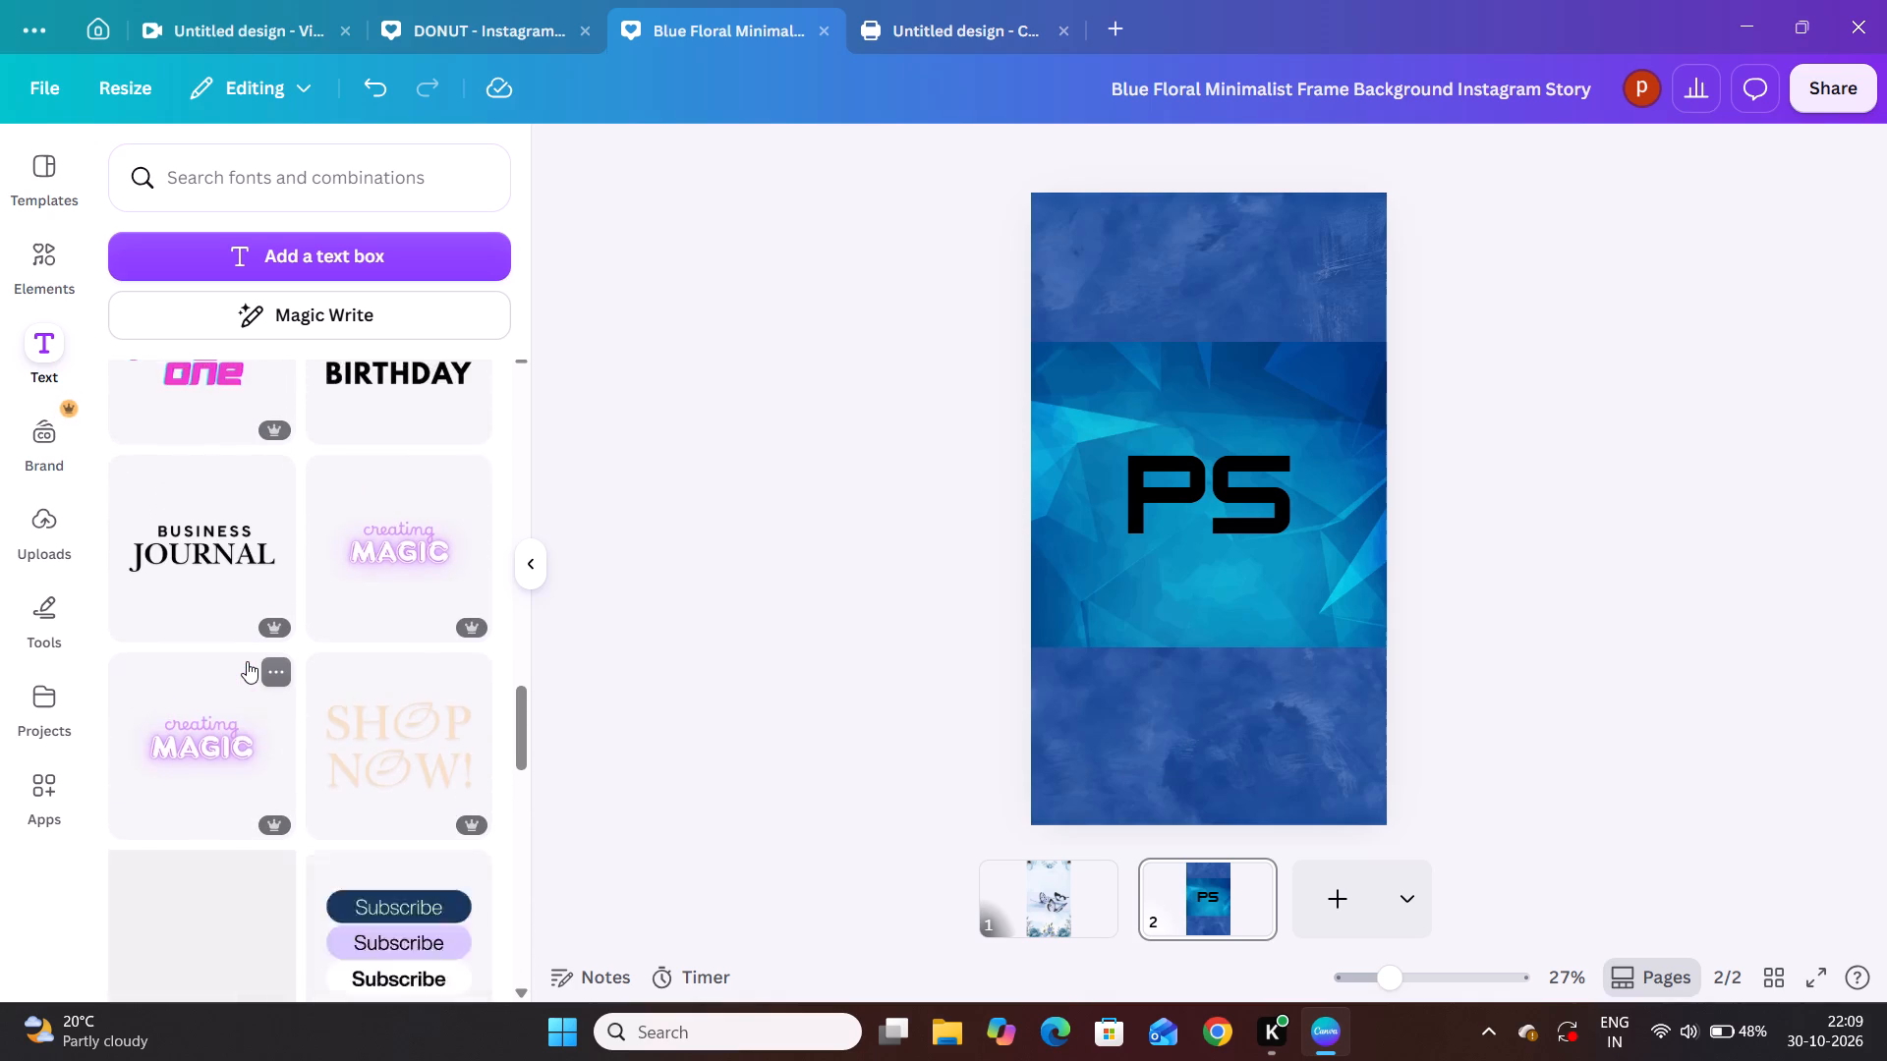
pyautogui.scroll(2, 247, 661)
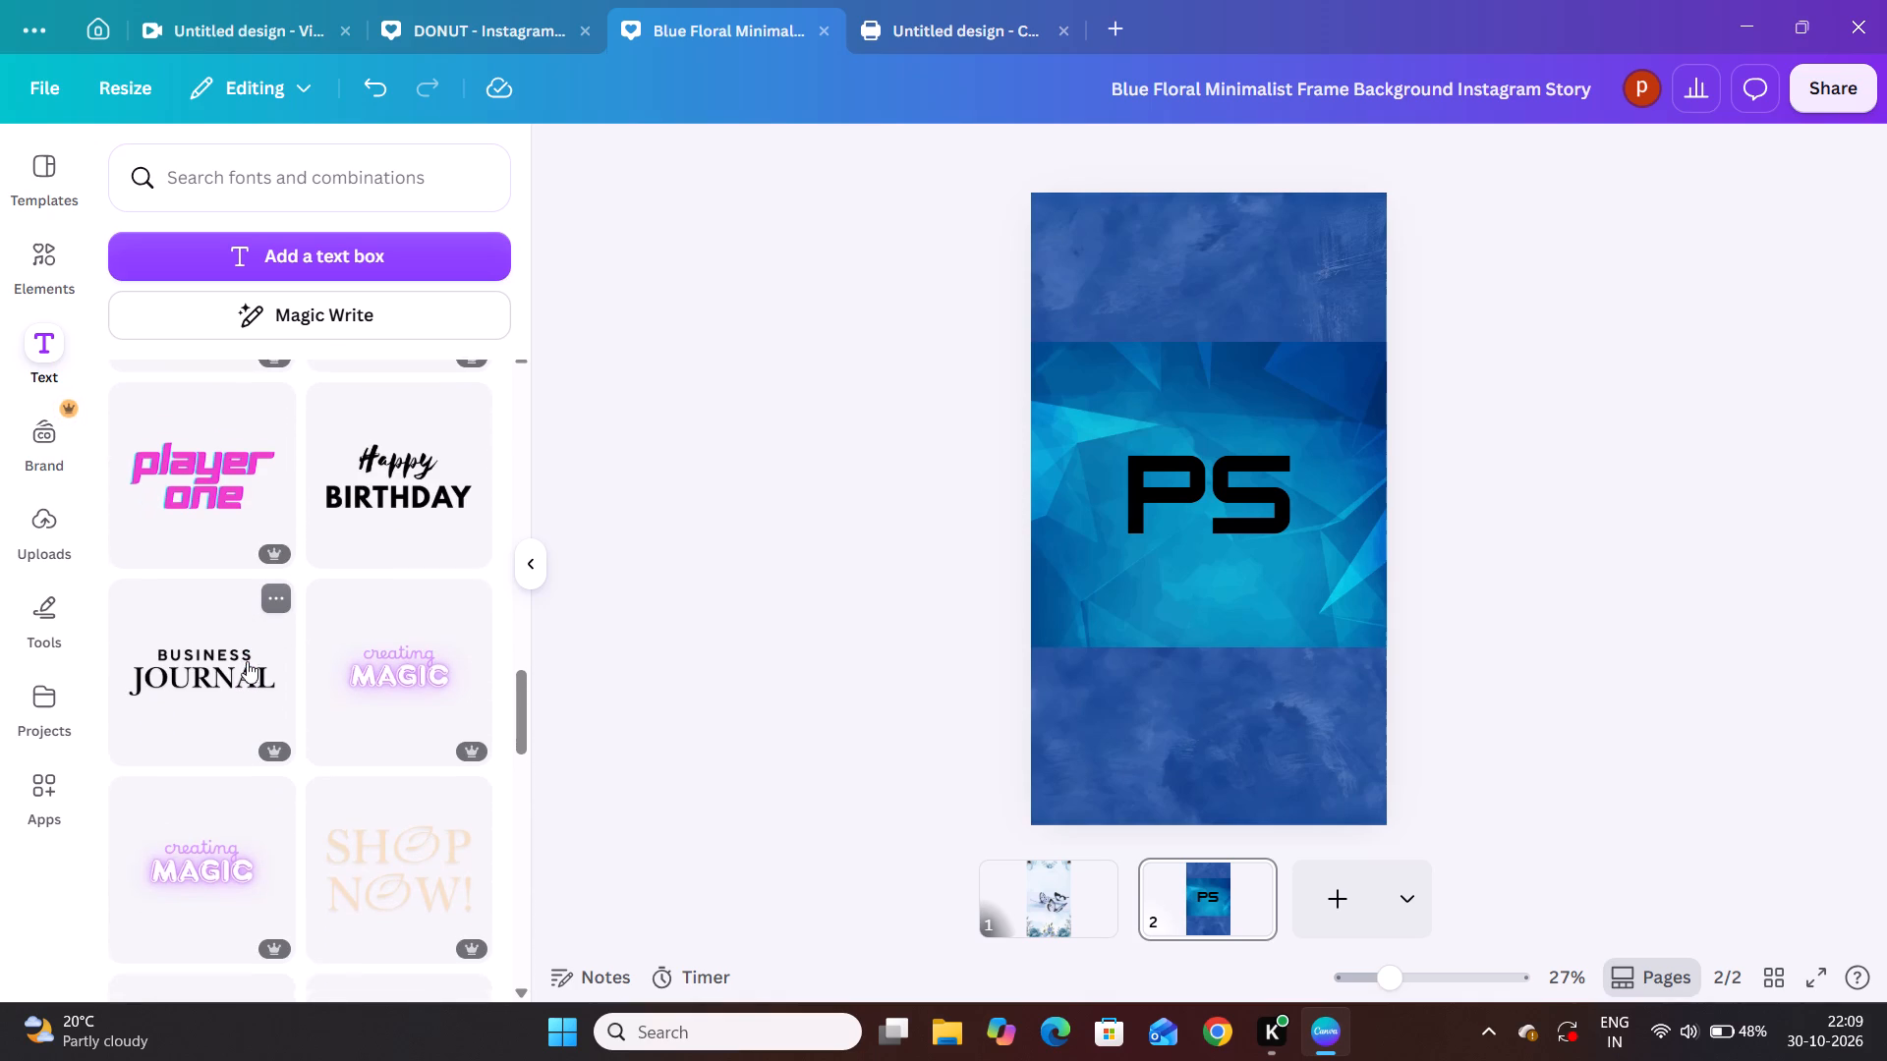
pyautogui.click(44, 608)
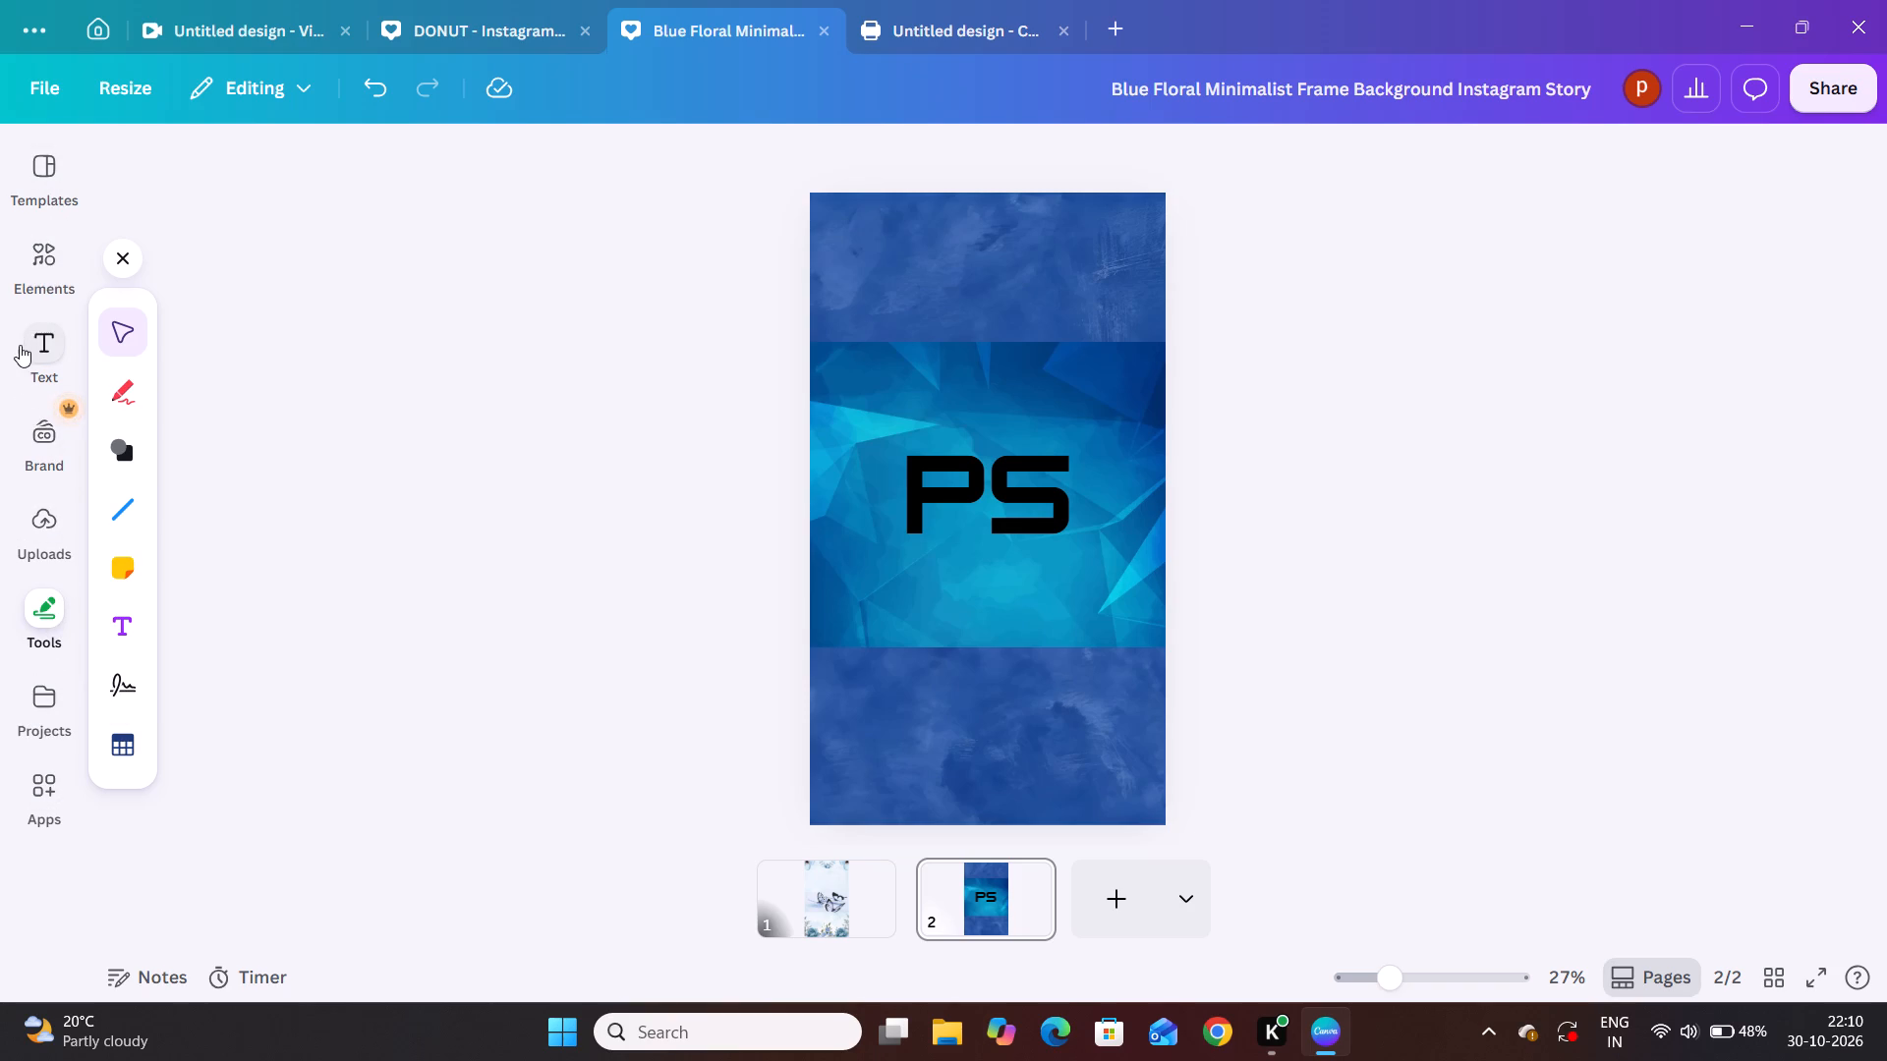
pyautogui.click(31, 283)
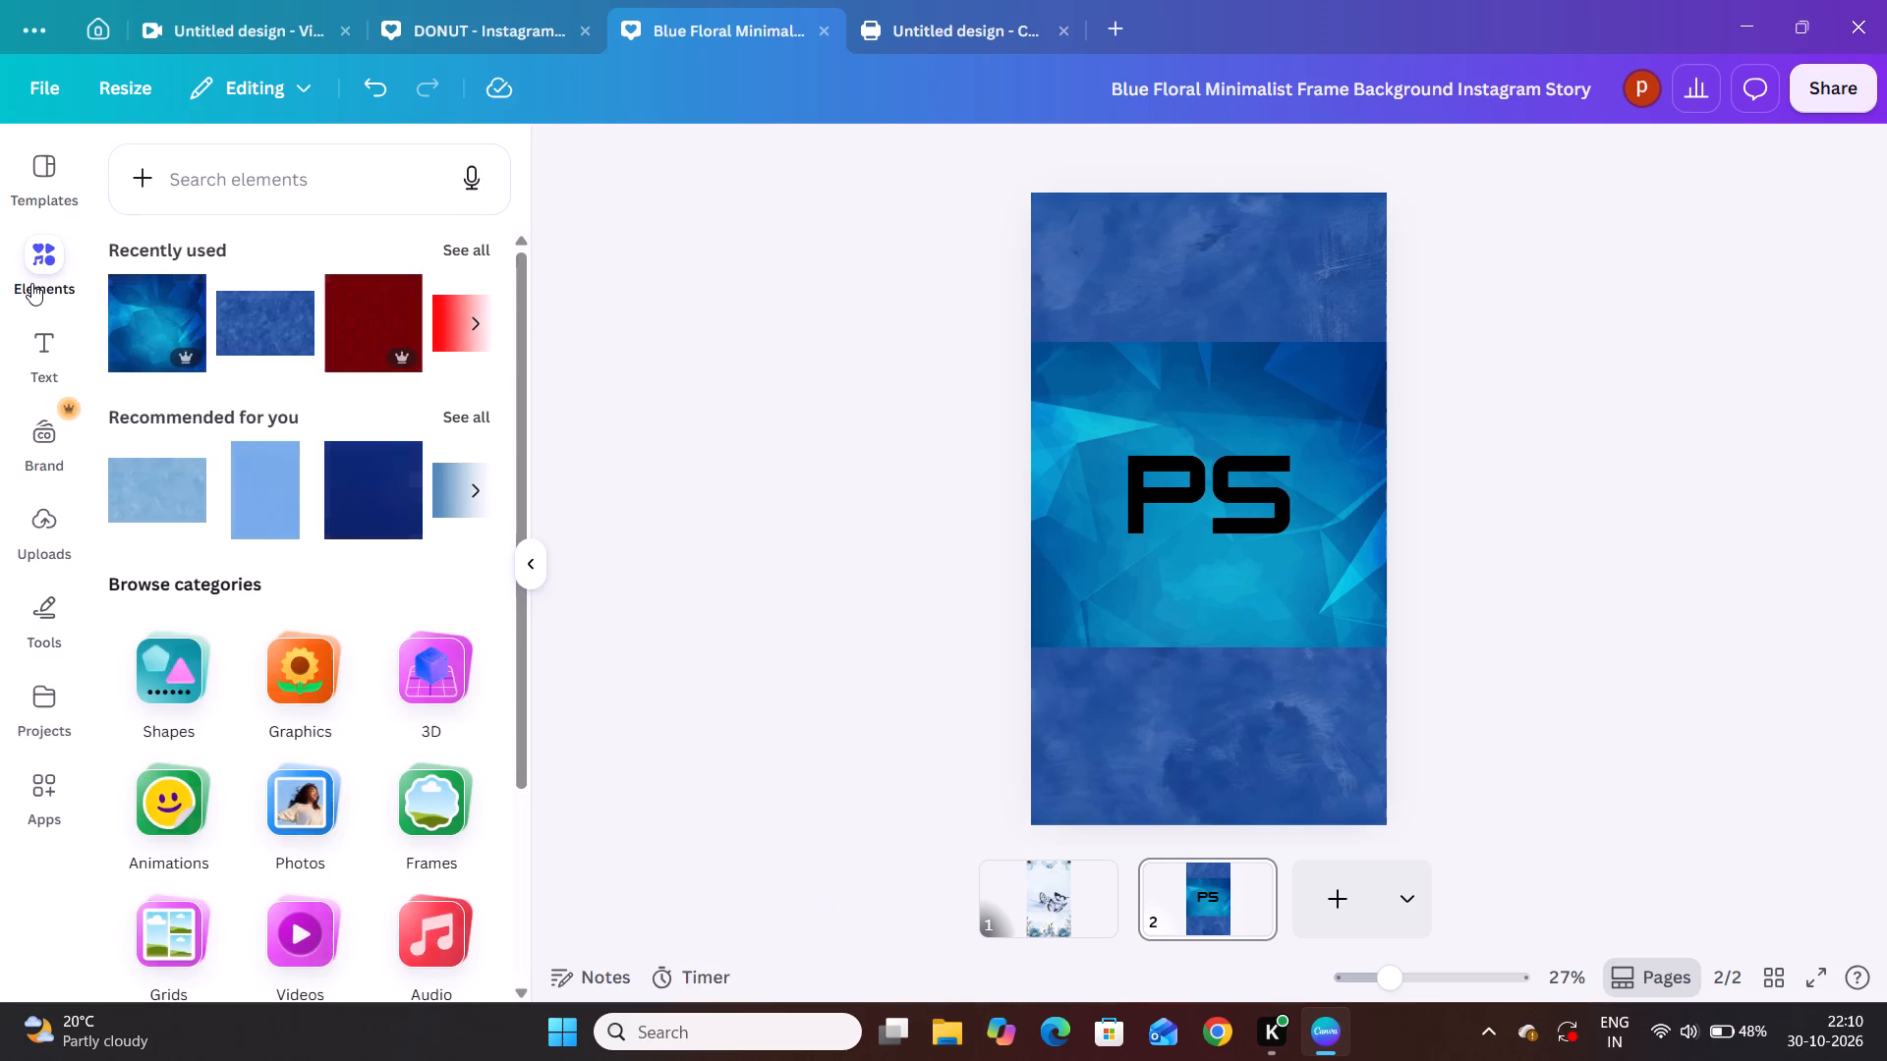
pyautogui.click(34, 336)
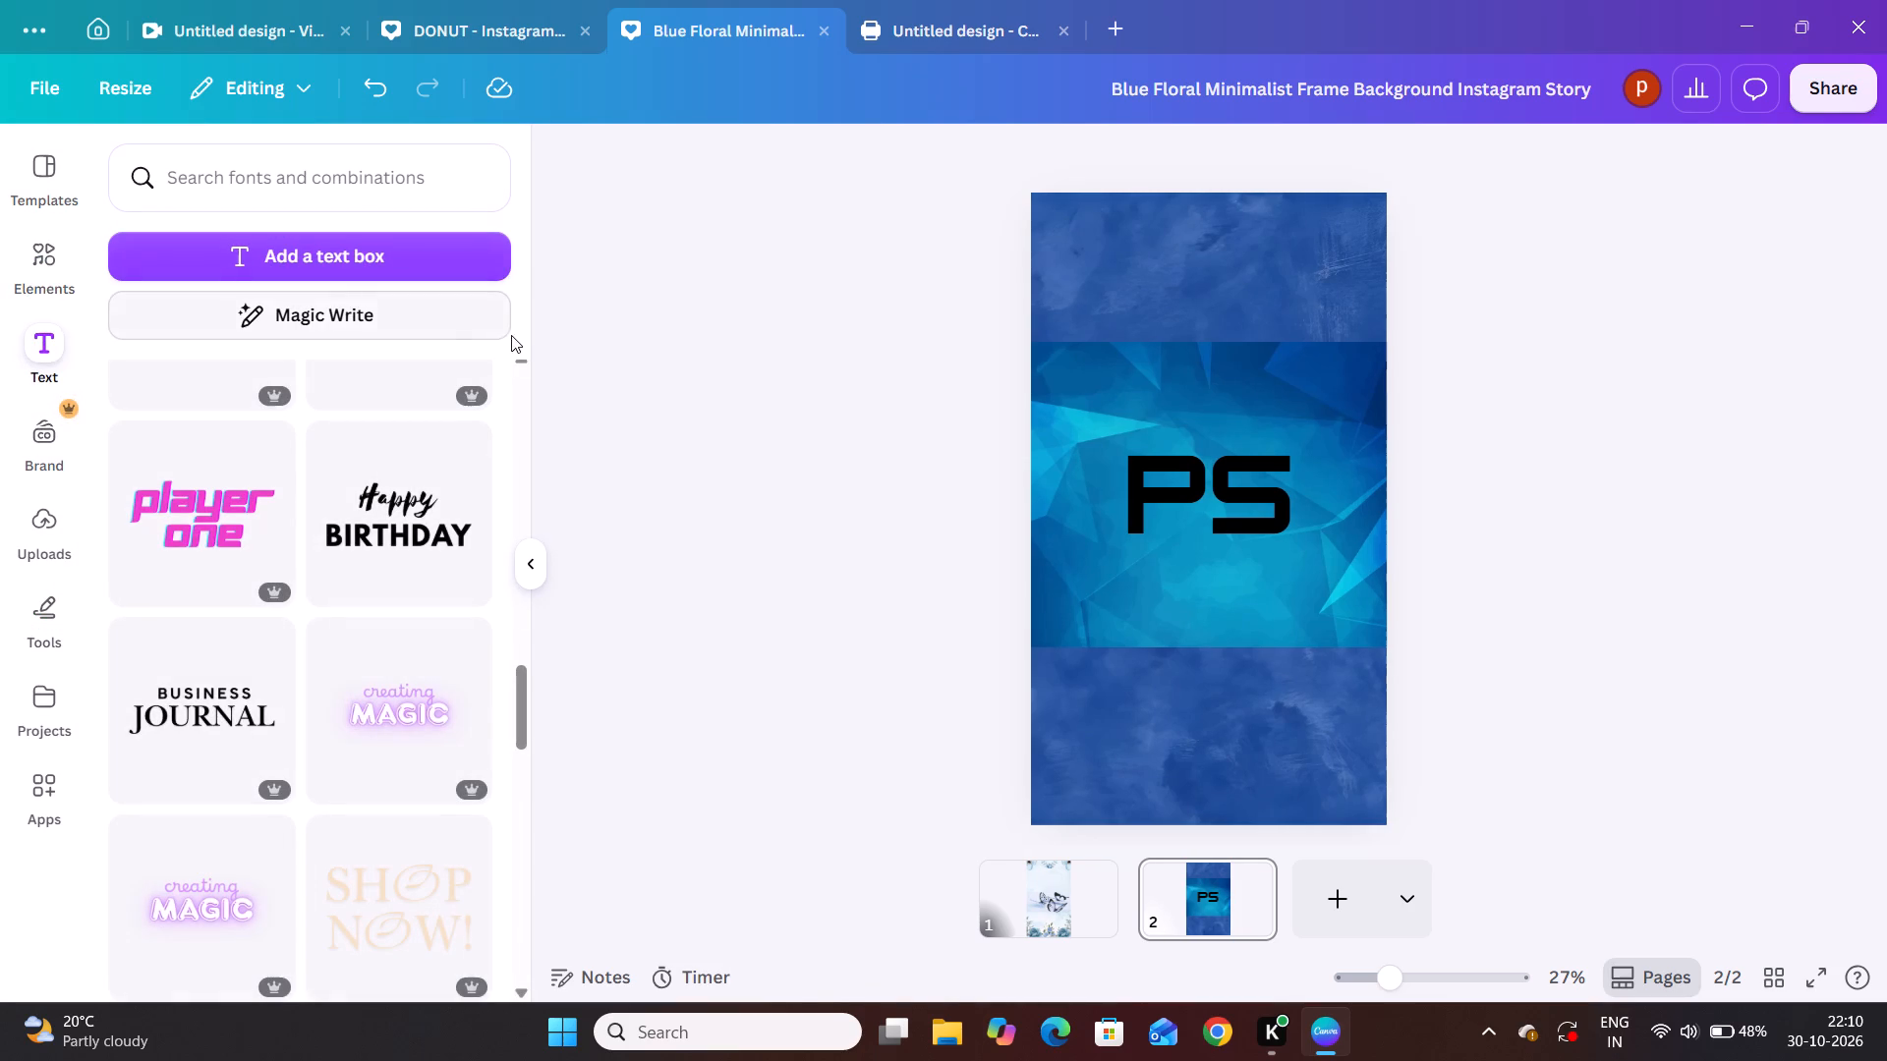
# Try white and a light sky blue on the PS heading, and set its text colour to the palest blue of the floral photo's colours.
pyautogui.click(1198, 500)
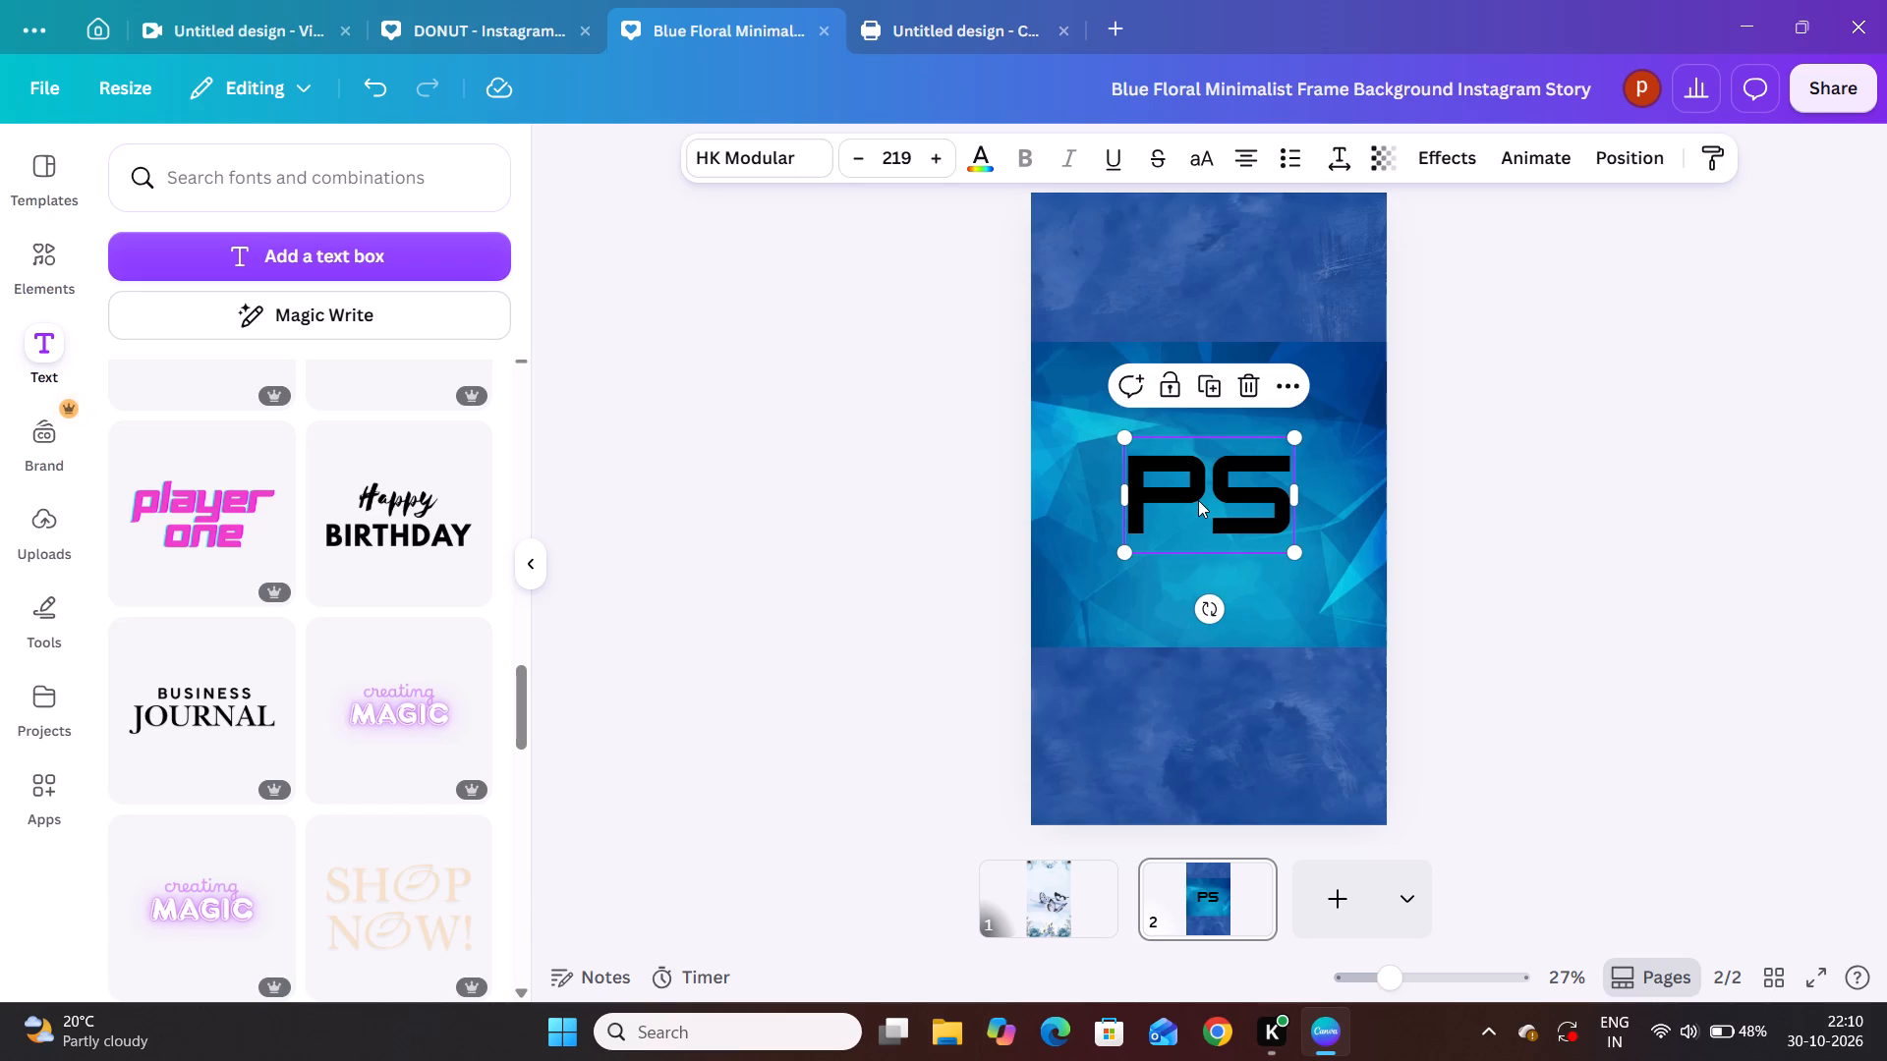
pyautogui.click(979, 175)
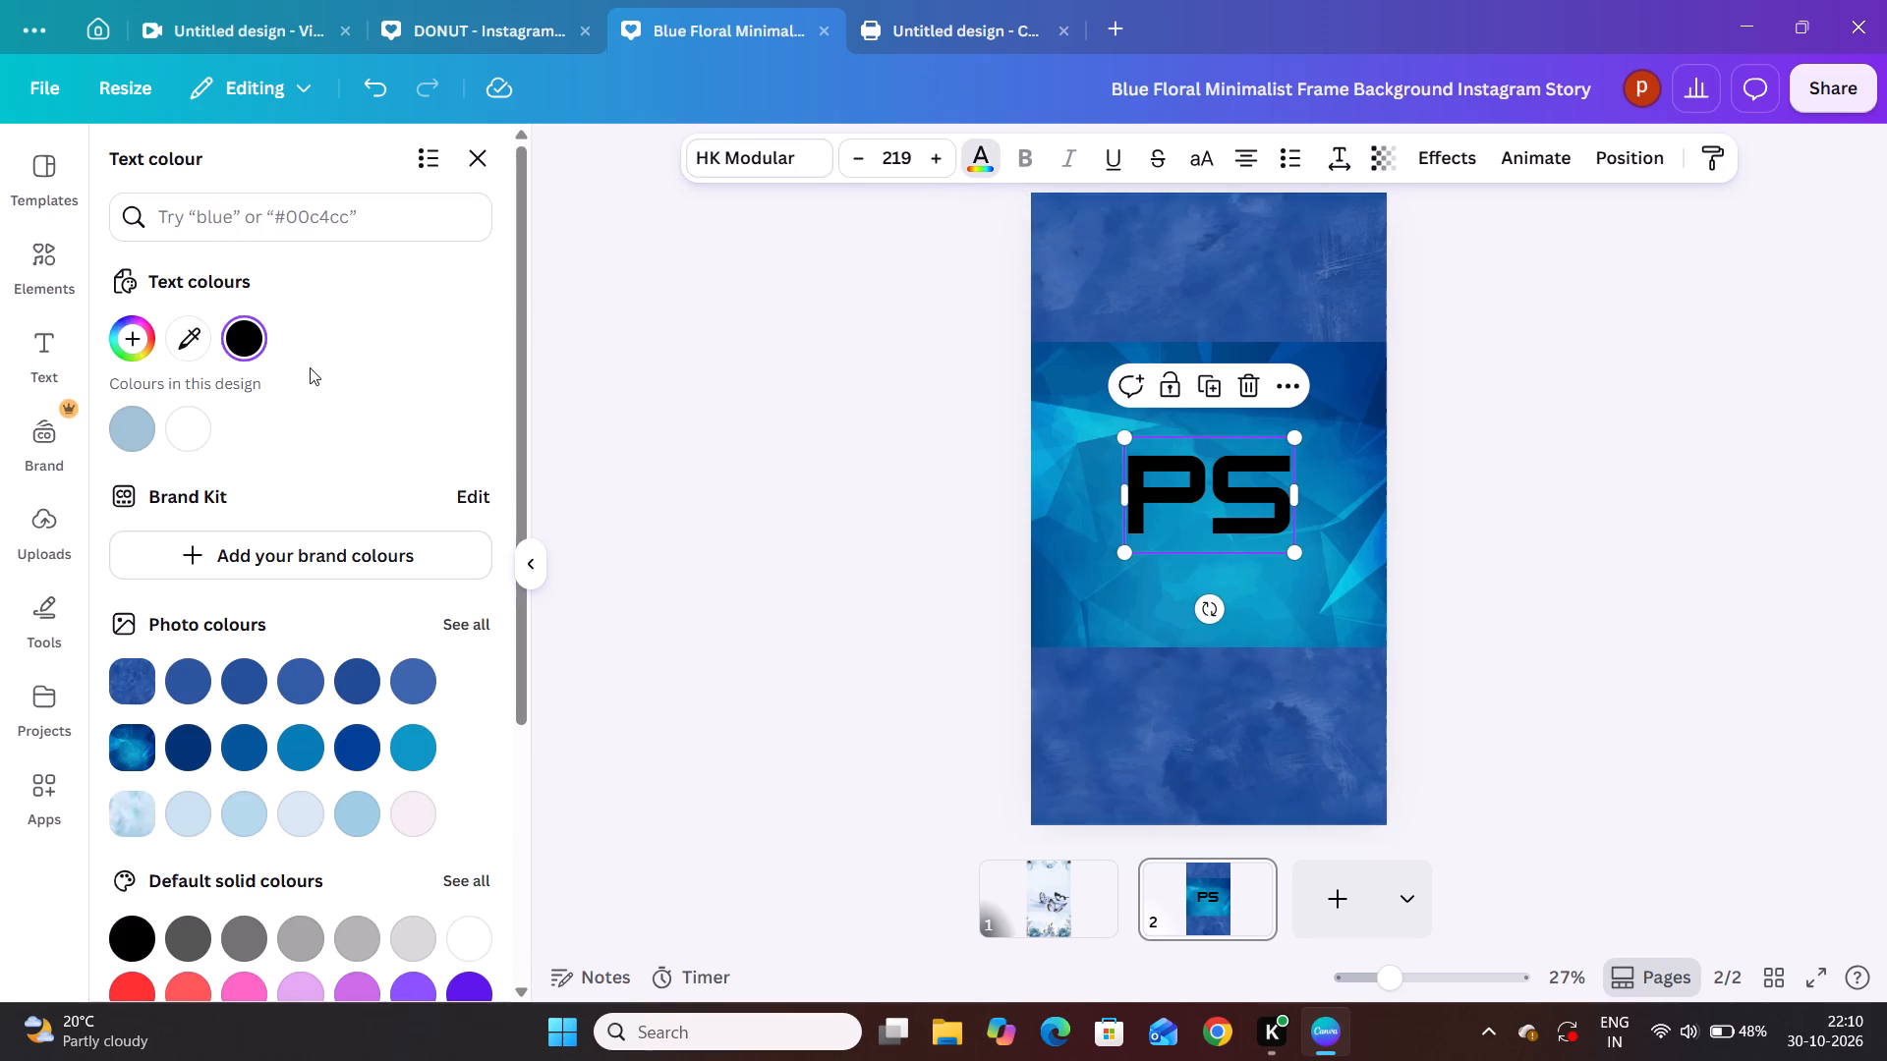
pyautogui.click(186, 426)
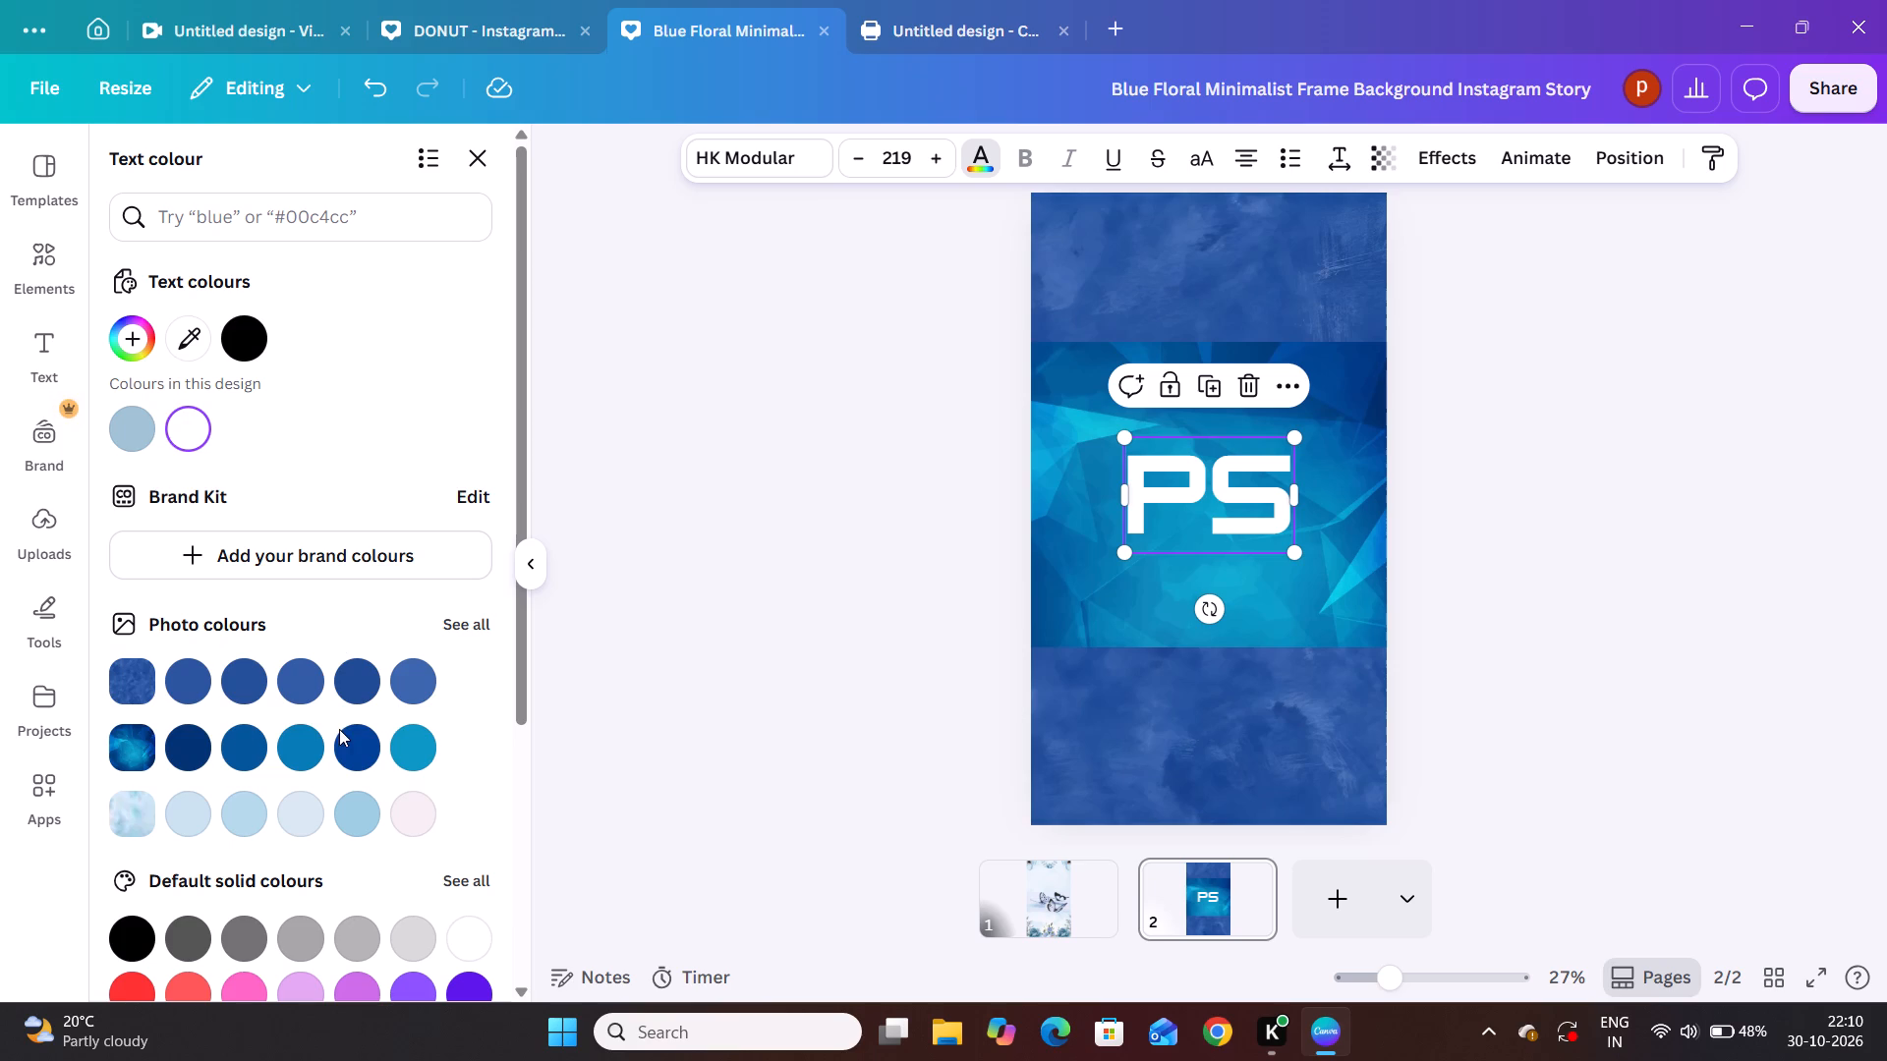
pyautogui.click(176, 812)
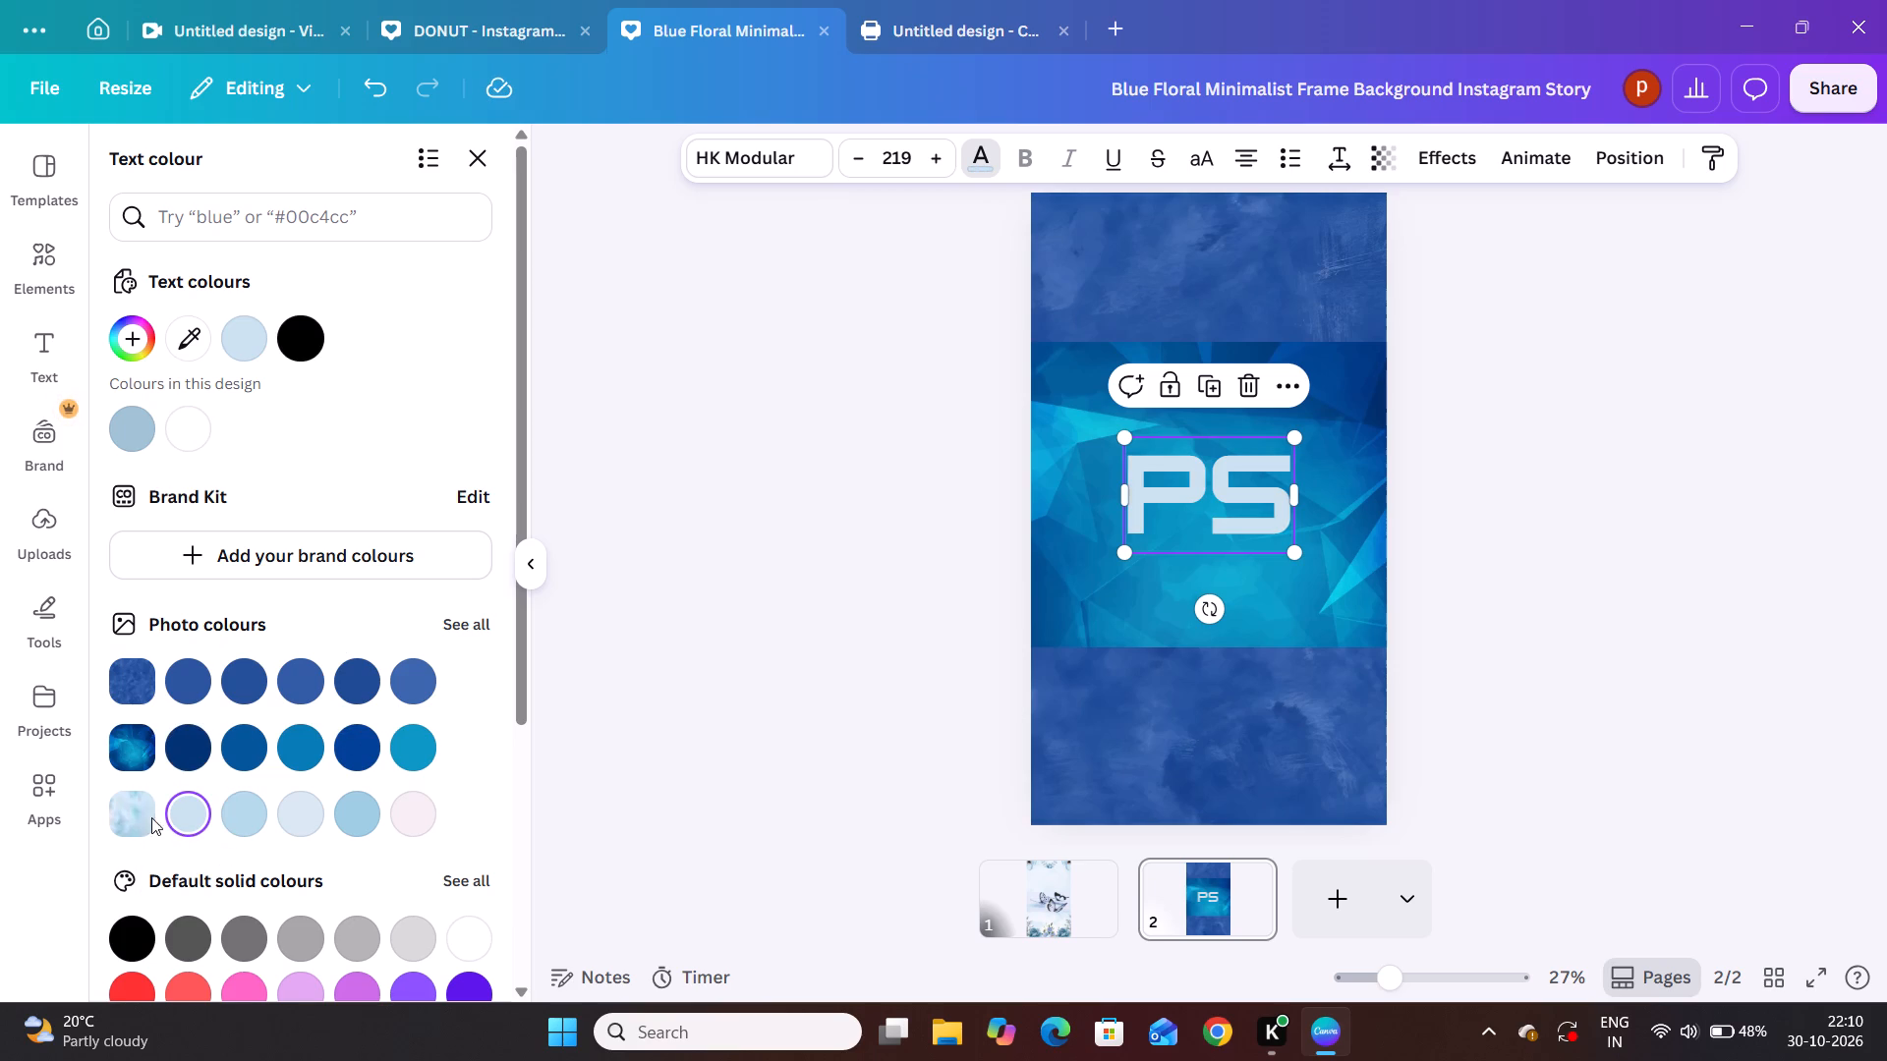
pyautogui.click(130, 819)
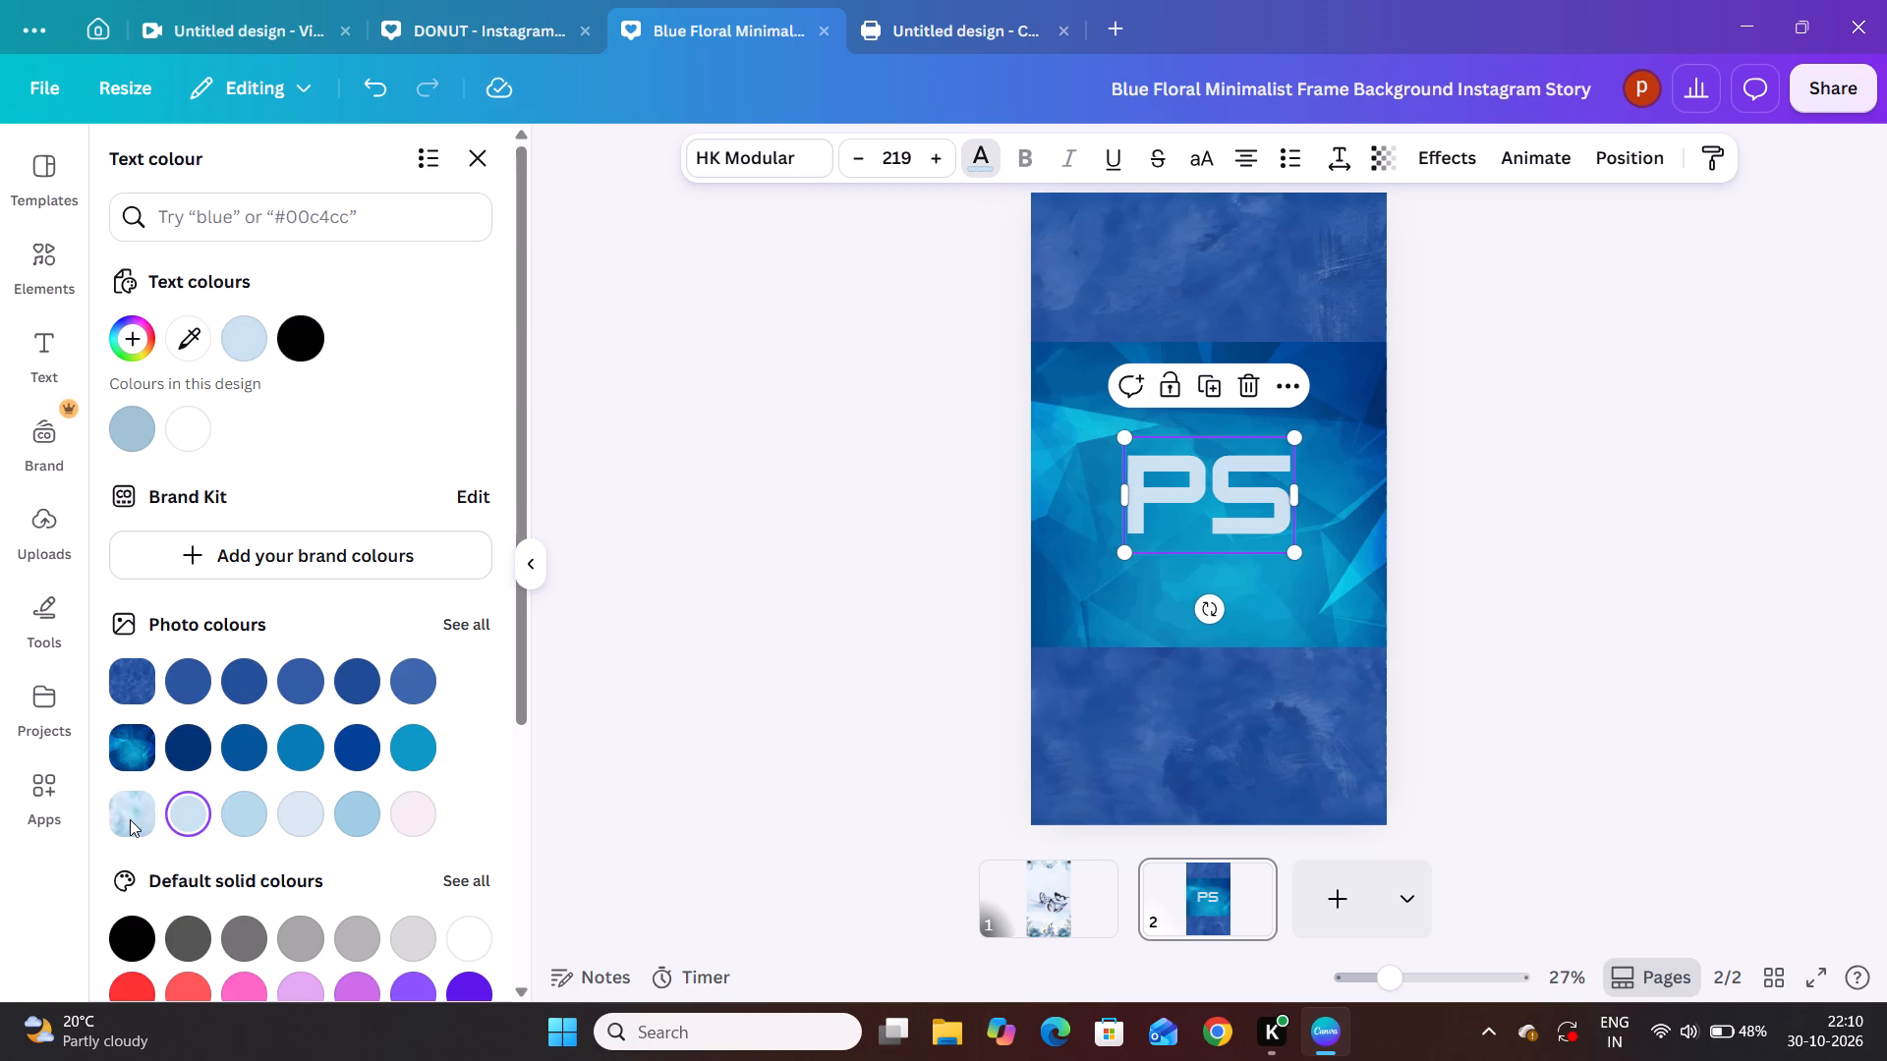
pyautogui.click(130, 819)
pyautogui.click(130, 819)
pyautogui.click(126, 818)
pyautogui.click(240, 815)
pyautogui.click(186, 814)
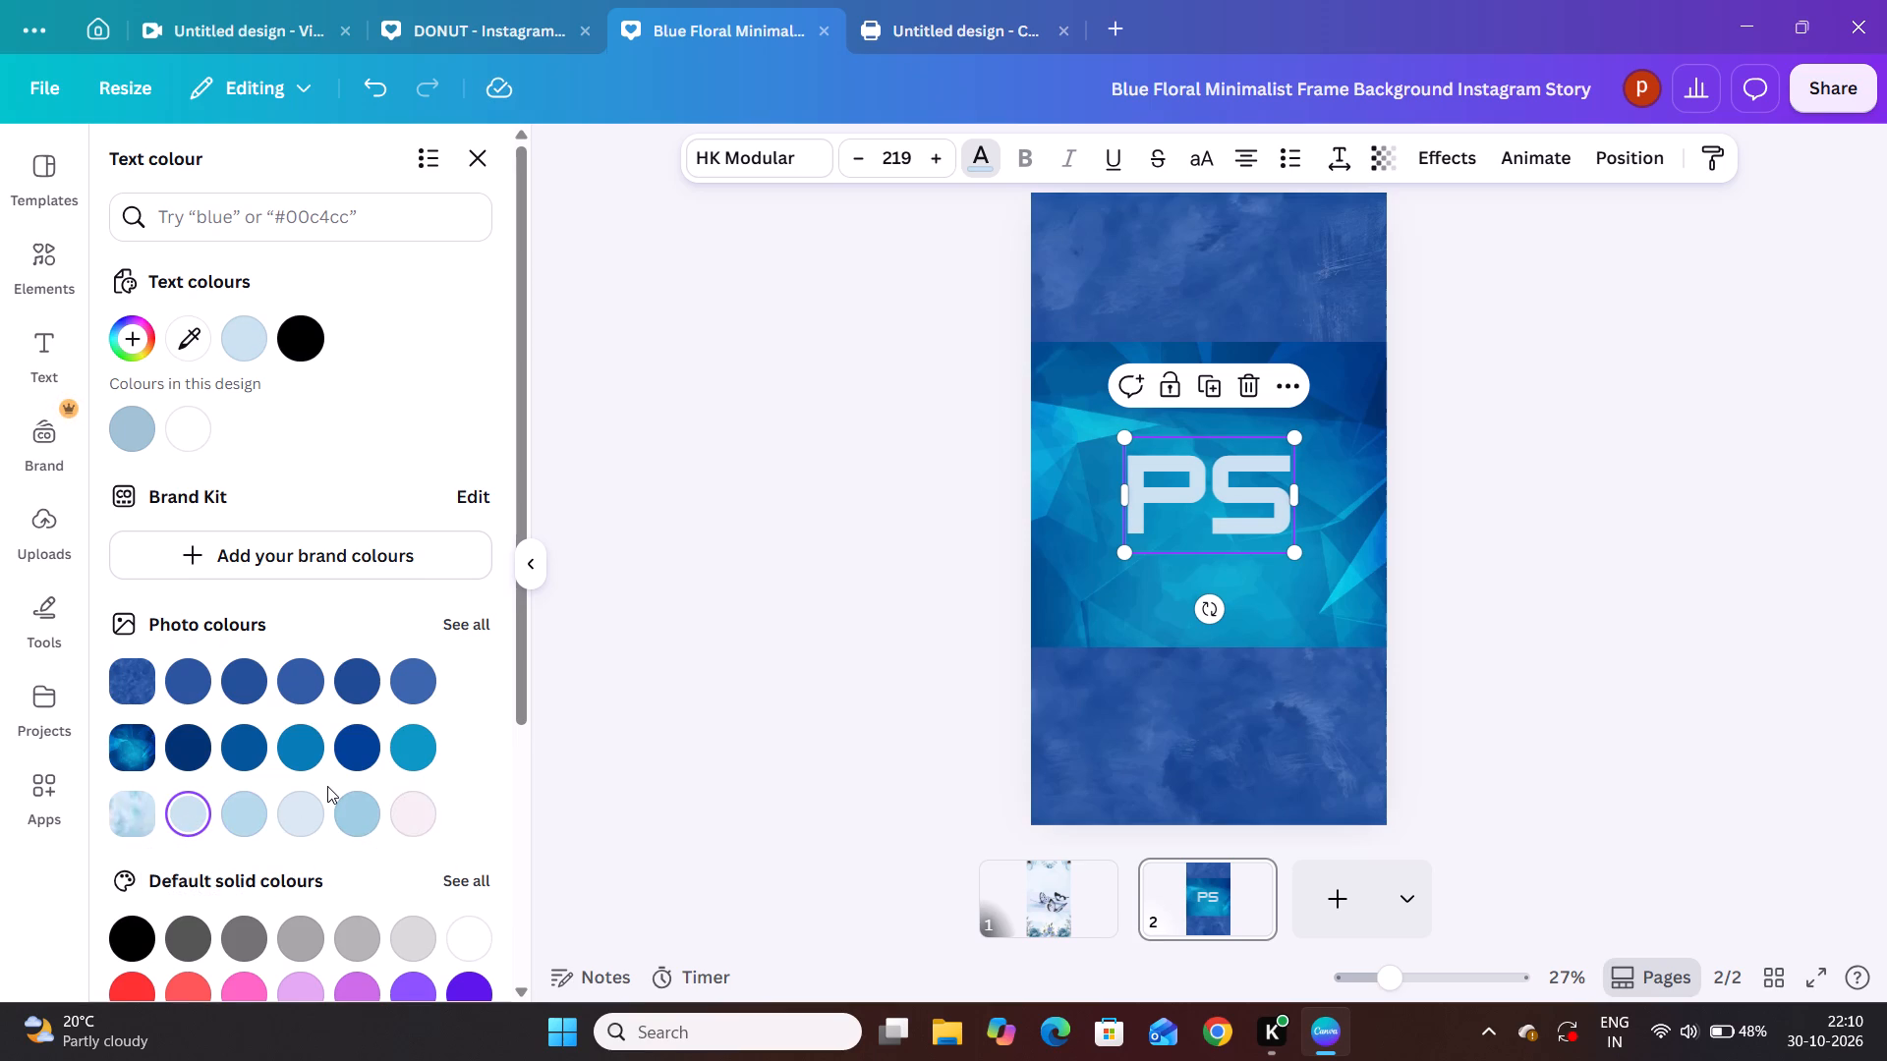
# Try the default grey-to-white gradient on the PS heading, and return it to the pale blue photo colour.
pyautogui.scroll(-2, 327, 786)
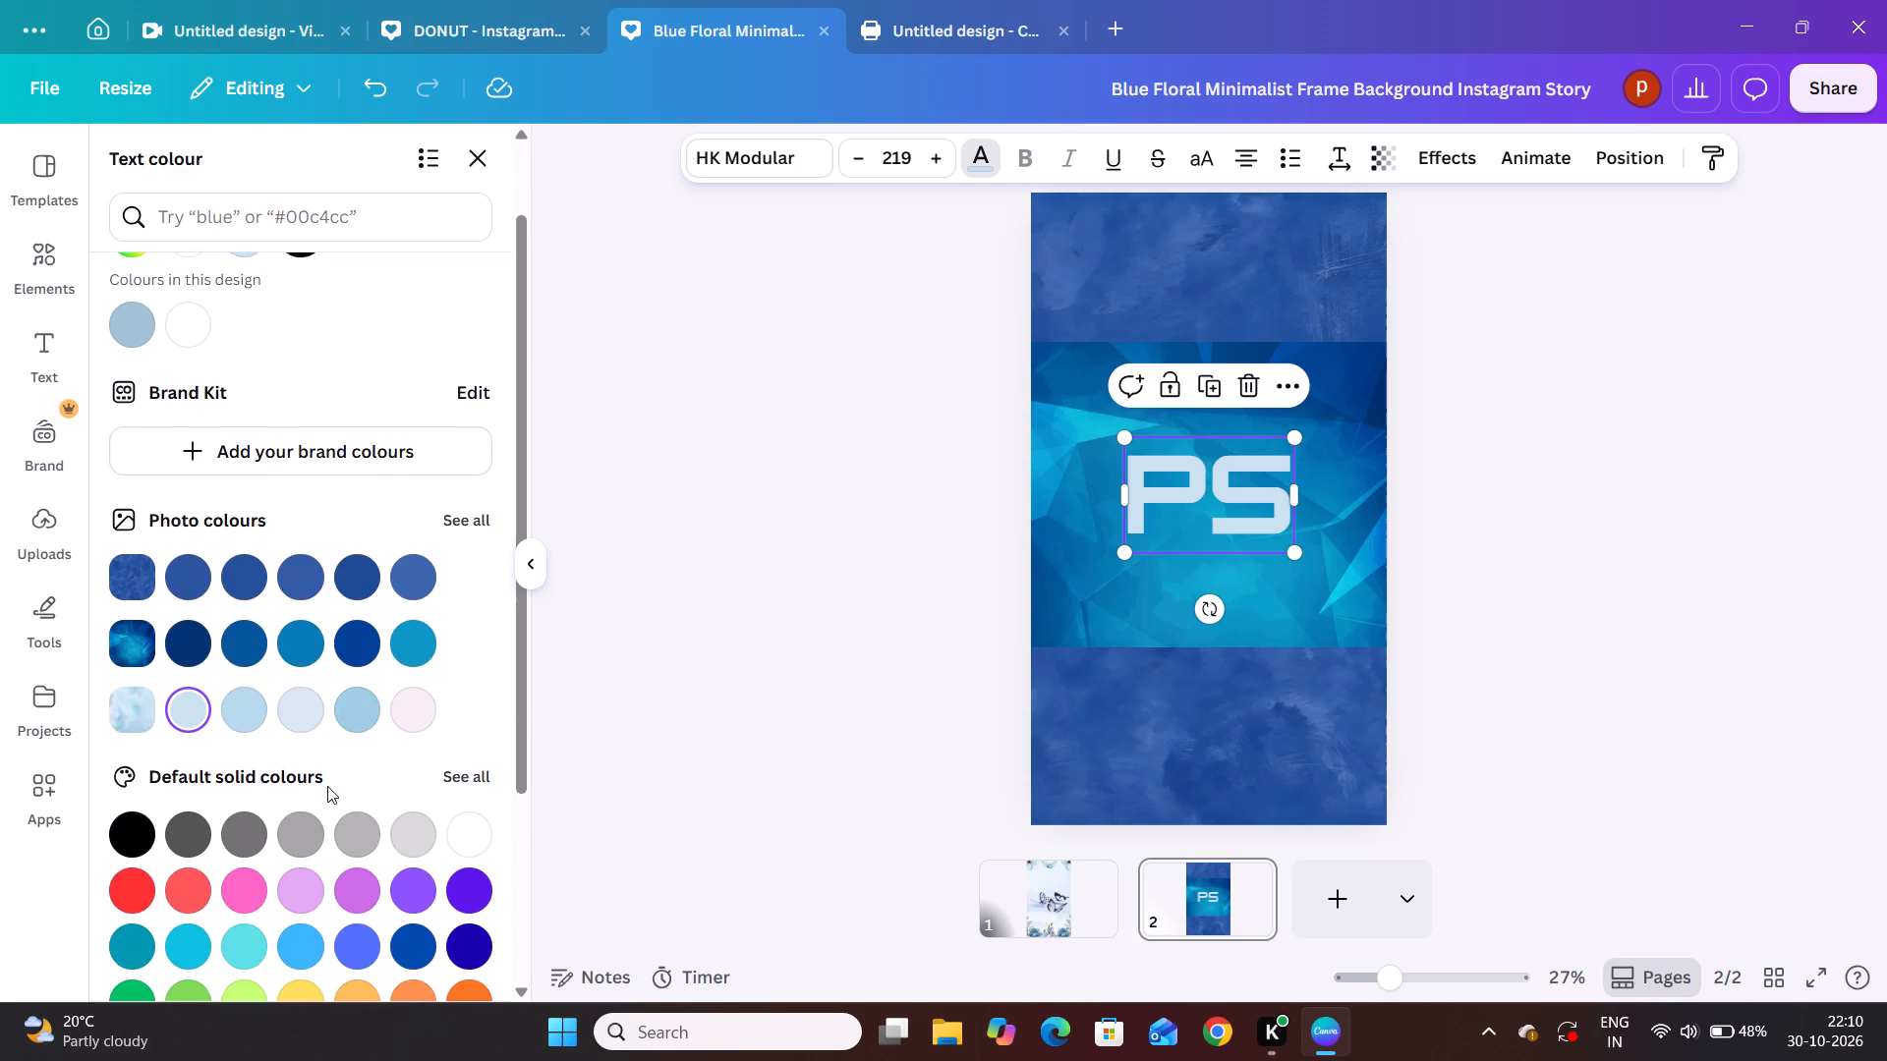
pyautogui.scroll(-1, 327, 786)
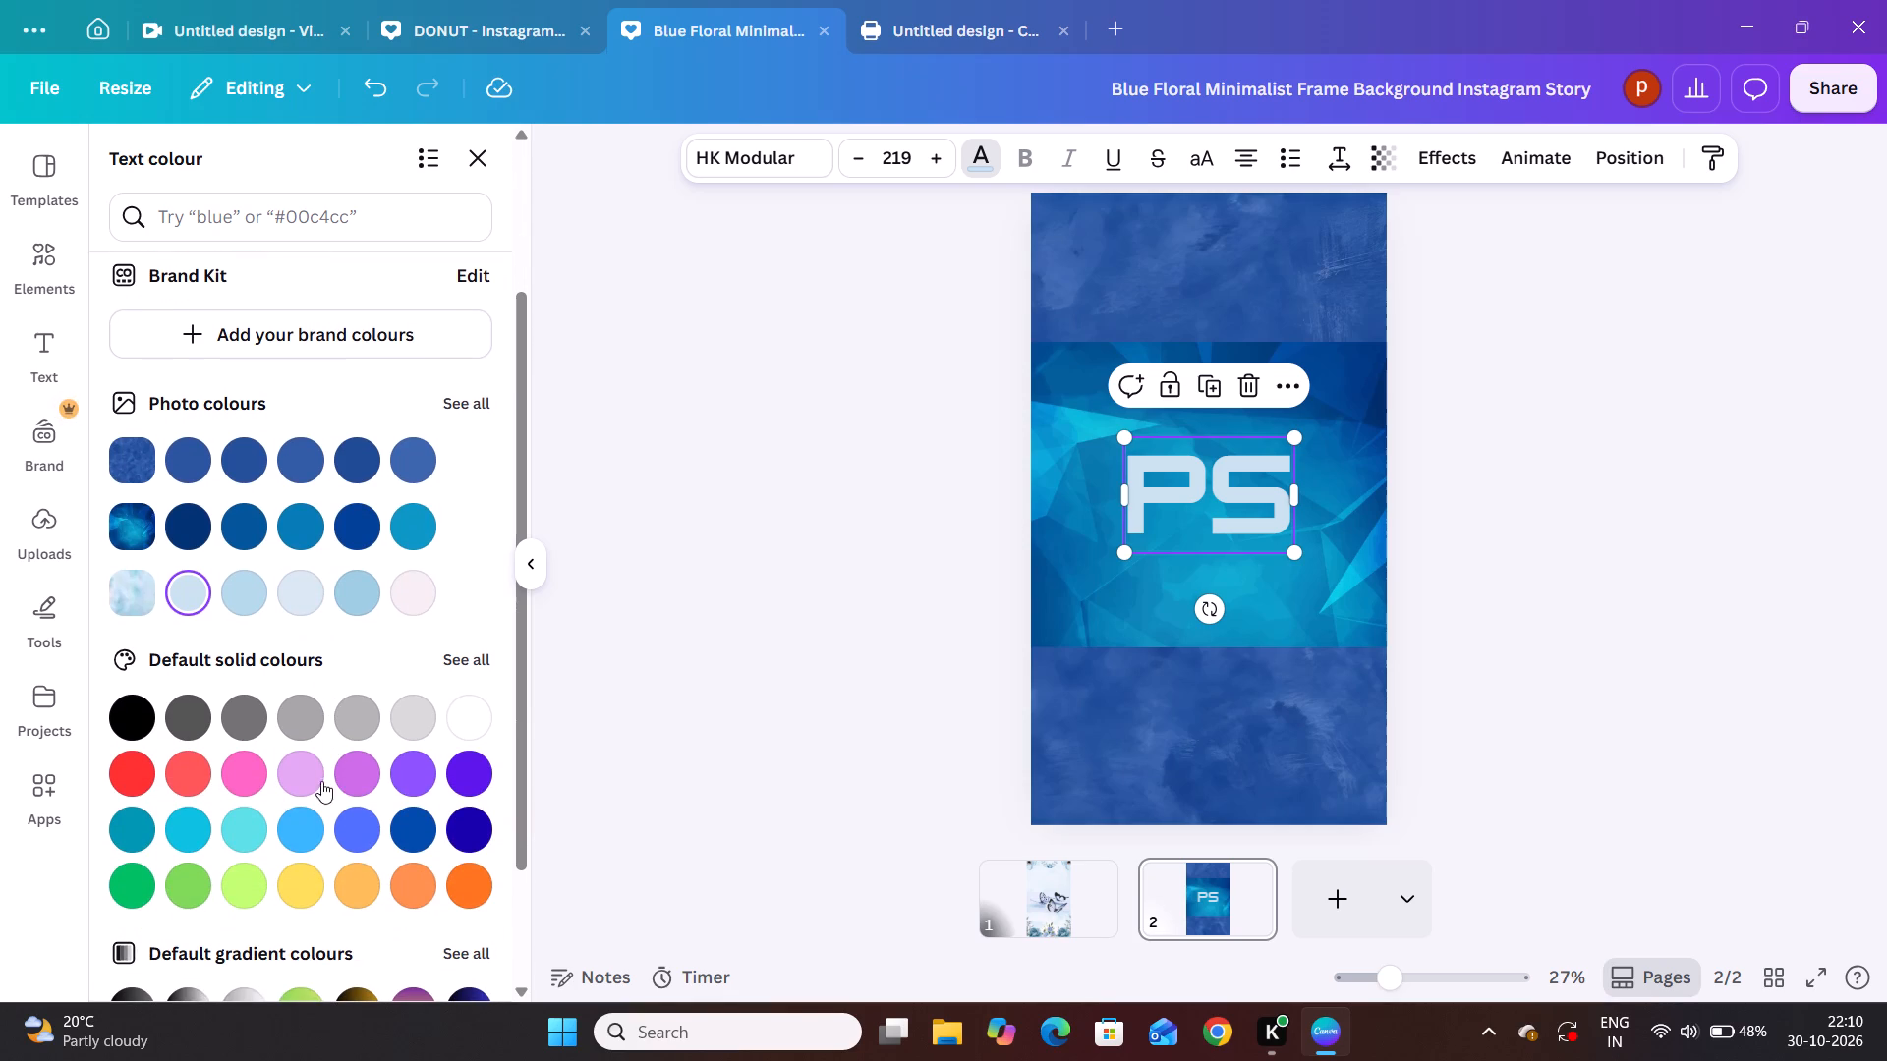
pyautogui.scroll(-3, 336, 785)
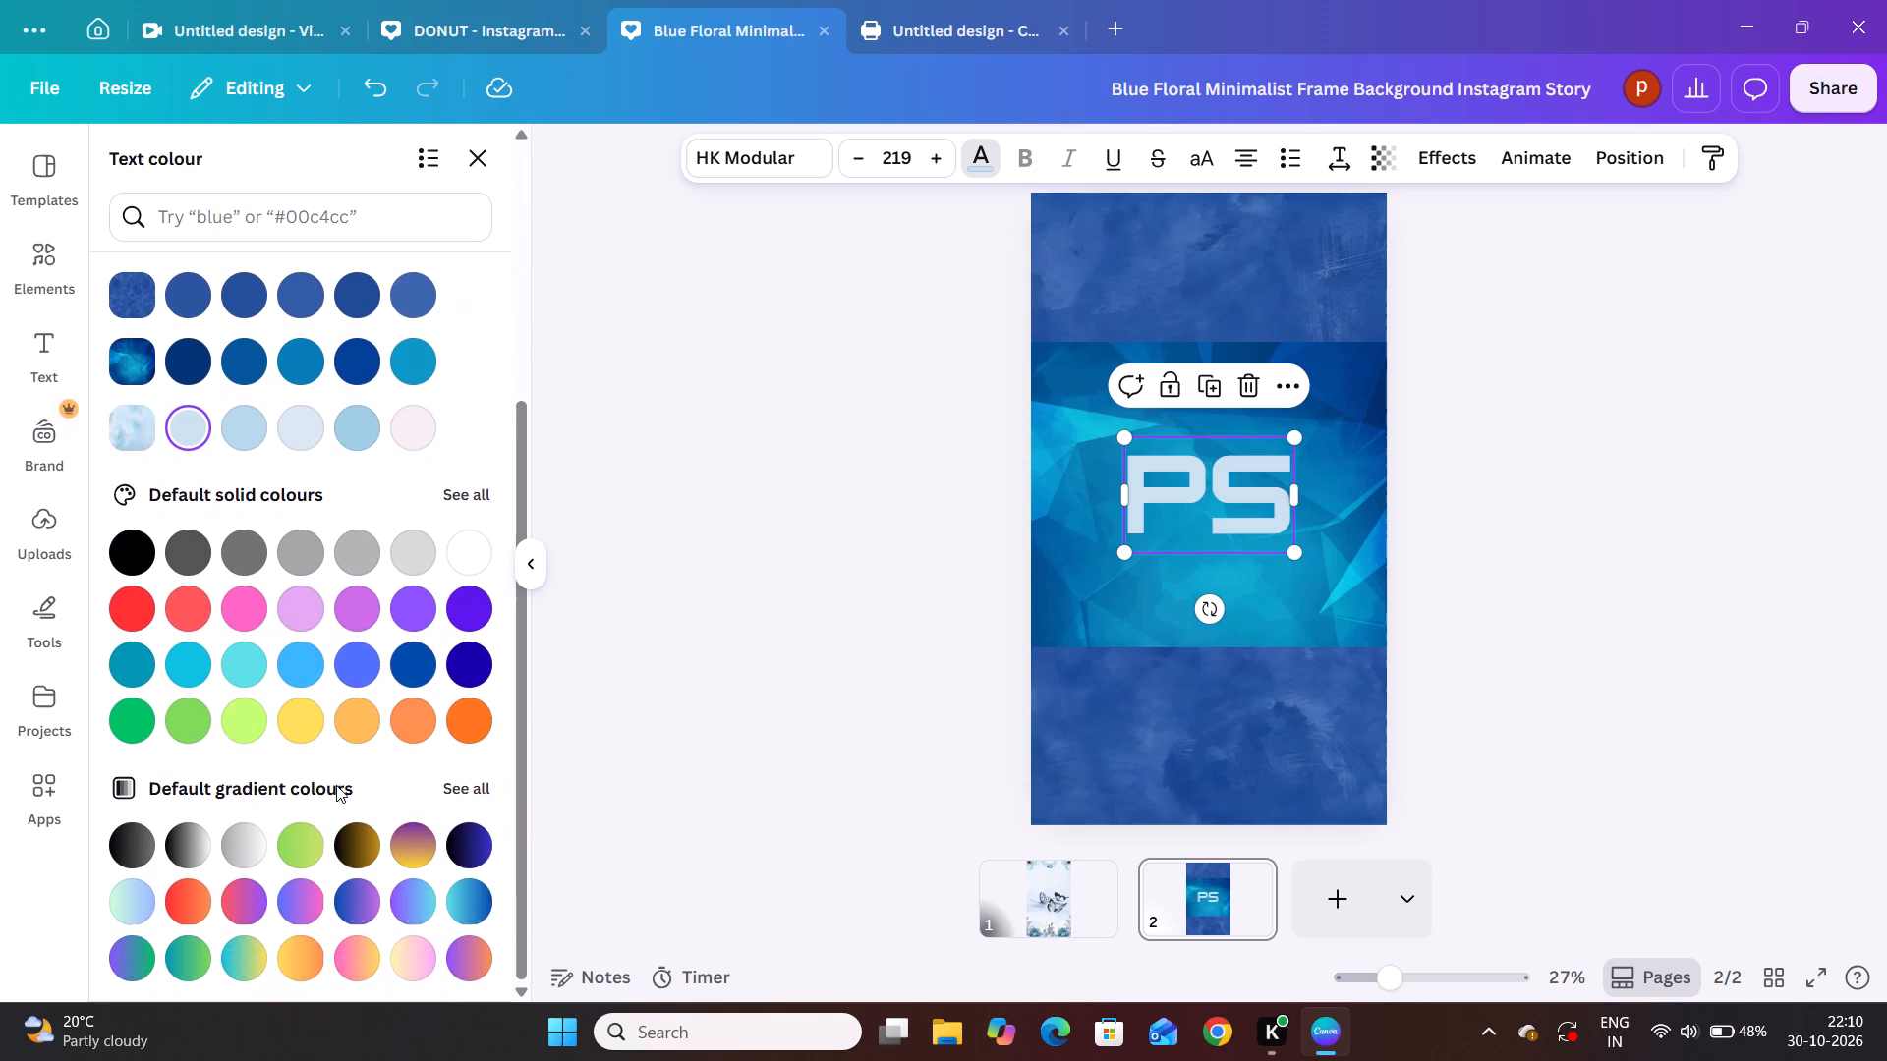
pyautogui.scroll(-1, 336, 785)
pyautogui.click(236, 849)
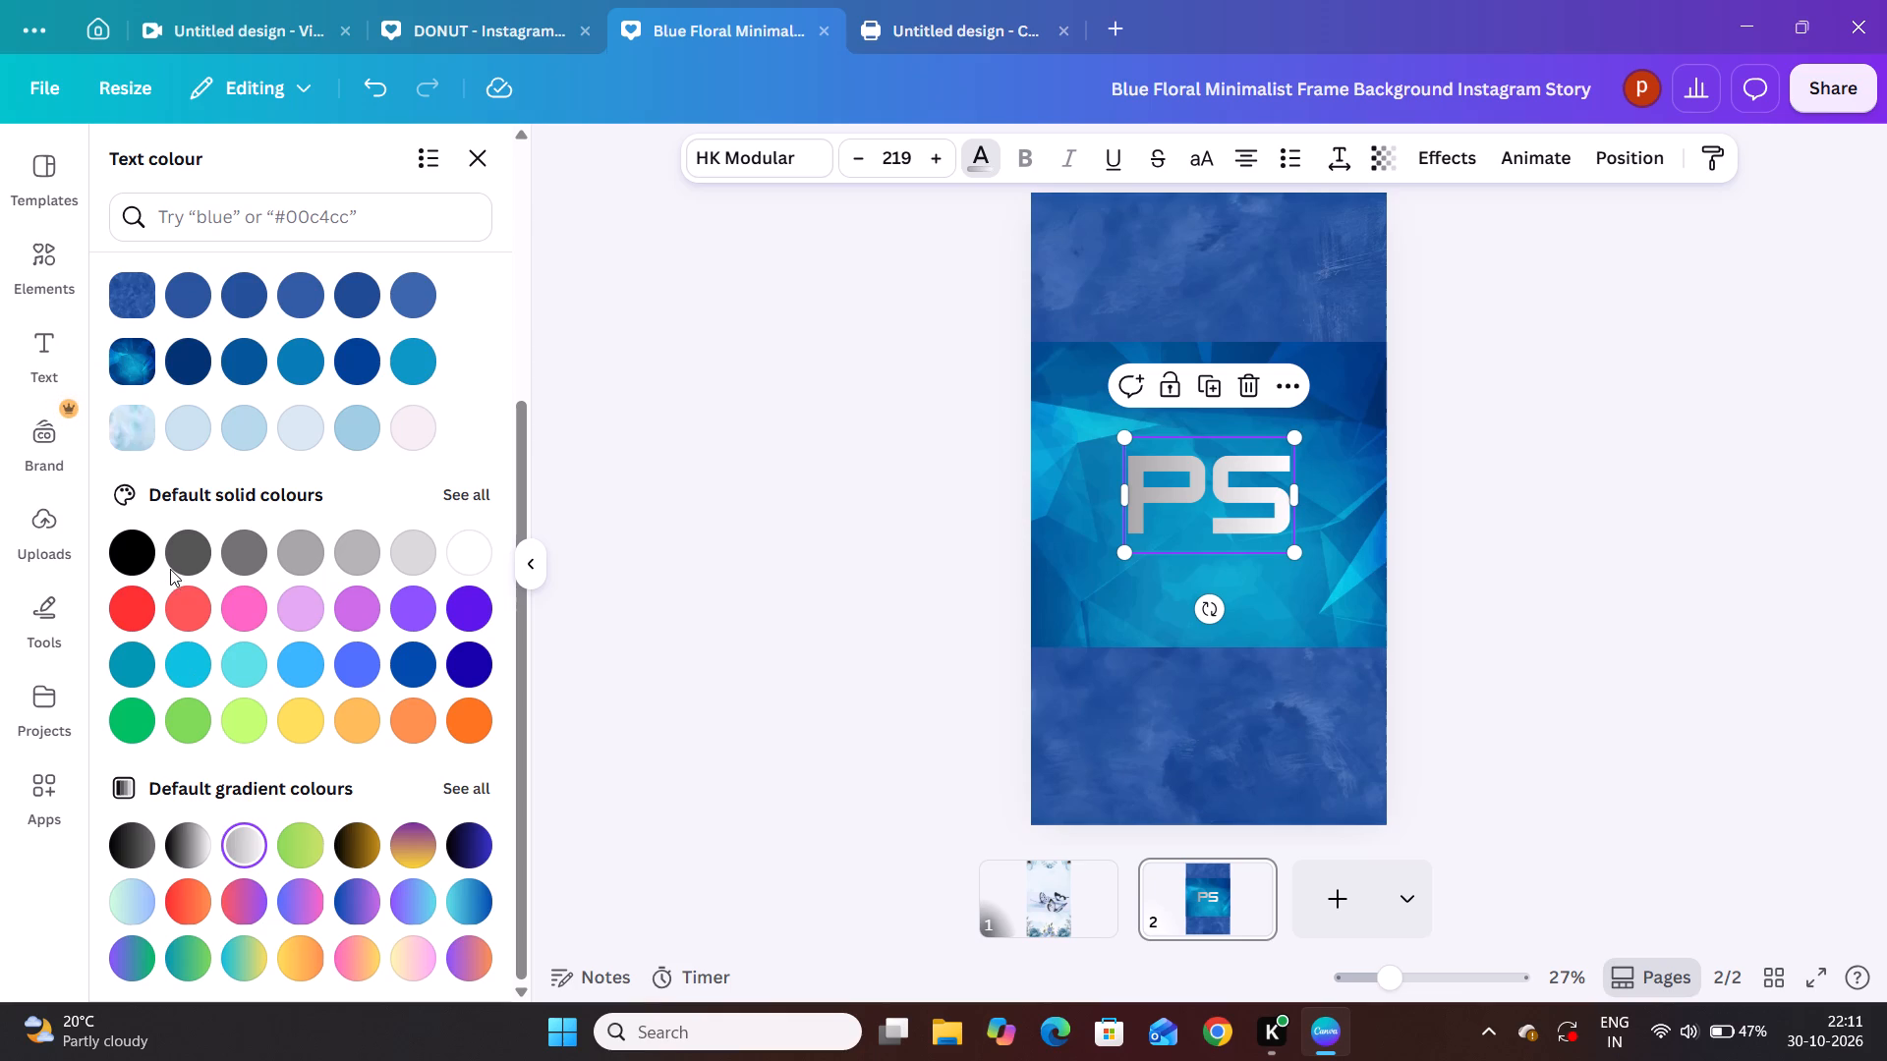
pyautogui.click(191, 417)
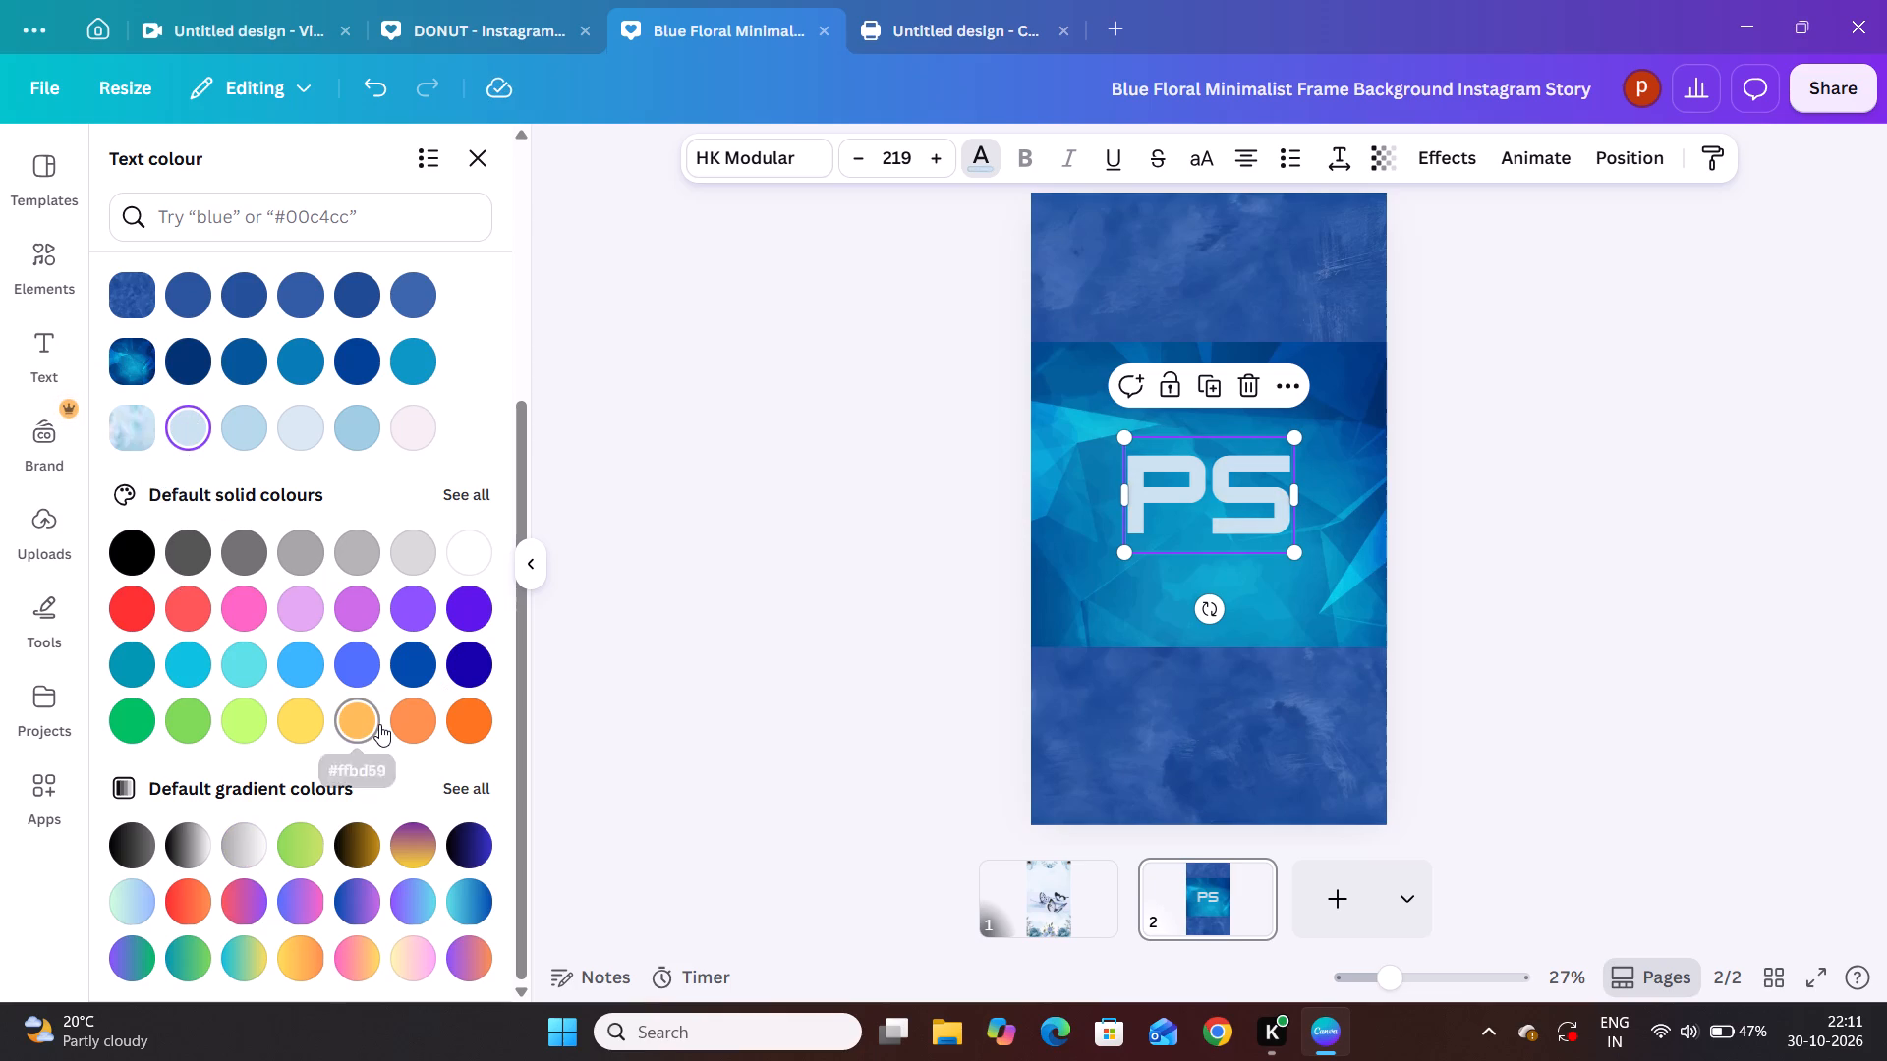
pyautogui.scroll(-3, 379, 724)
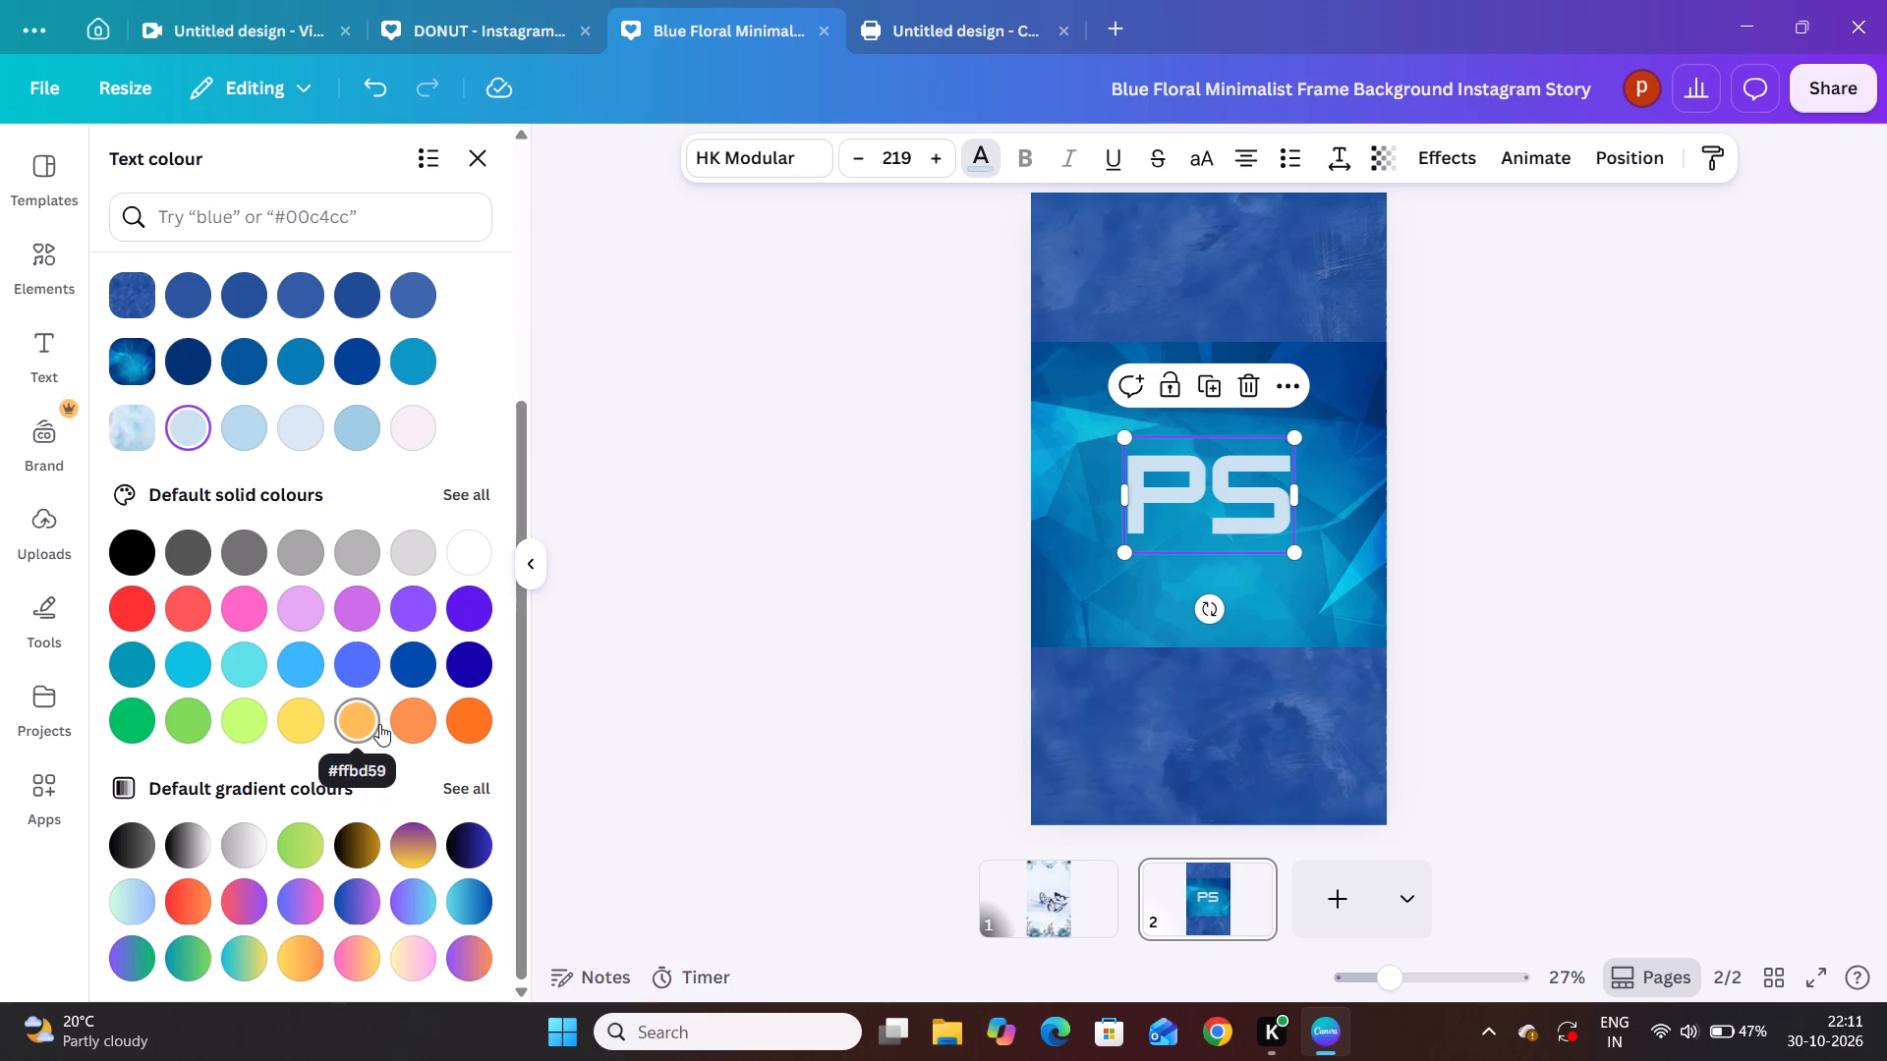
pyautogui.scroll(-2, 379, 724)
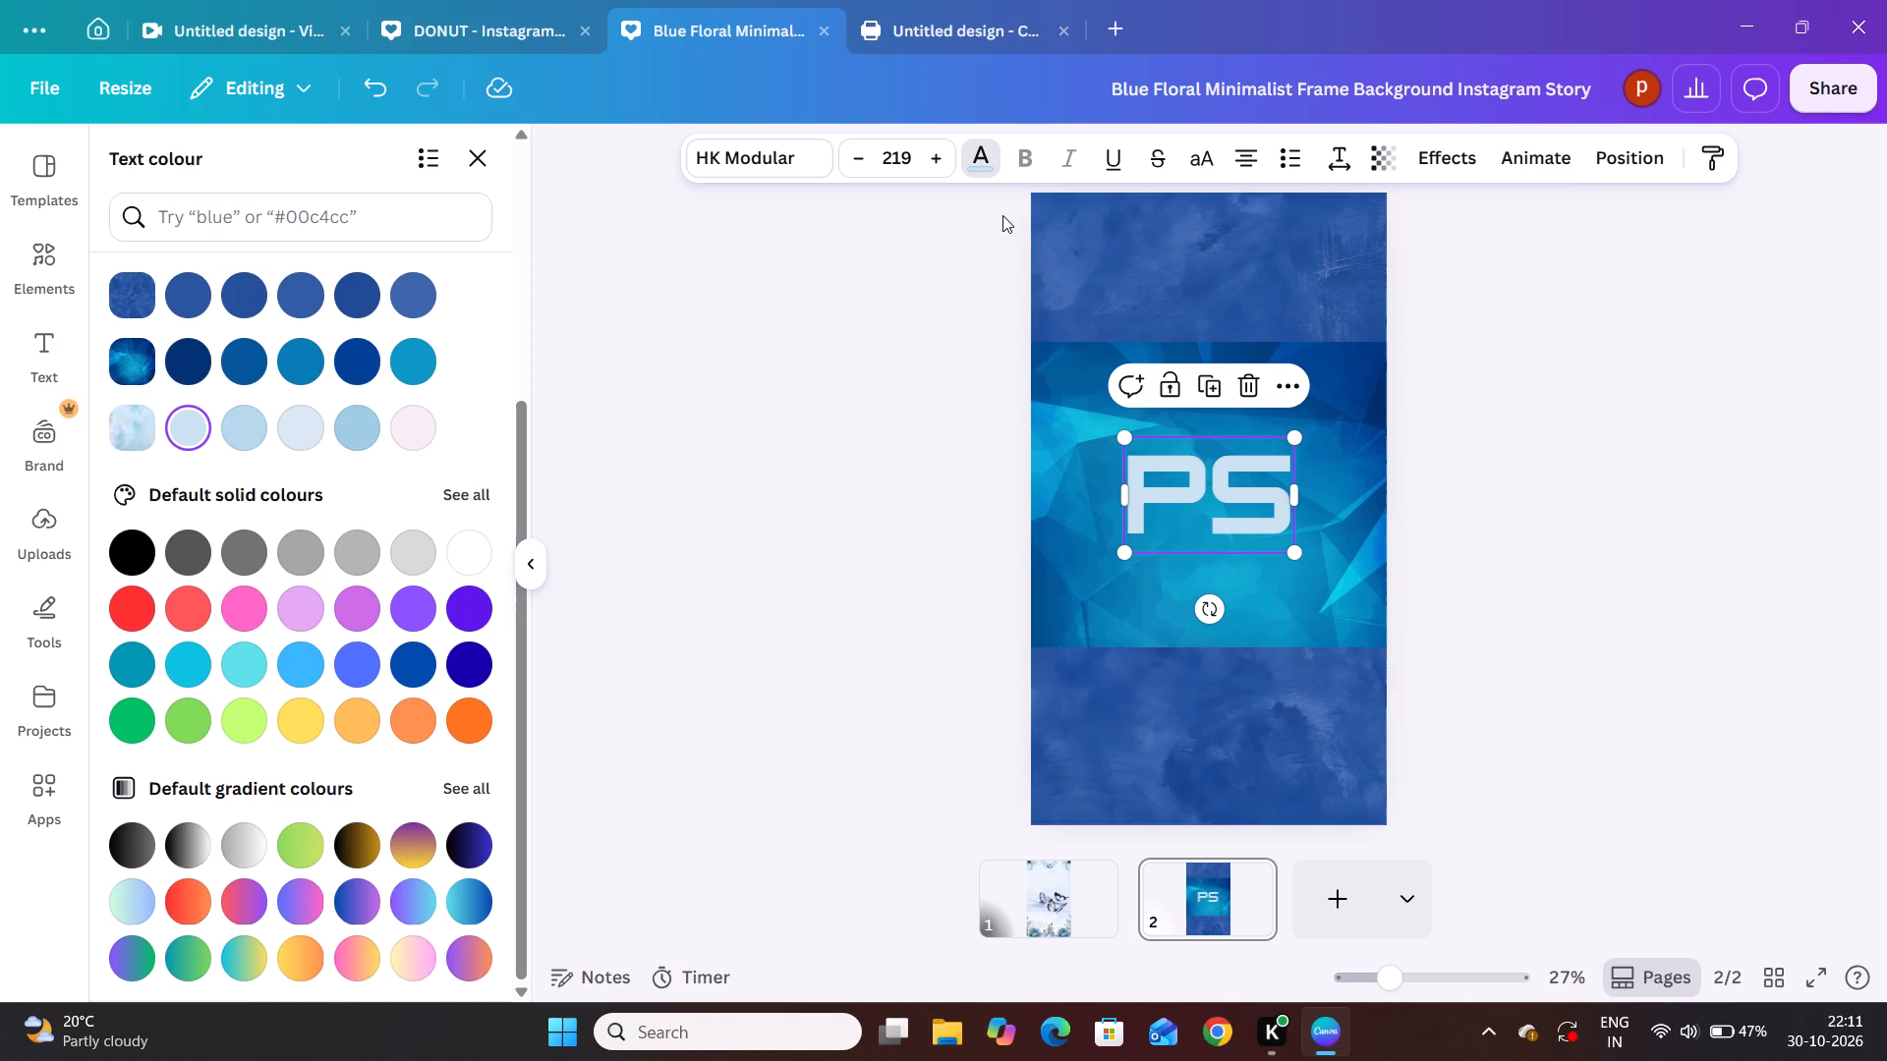
# Reduce the PS heading's font size to 200.
pyautogui.click(856, 160)
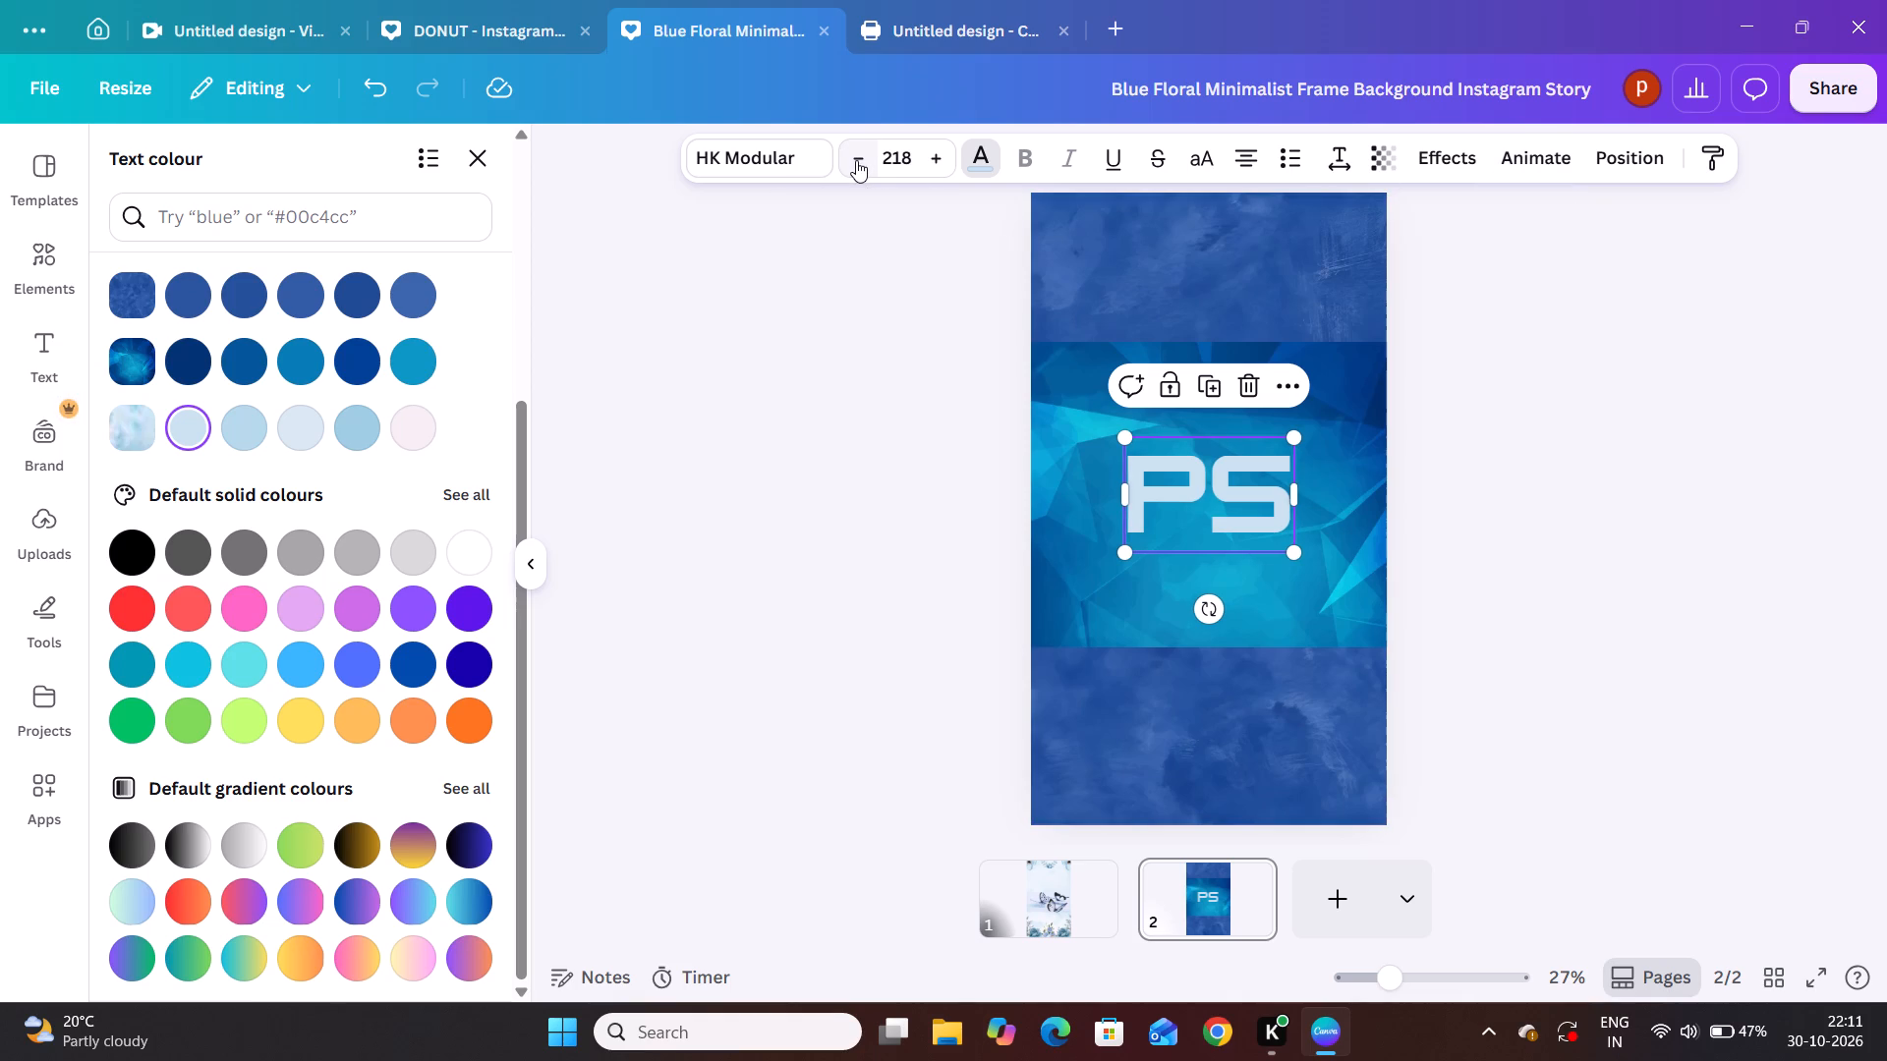
pyautogui.click(856, 160)
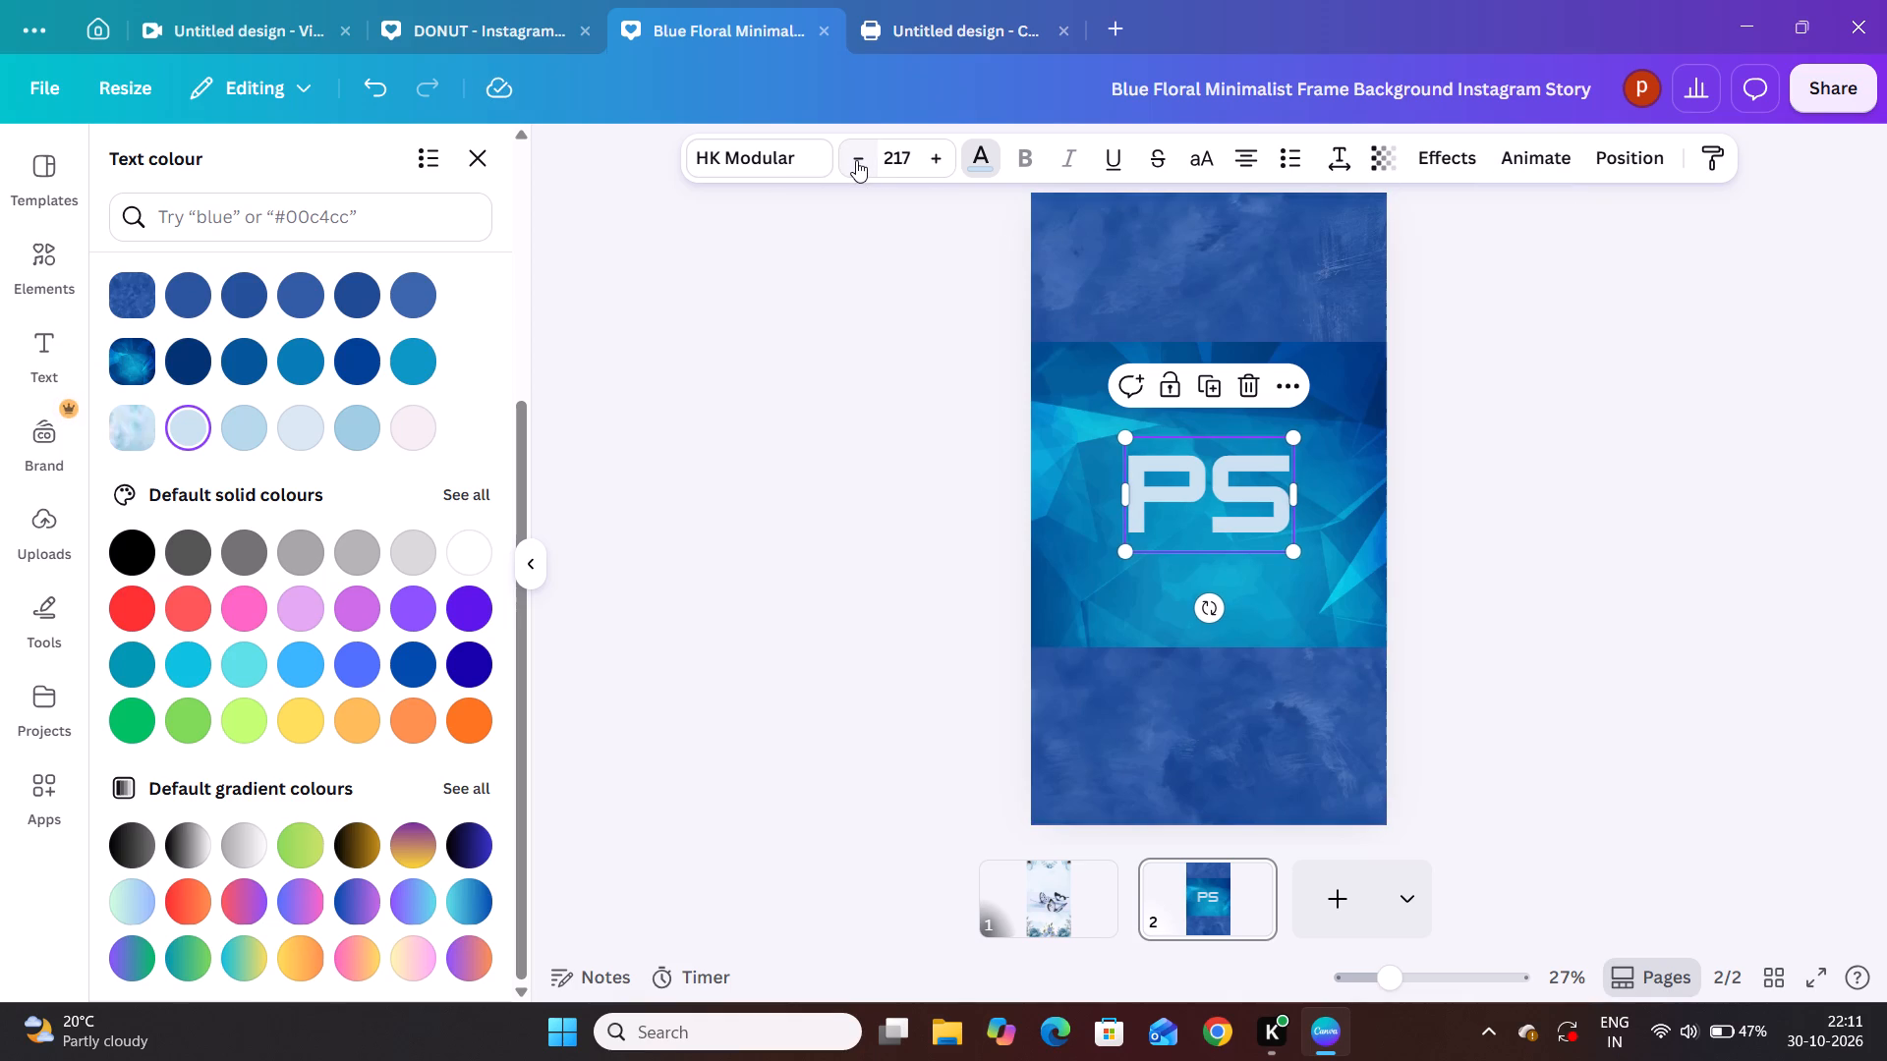
# Reduce the PS heading's font size to 200.
pyautogui.tripleClick(856, 160)
pyautogui.tripleClick(856, 160)
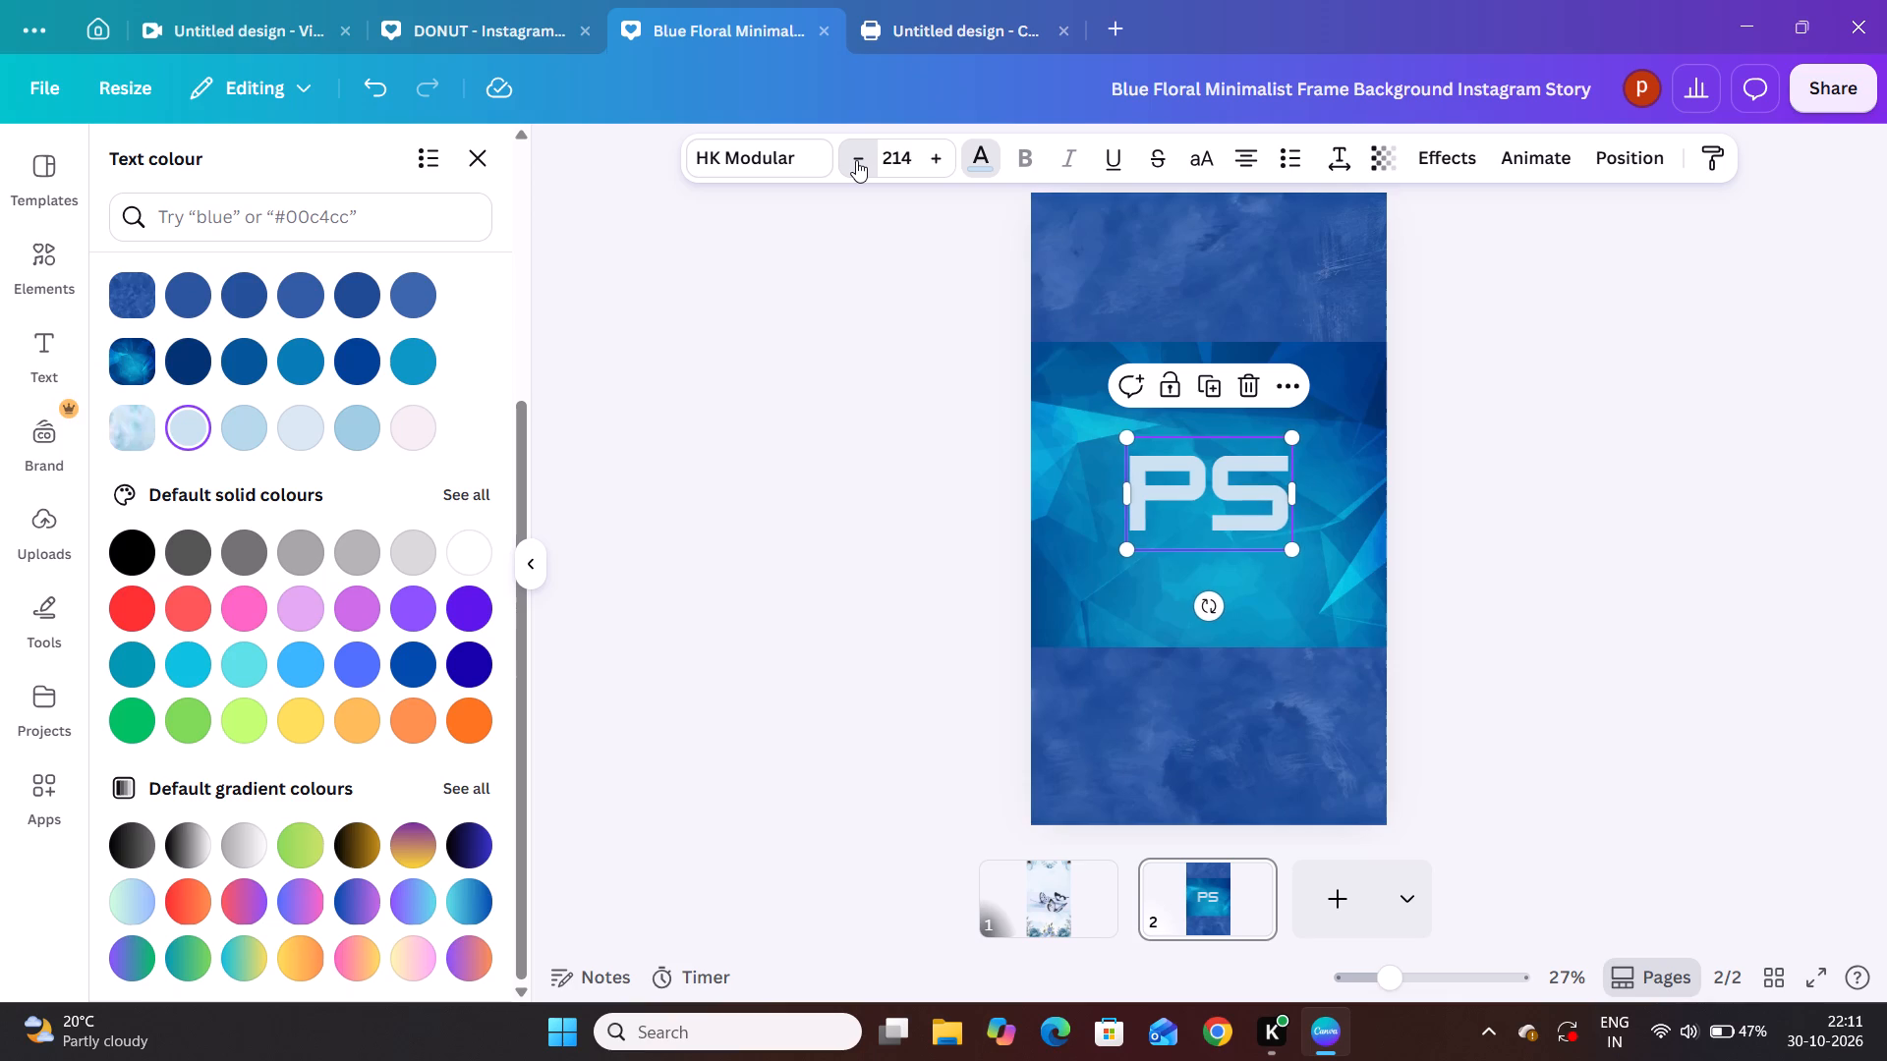
pyautogui.tripleClick(856, 160)
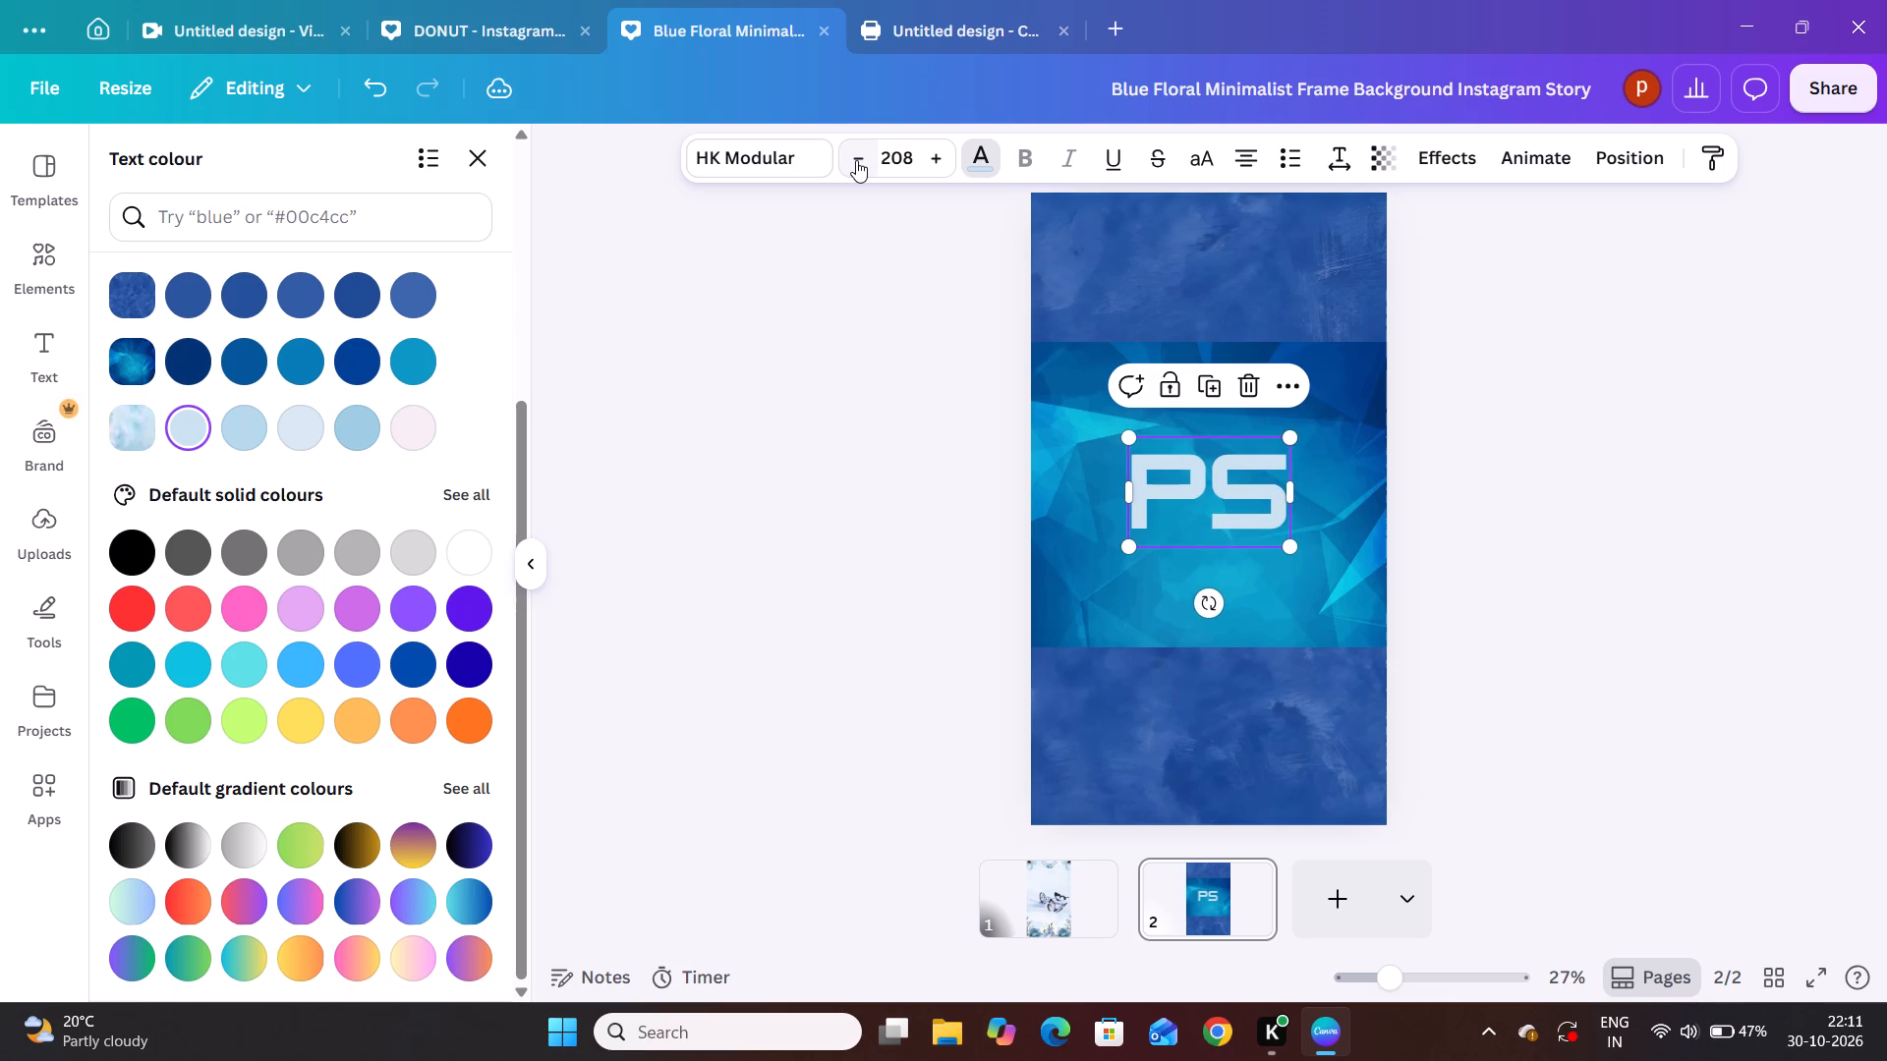
pyautogui.tripleClick(856, 160)
pyautogui.doubleClick(856, 160)
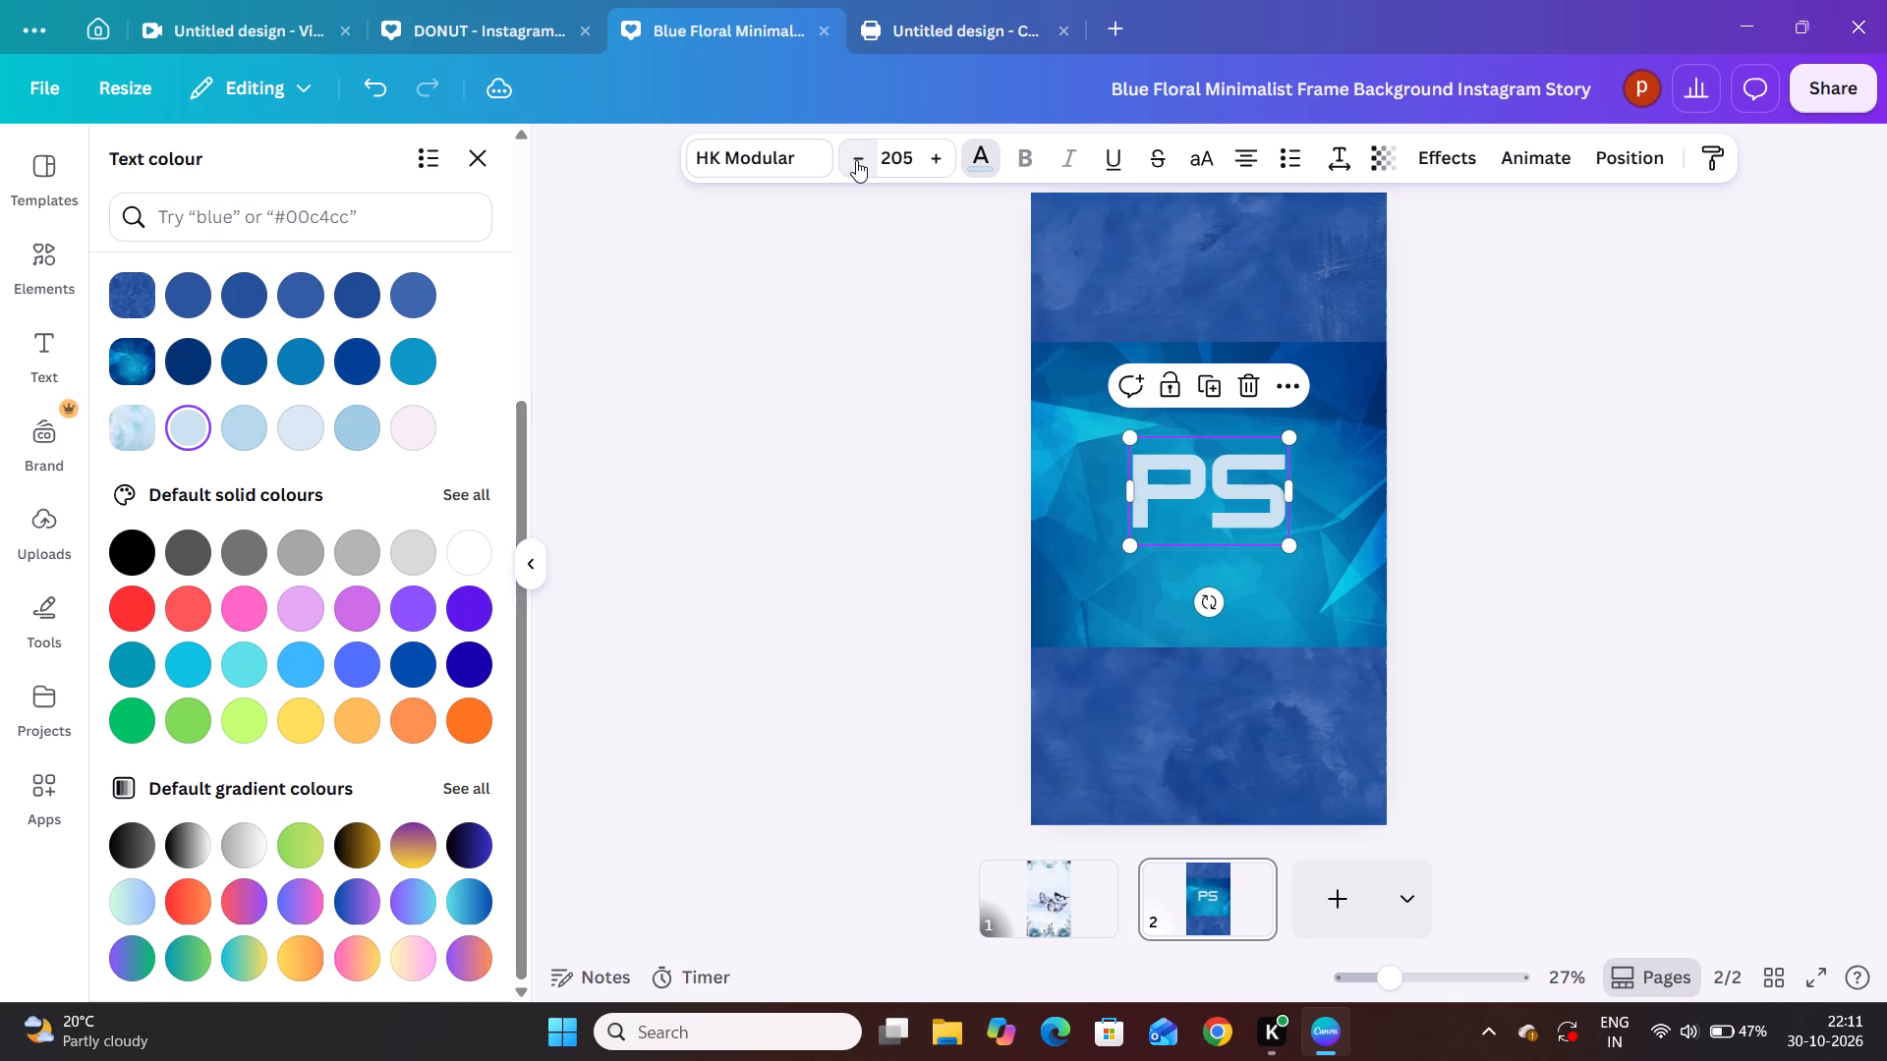
pyautogui.click(856, 160)
pyautogui.click(856, 160)
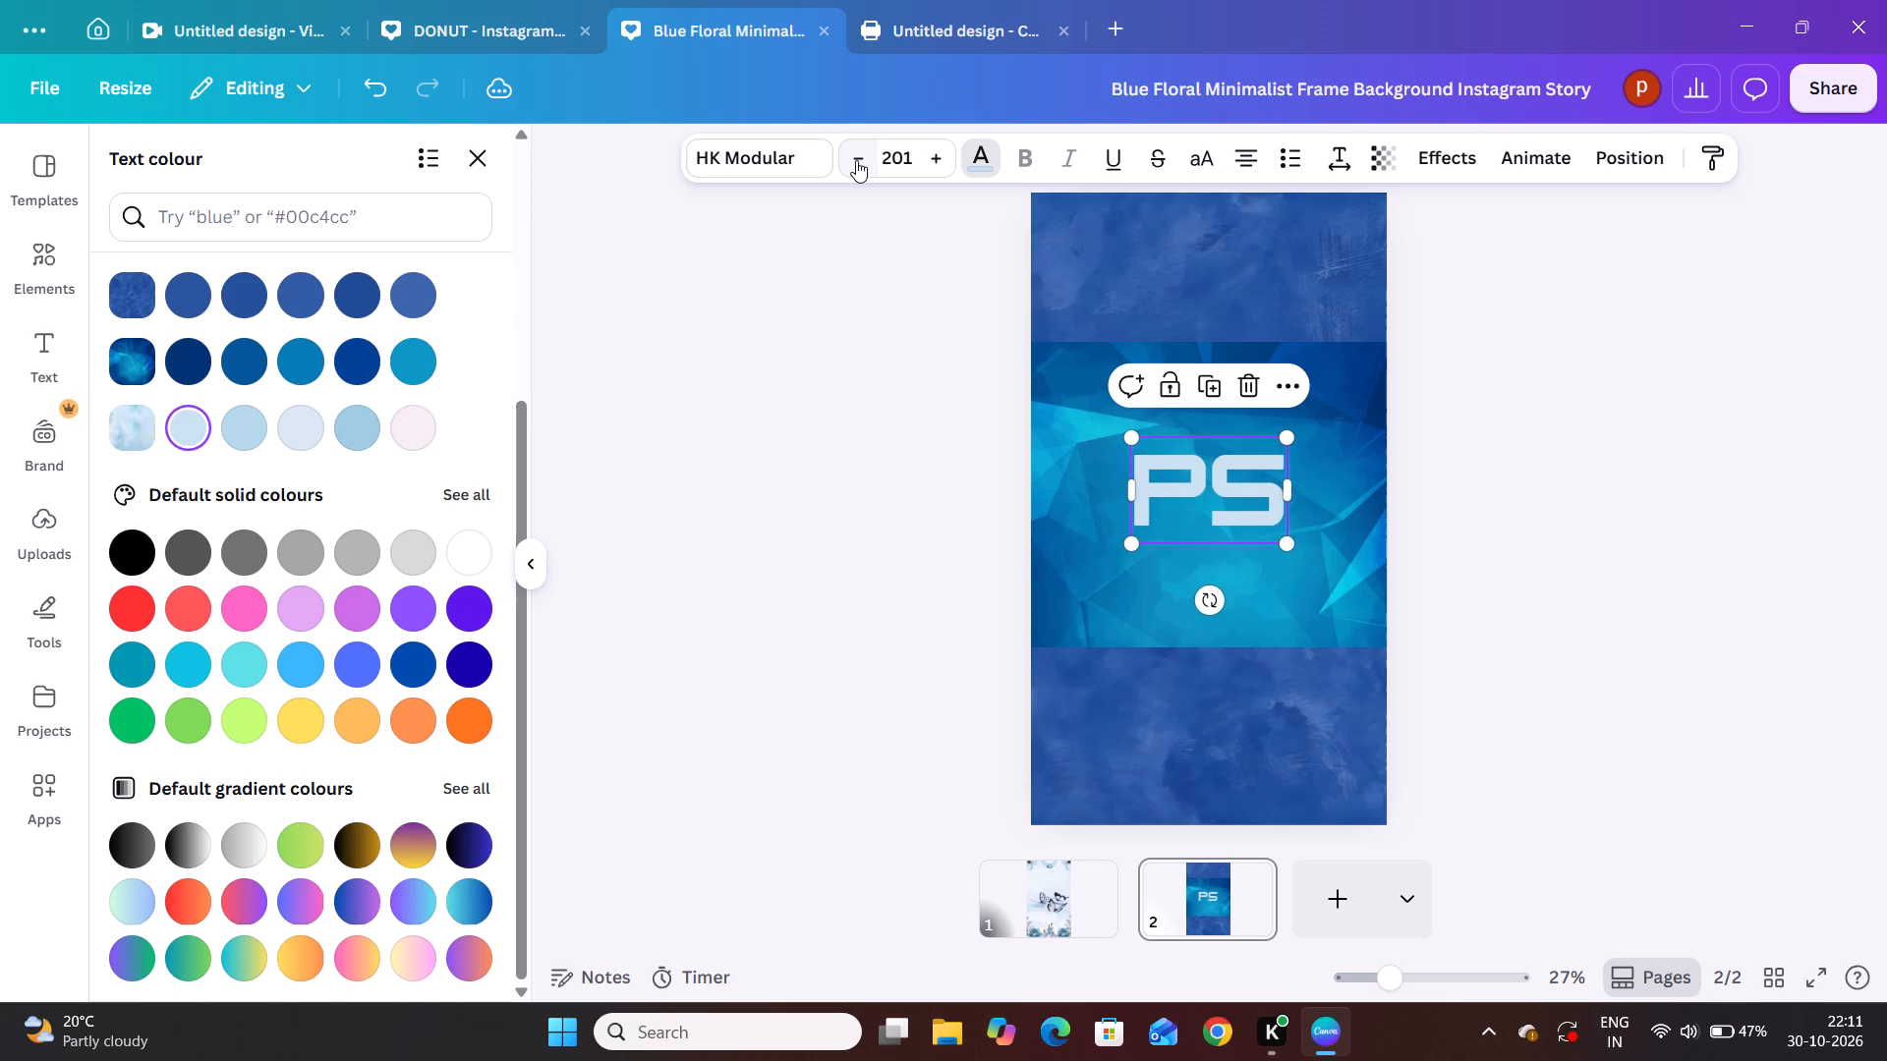
pyautogui.click(856, 160)
pyautogui.click(957, 390)
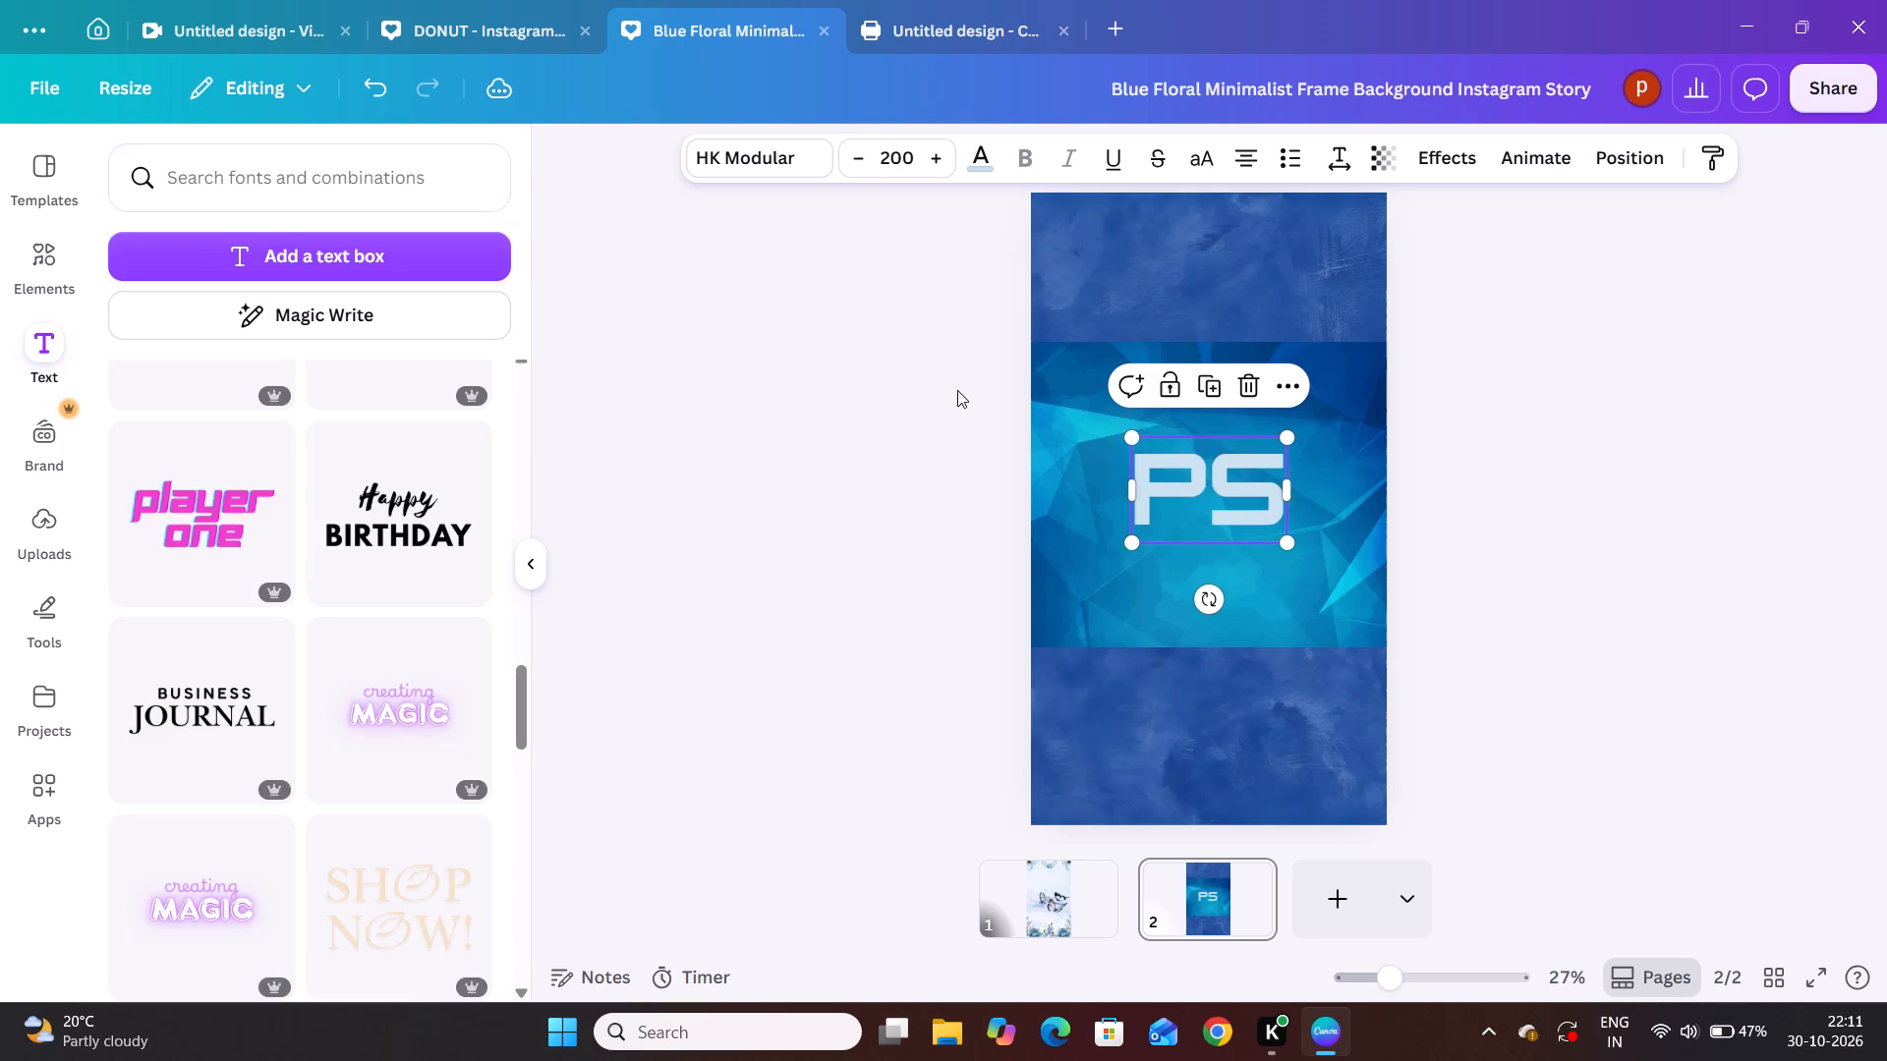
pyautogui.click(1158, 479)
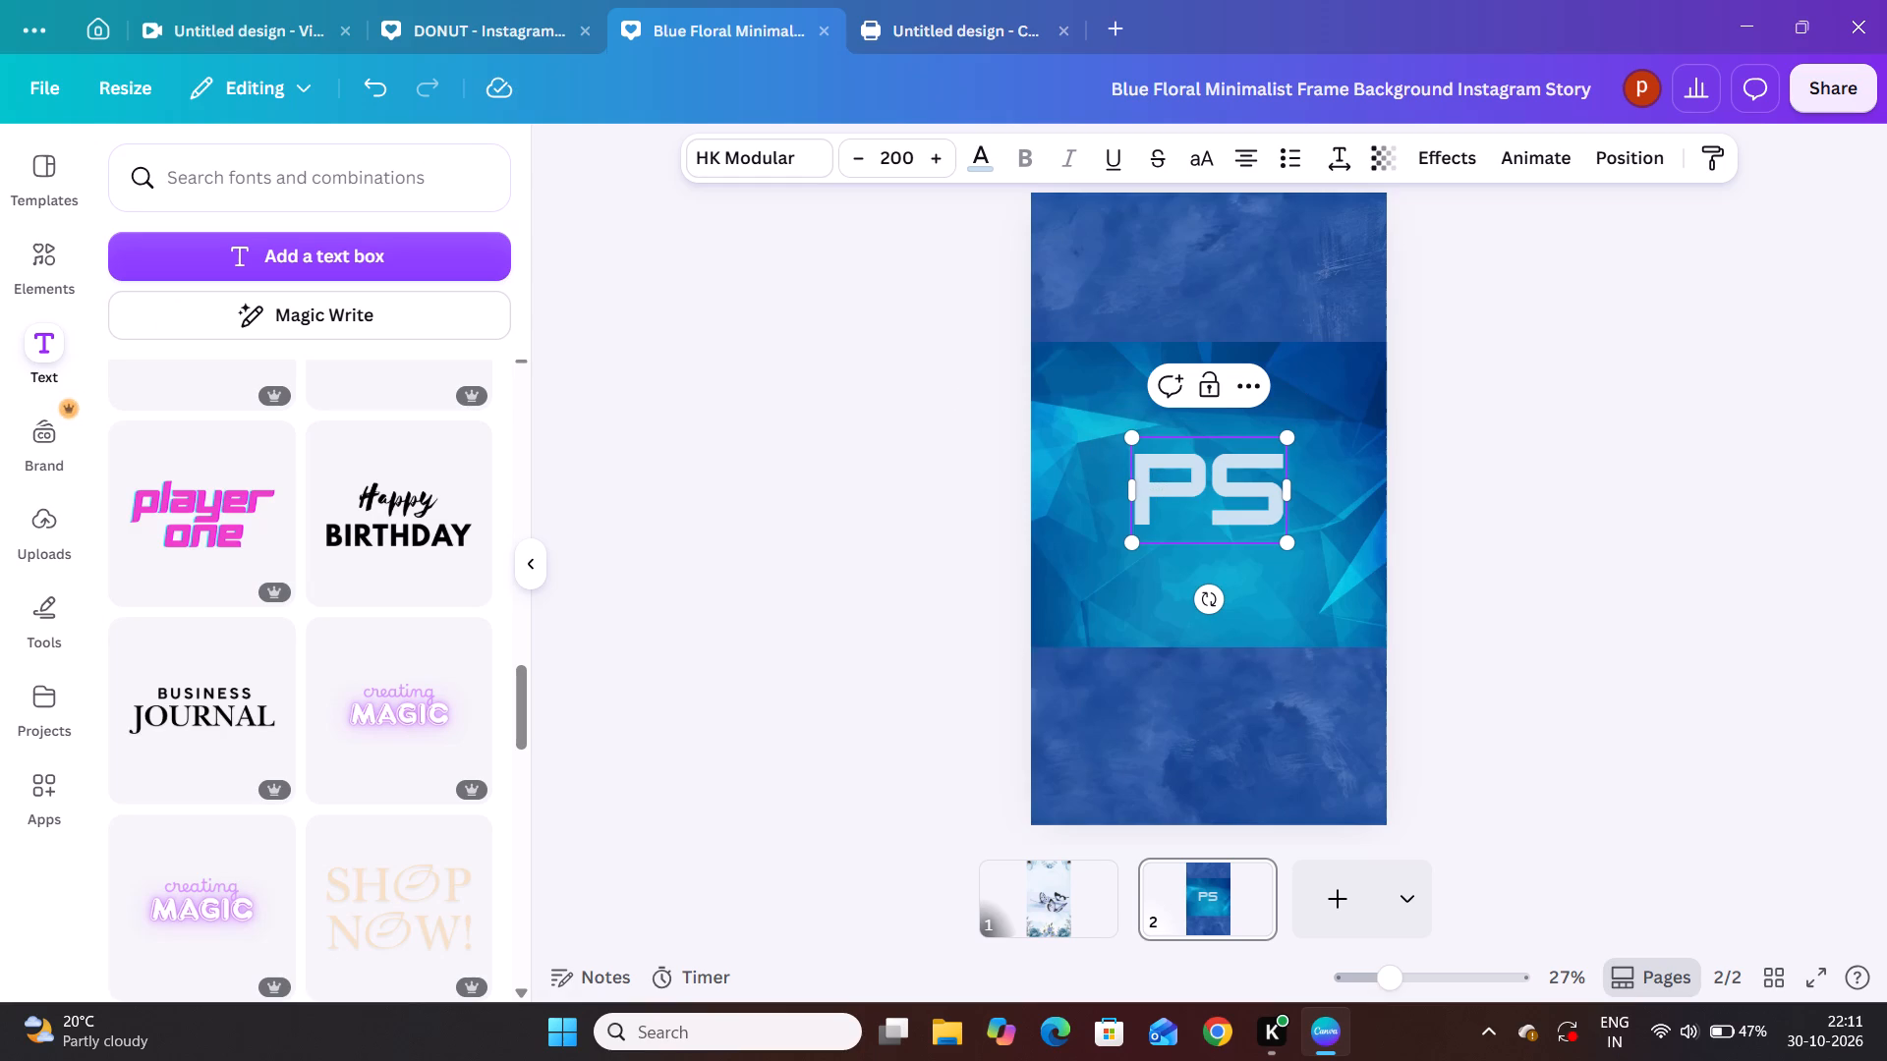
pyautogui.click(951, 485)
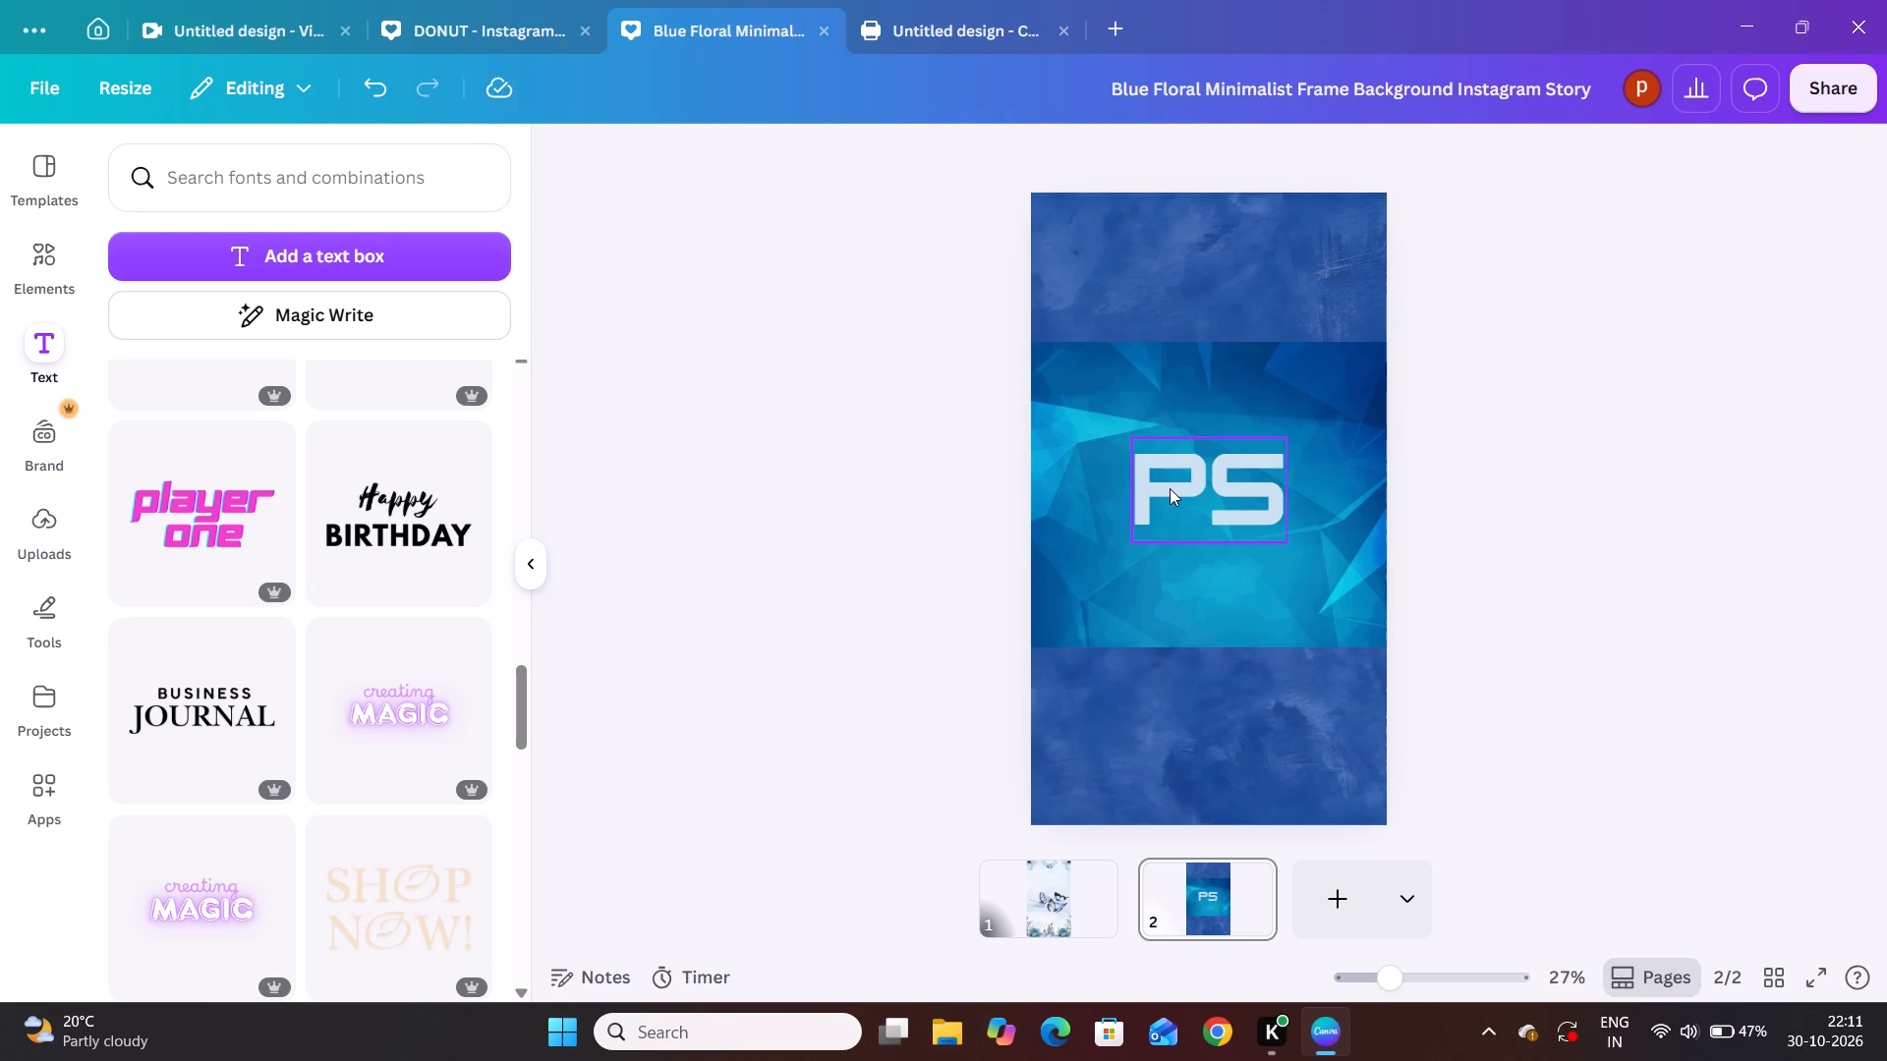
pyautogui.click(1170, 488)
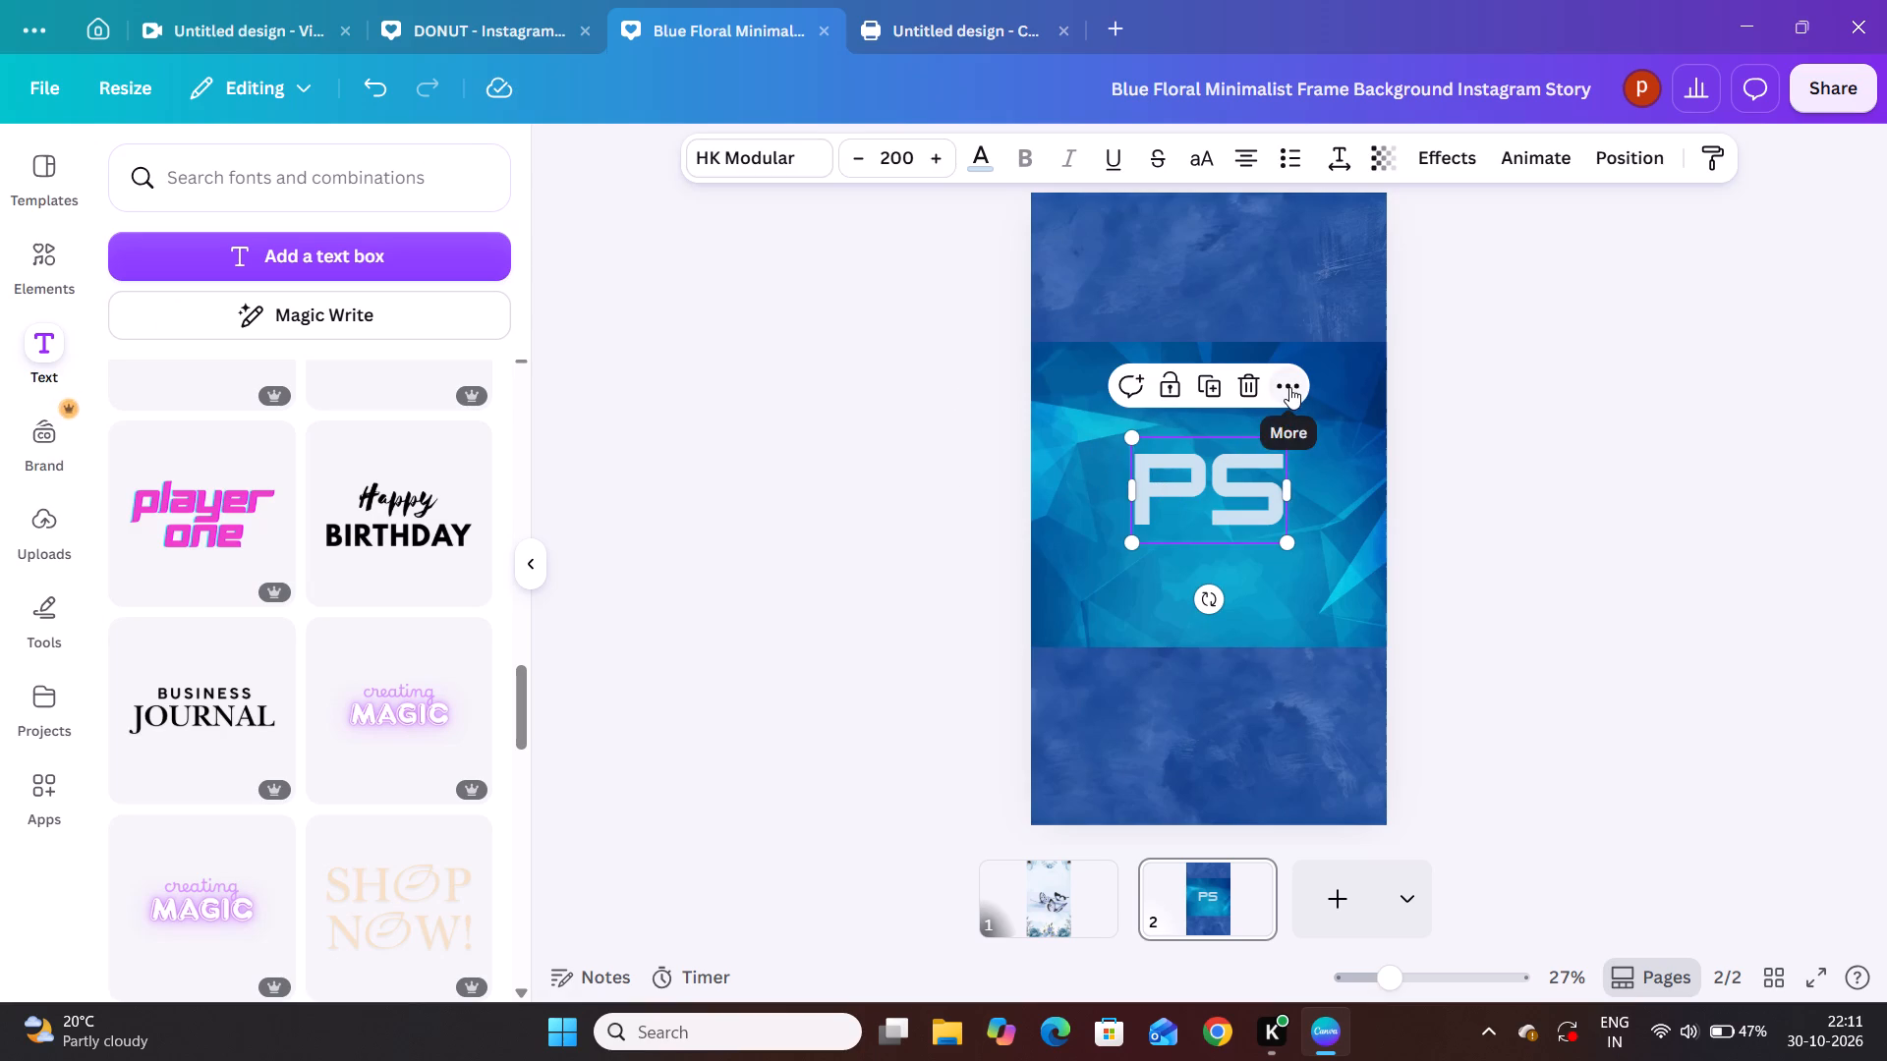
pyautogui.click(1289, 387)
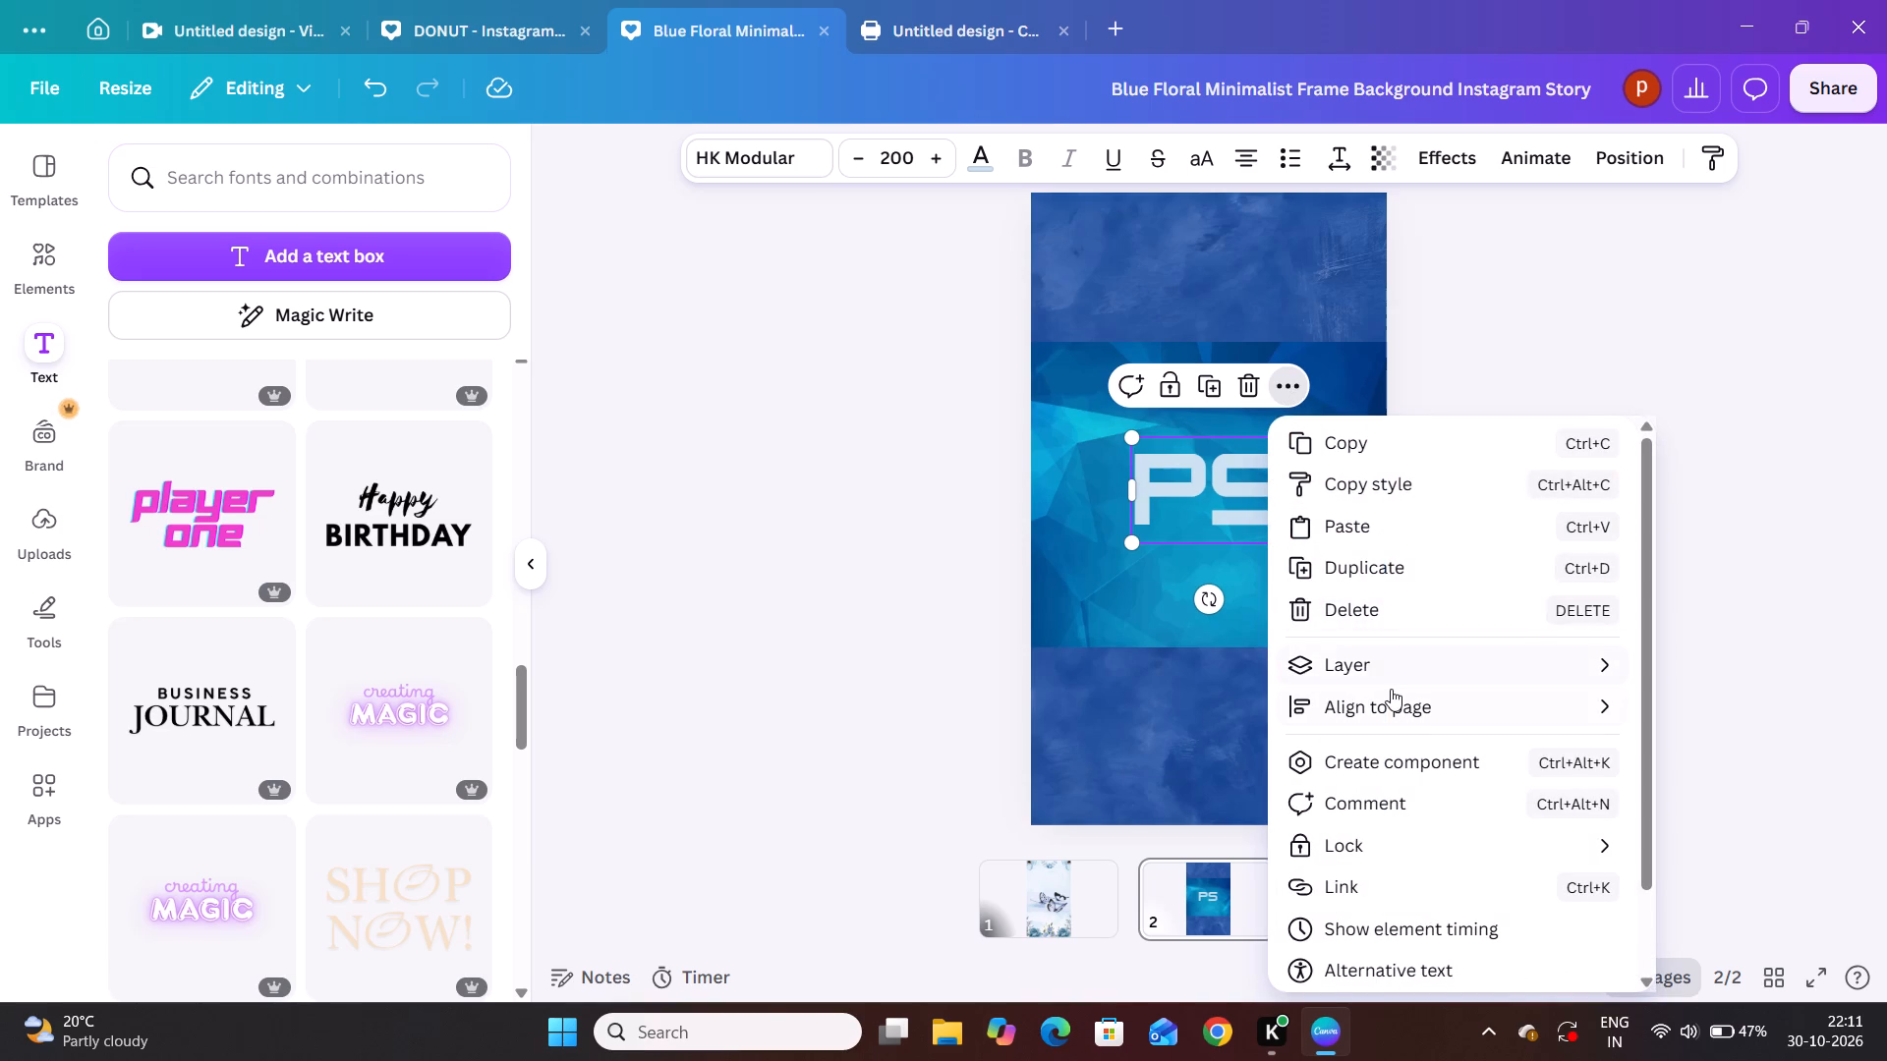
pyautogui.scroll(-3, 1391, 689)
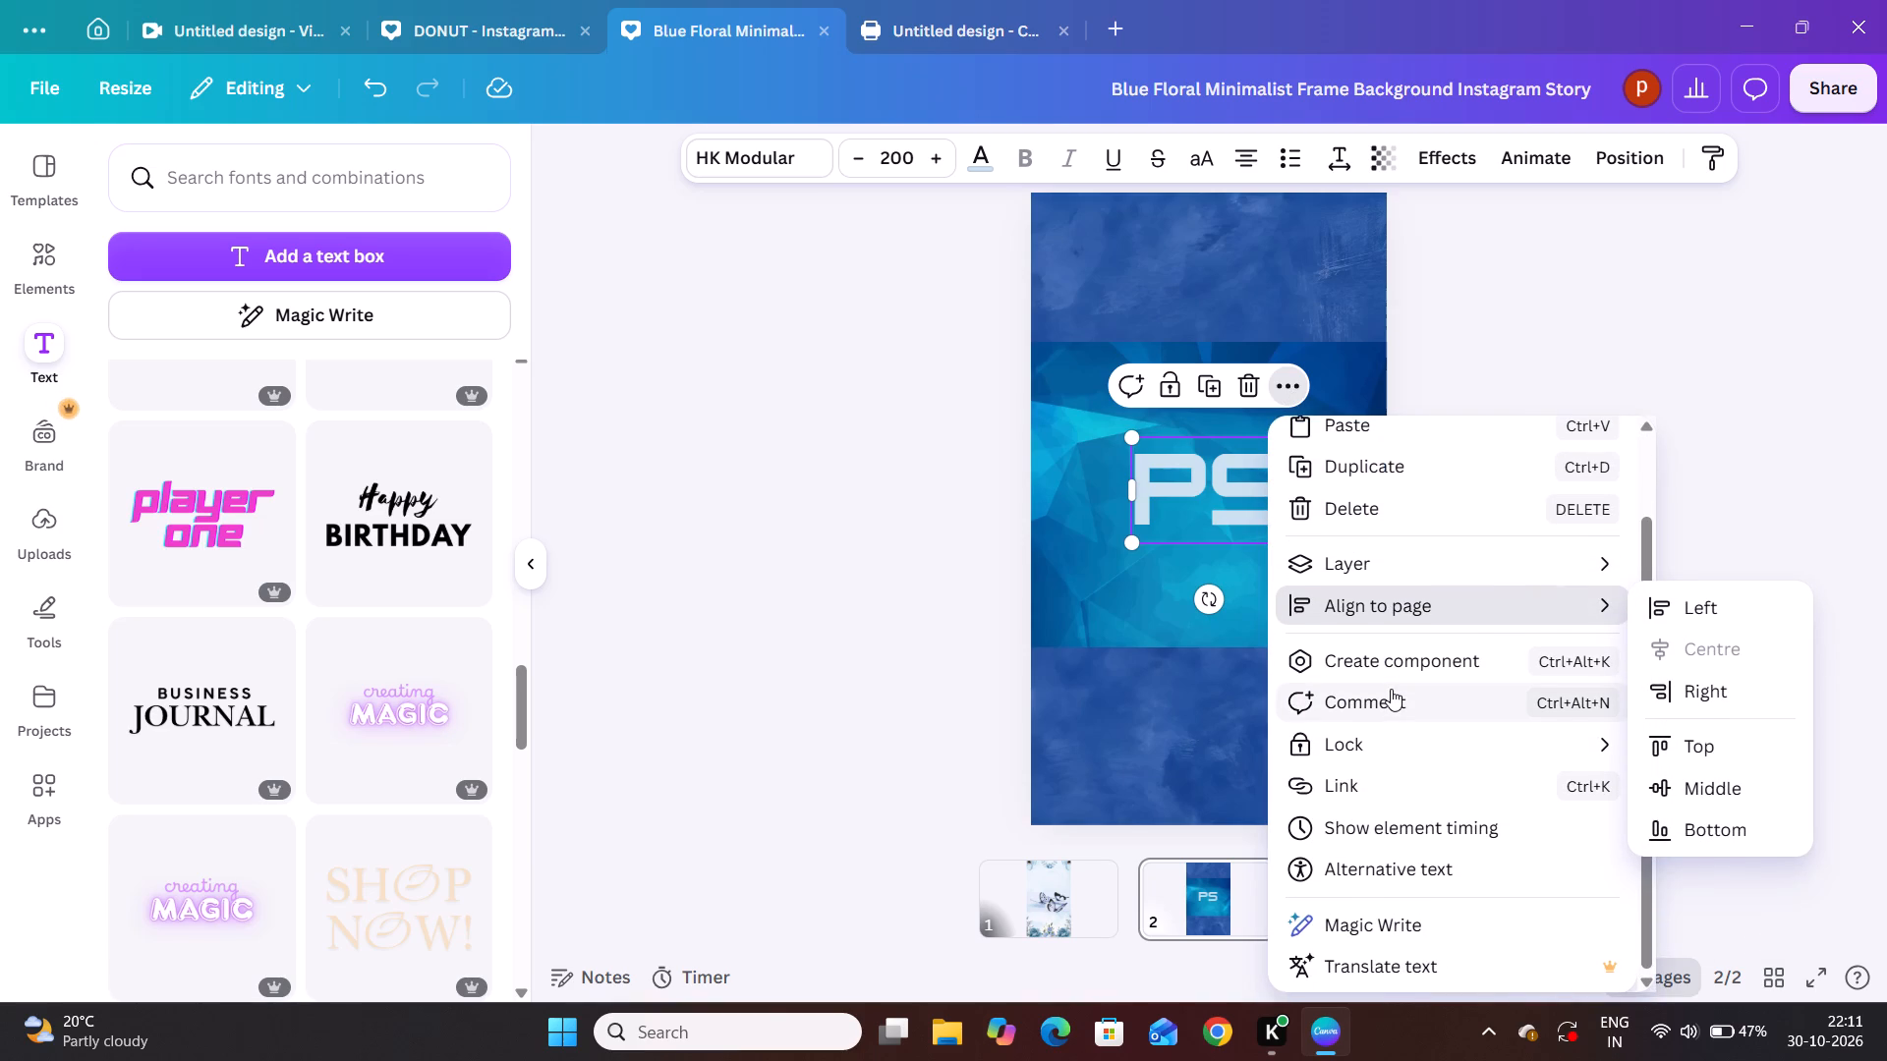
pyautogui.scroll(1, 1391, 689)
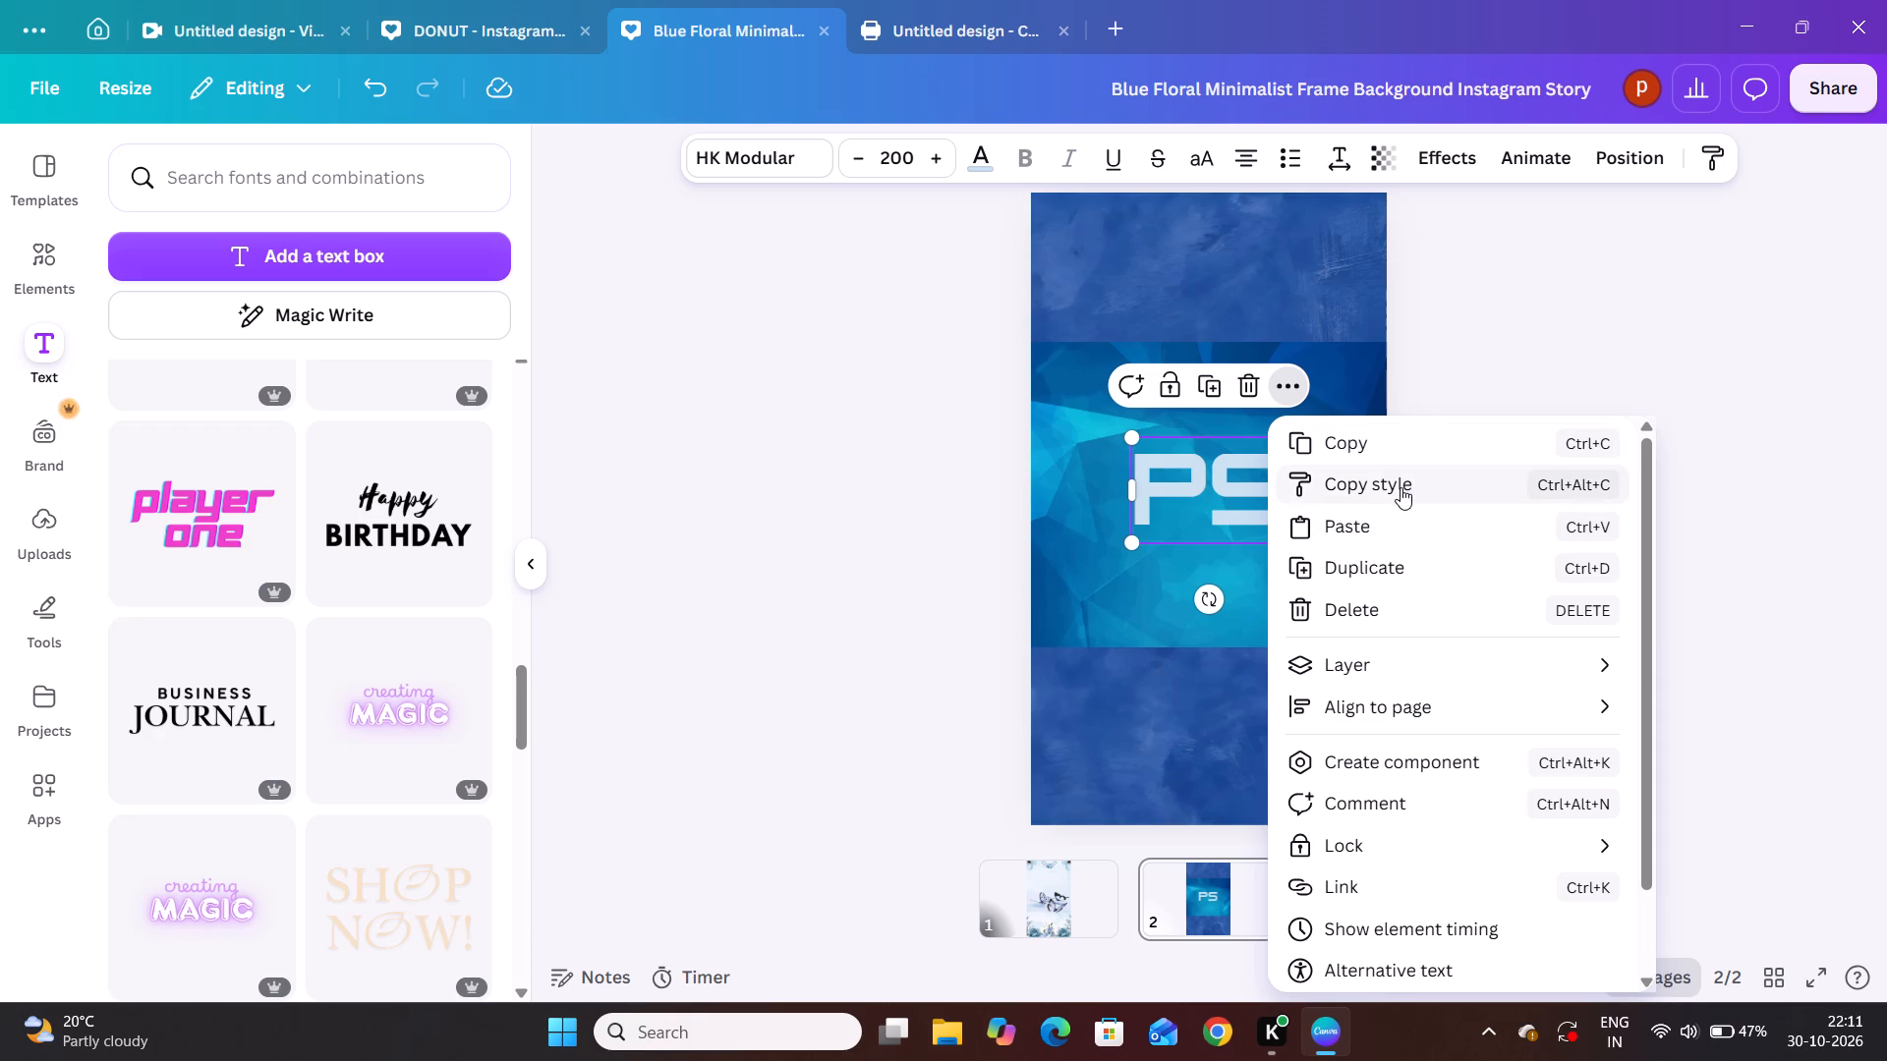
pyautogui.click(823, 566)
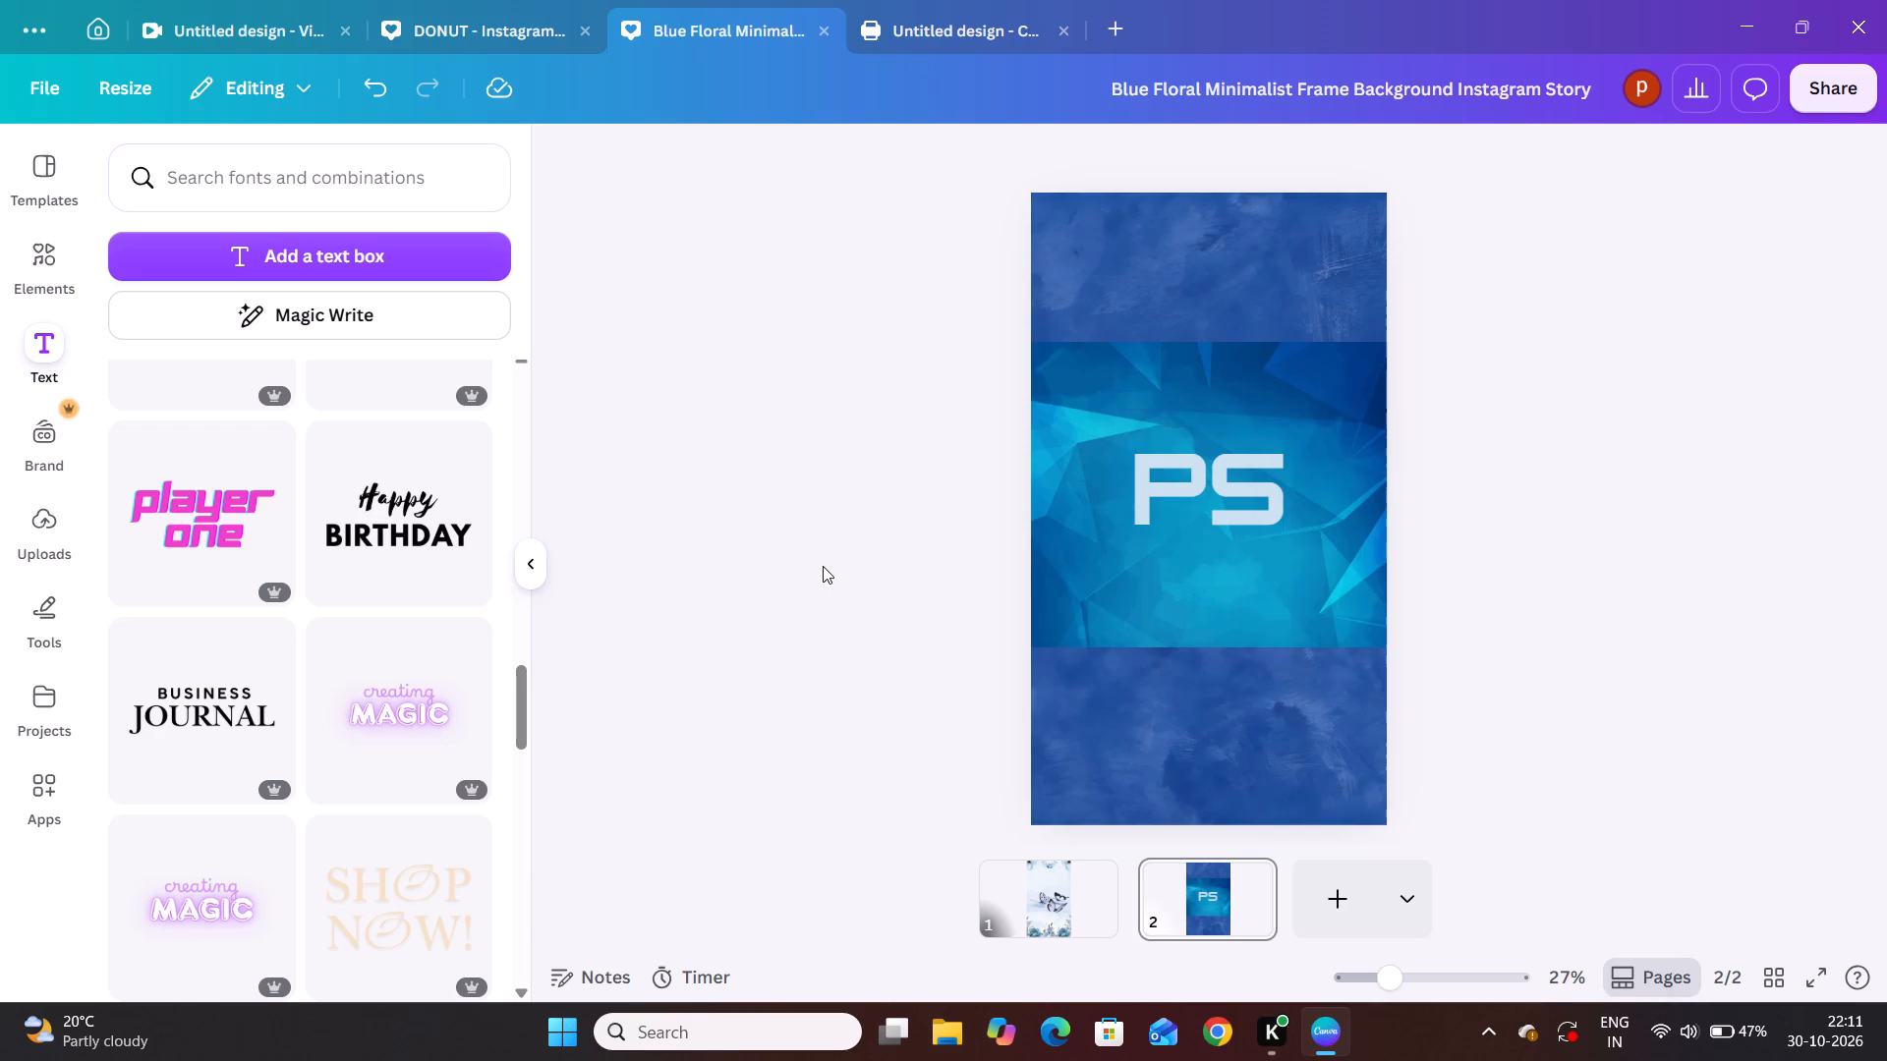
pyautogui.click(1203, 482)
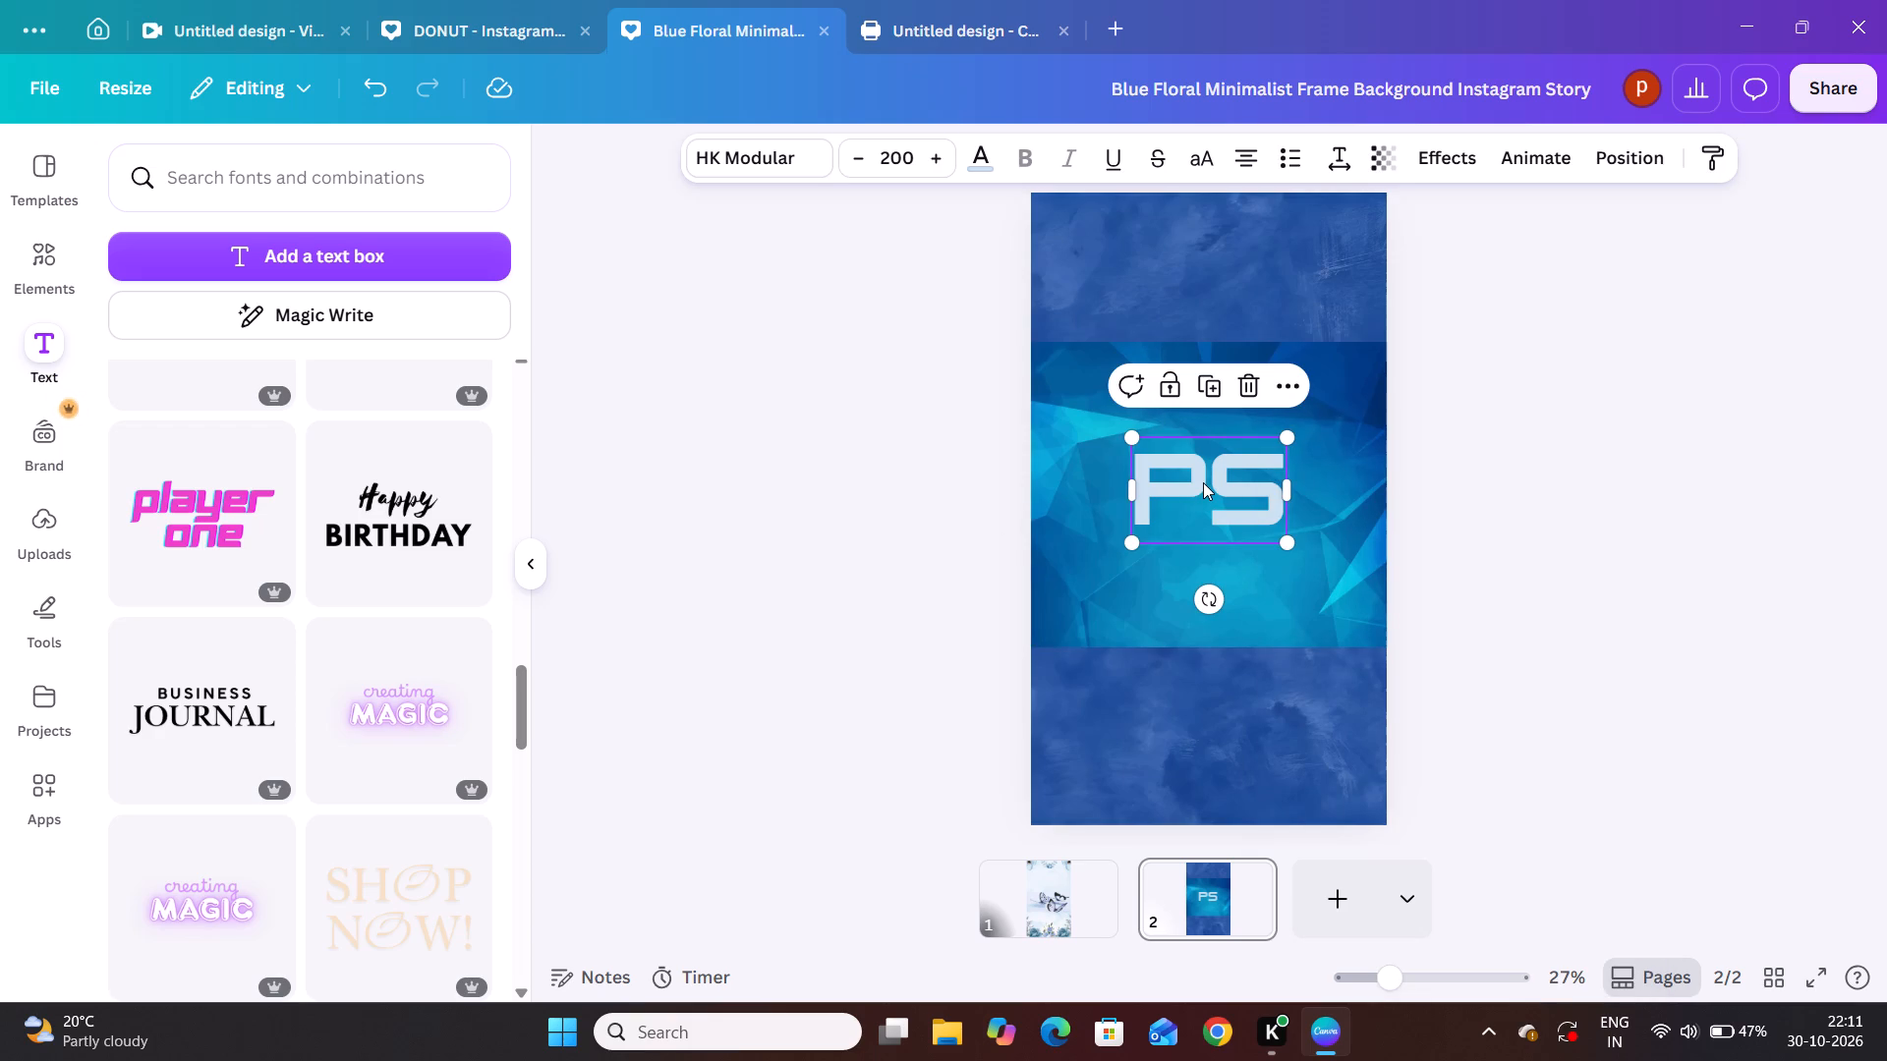
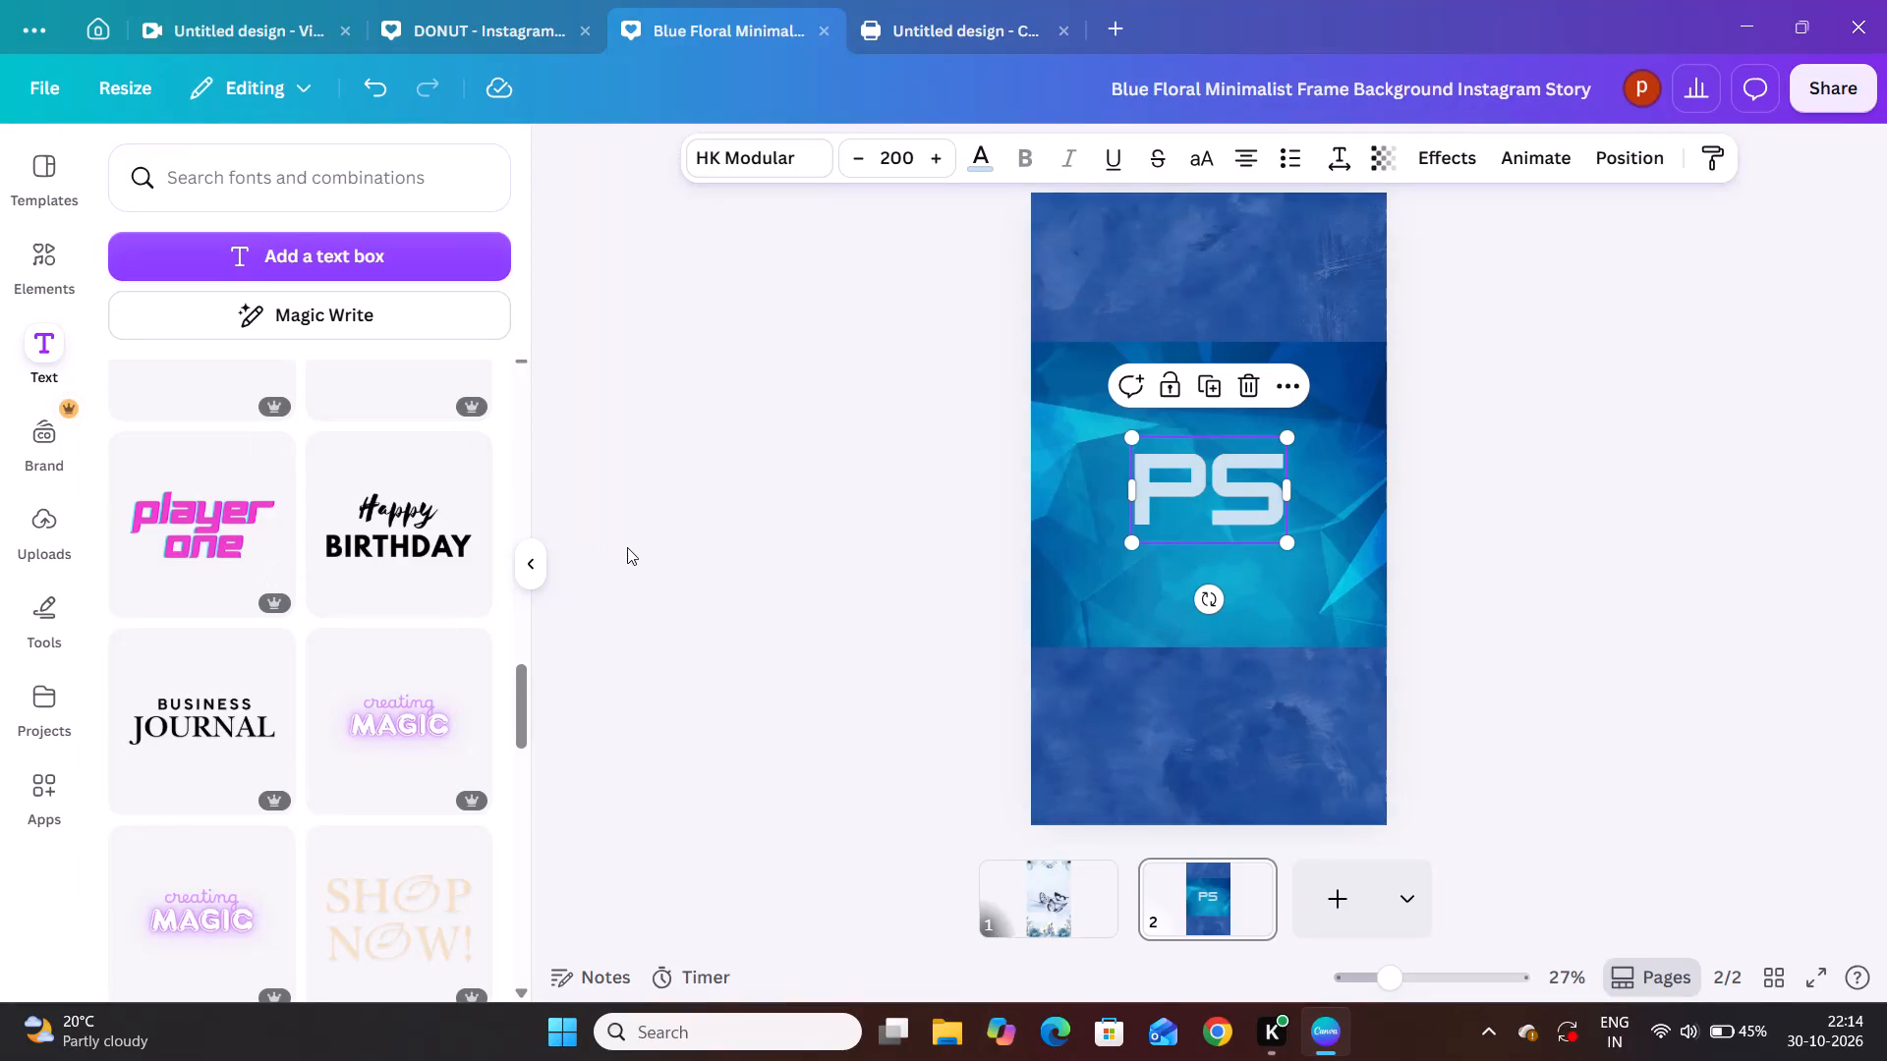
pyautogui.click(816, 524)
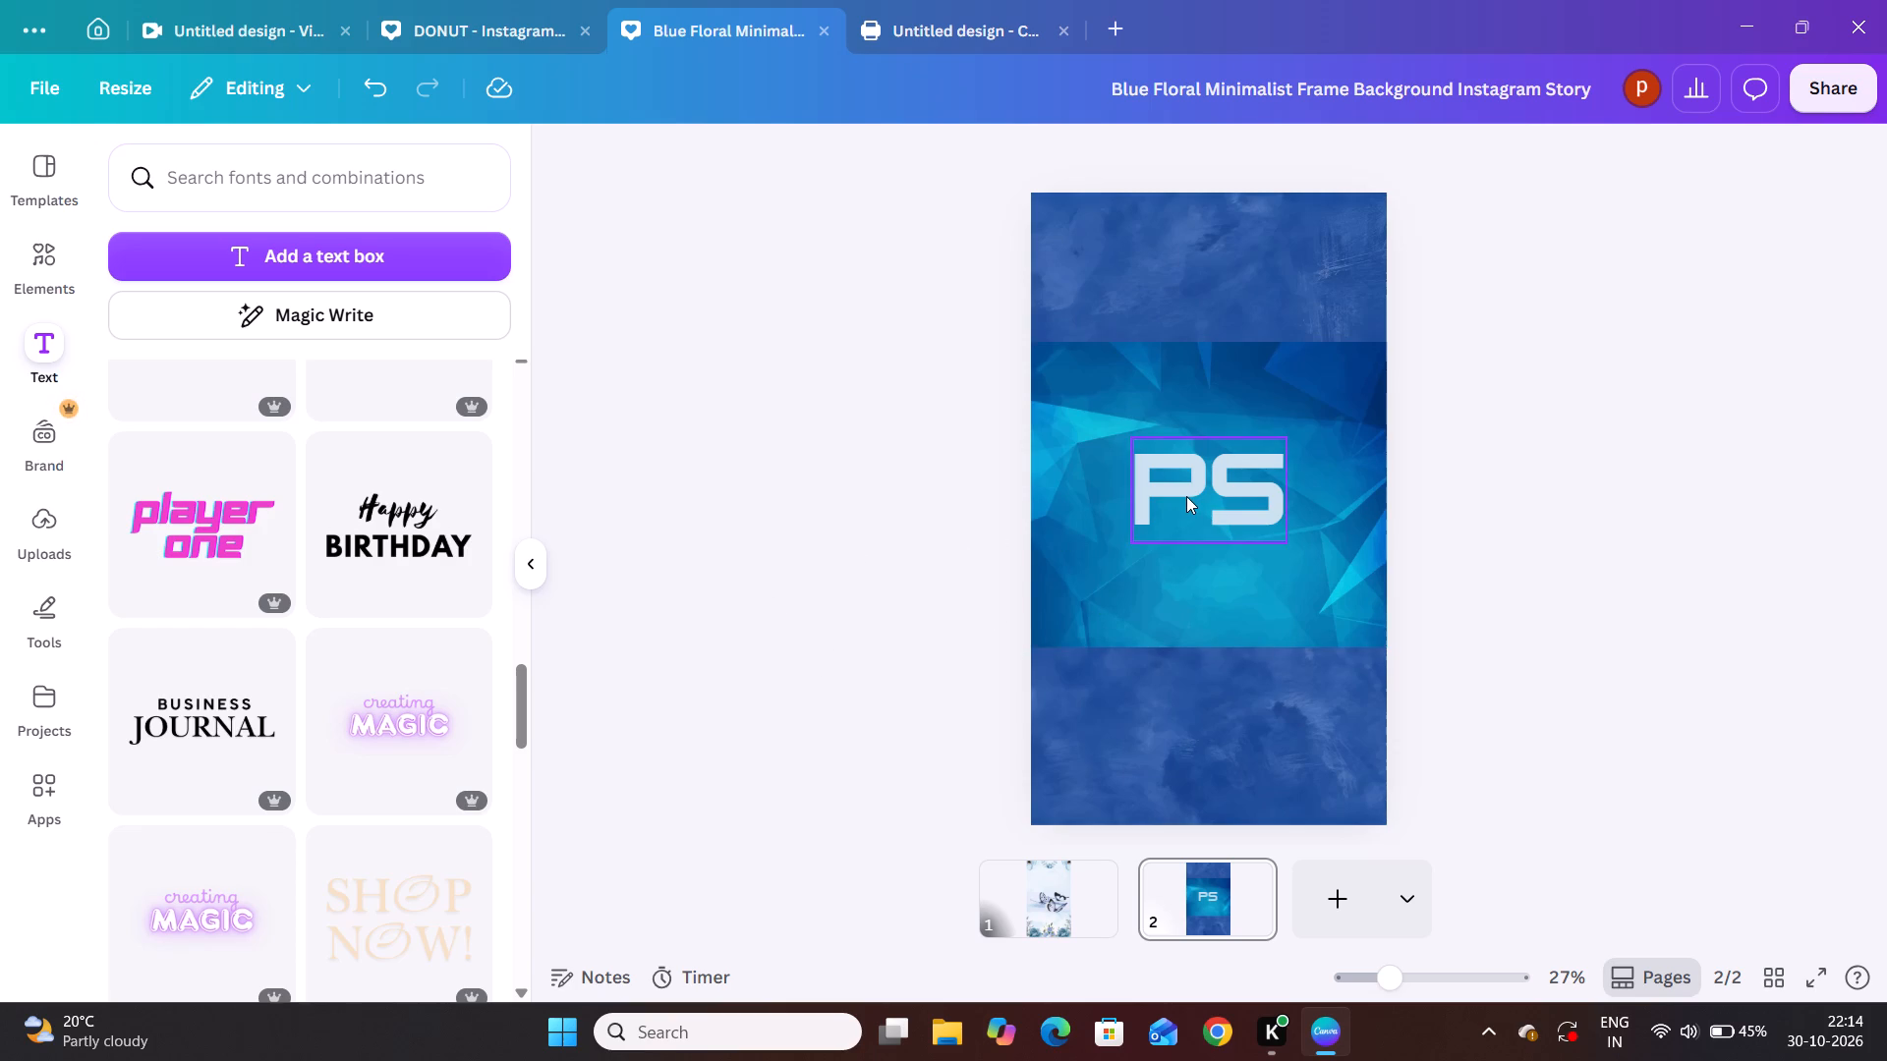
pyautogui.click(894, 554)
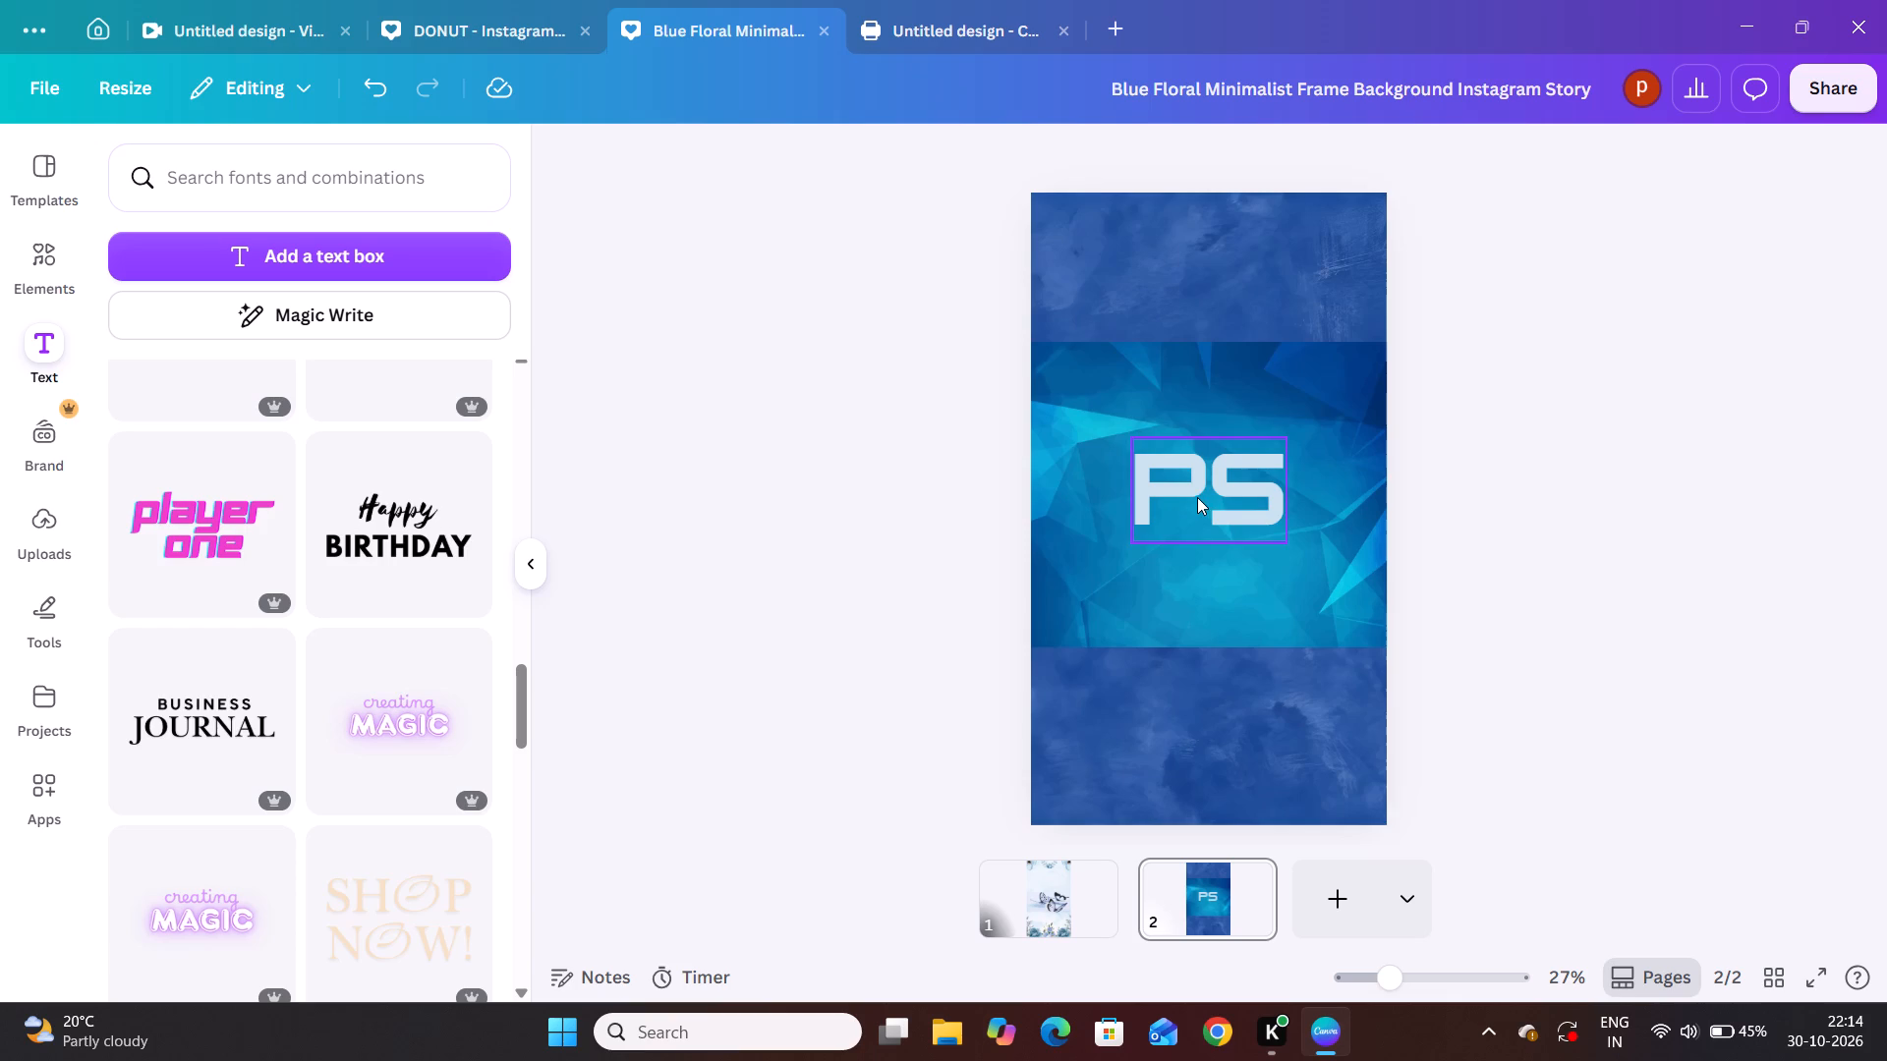
# Select the pale blue PS heading on the second page.
pyautogui.click(1197, 497)
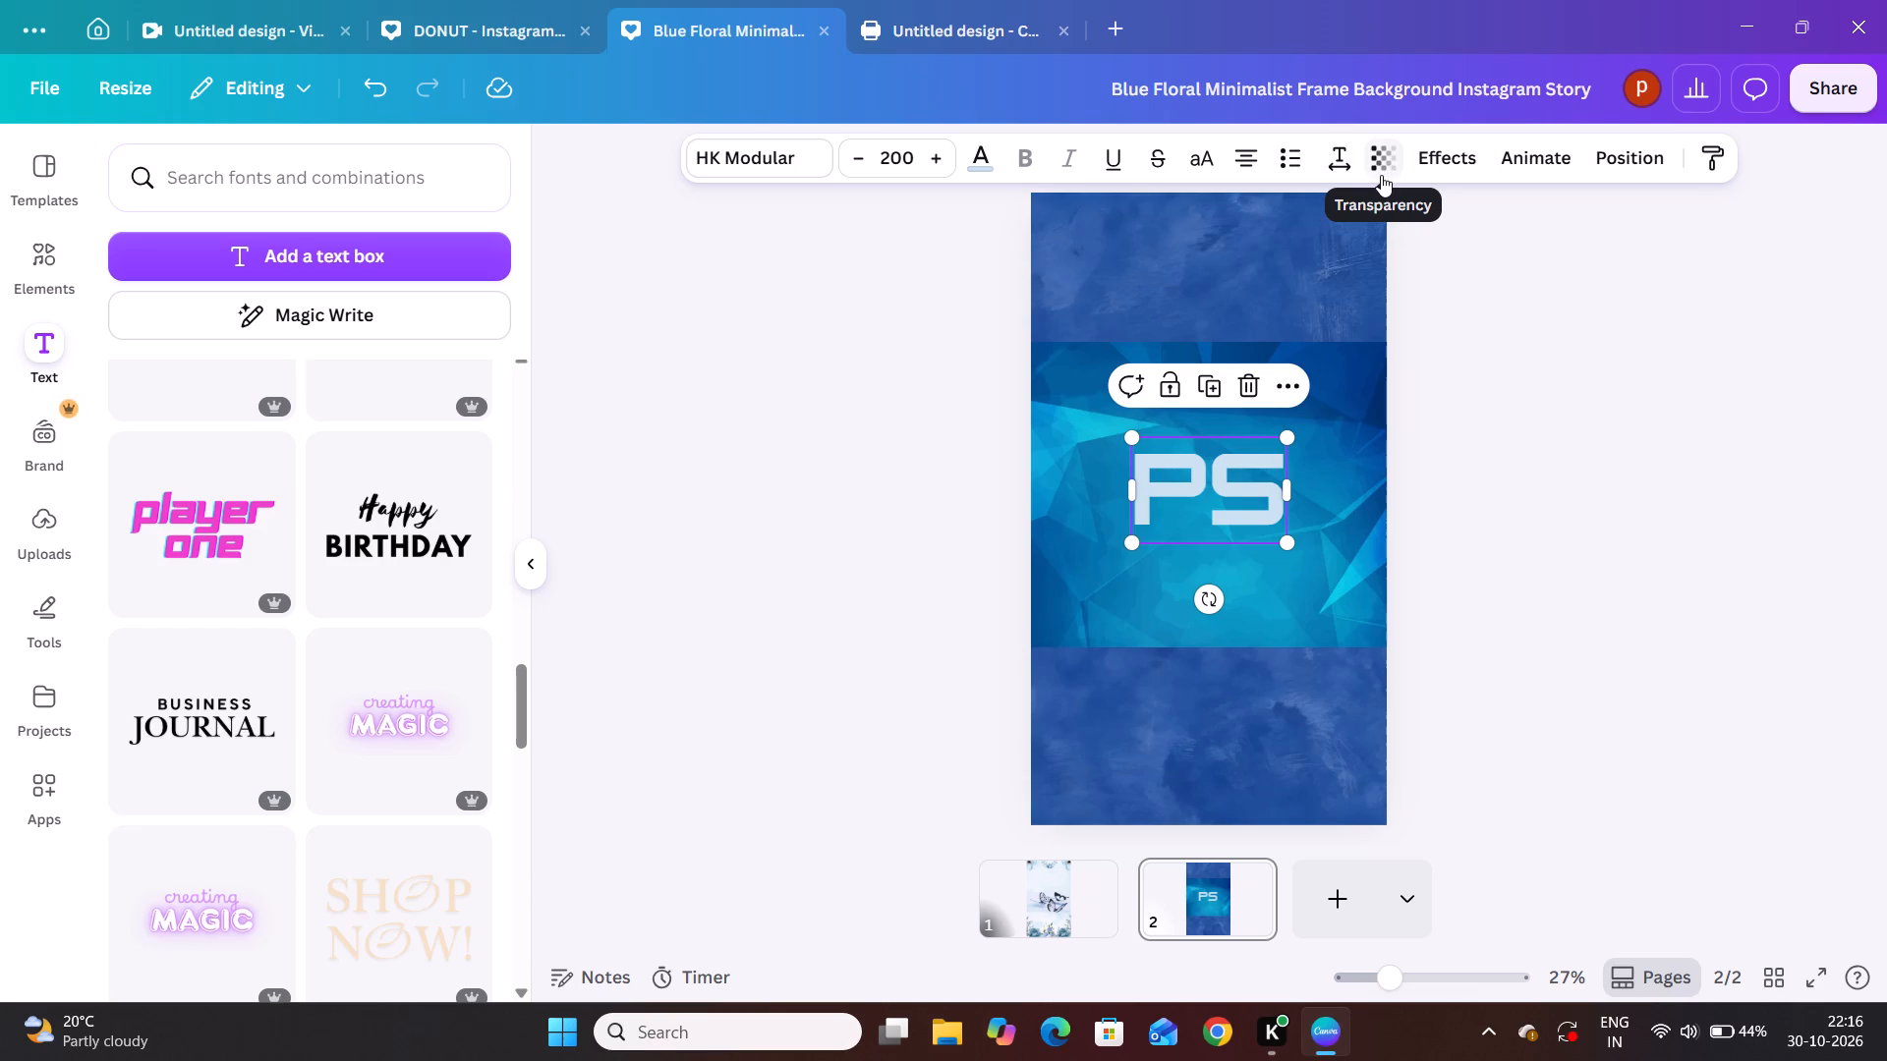
# Try line spacings of 2.19 and 1.57 on the PS heading, and set its line spacing to 2.5.
pyautogui.click(1381, 177)
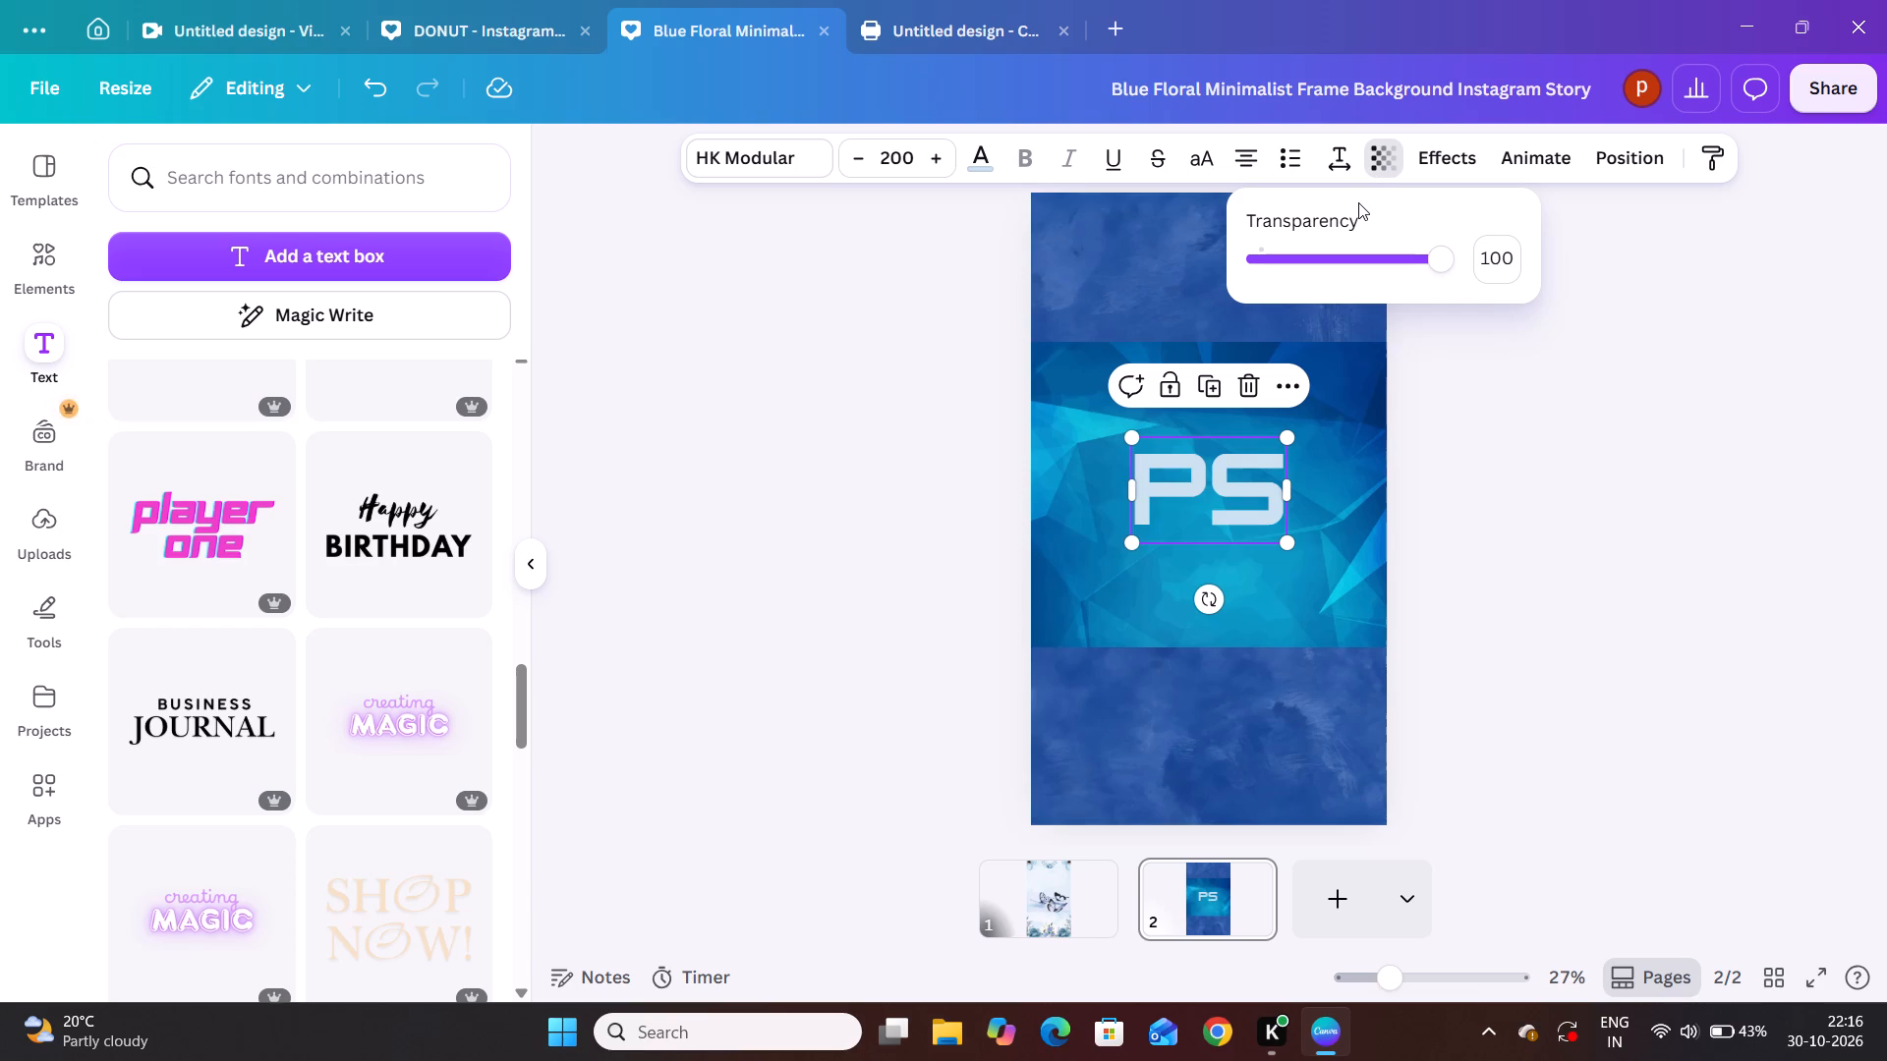
pyautogui.click(1338, 149)
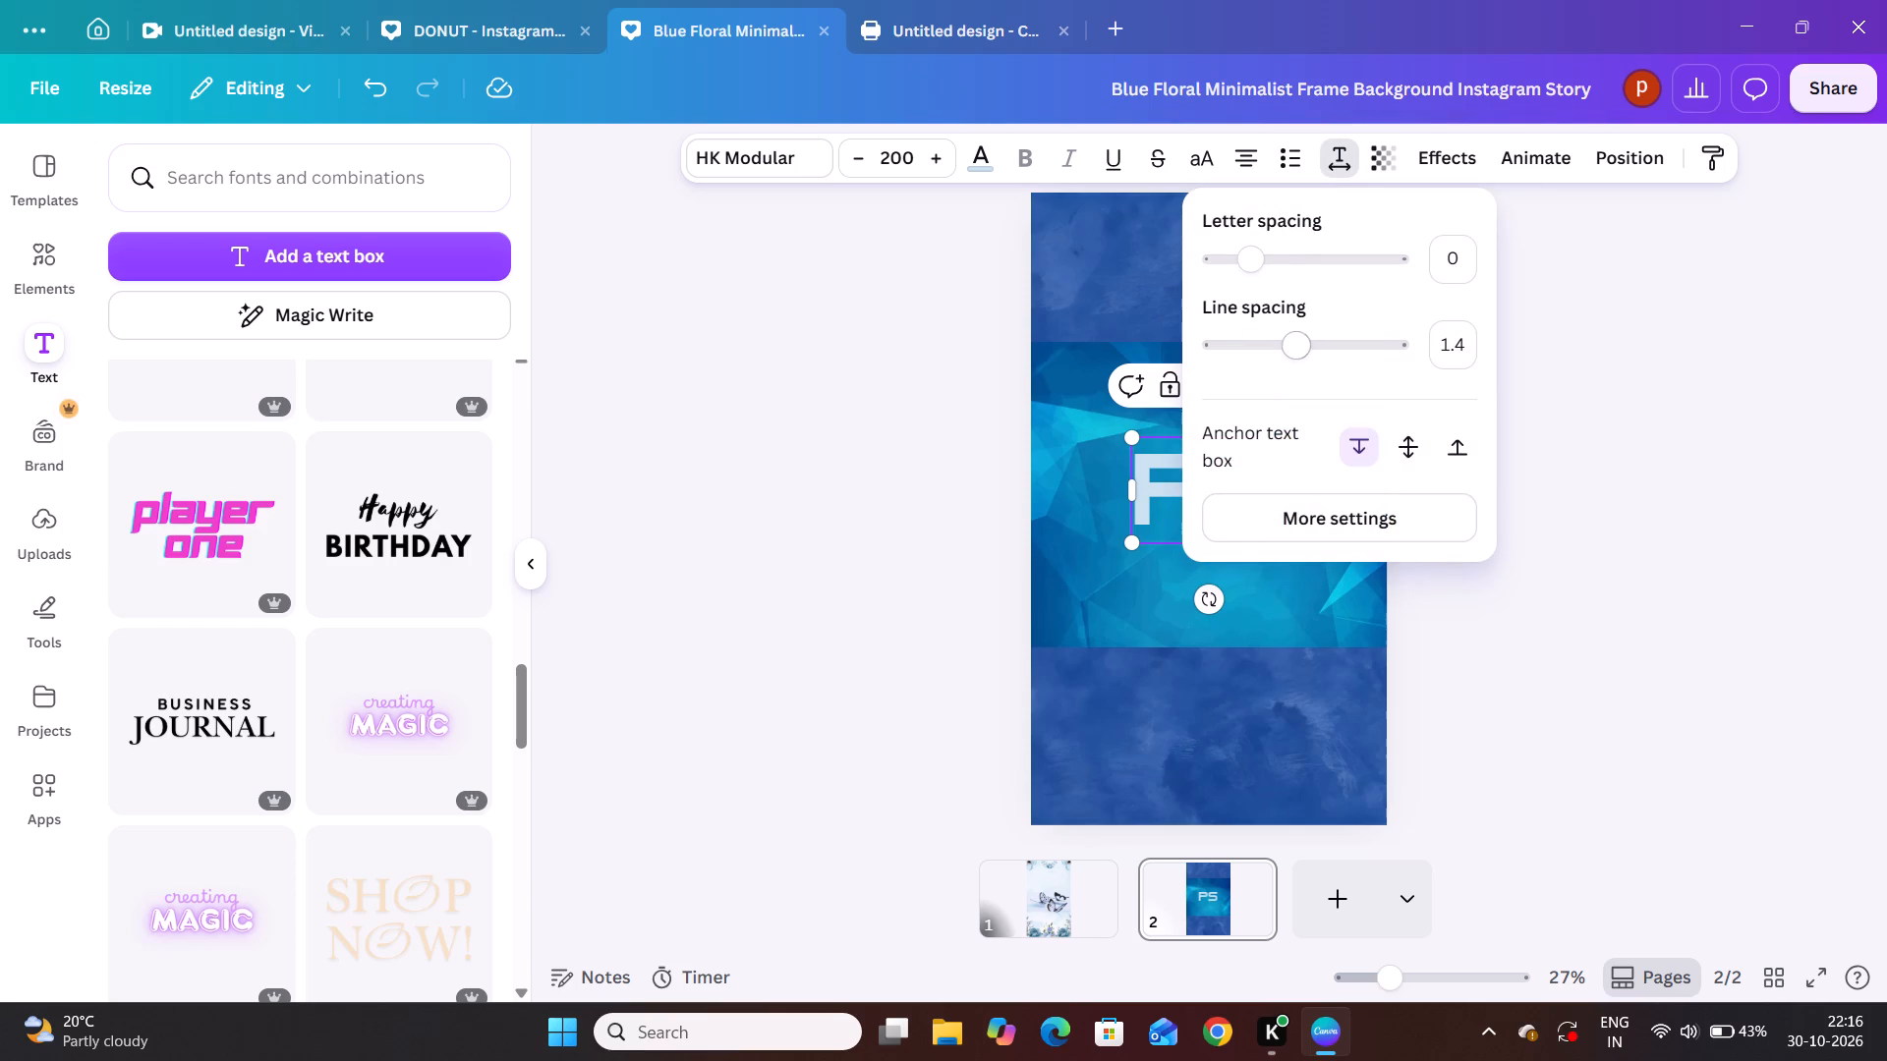
pyautogui.moveTo(1293, 351); pyautogui.dragTo(1378, 347)
pyautogui.moveTo(1378, 347); pyautogui.dragTo(1328, 359)
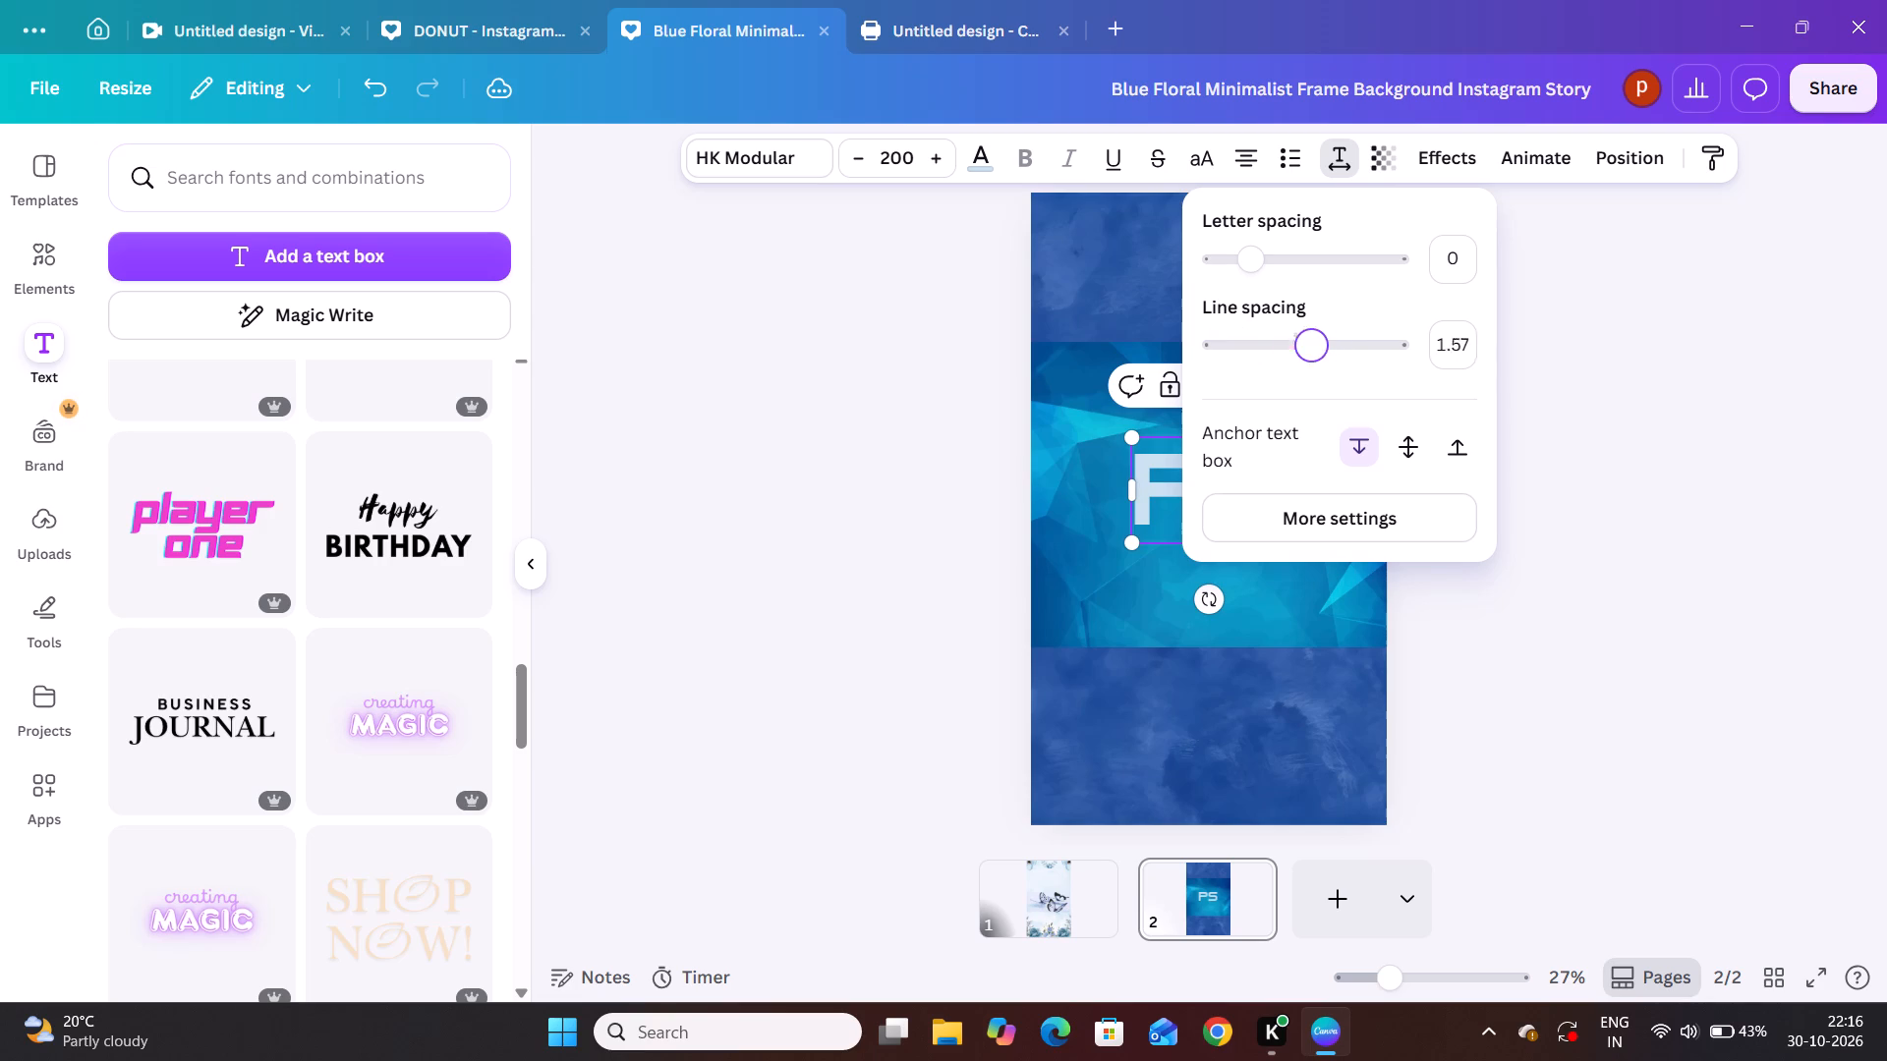
pyautogui.moveTo(1328, 359); pyautogui.dragTo(1443, 366)
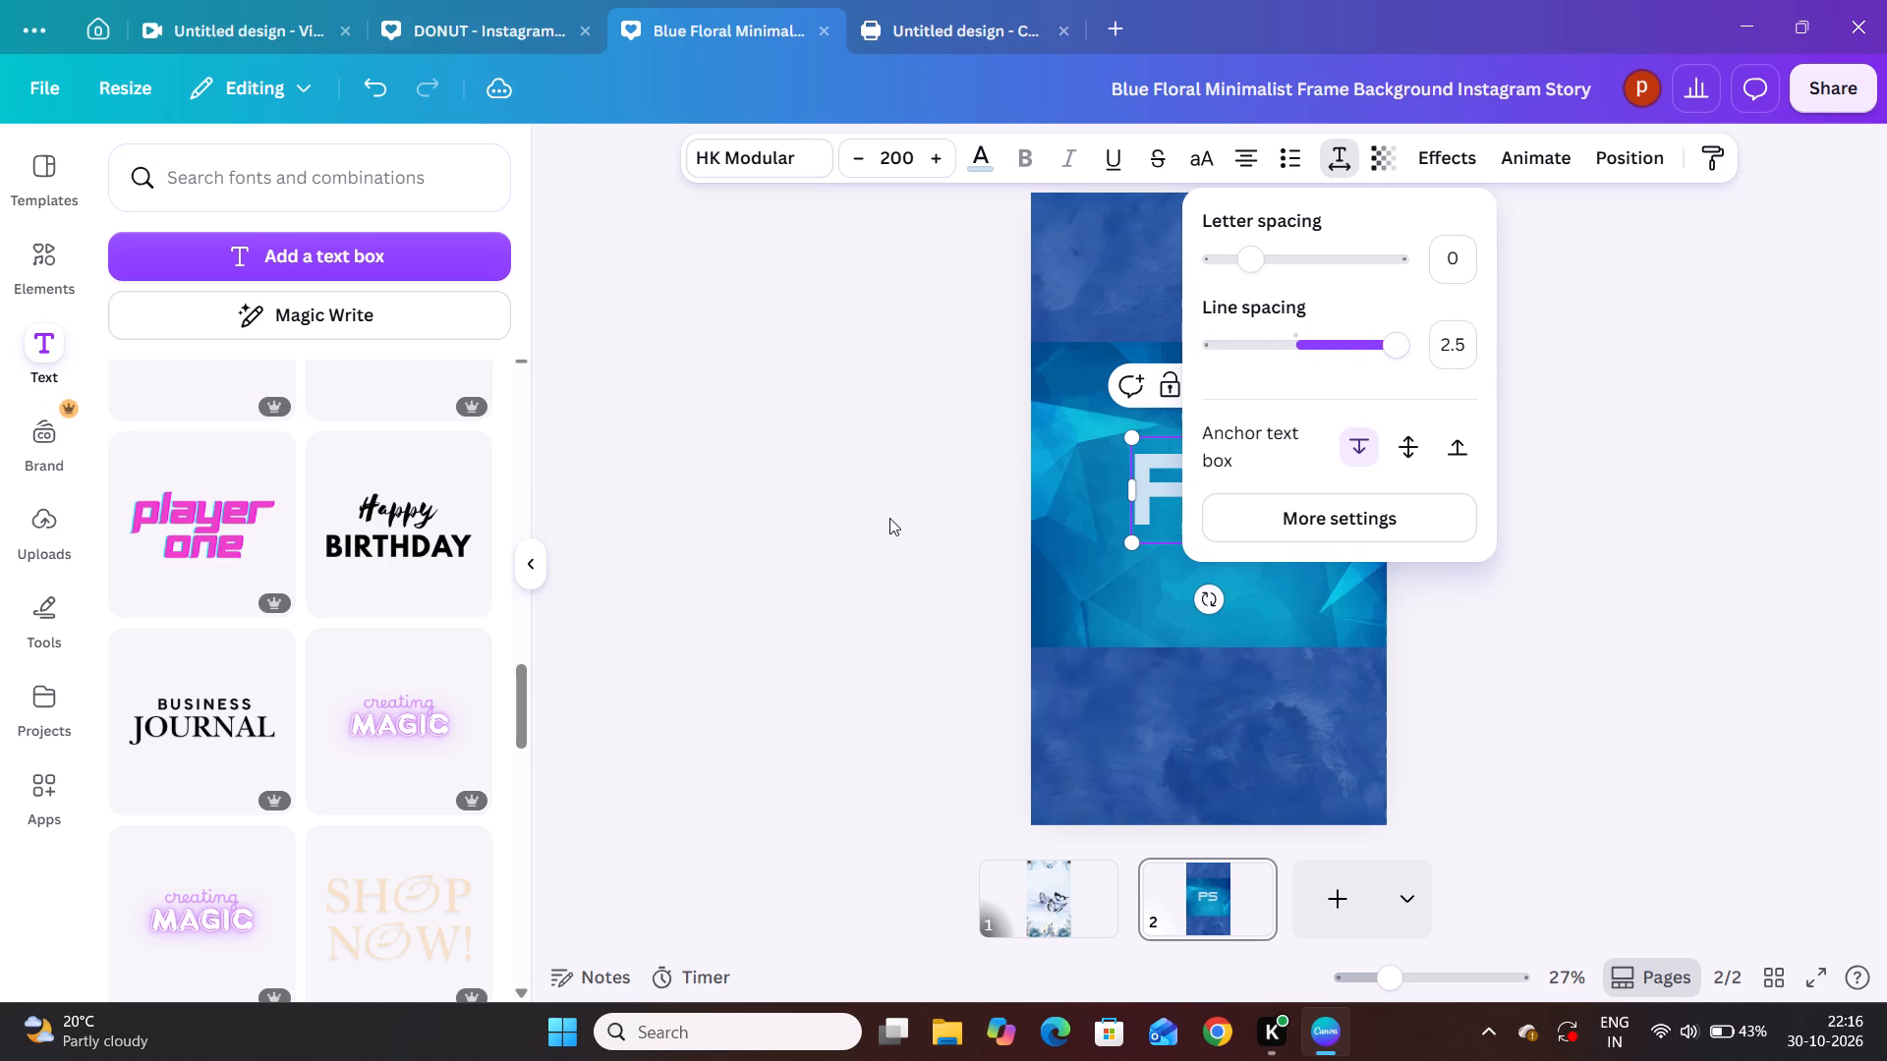
pyautogui.click(889, 518)
pyautogui.click(912, 587)
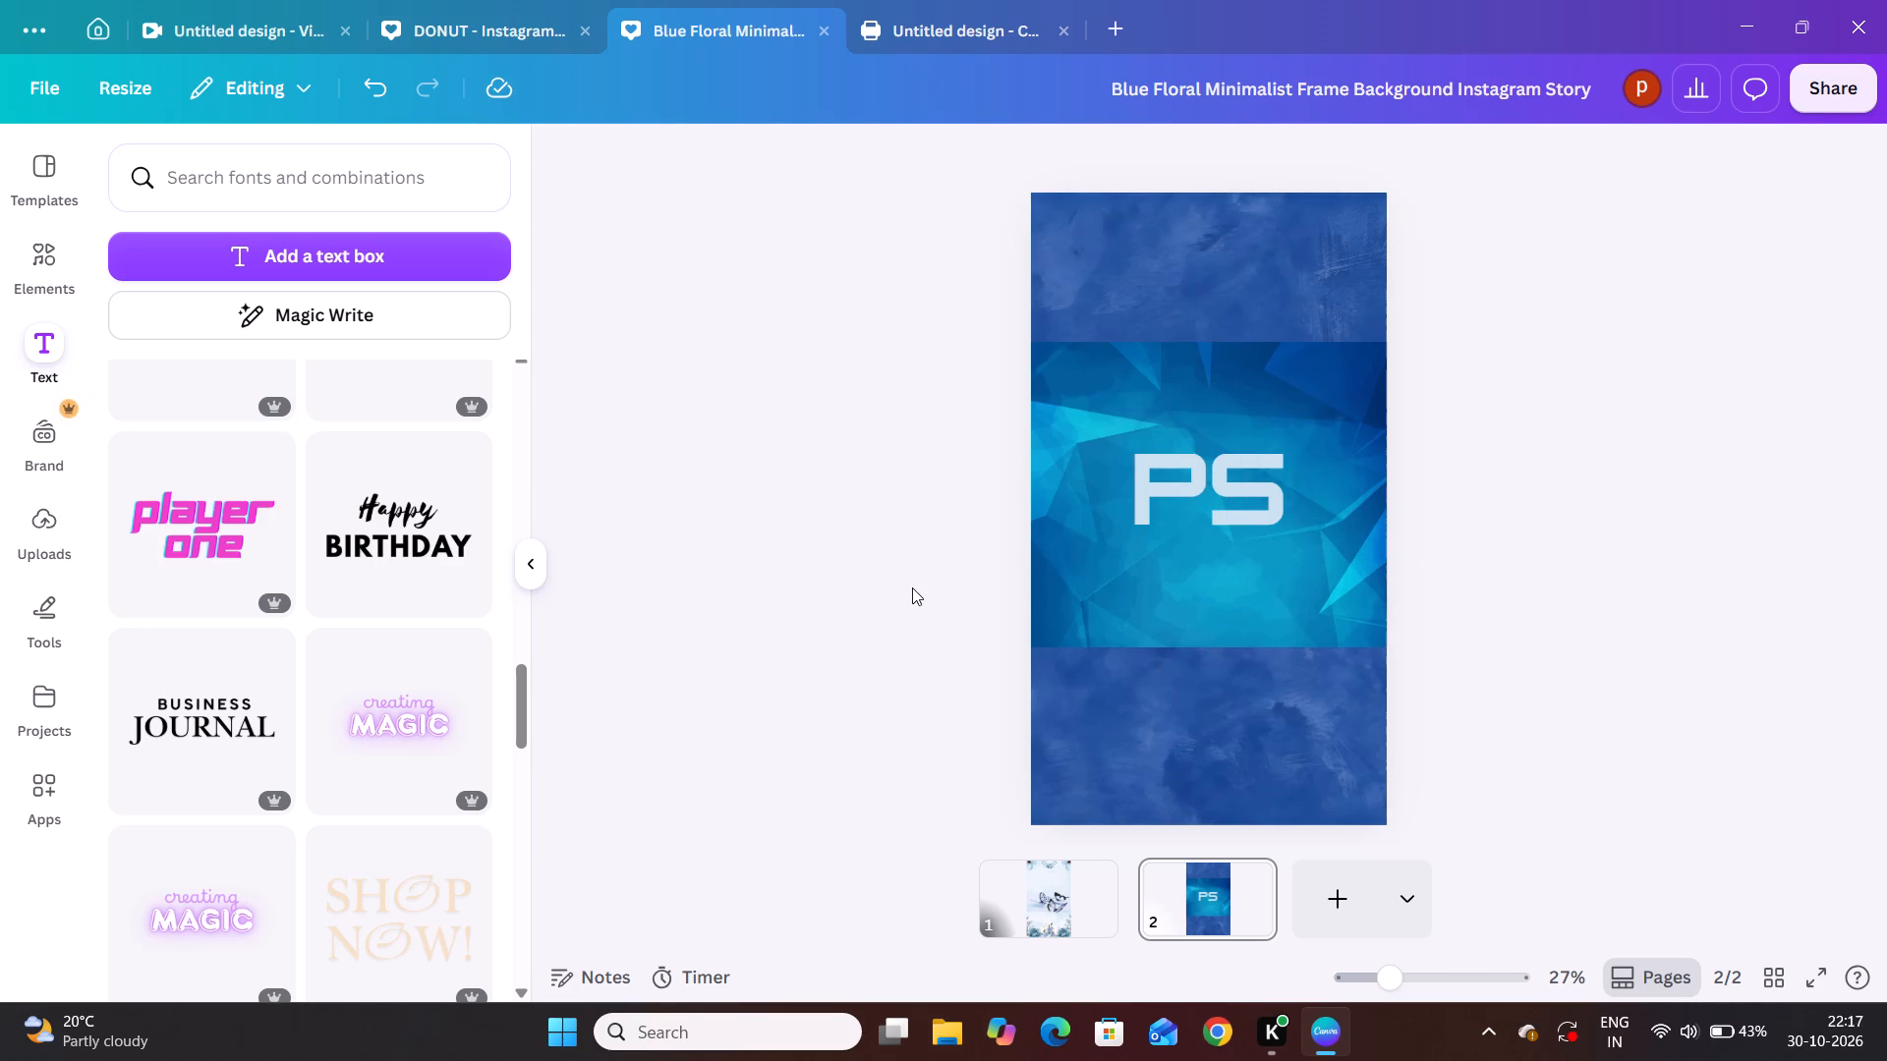
# Try transparency values of 38, 65 and 94 on the textured background image, and set it to 77.
pyautogui.click(1215, 508)
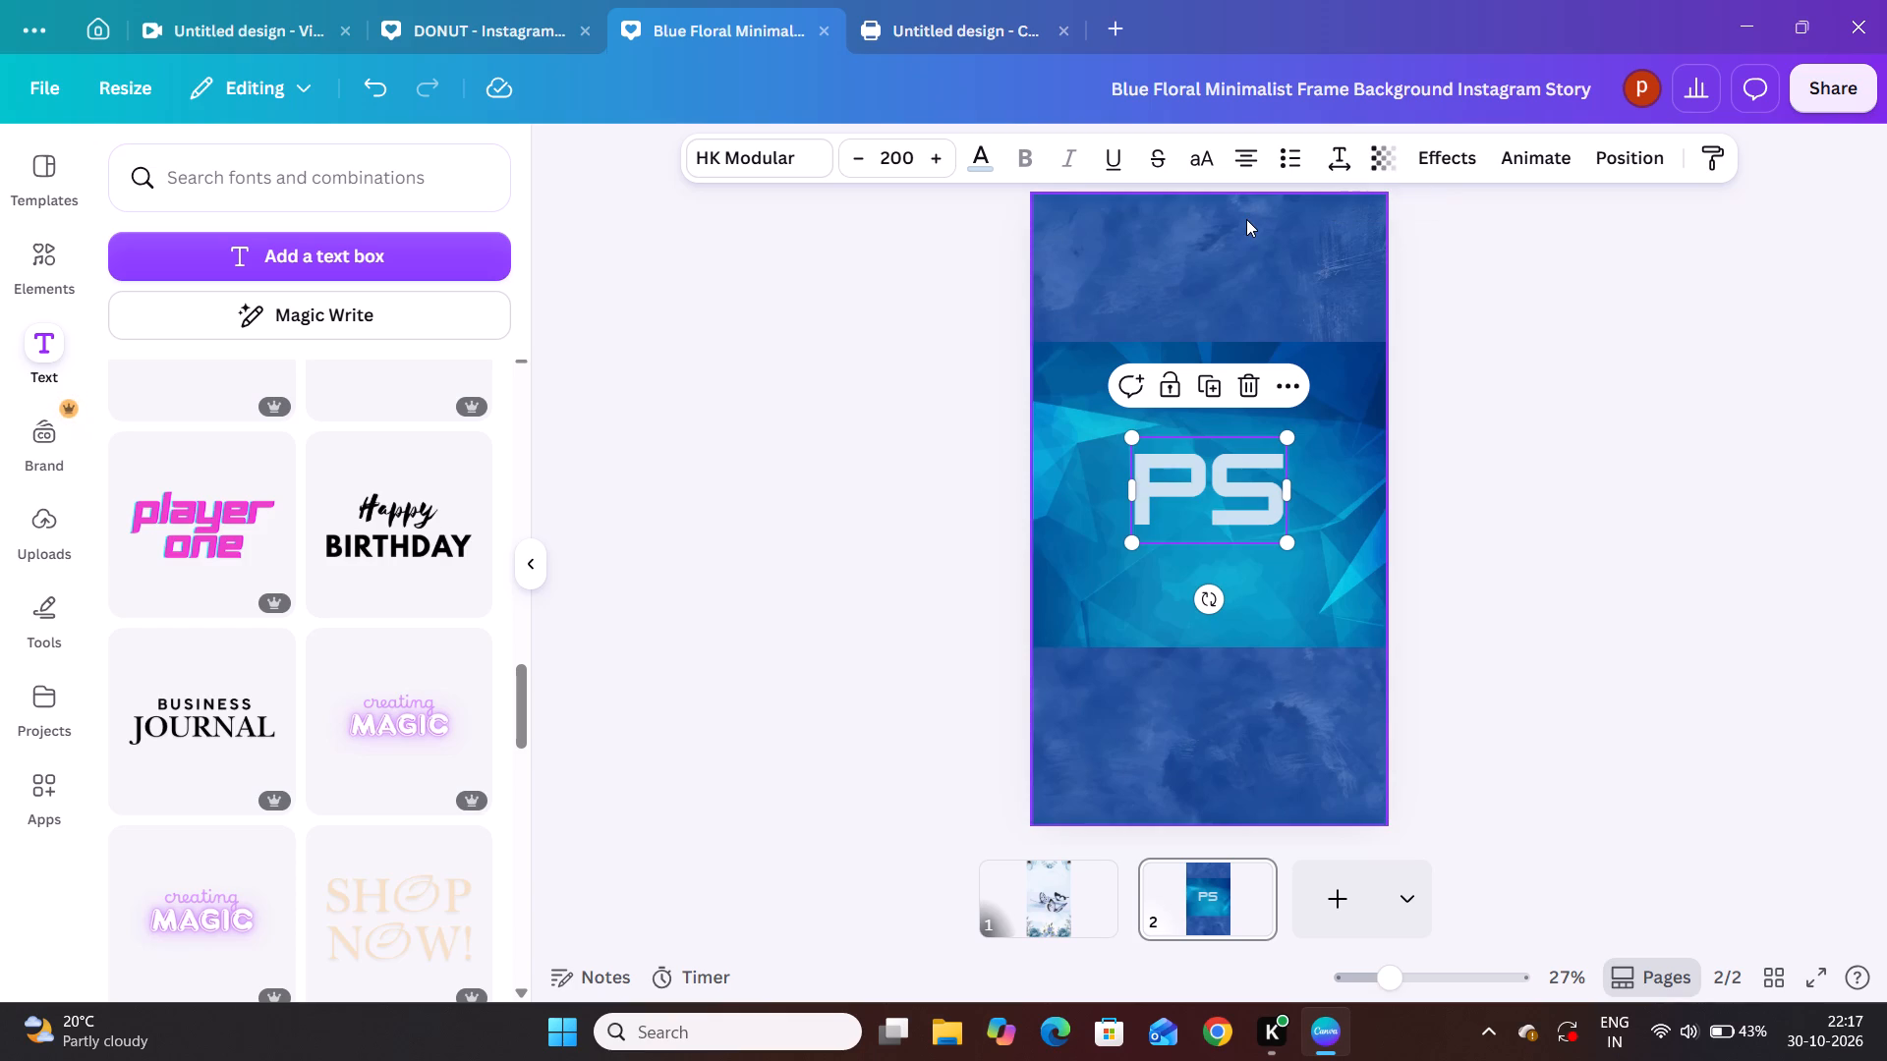
pyautogui.click(1234, 242)
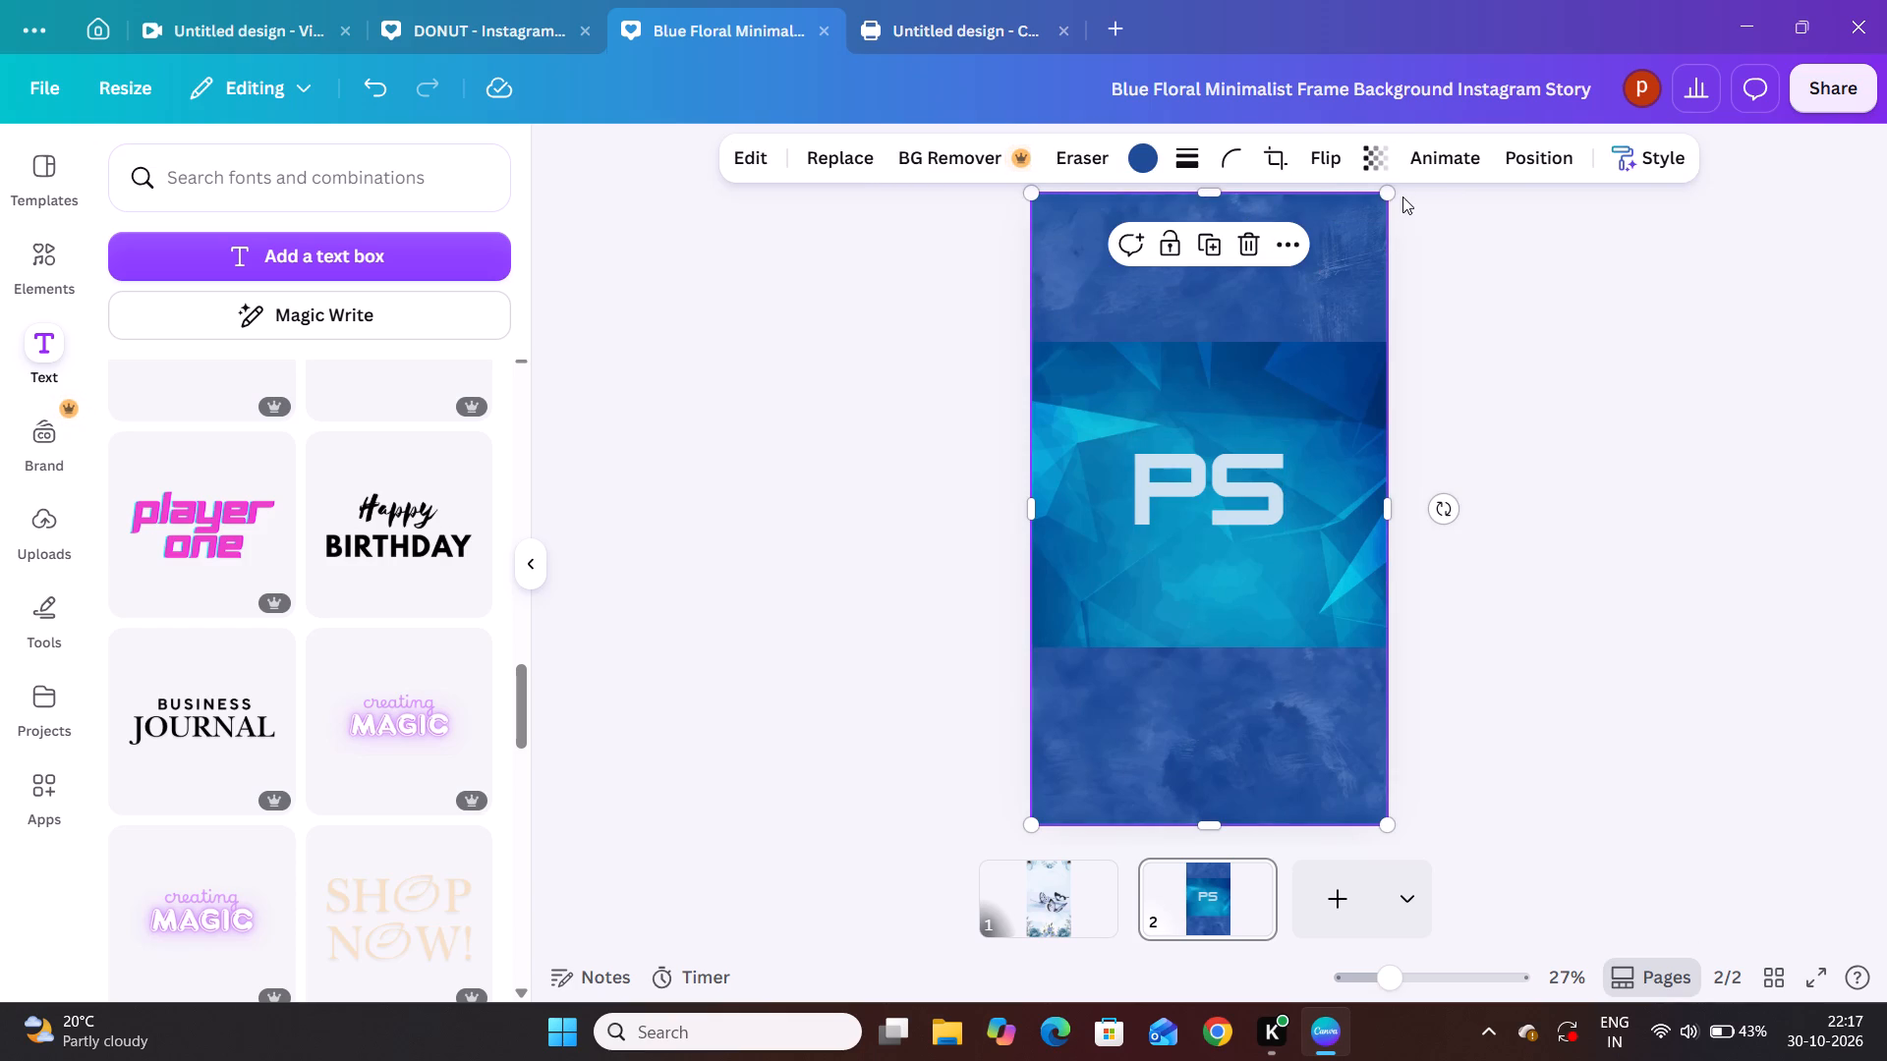
pyautogui.click(1371, 157)
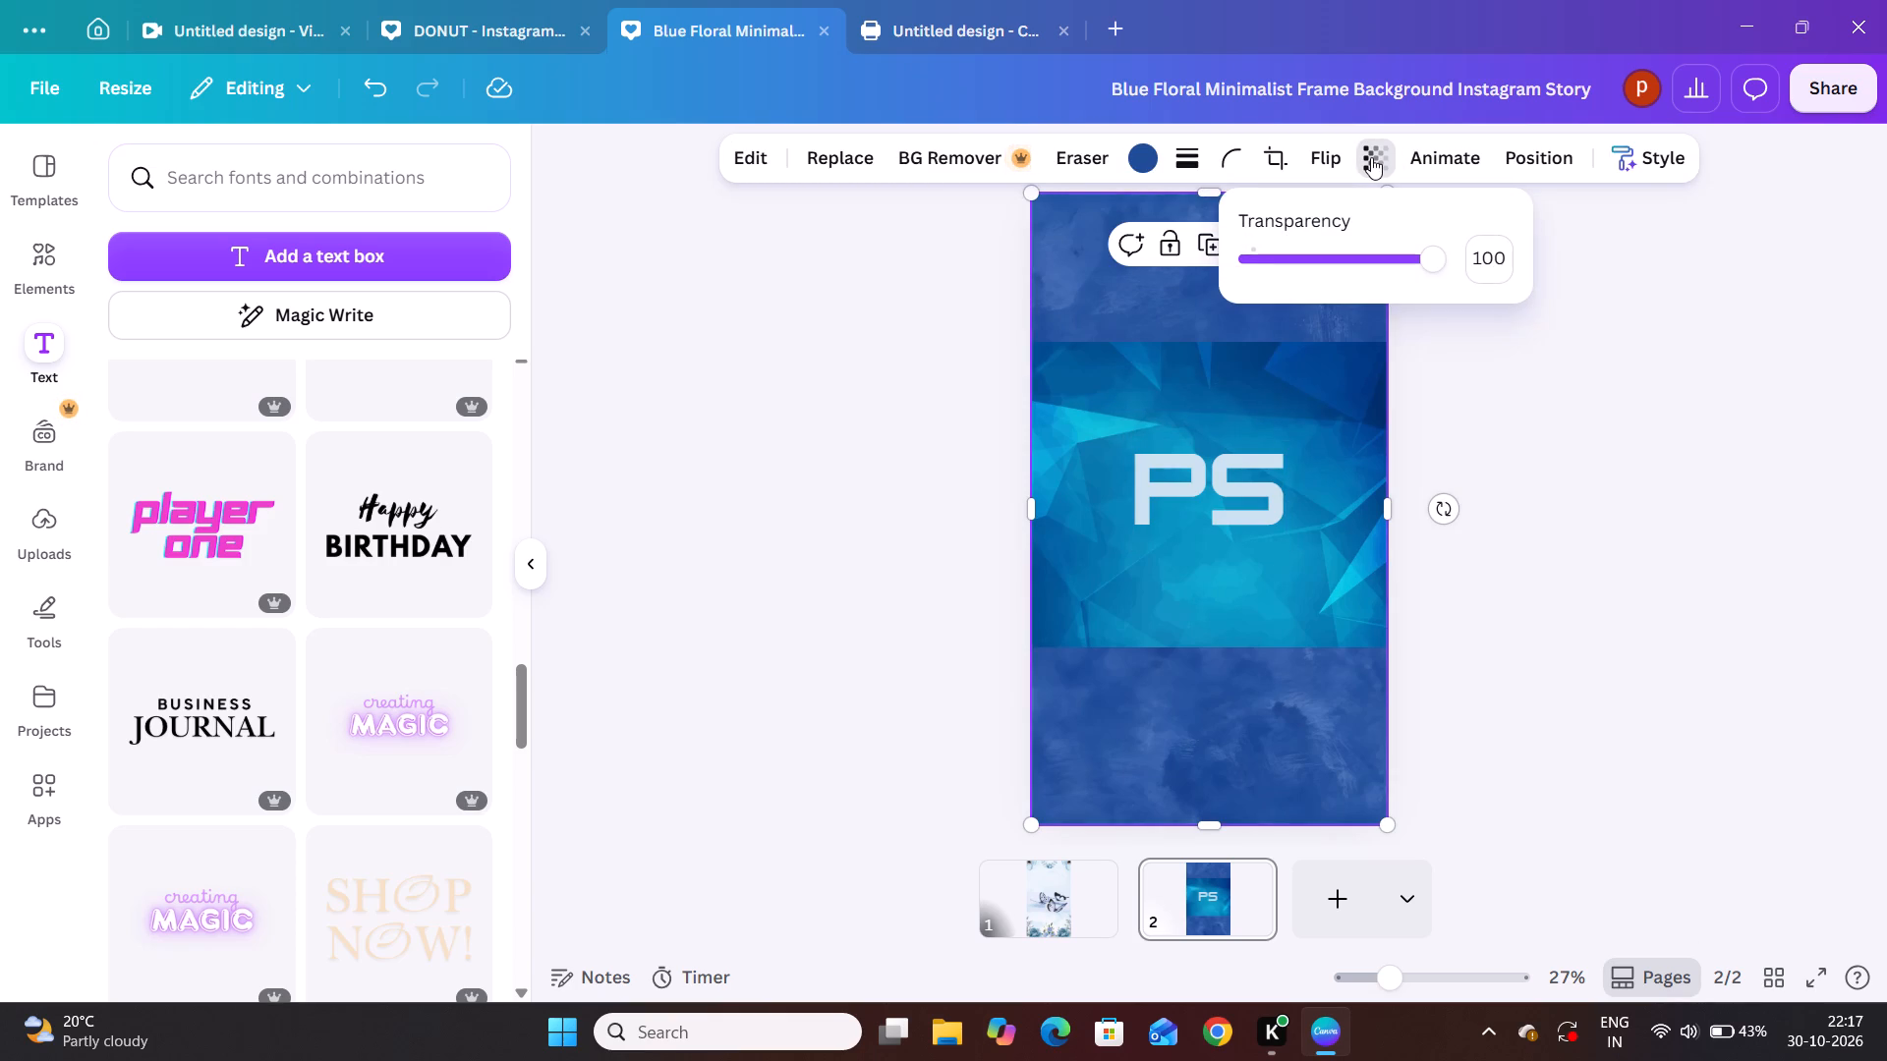
pyautogui.click(1320, 255)
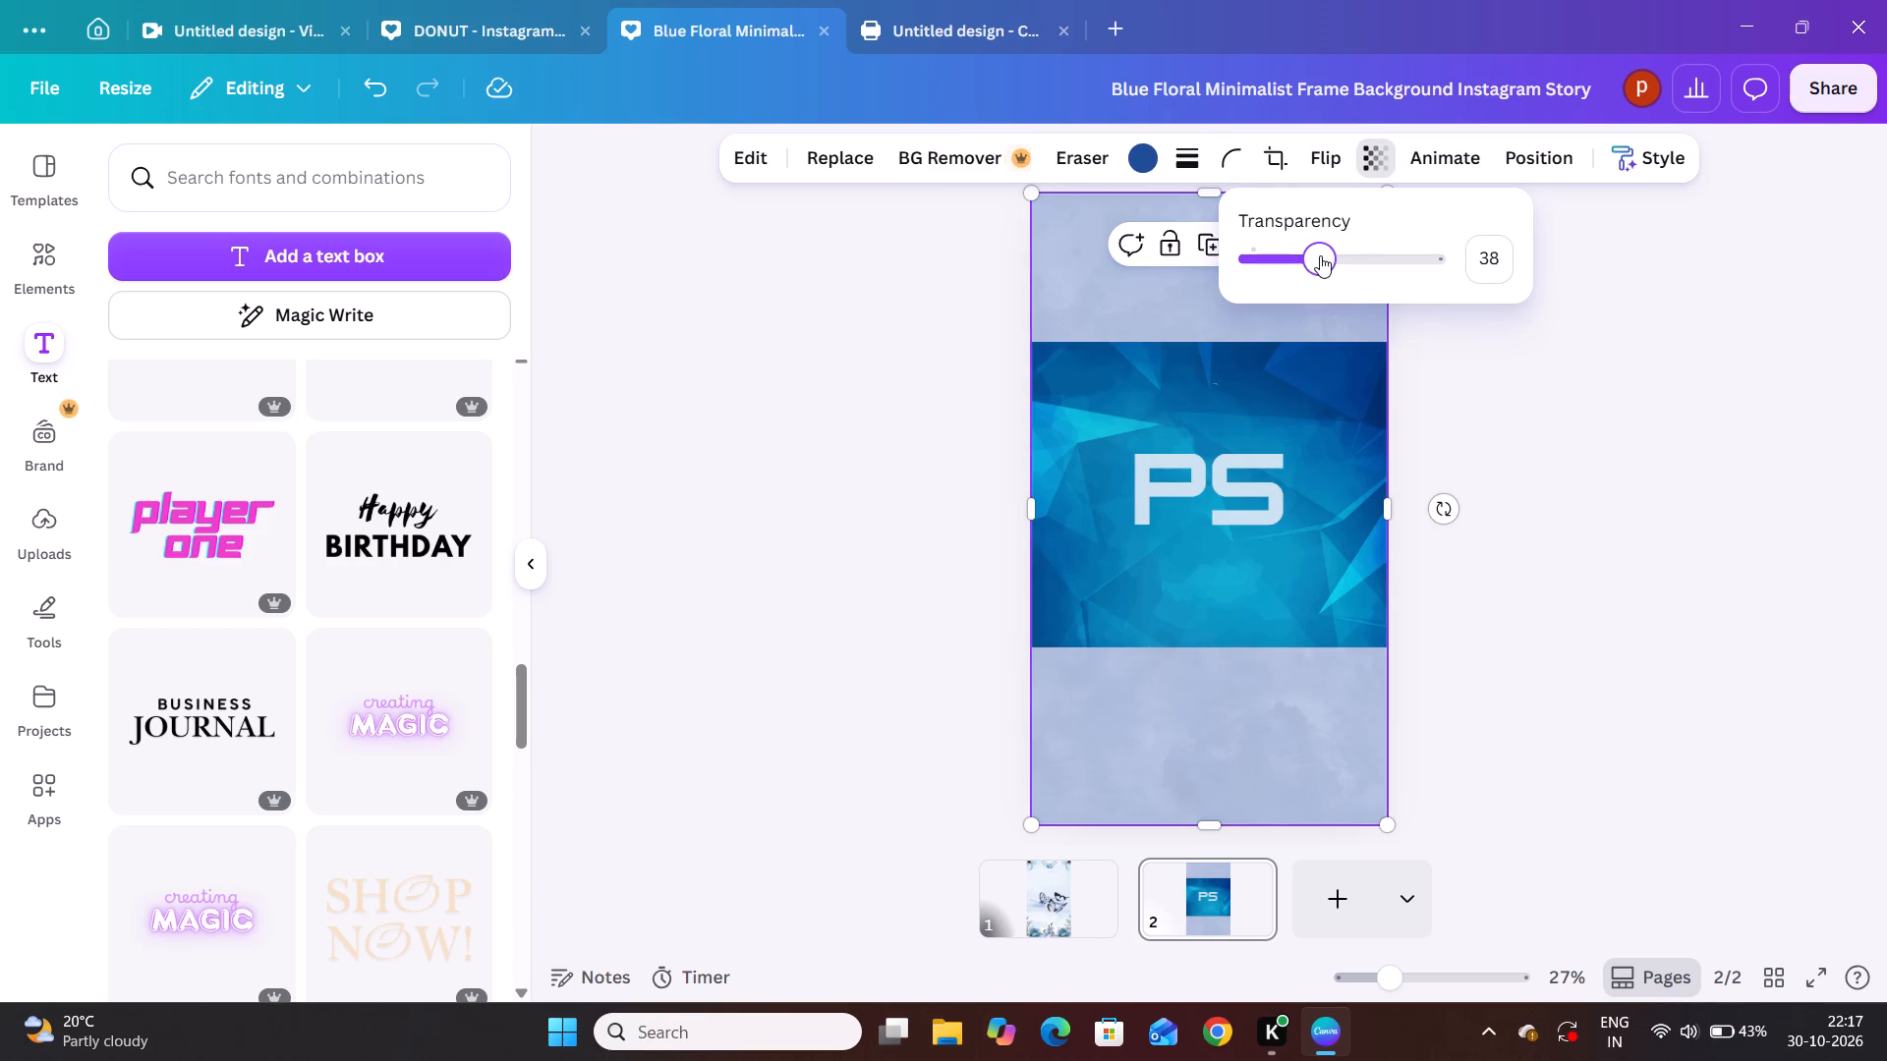
pyautogui.click(1369, 257)
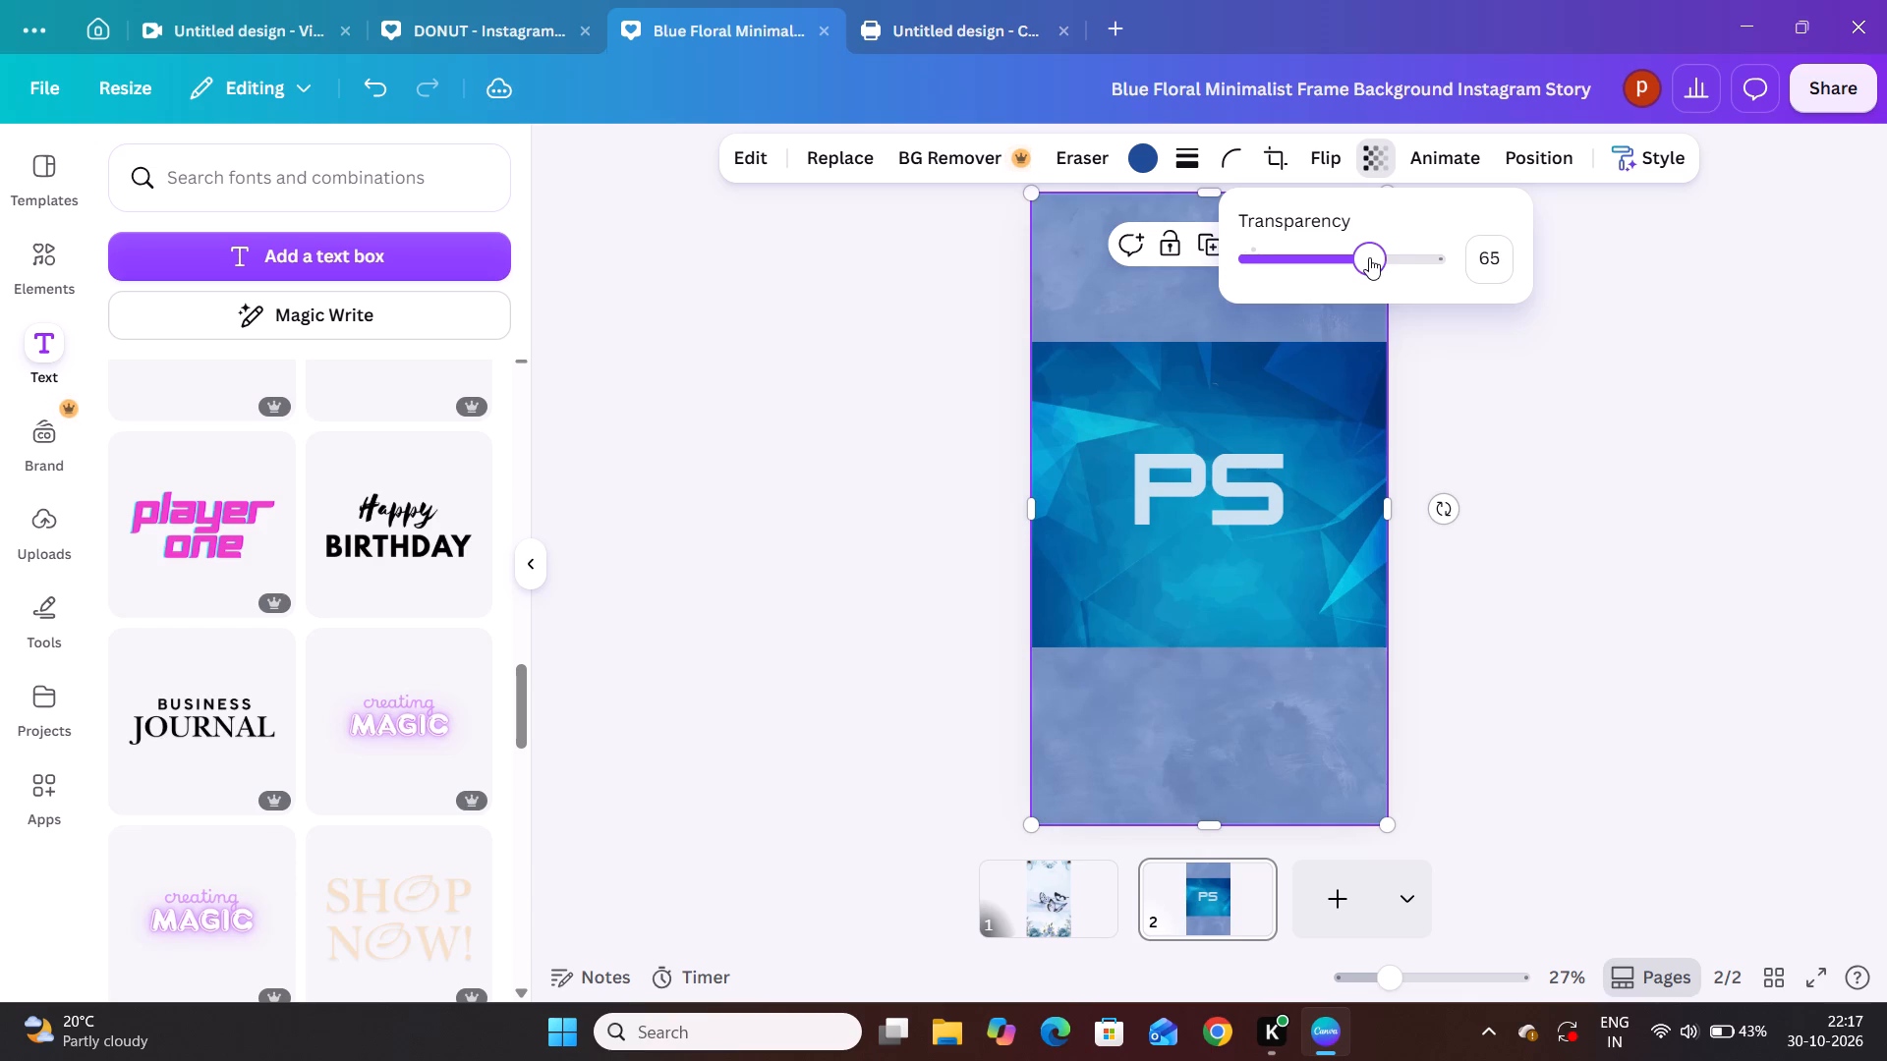
pyautogui.click(1424, 260)
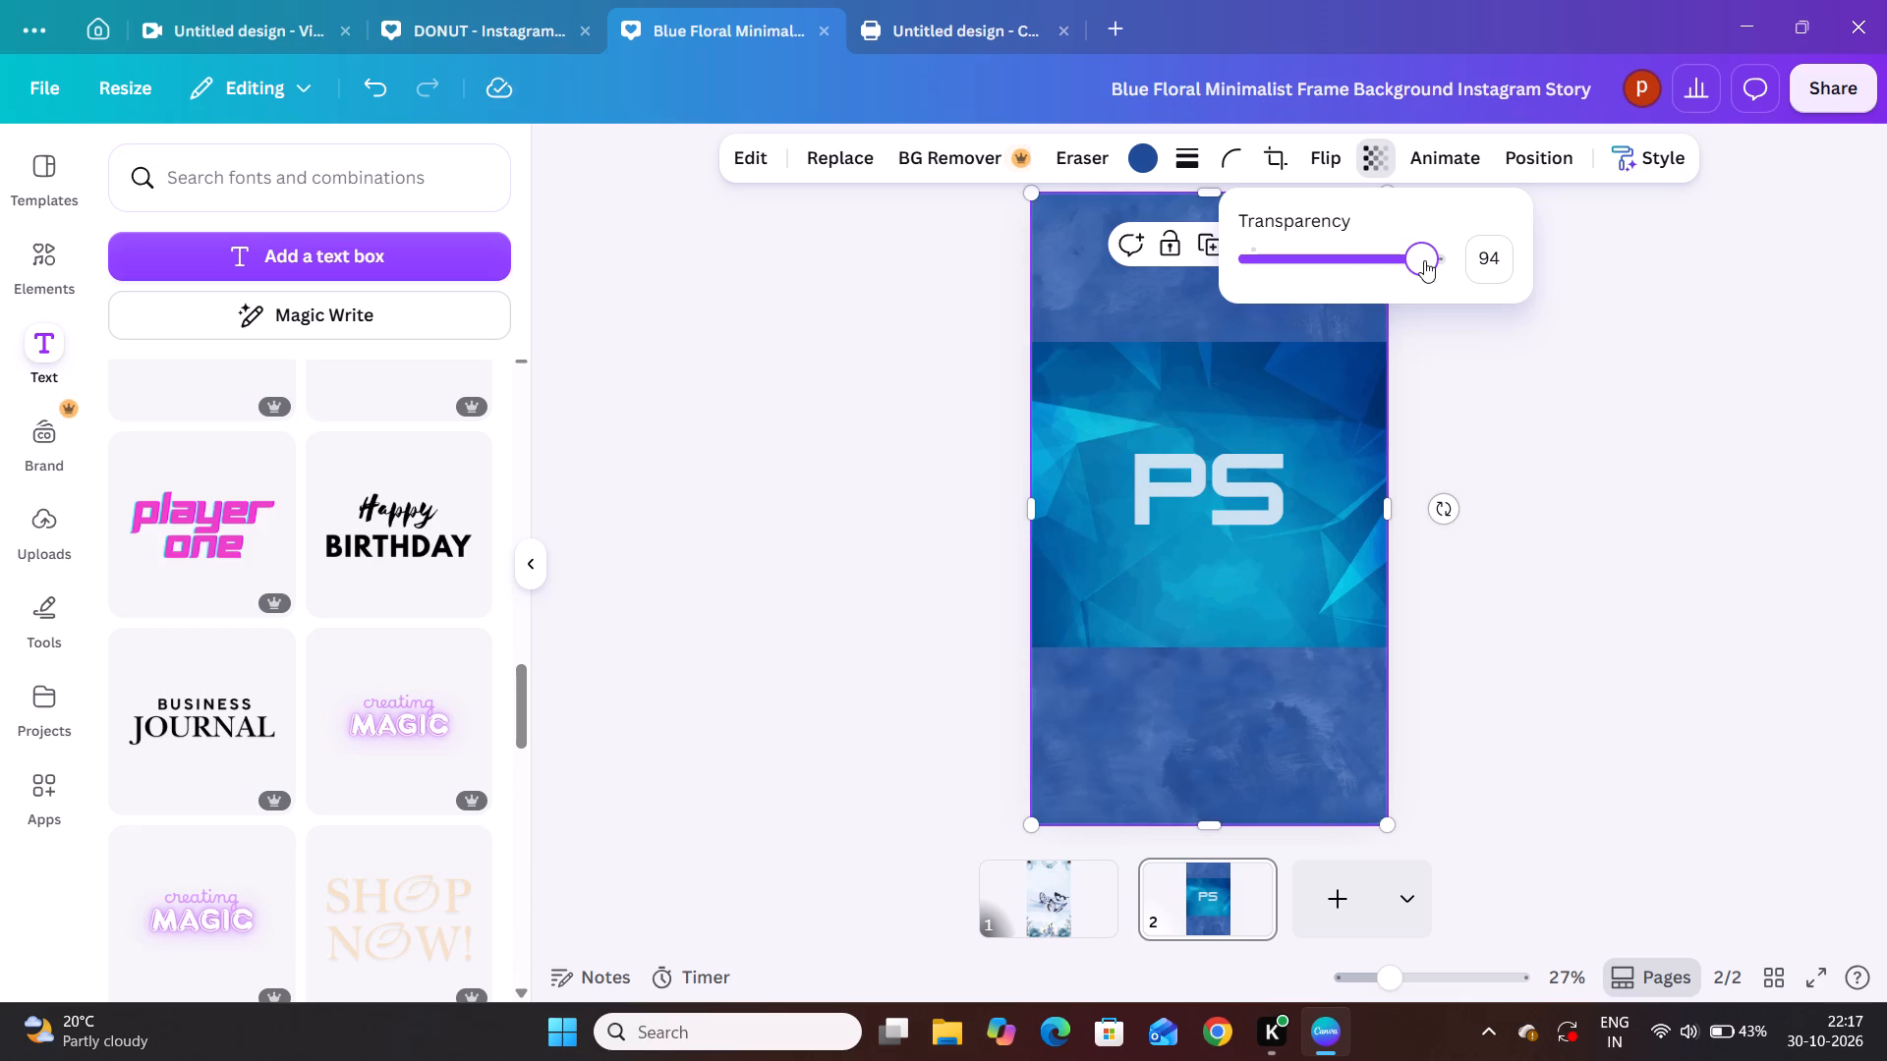
pyautogui.click(1392, 258)
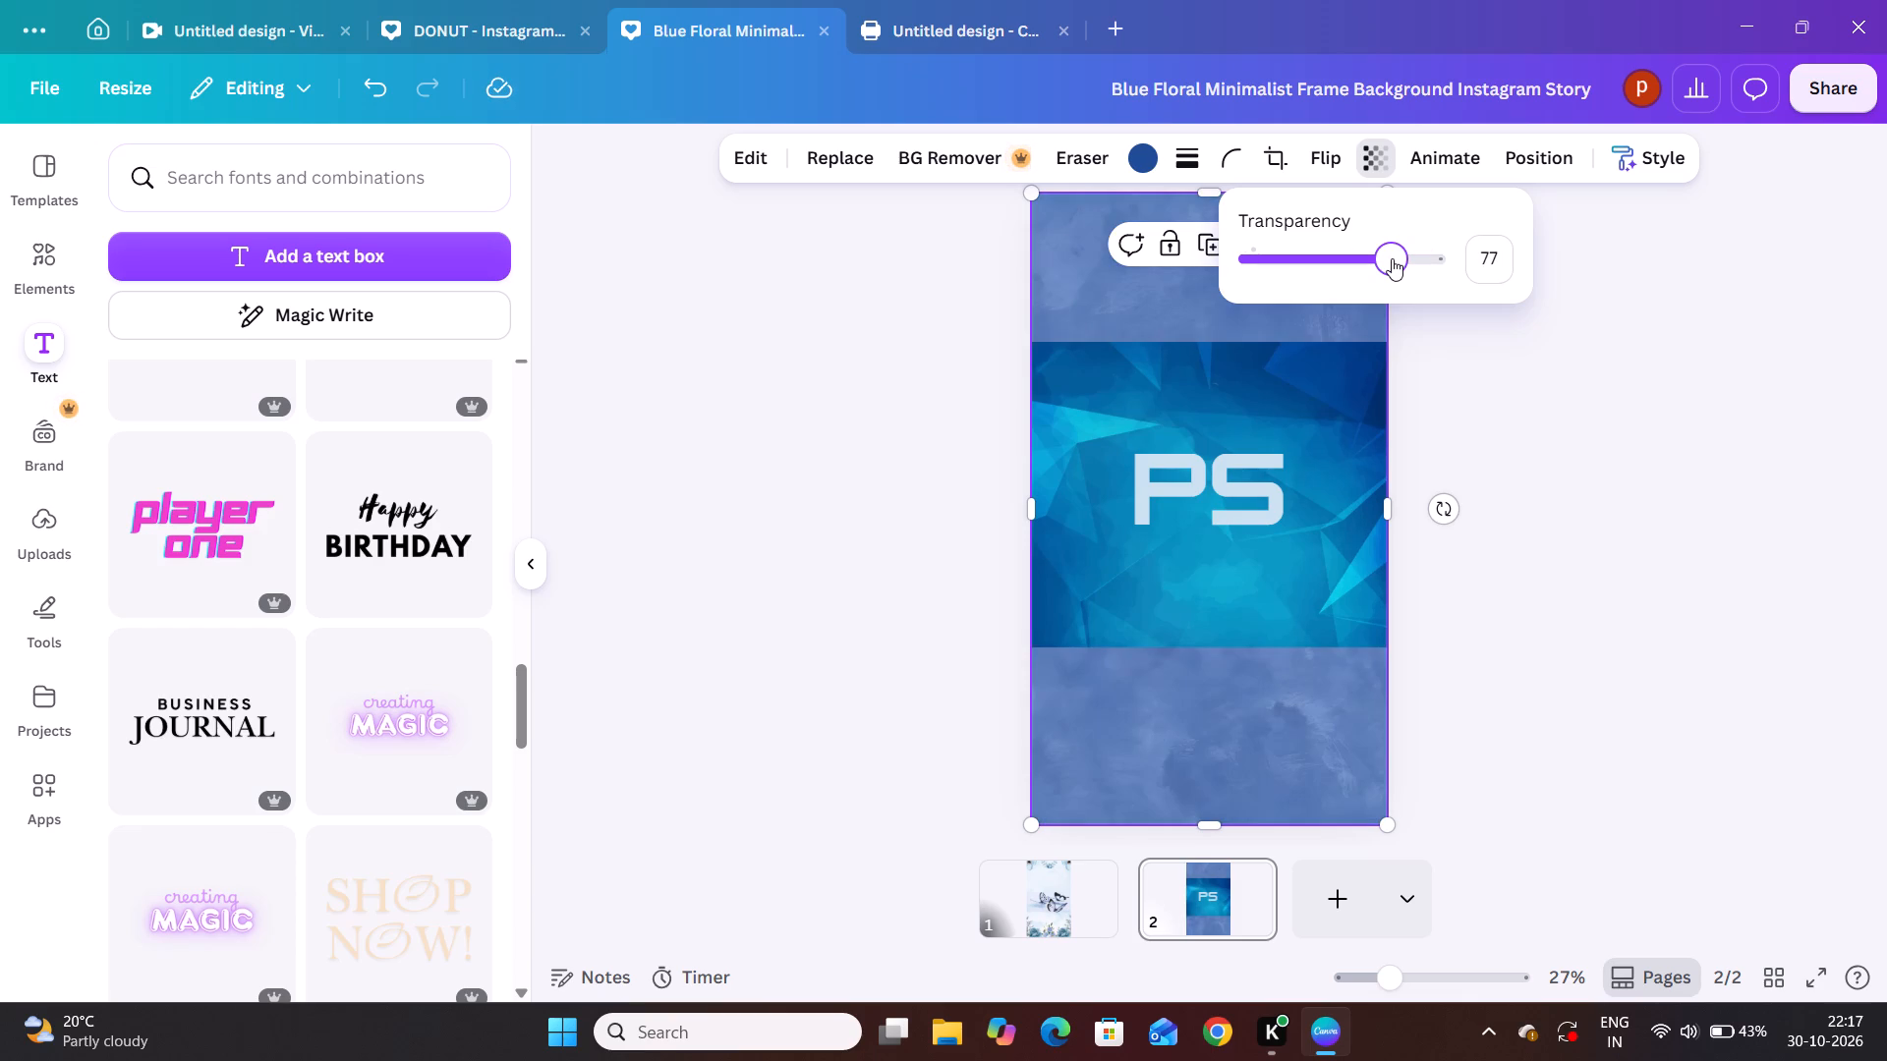
pyautogui.click(798, 466)
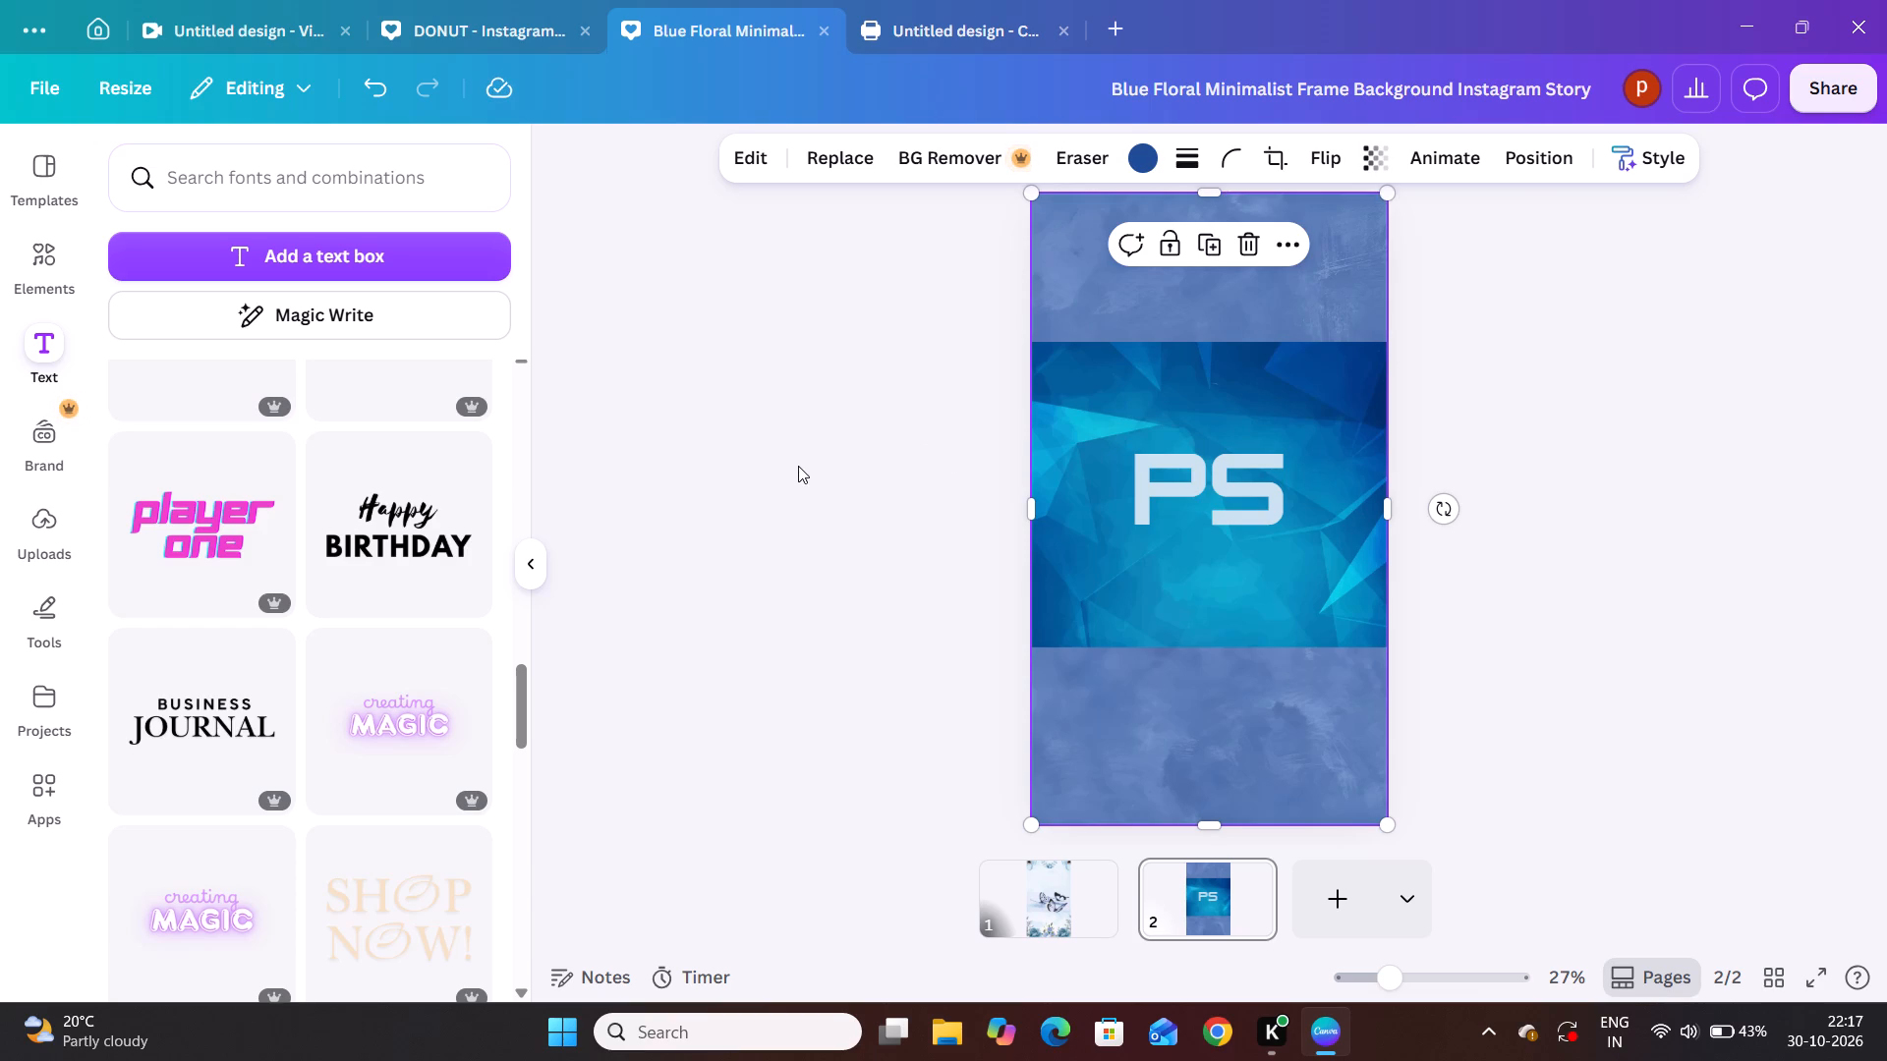
# Try transparency values of 76 and 60 on the geometric band behind the heading, and set it to 86.
pyautogui.click(1103, 417)
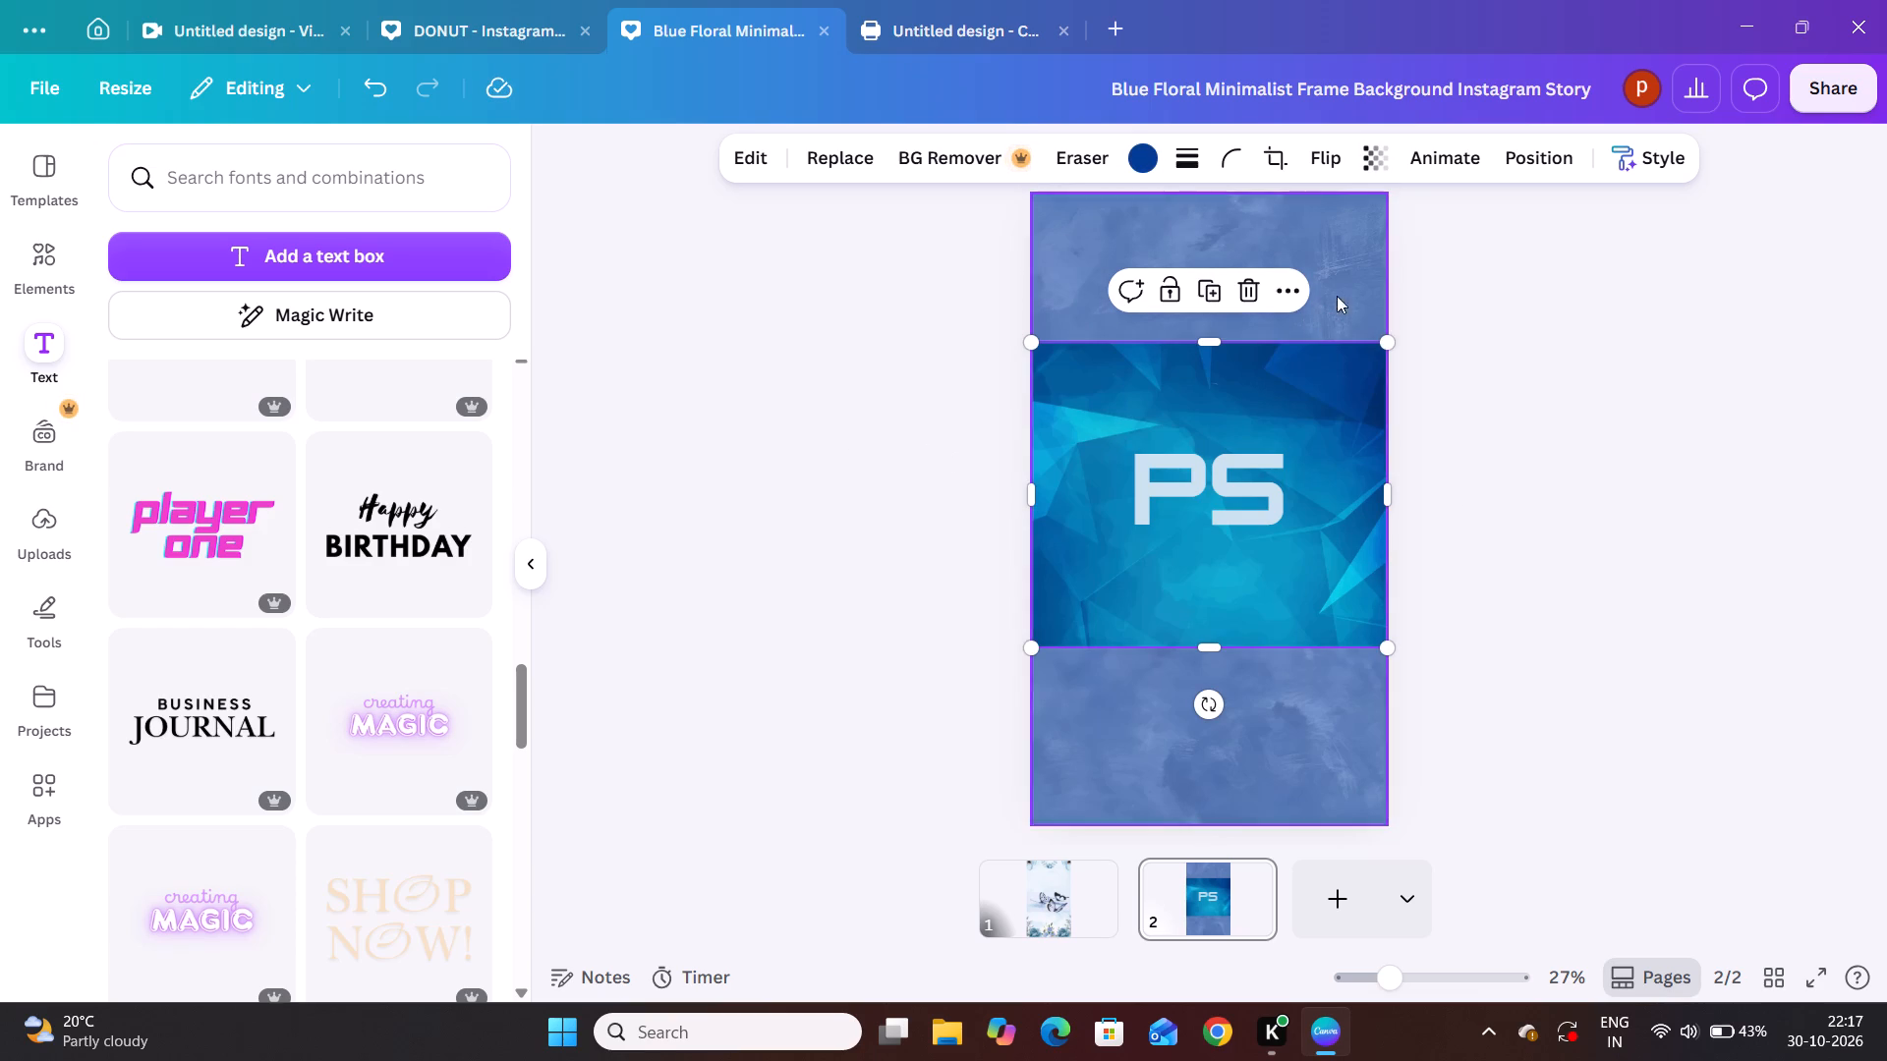
pyautogui.click(1385, 162)
pyautogui.click(1390, 256)
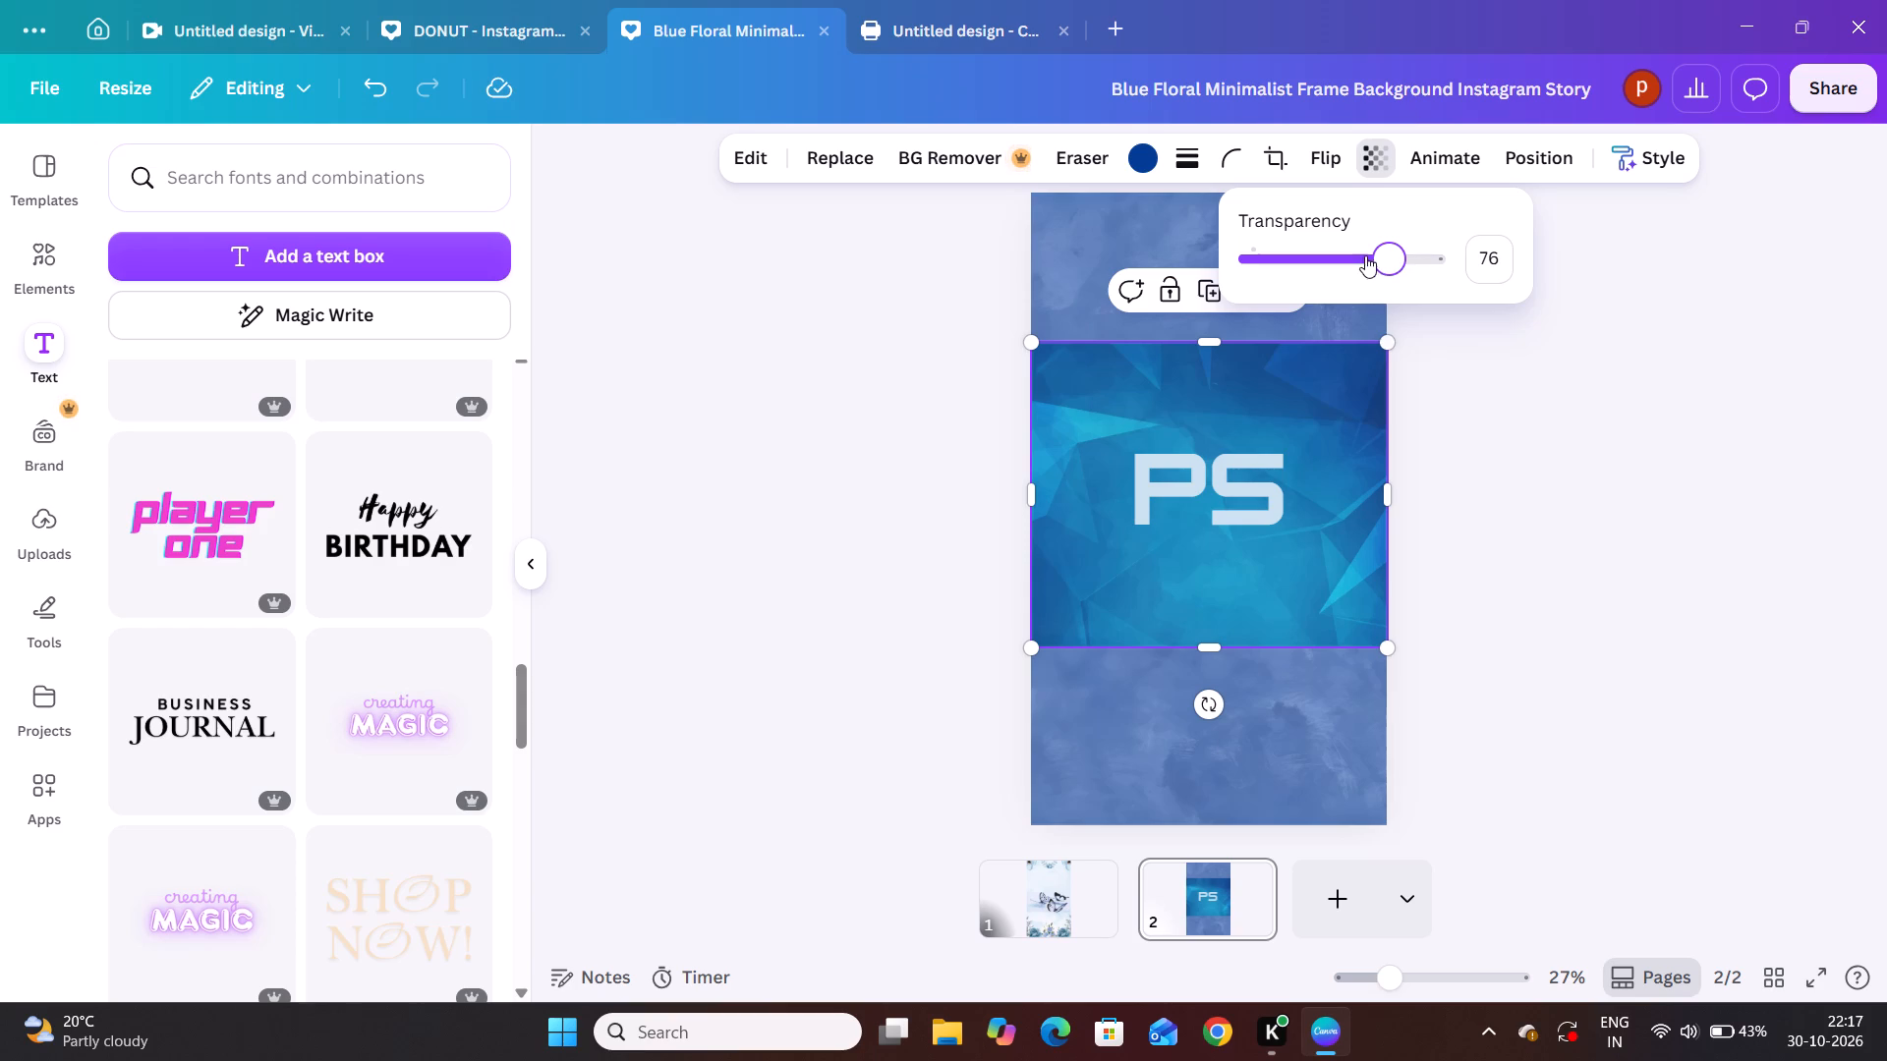
pyautogui.click(1361, 260)
pyautogui.click(1408, 261)
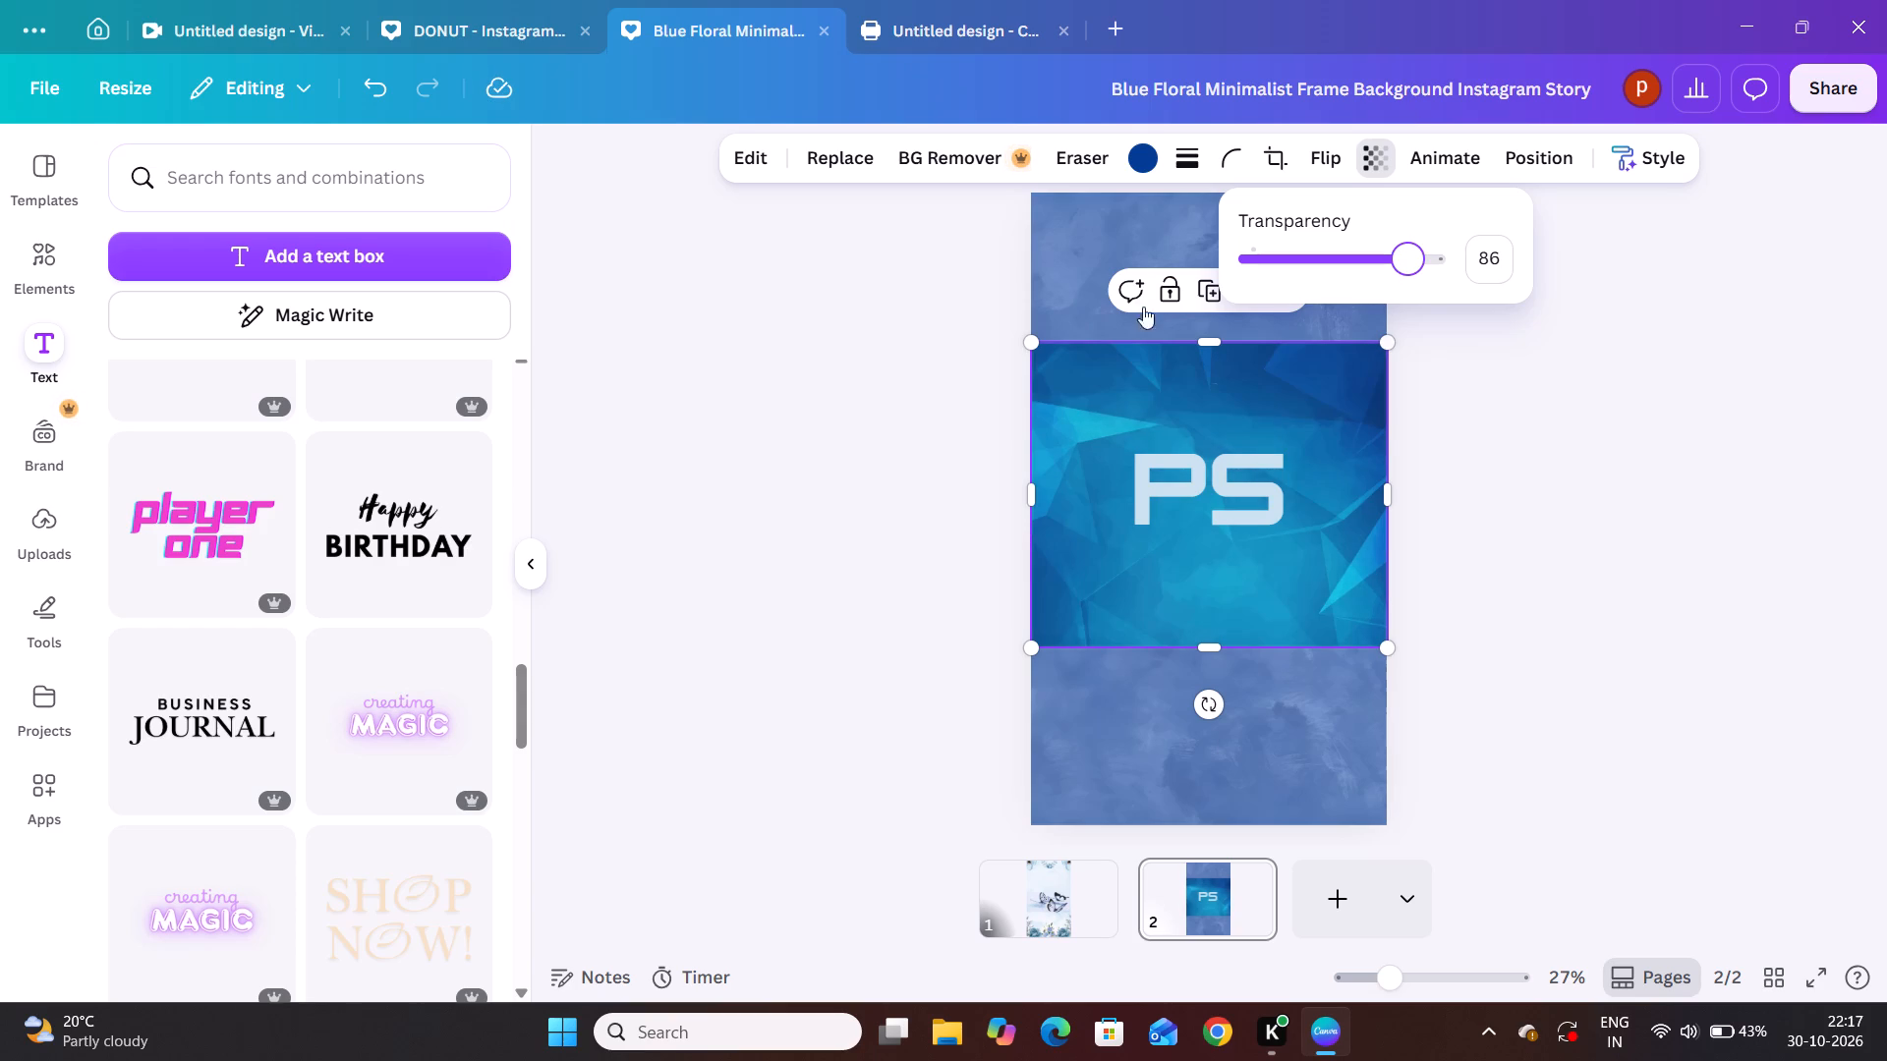
pyautogui.click(950, 393)
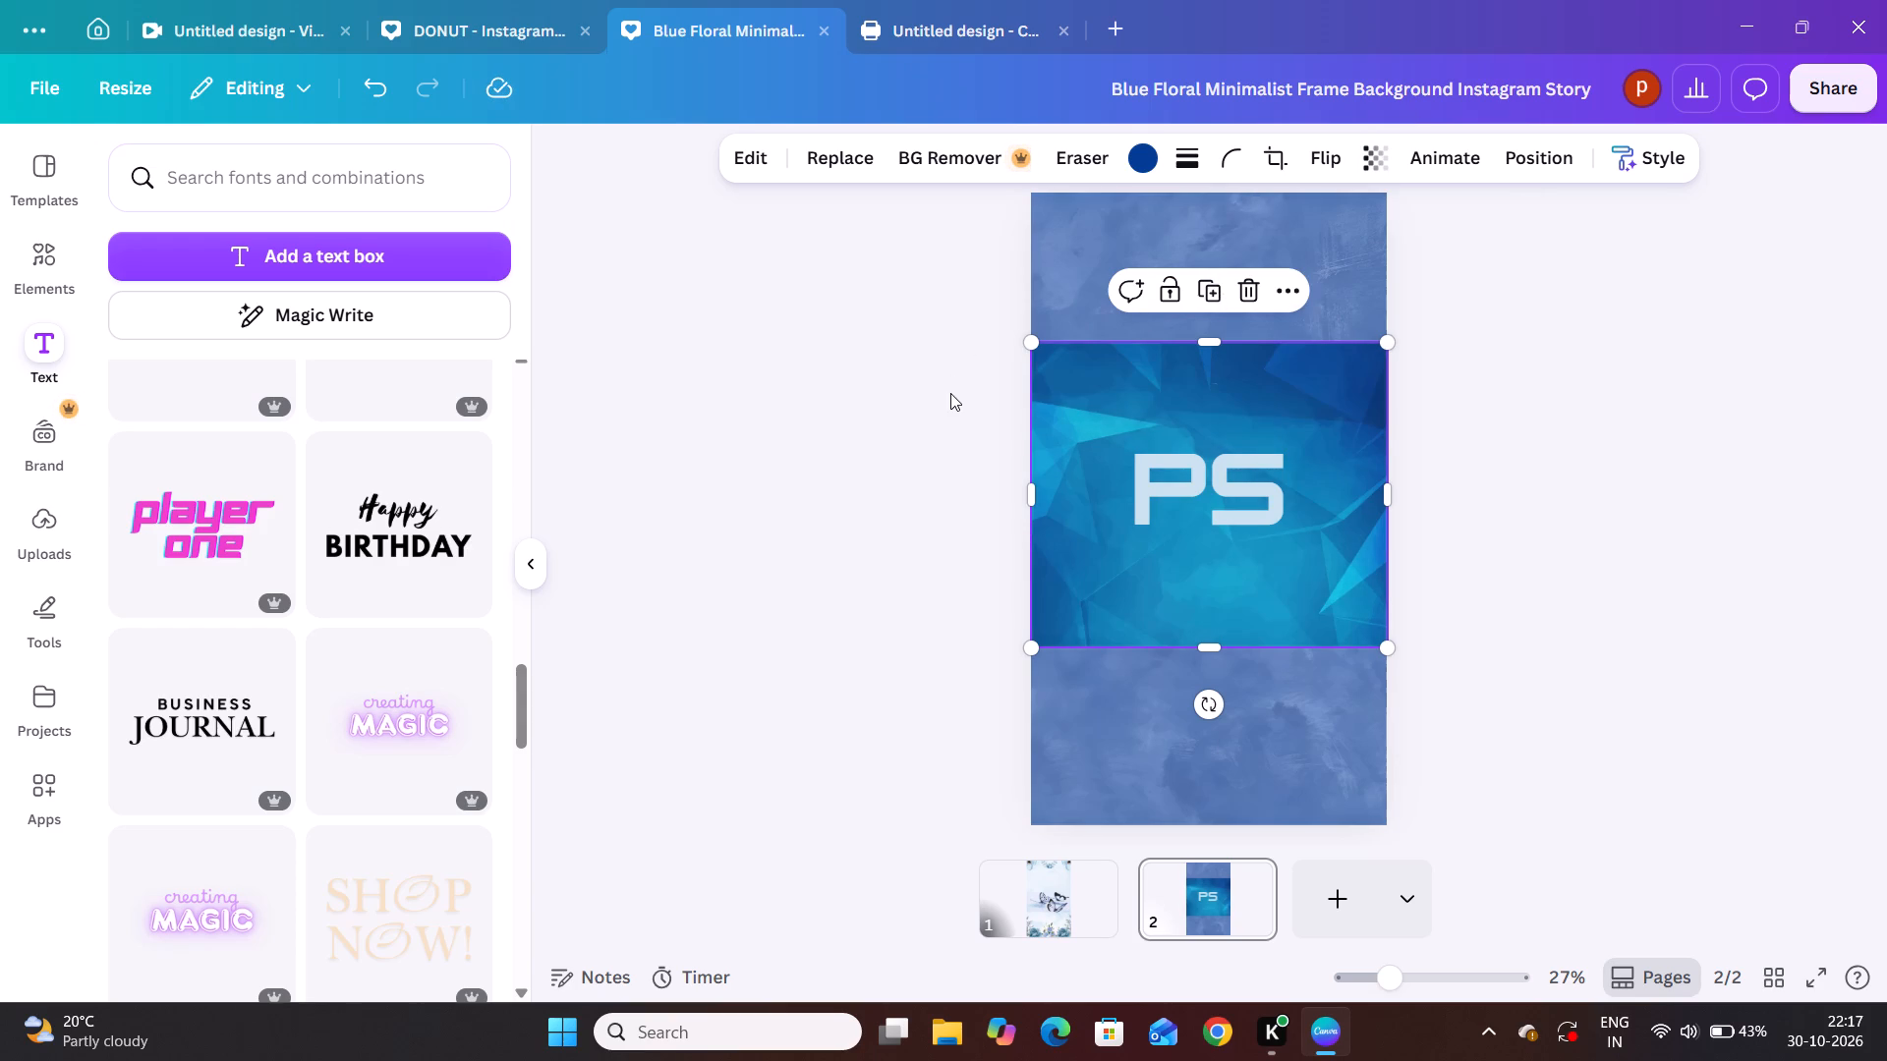
pyautogui.click(951, 460)
# Select the textured background image on the second page.
pyautogui.click(1199, 258)
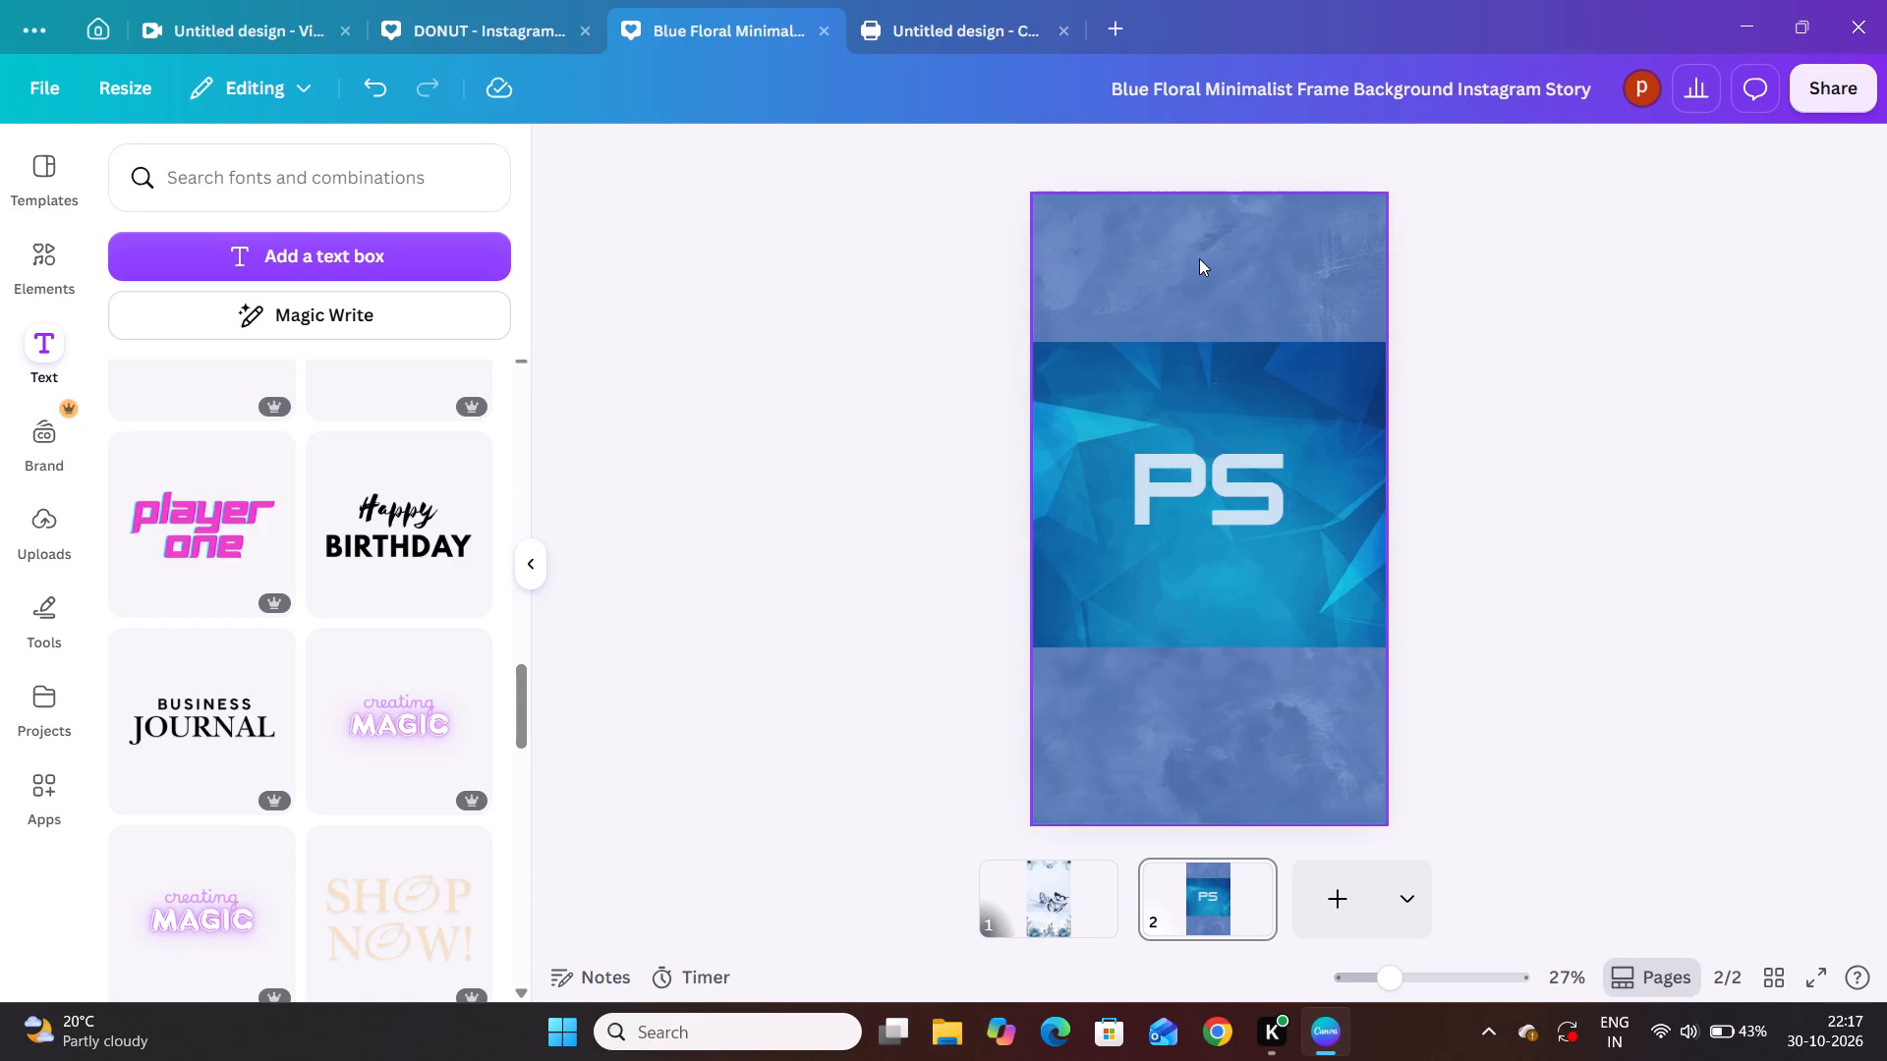
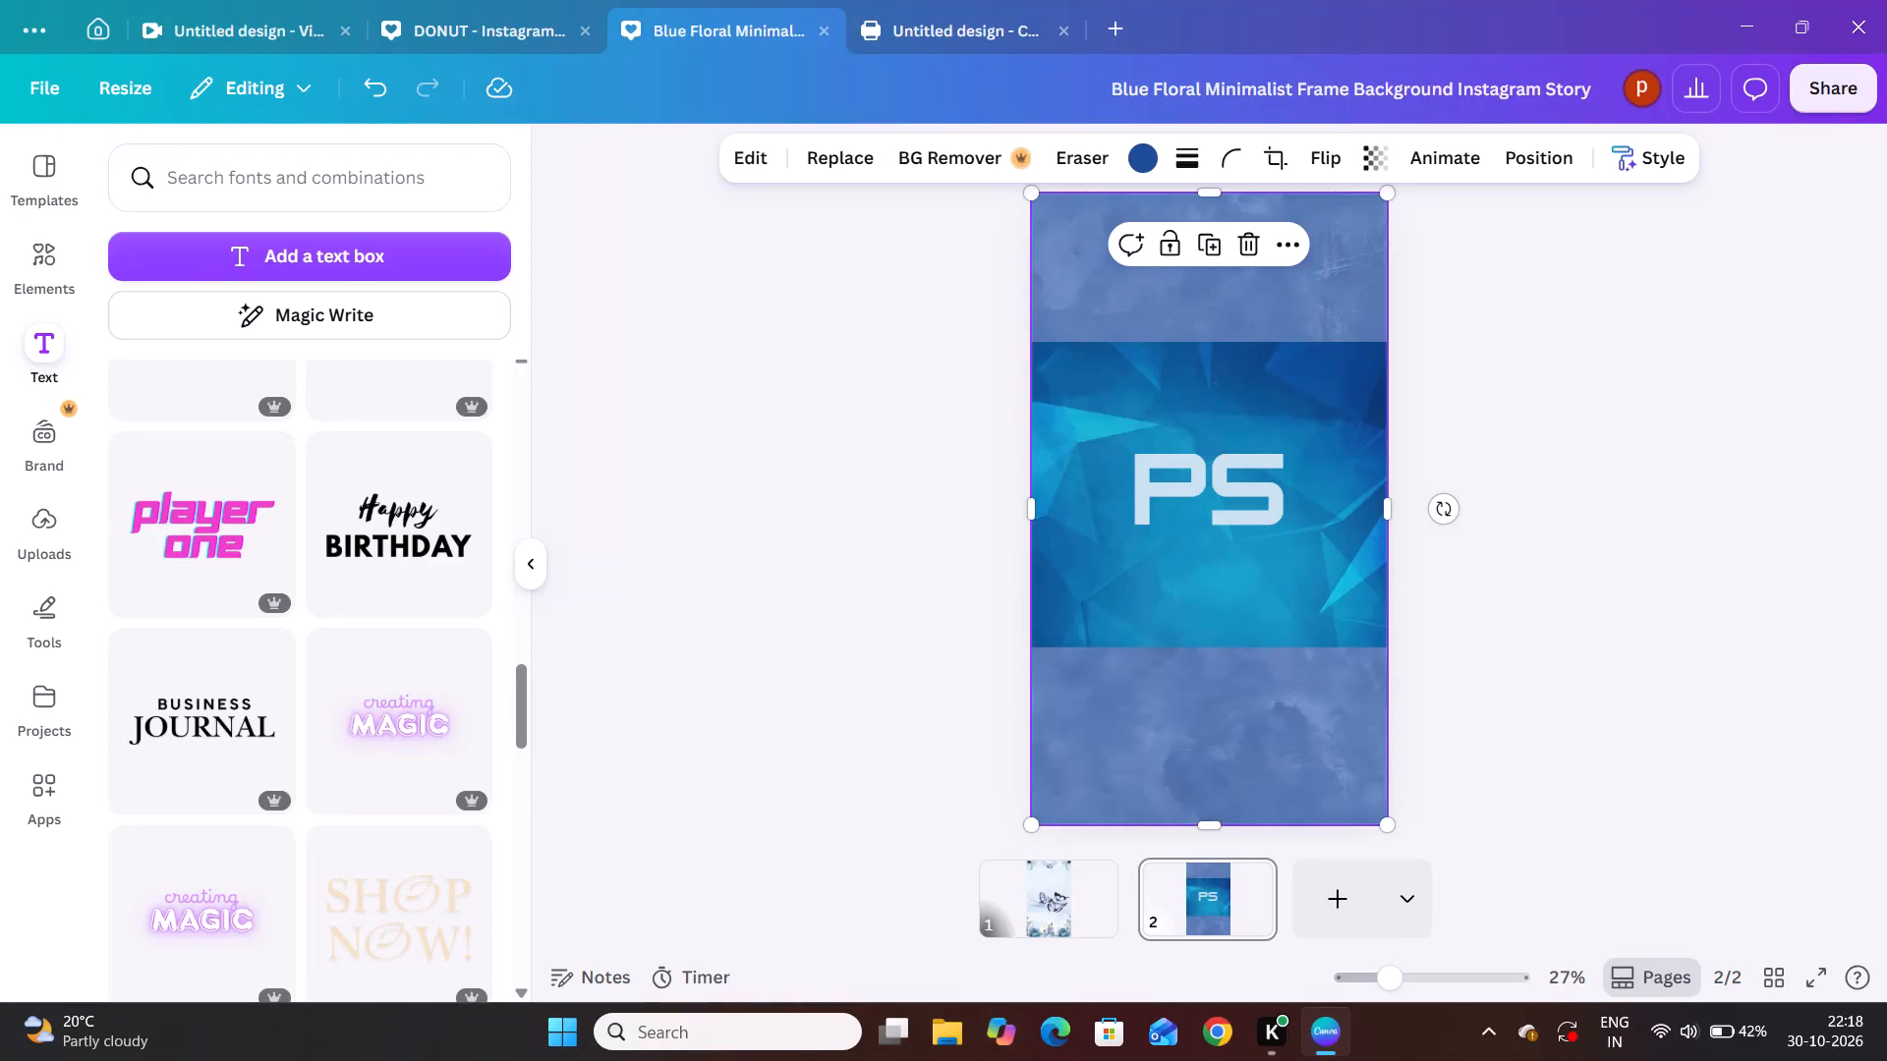
# Search the fonts and text combinations for "DESIGN BORDER" and look through the results for a border.
pyautogui.click(200, 176)
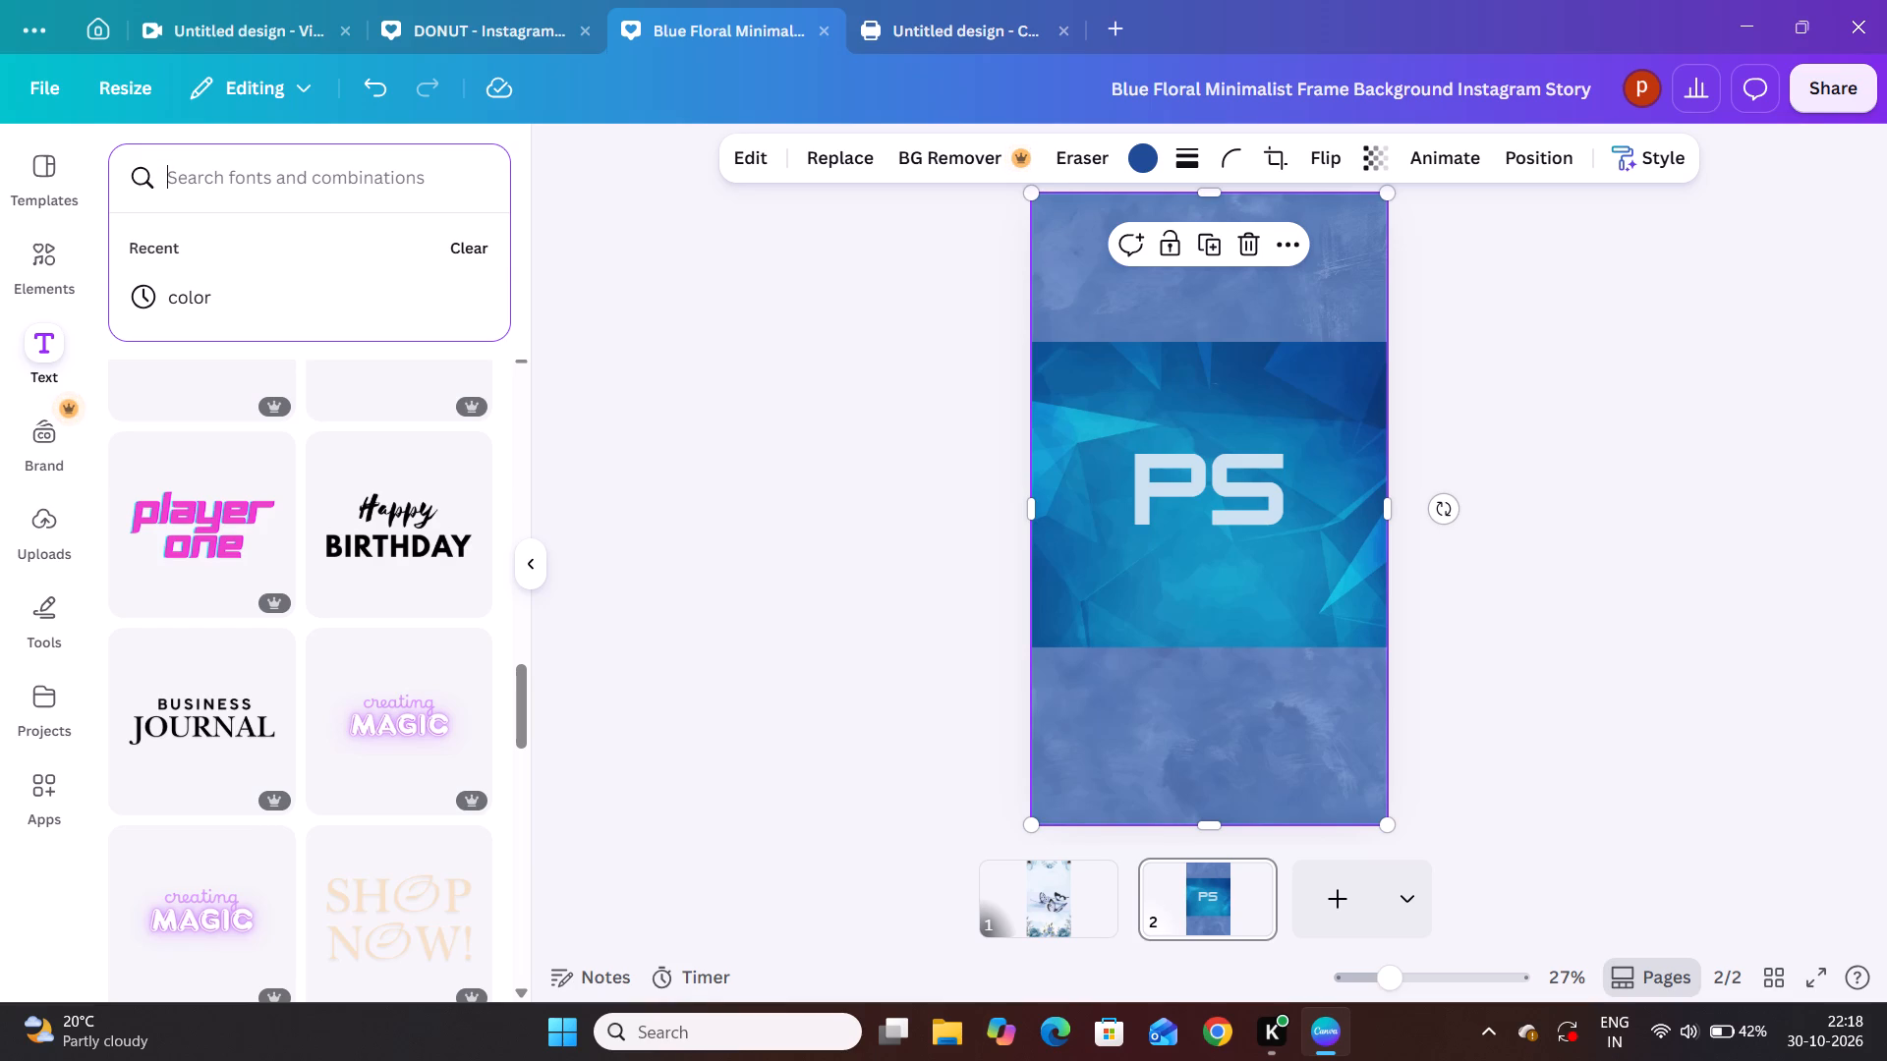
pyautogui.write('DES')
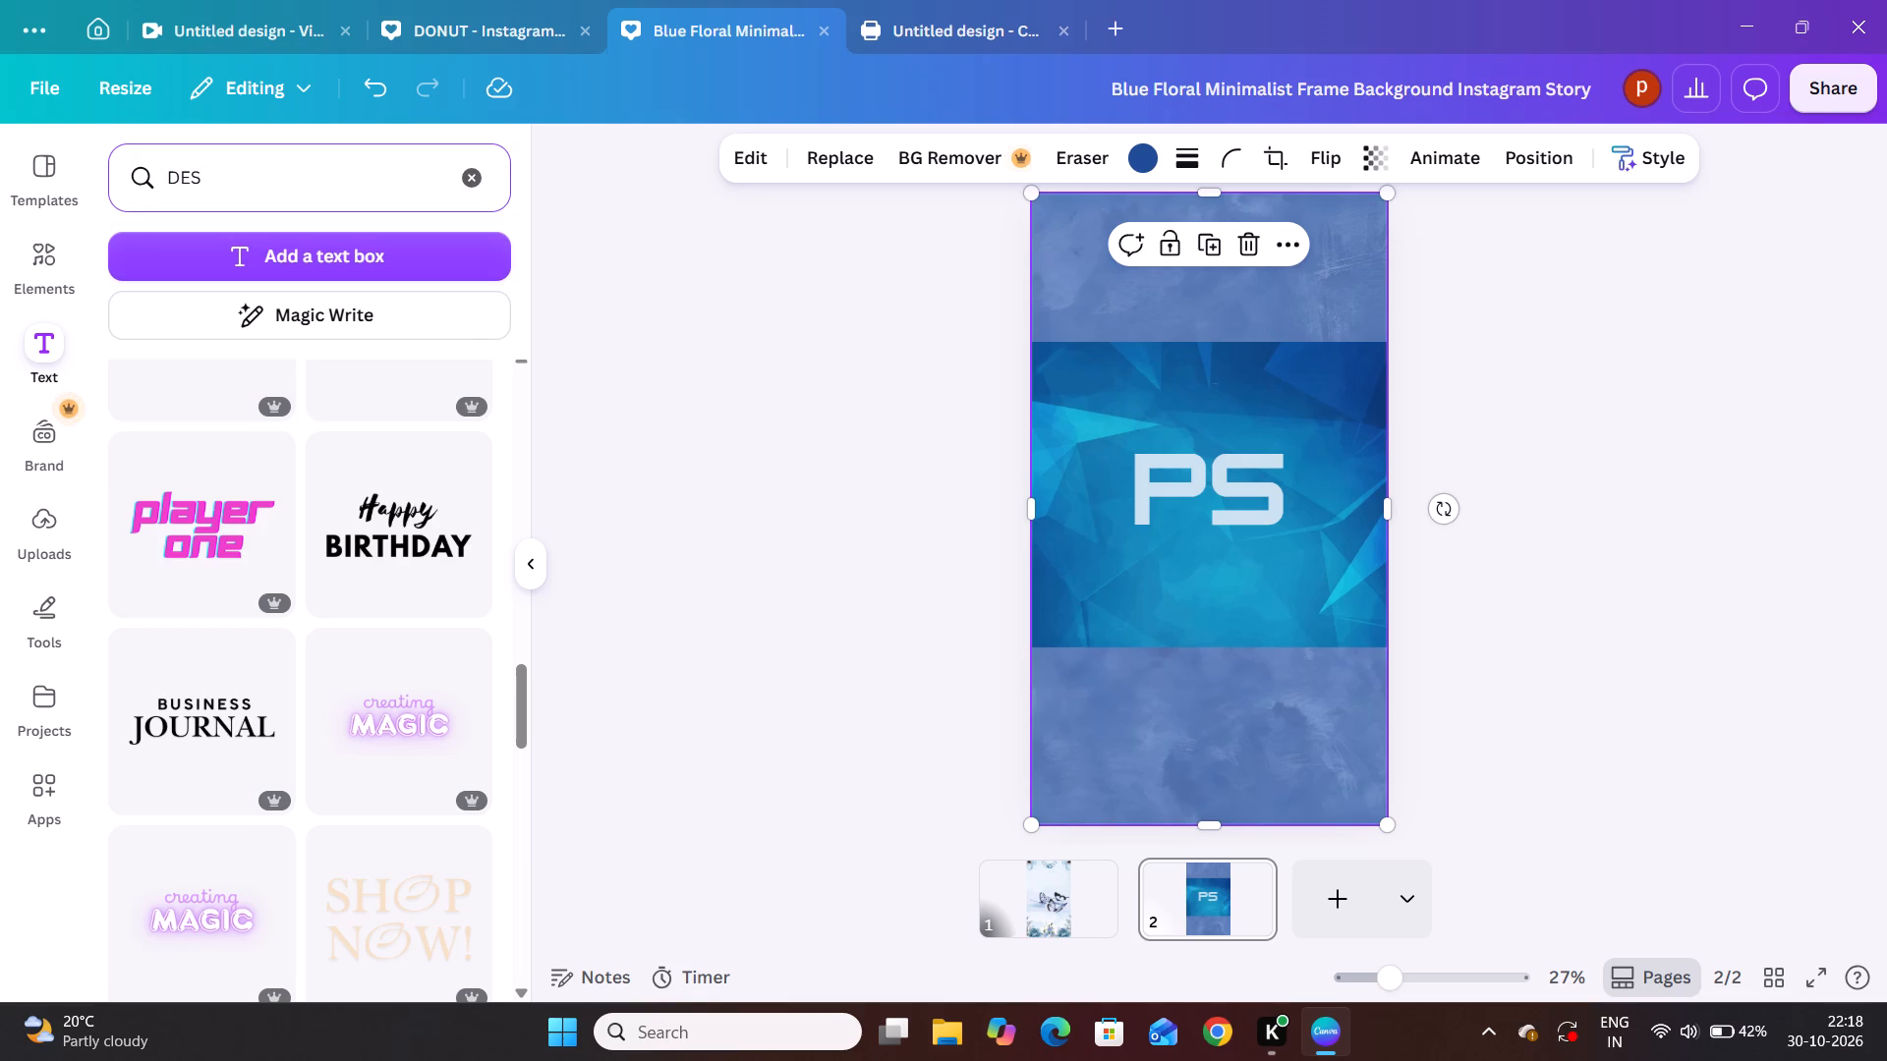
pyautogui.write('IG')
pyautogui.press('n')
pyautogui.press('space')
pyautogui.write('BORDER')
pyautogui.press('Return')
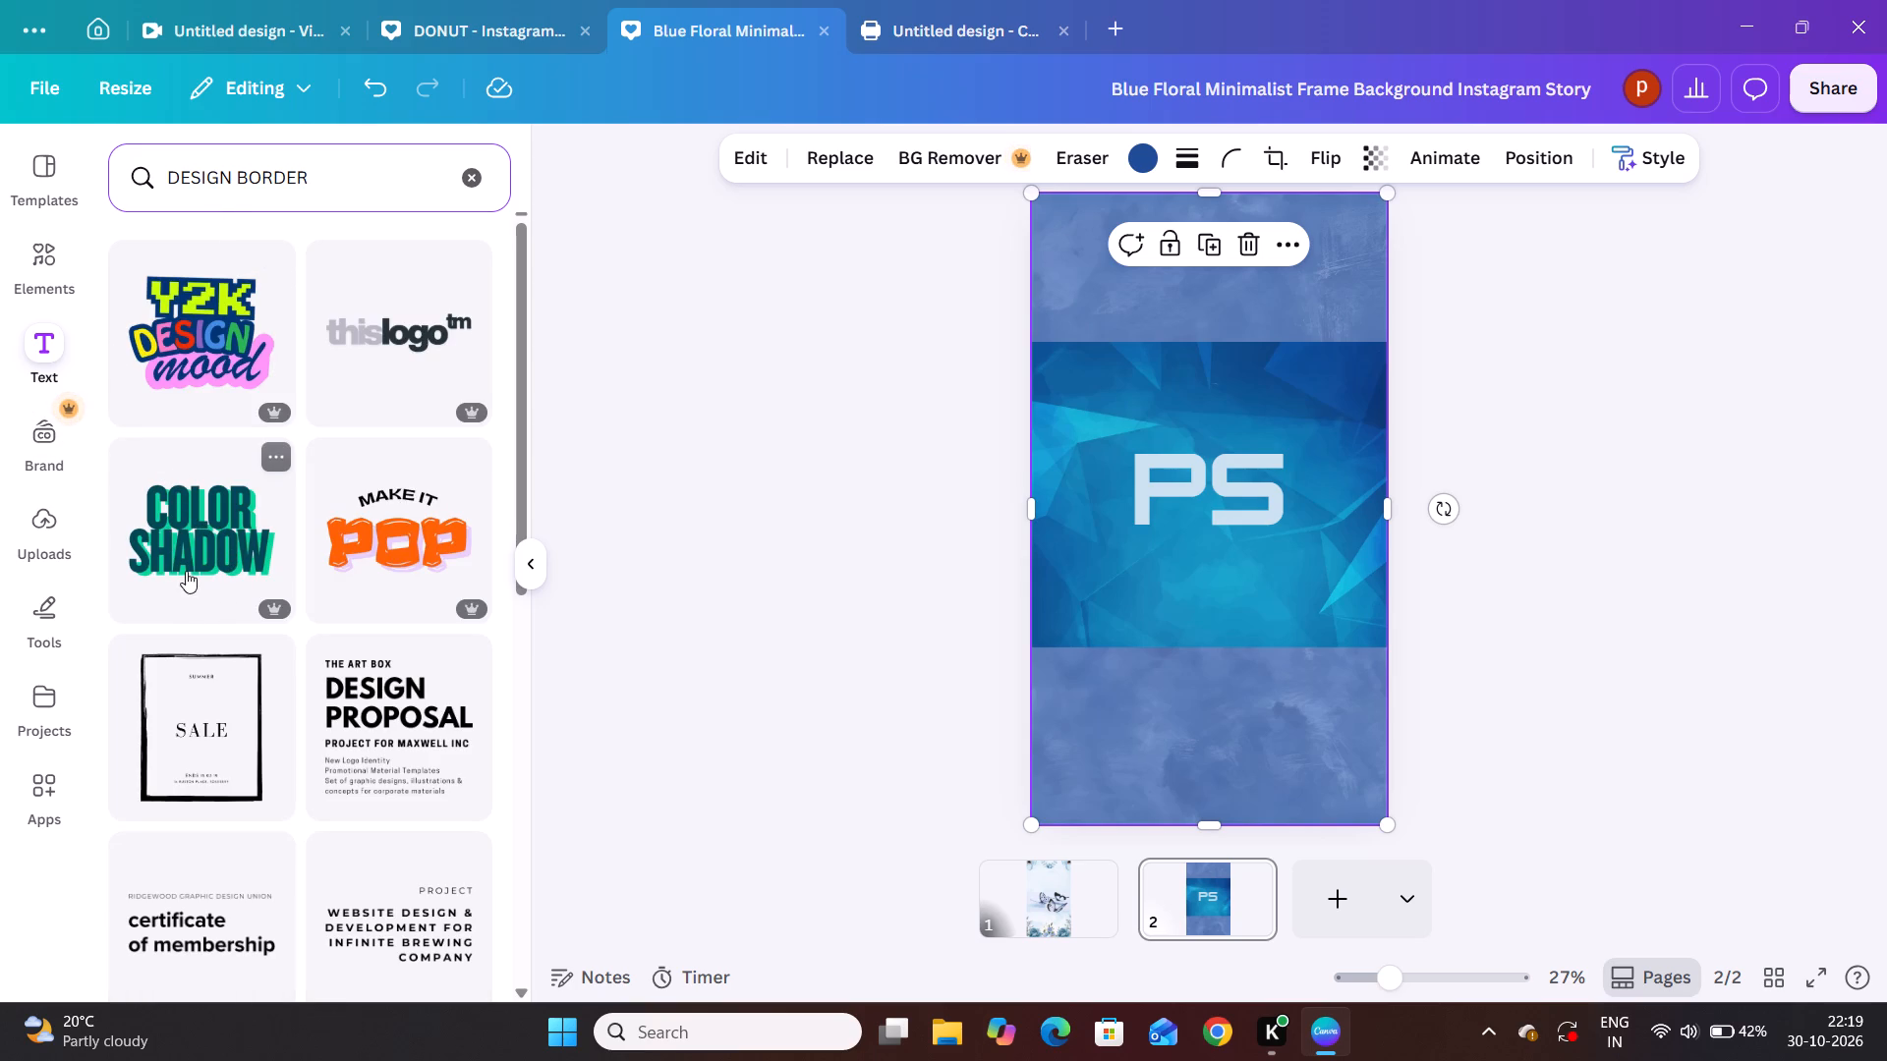
pyautogui.scroll(-3, 273, 742)
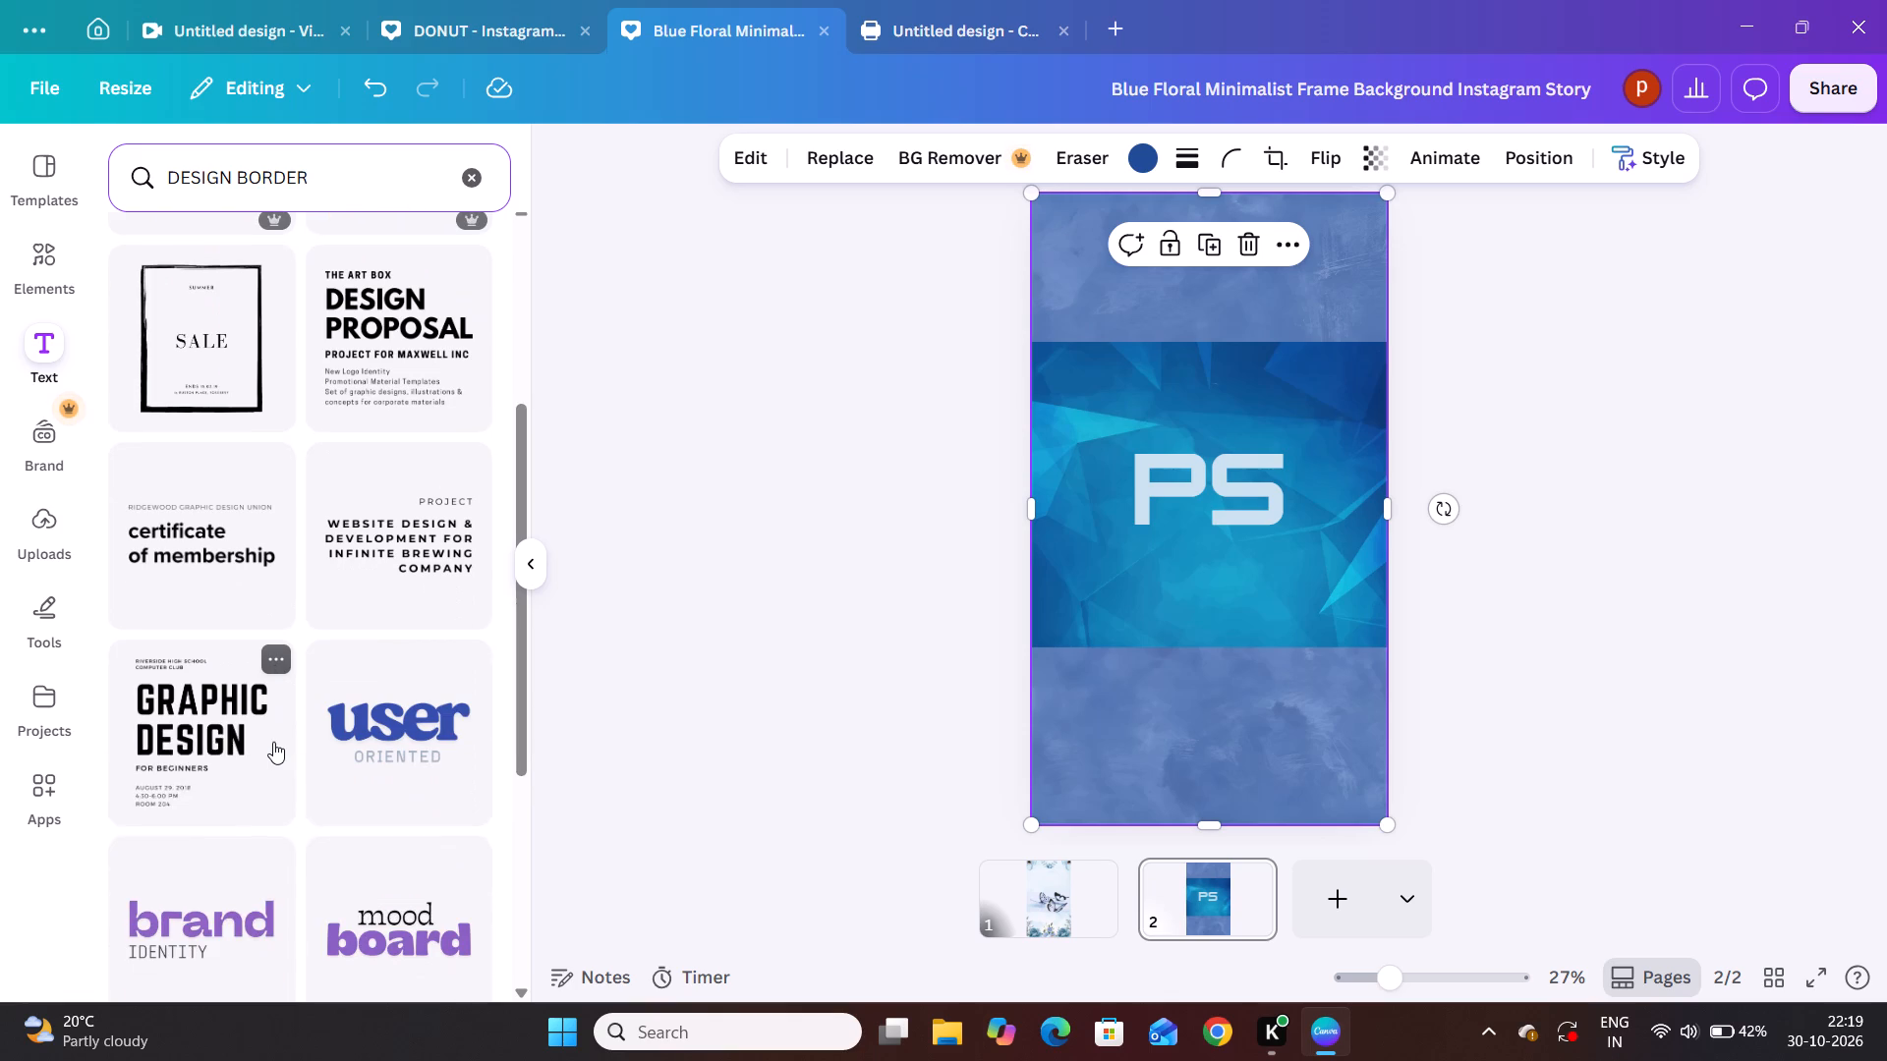
pyautogui.hscroll(1, 273, 742)
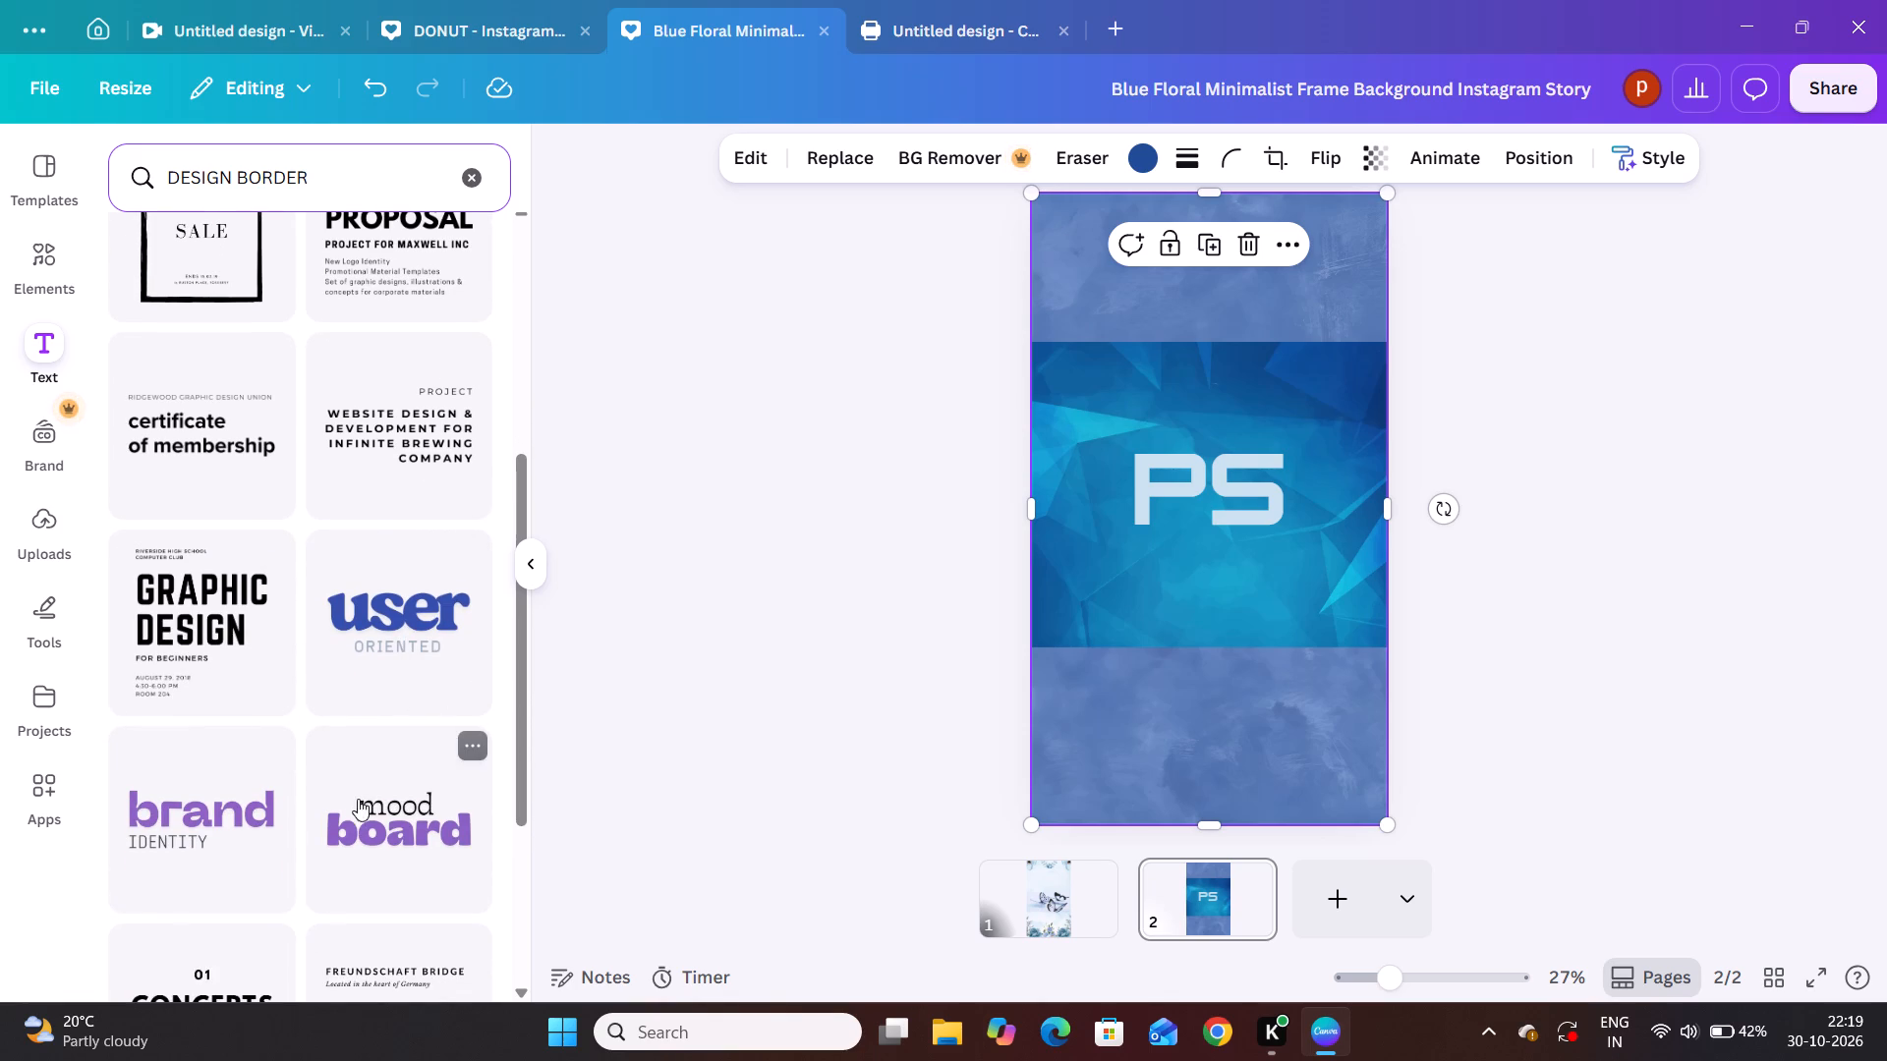
pyautogui.scroll(-4, 358, 799)
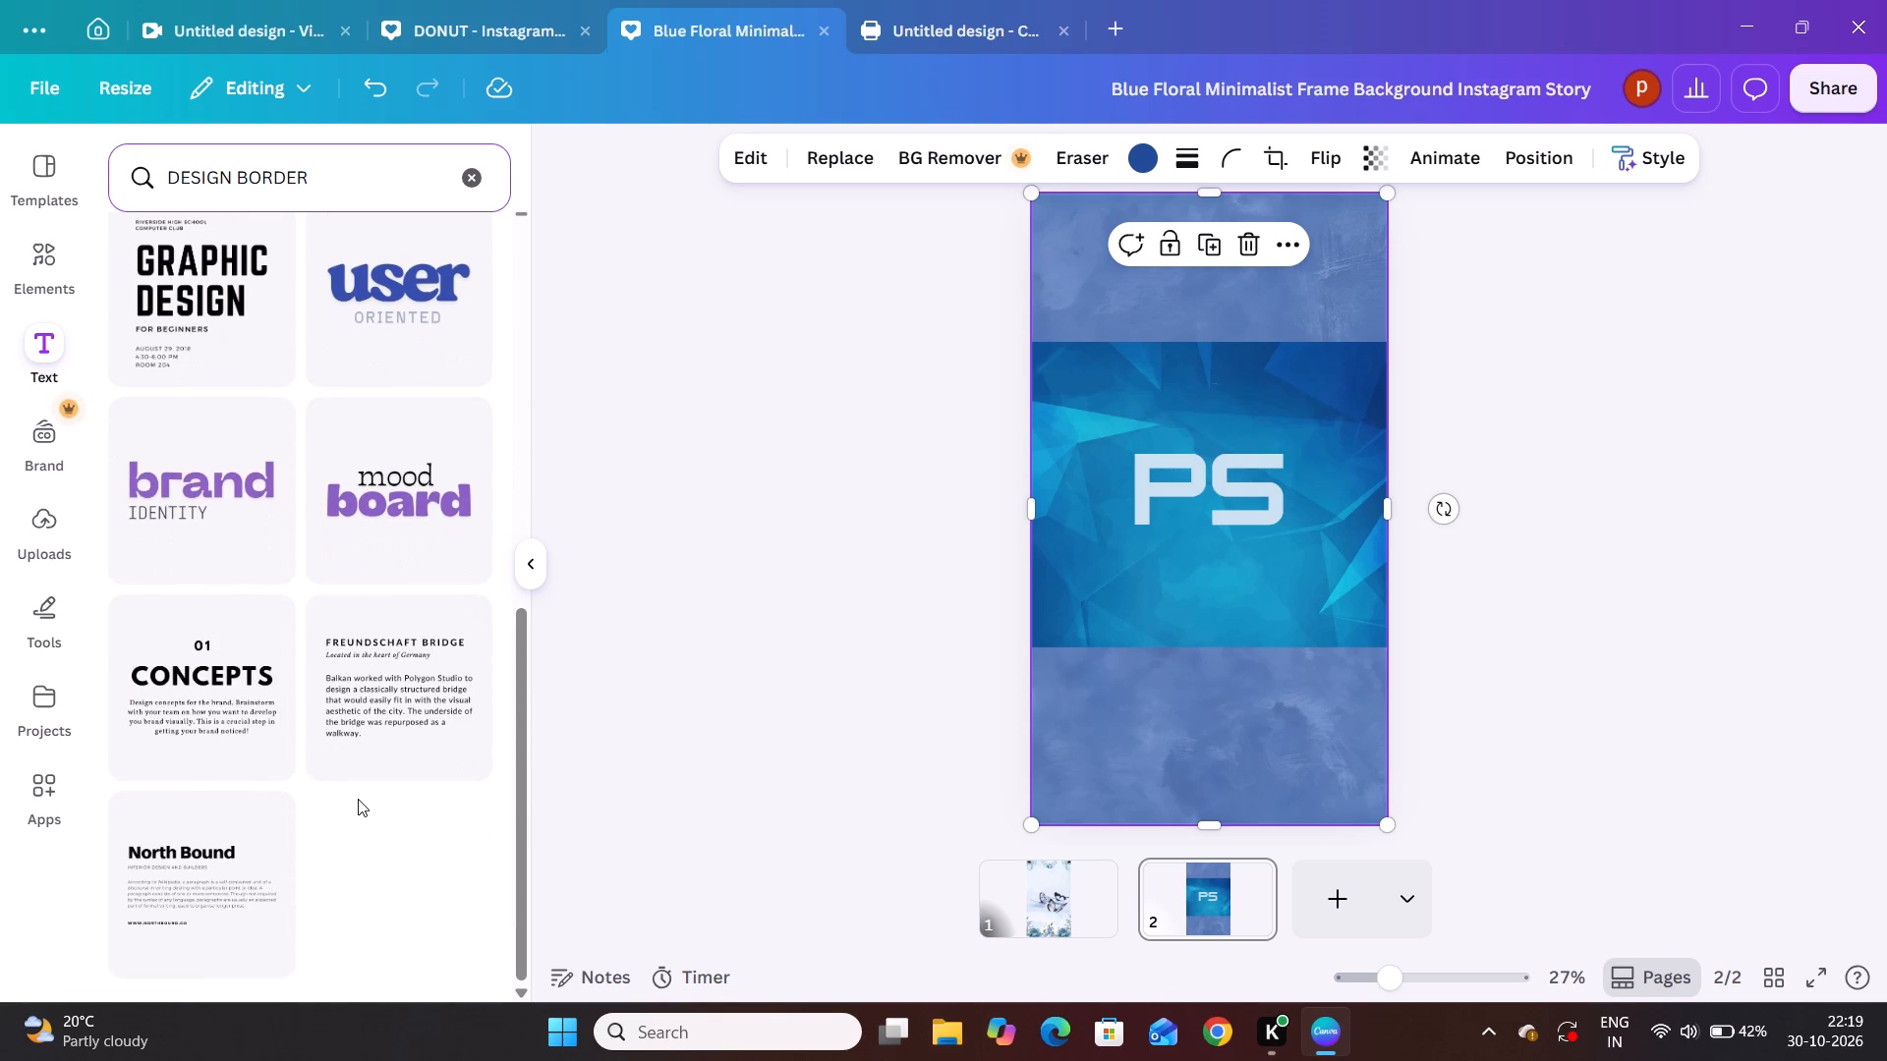
pyautogui.scroll(-1, 358, 799)
pyautogui.scroll(2, 306, 745)
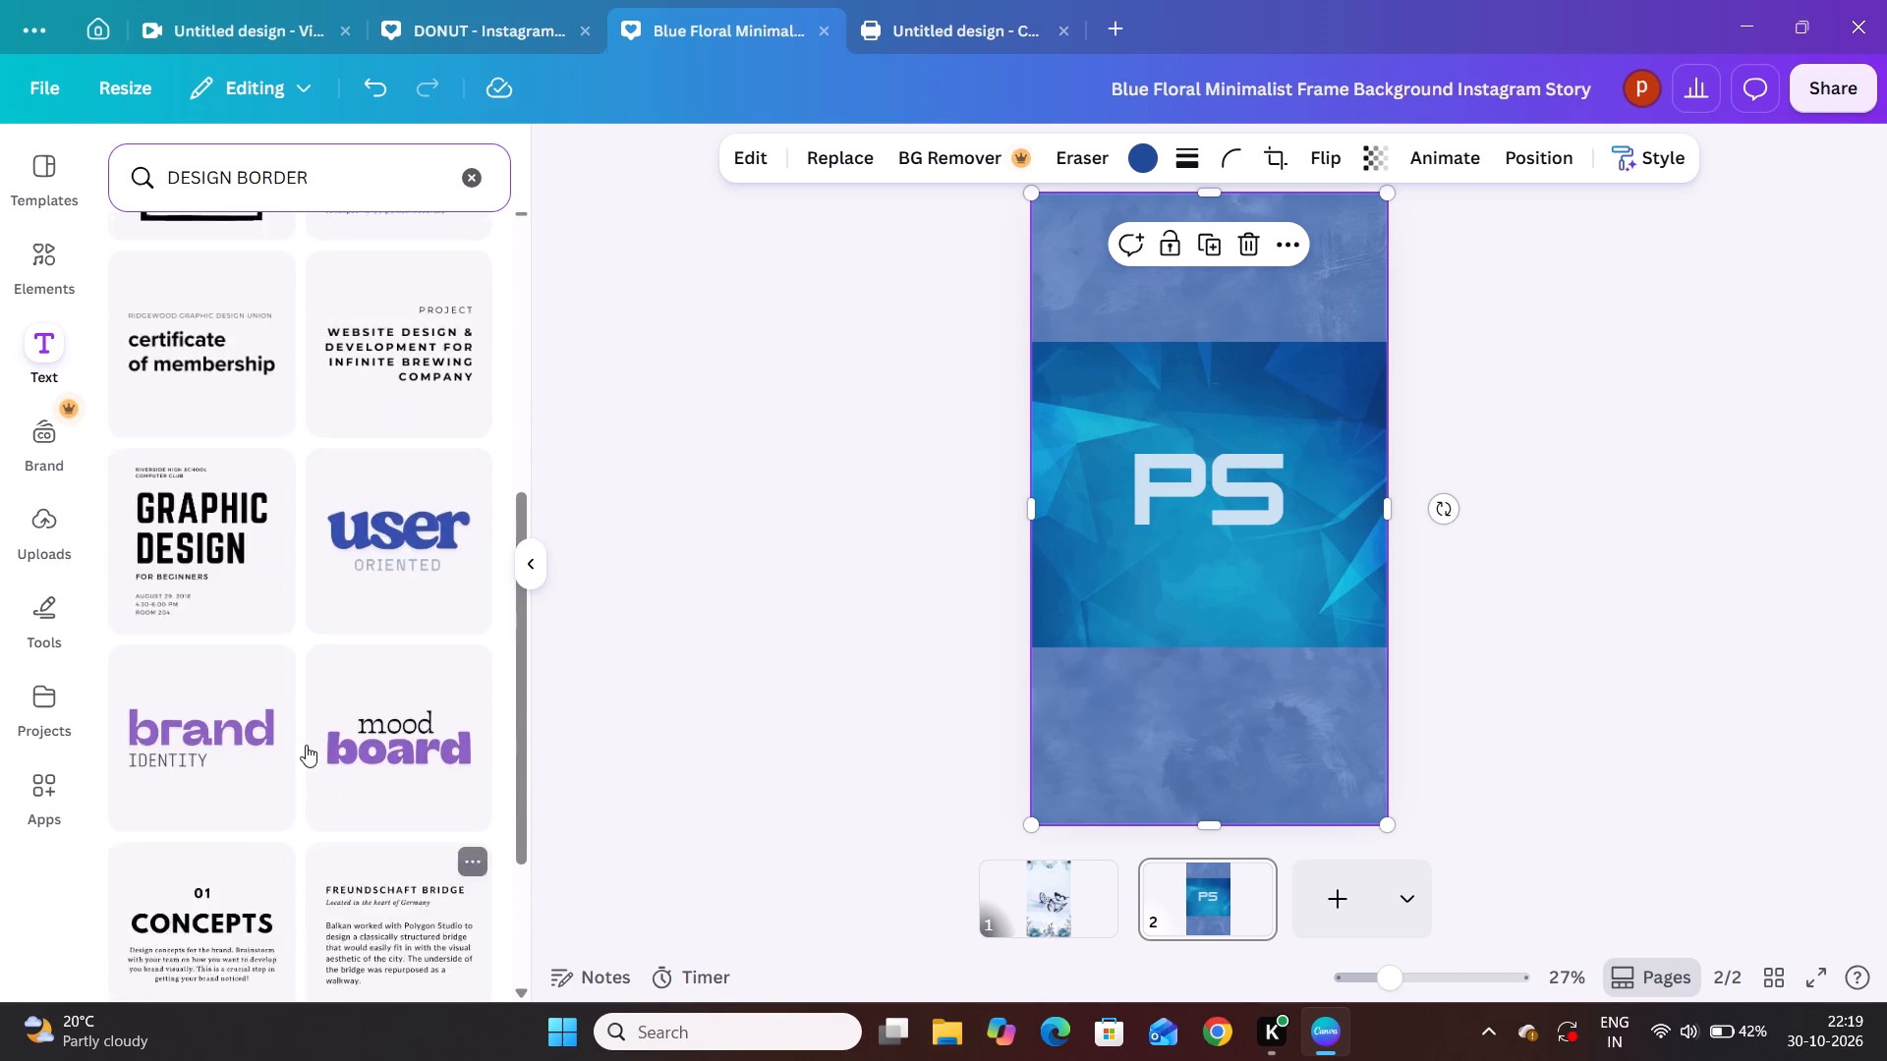
pyautogui.scroll(5, 306, 745)
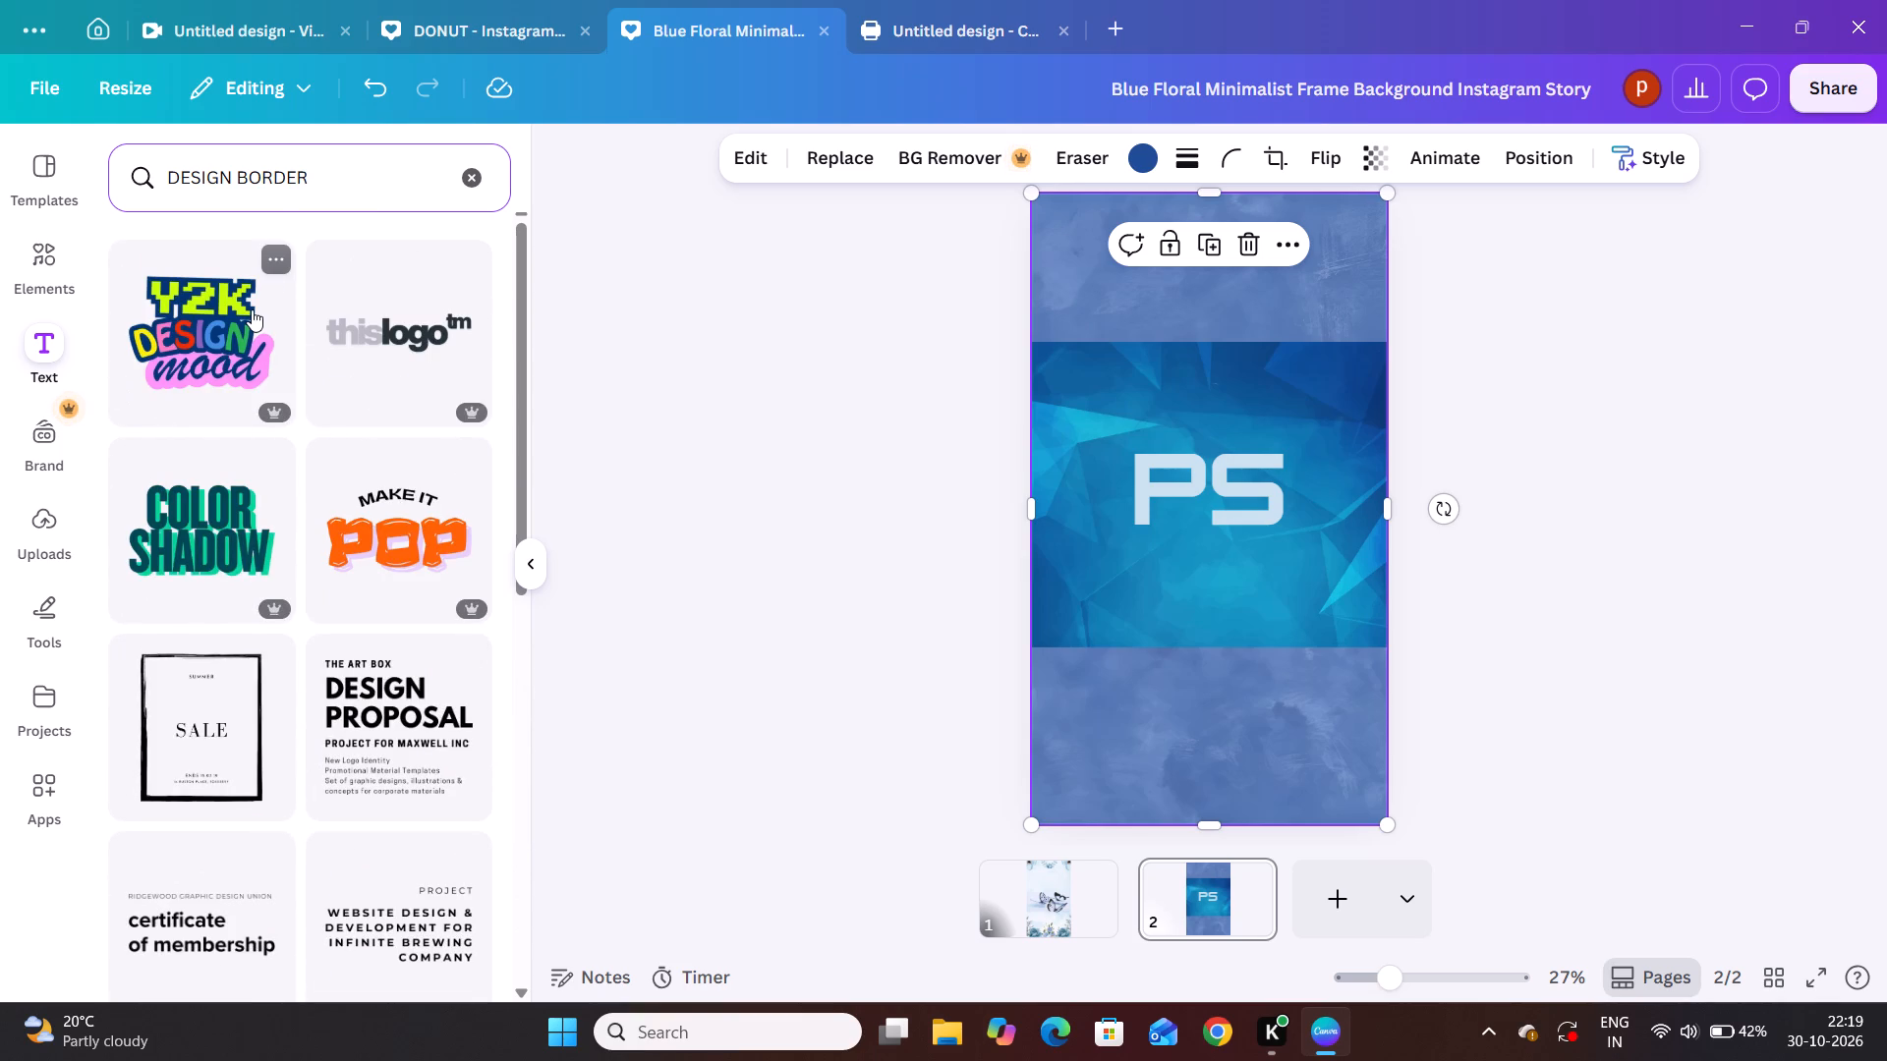
# Search the fonts and text combinations for "DESIGN FOR EDGE" and look through the results for an edge decoration.
pyautogui.click(472, 170)
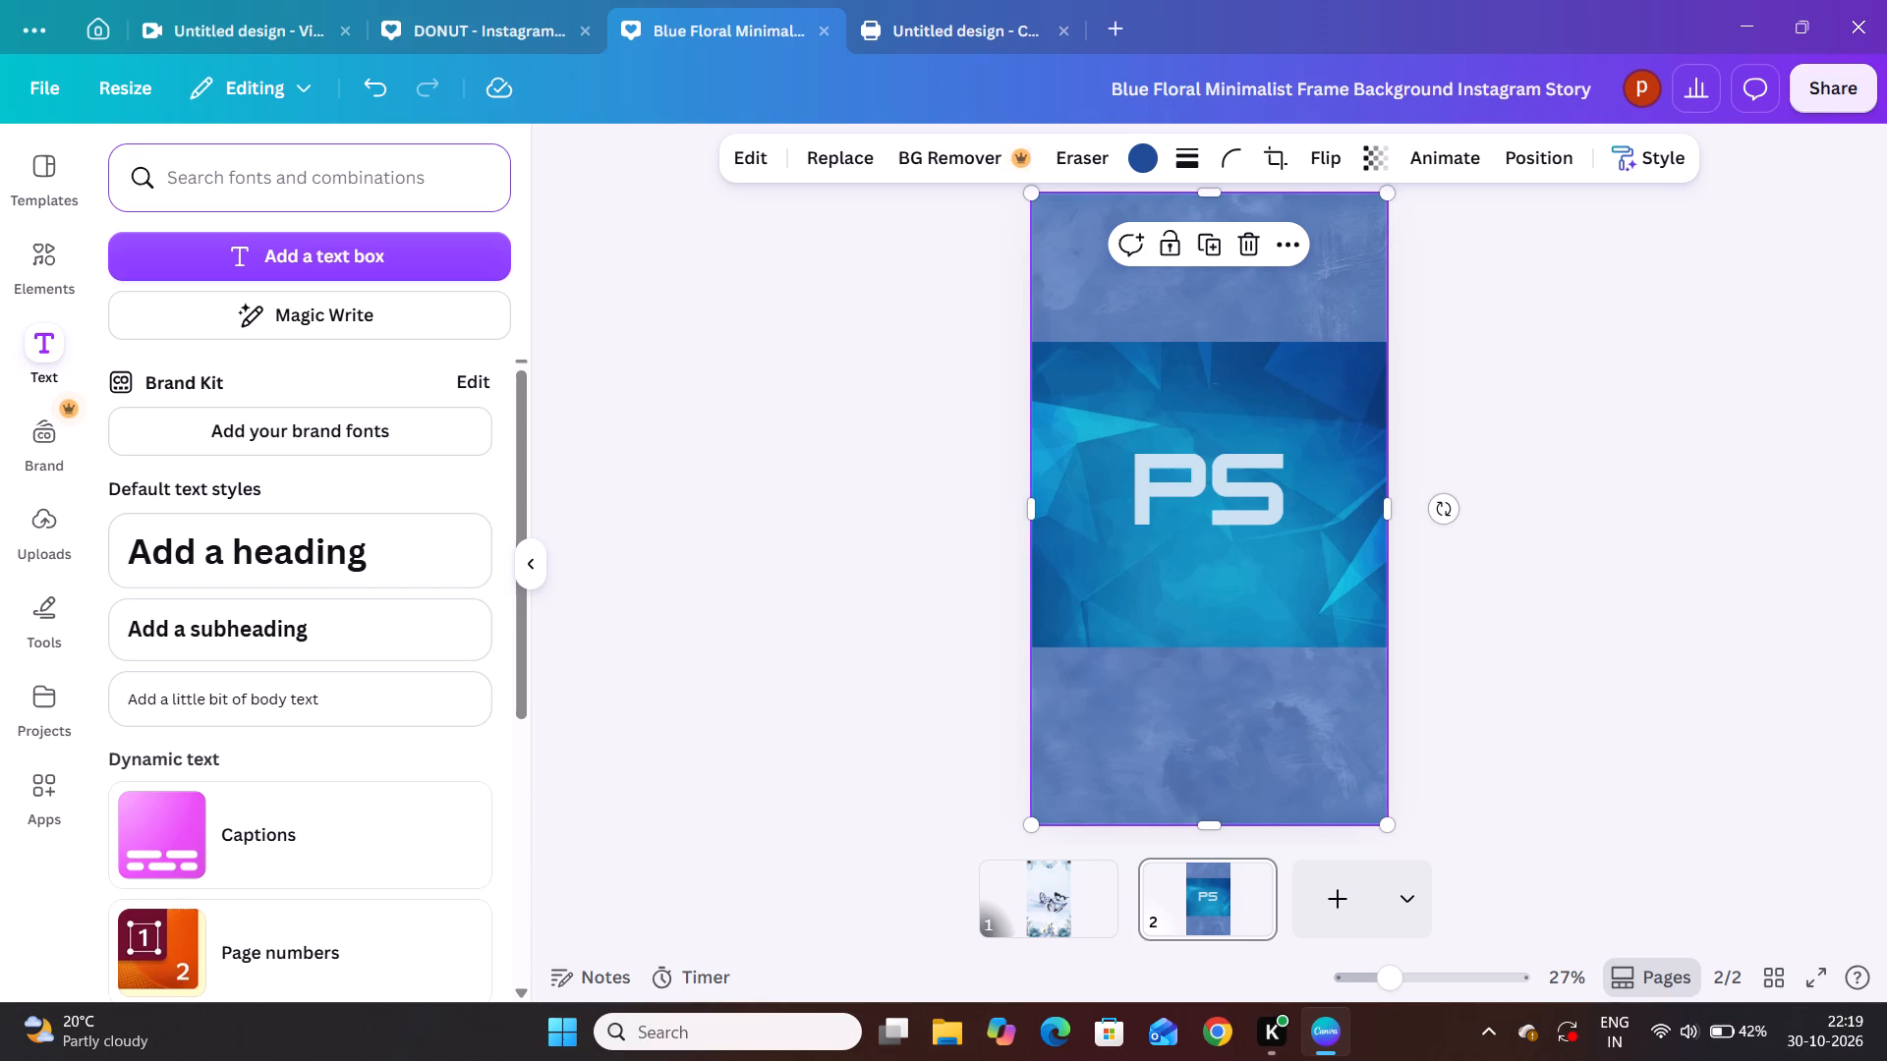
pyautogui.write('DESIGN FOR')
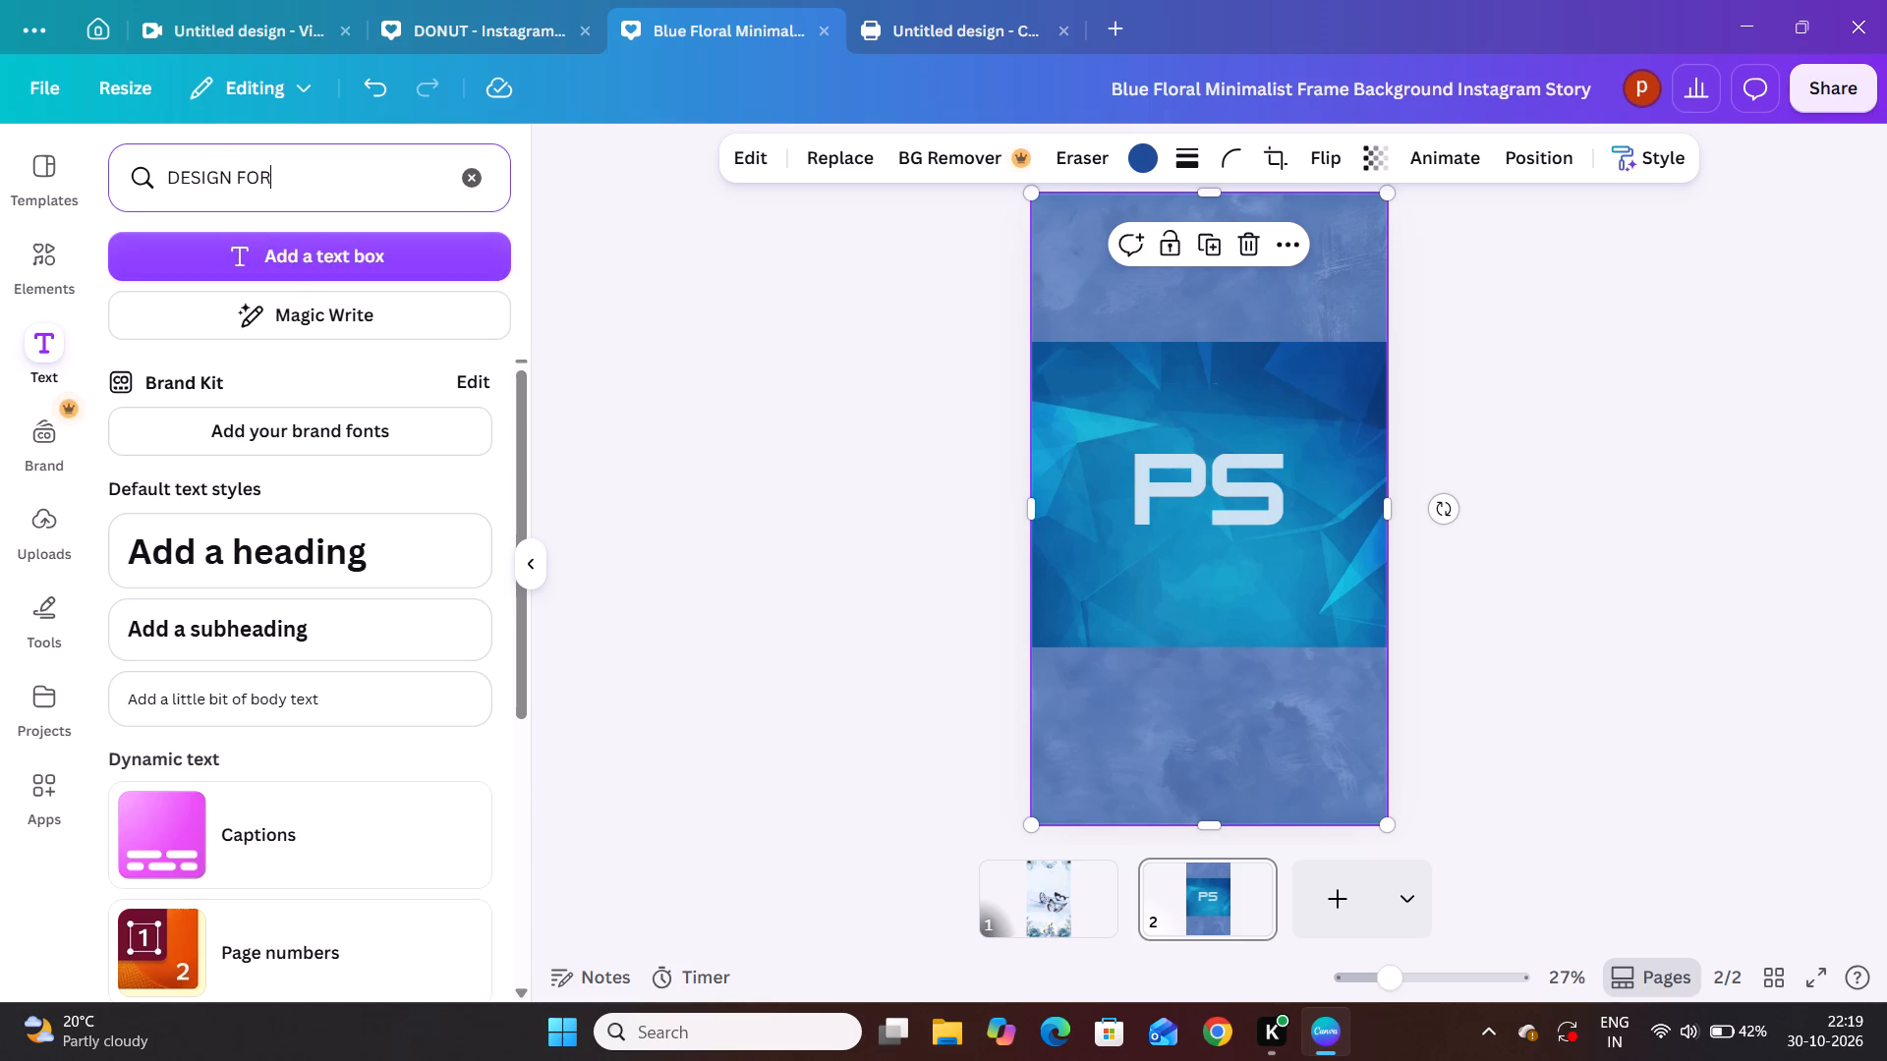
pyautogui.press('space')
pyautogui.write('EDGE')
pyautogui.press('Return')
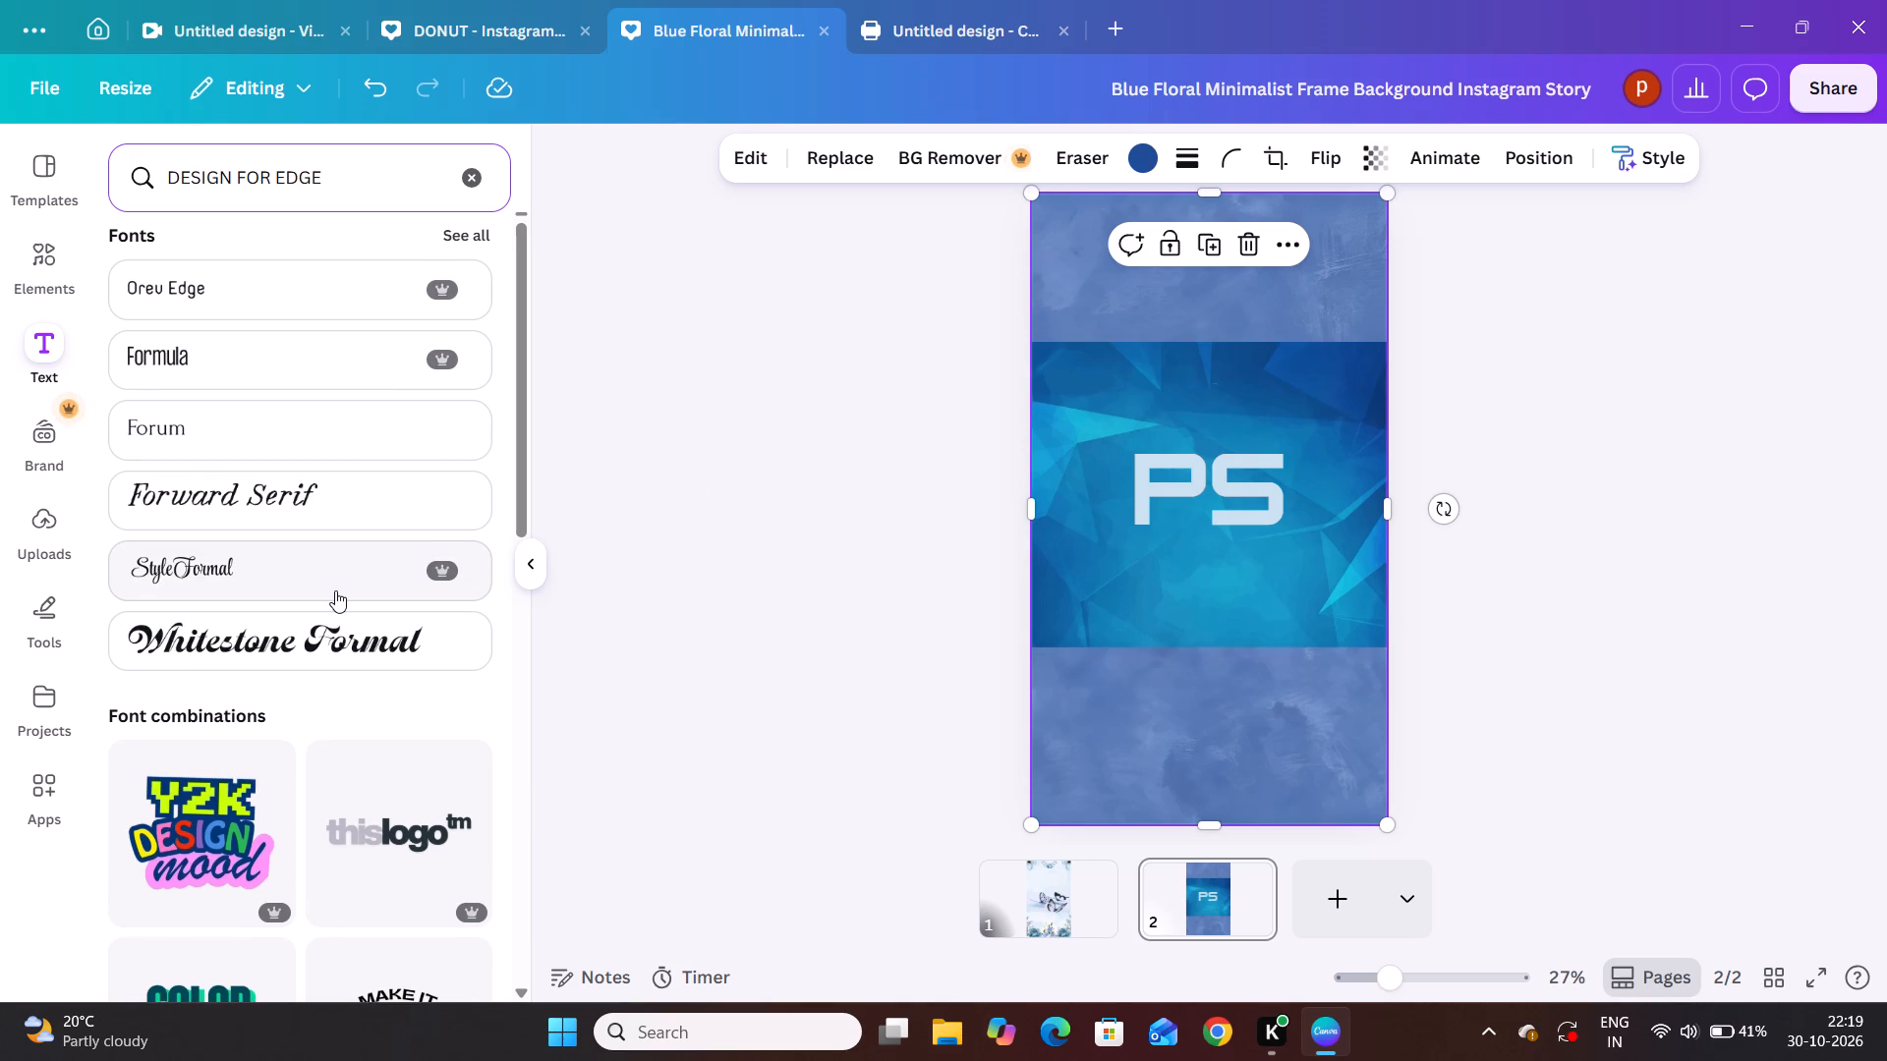
pyautogui.scroll(-5, 335, 590)
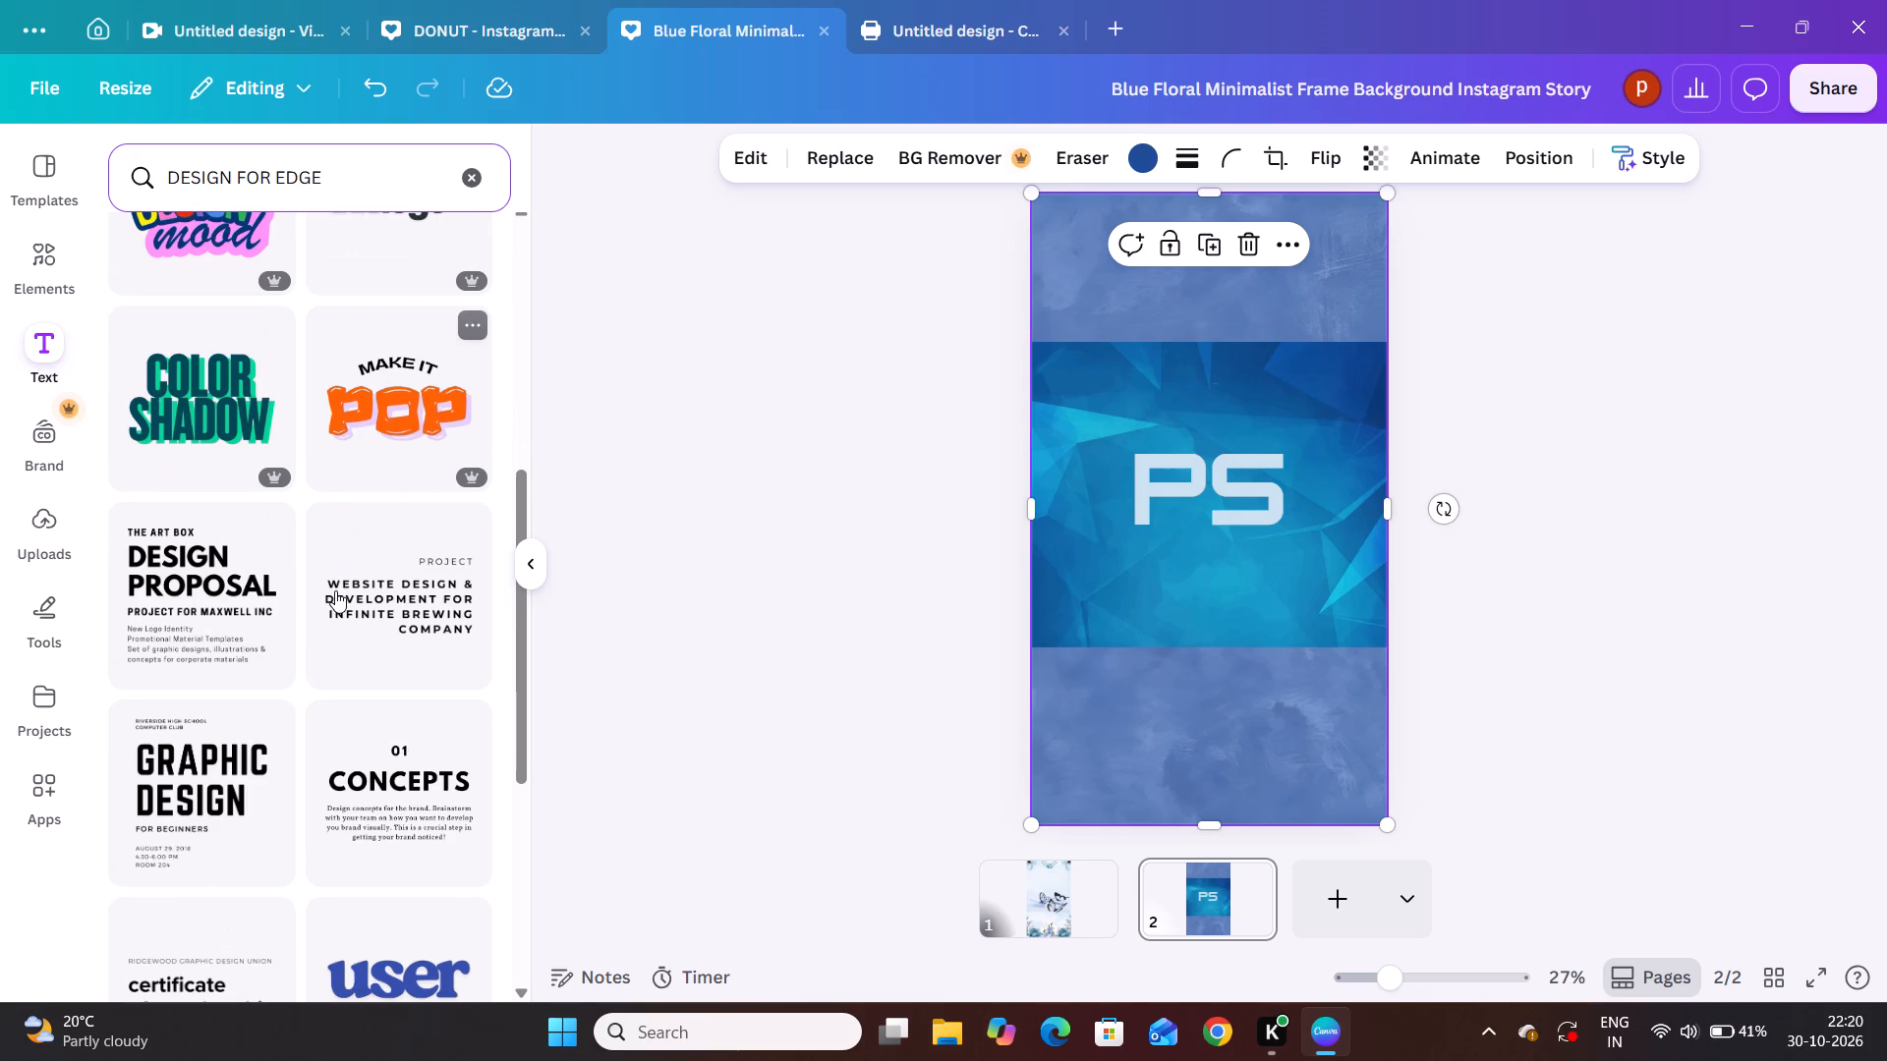
pyautogui.scroll(-3, 335, 590)
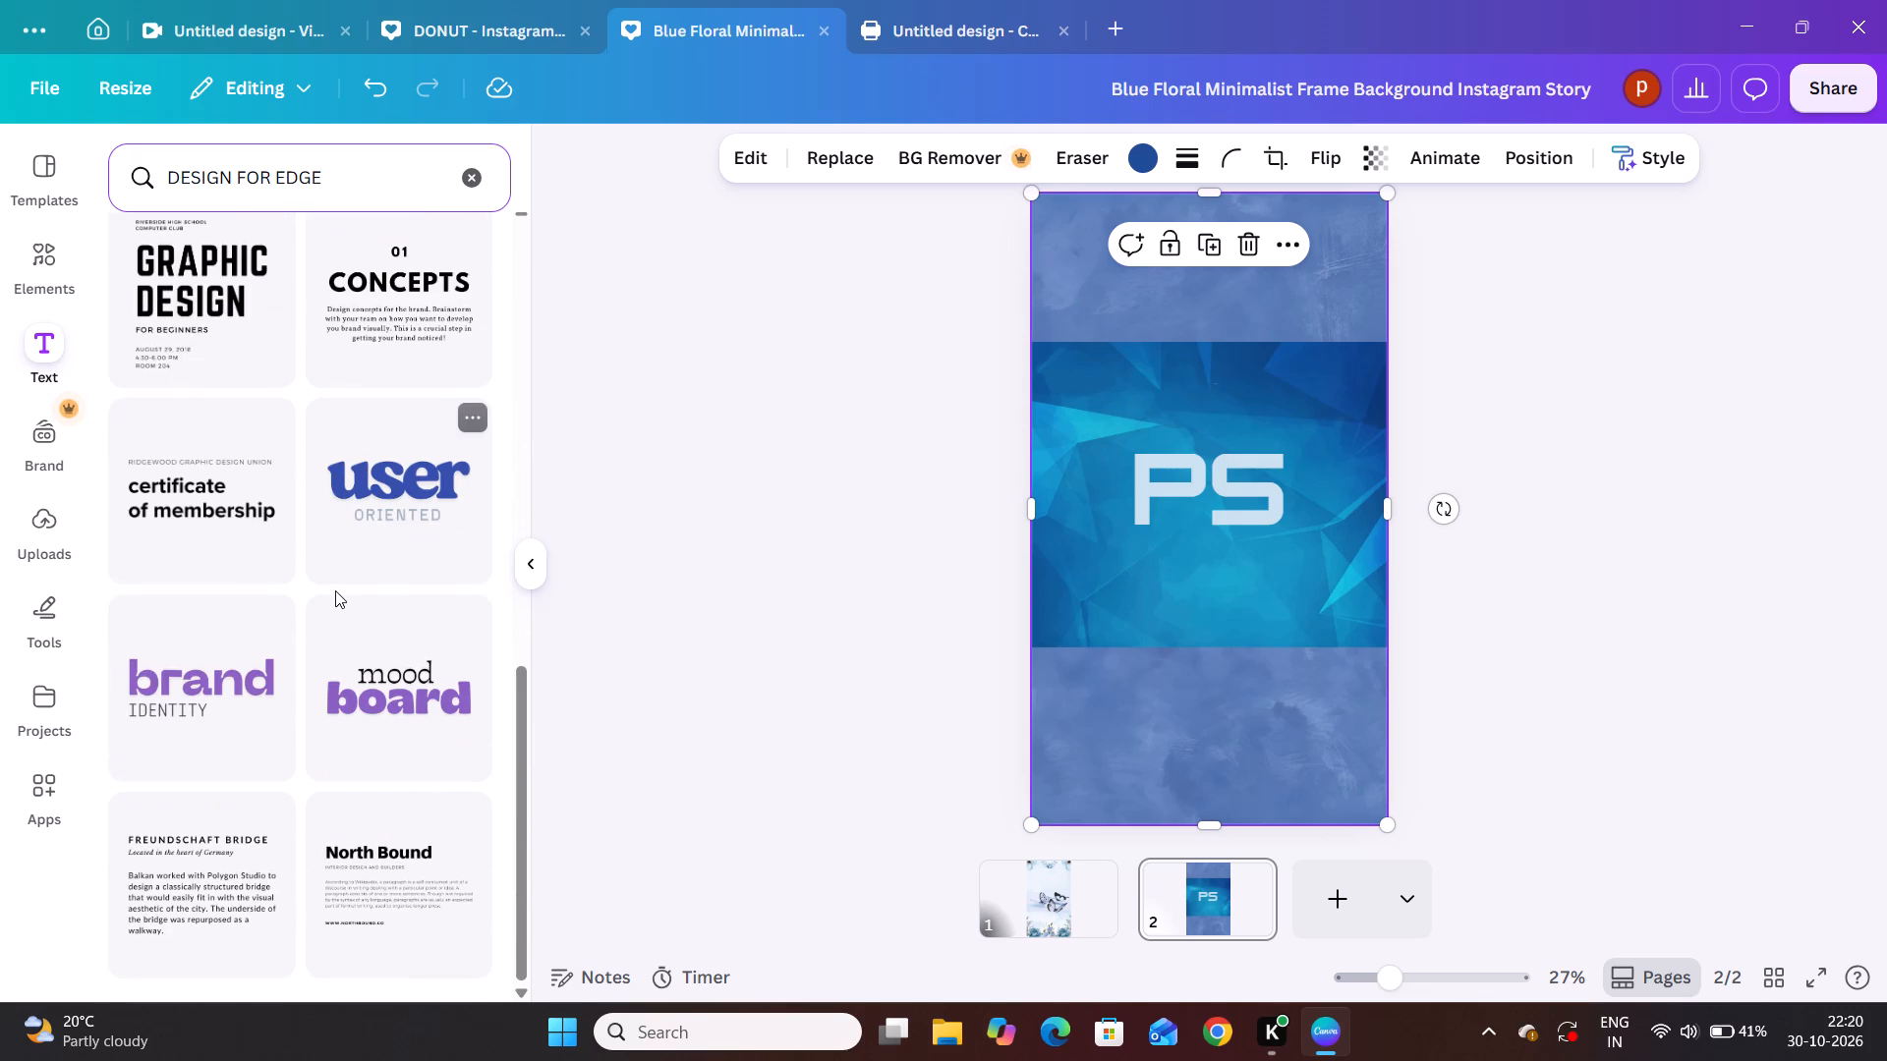
pyautogui.scroll(-2, 335, 590)
pyautogui.scroll(6, 335, 590)
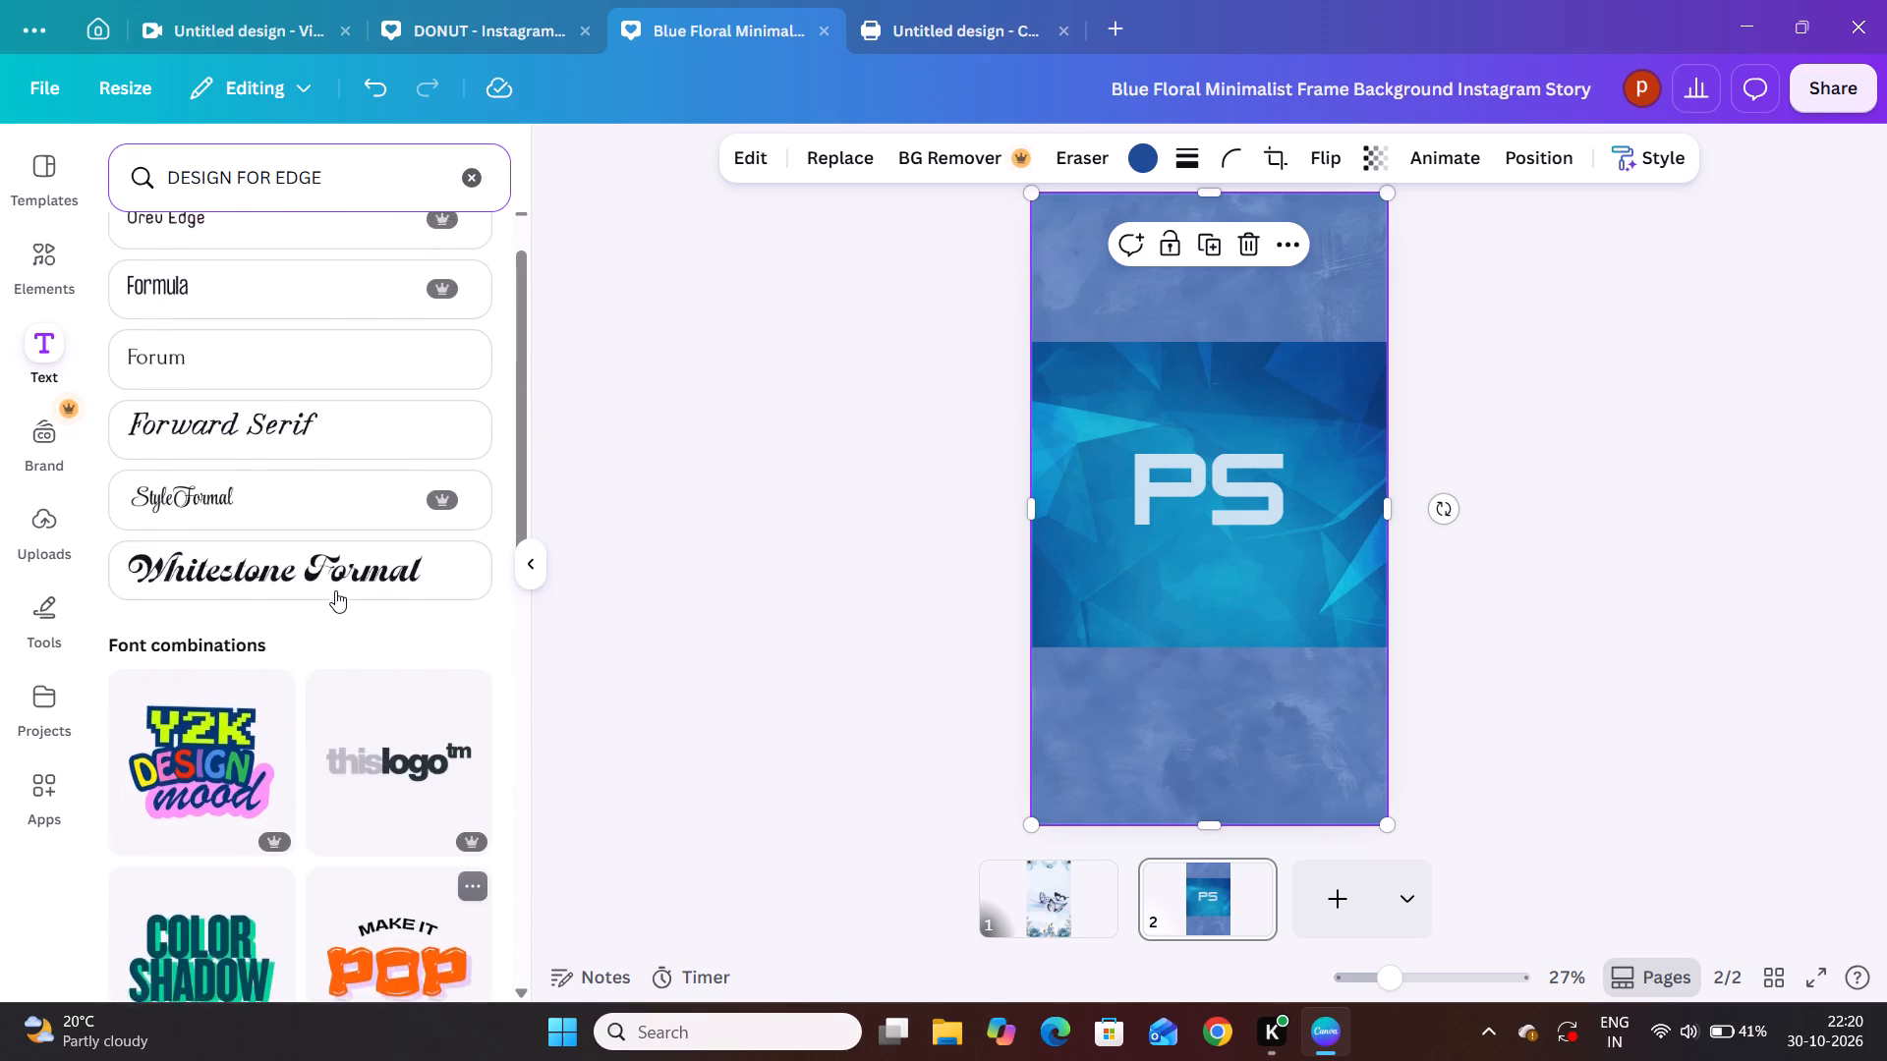
pyautogui.scroll(4, 335, 590)
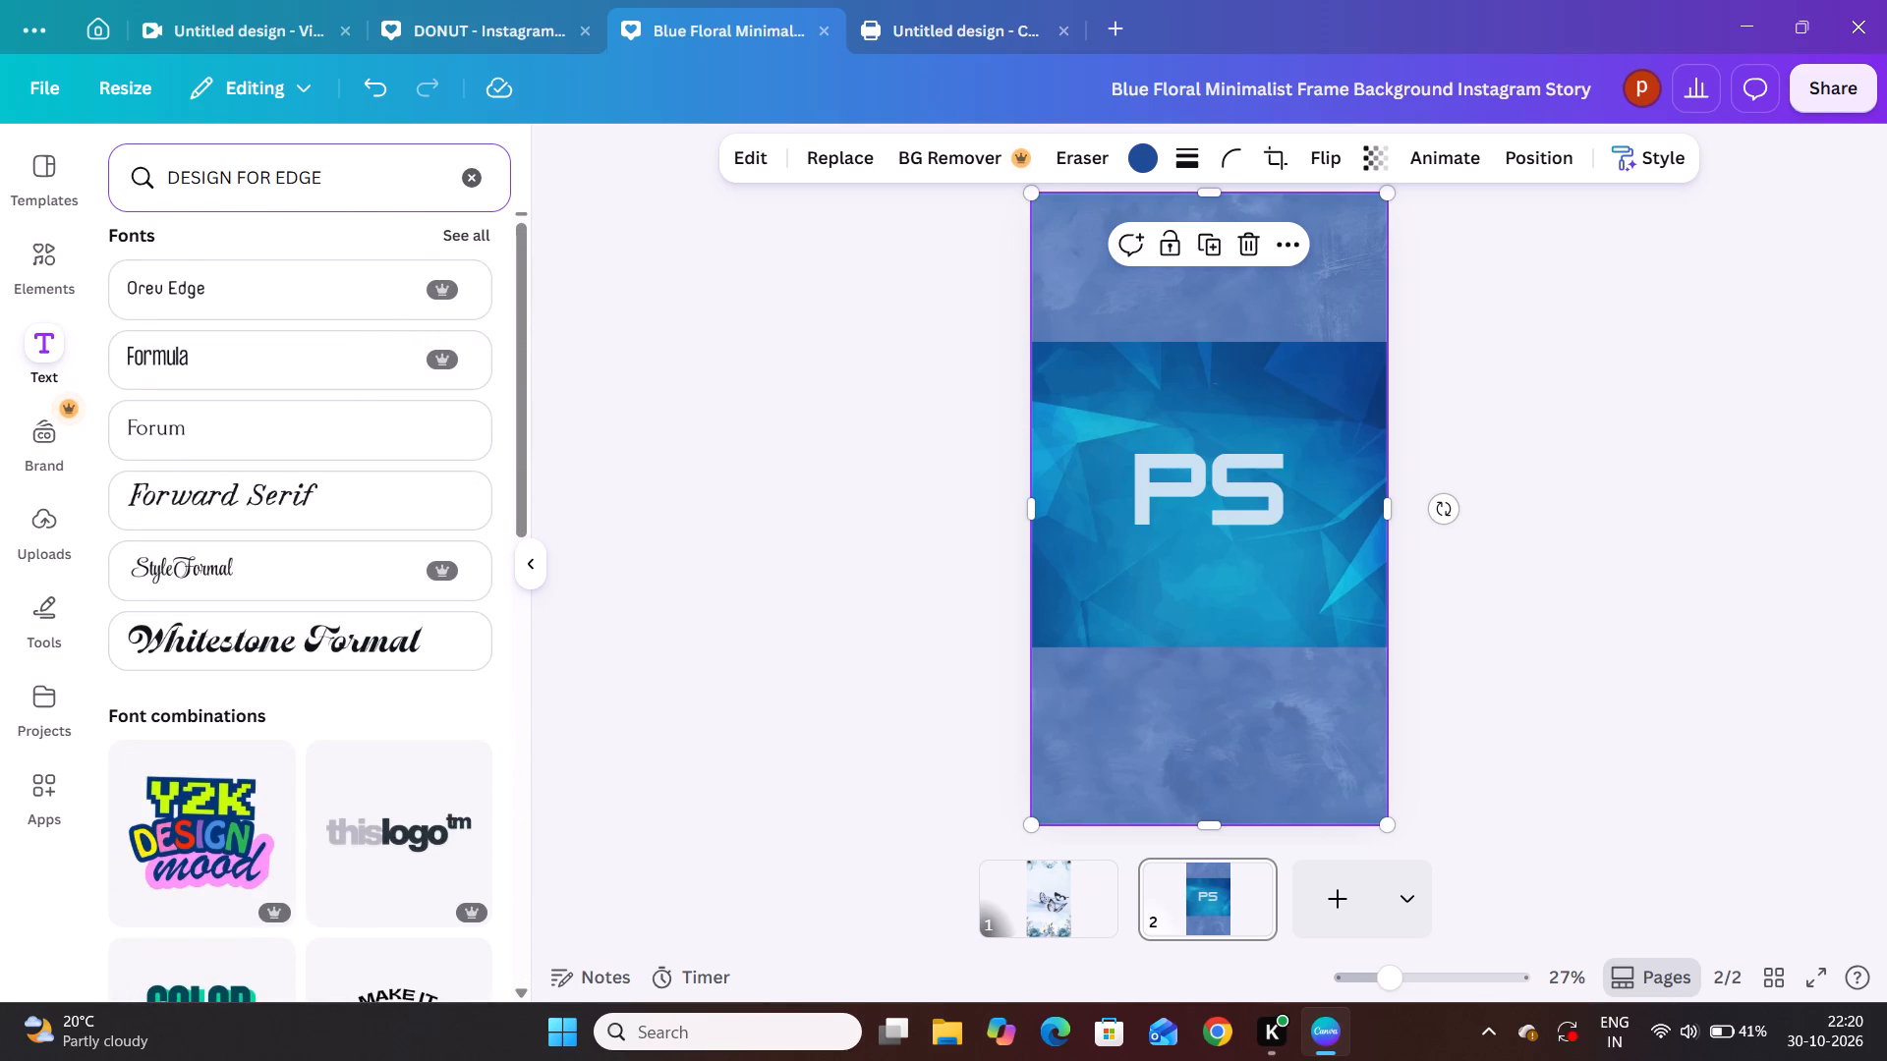
pyautogui.moveTo(328, 166); pyautogui.dragTo(151, 186)
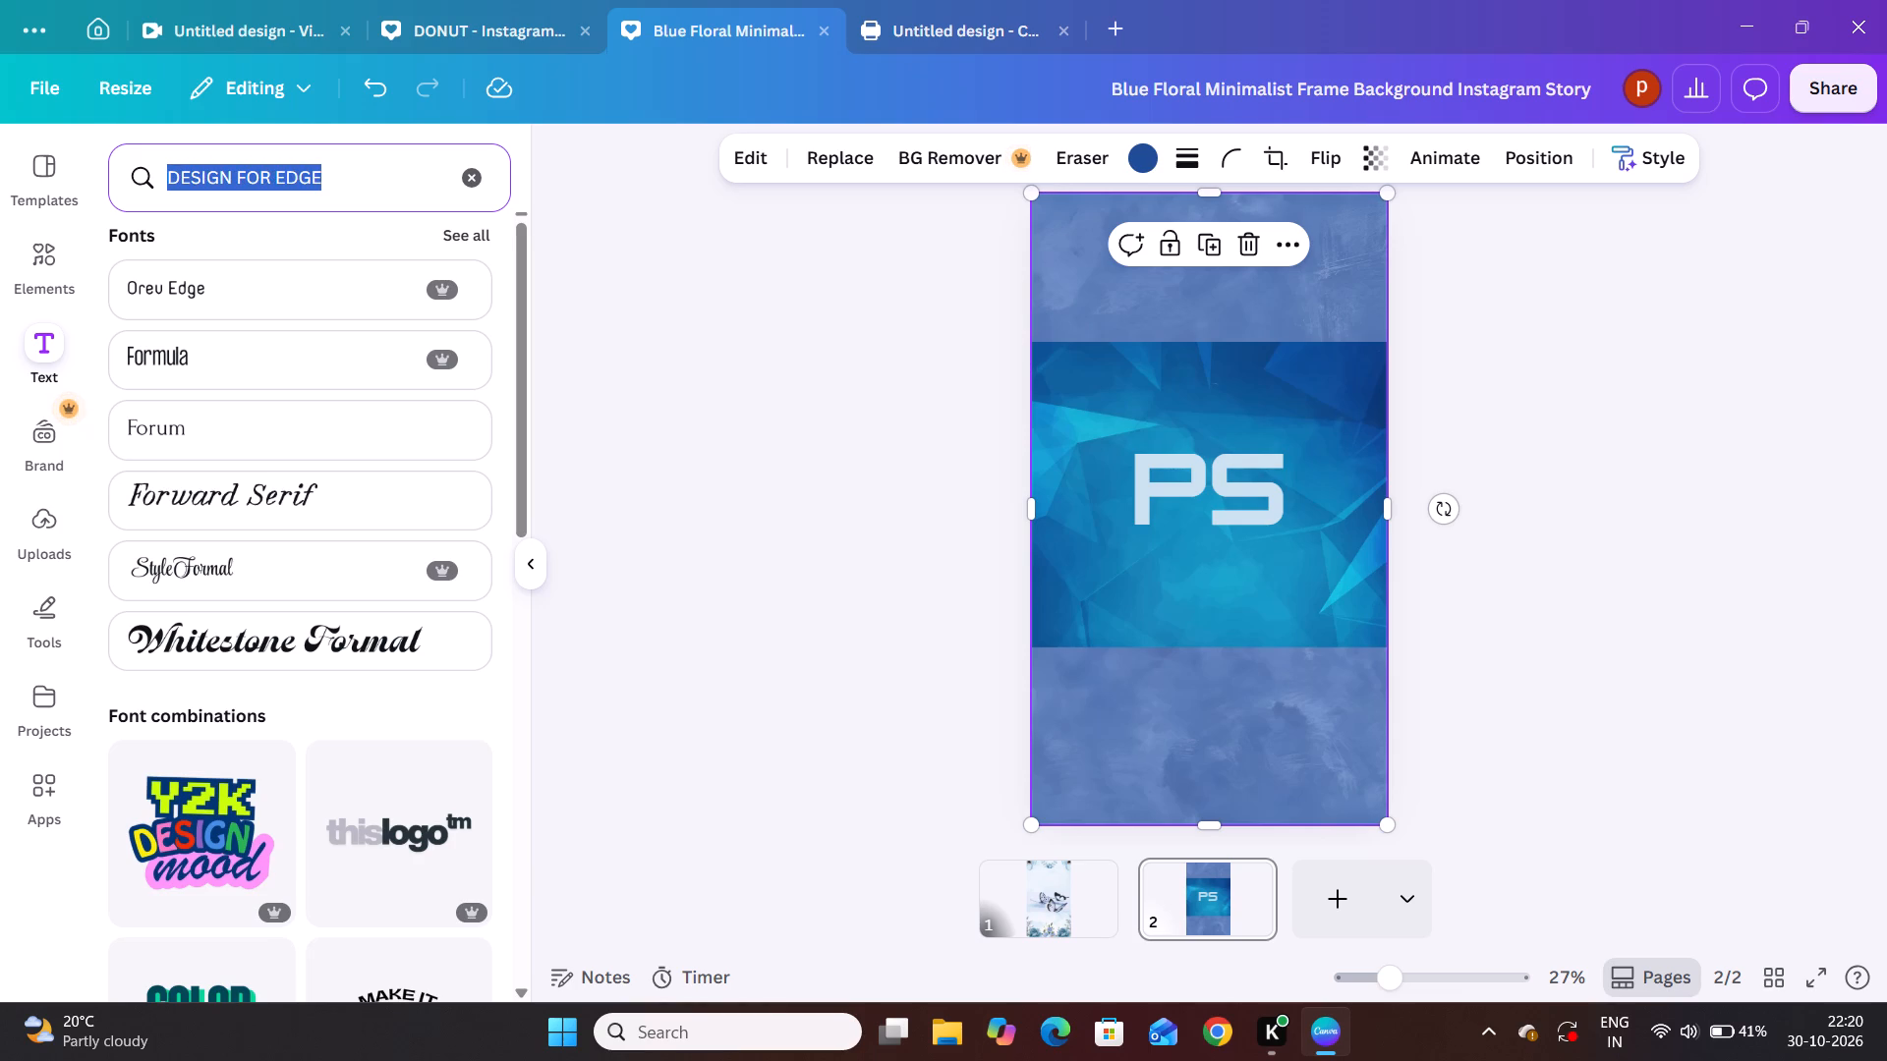
# Find a "border design" among the elements and add the cream and gold wavy corner graphic to the second page.
pyautogui.click(33, 282)
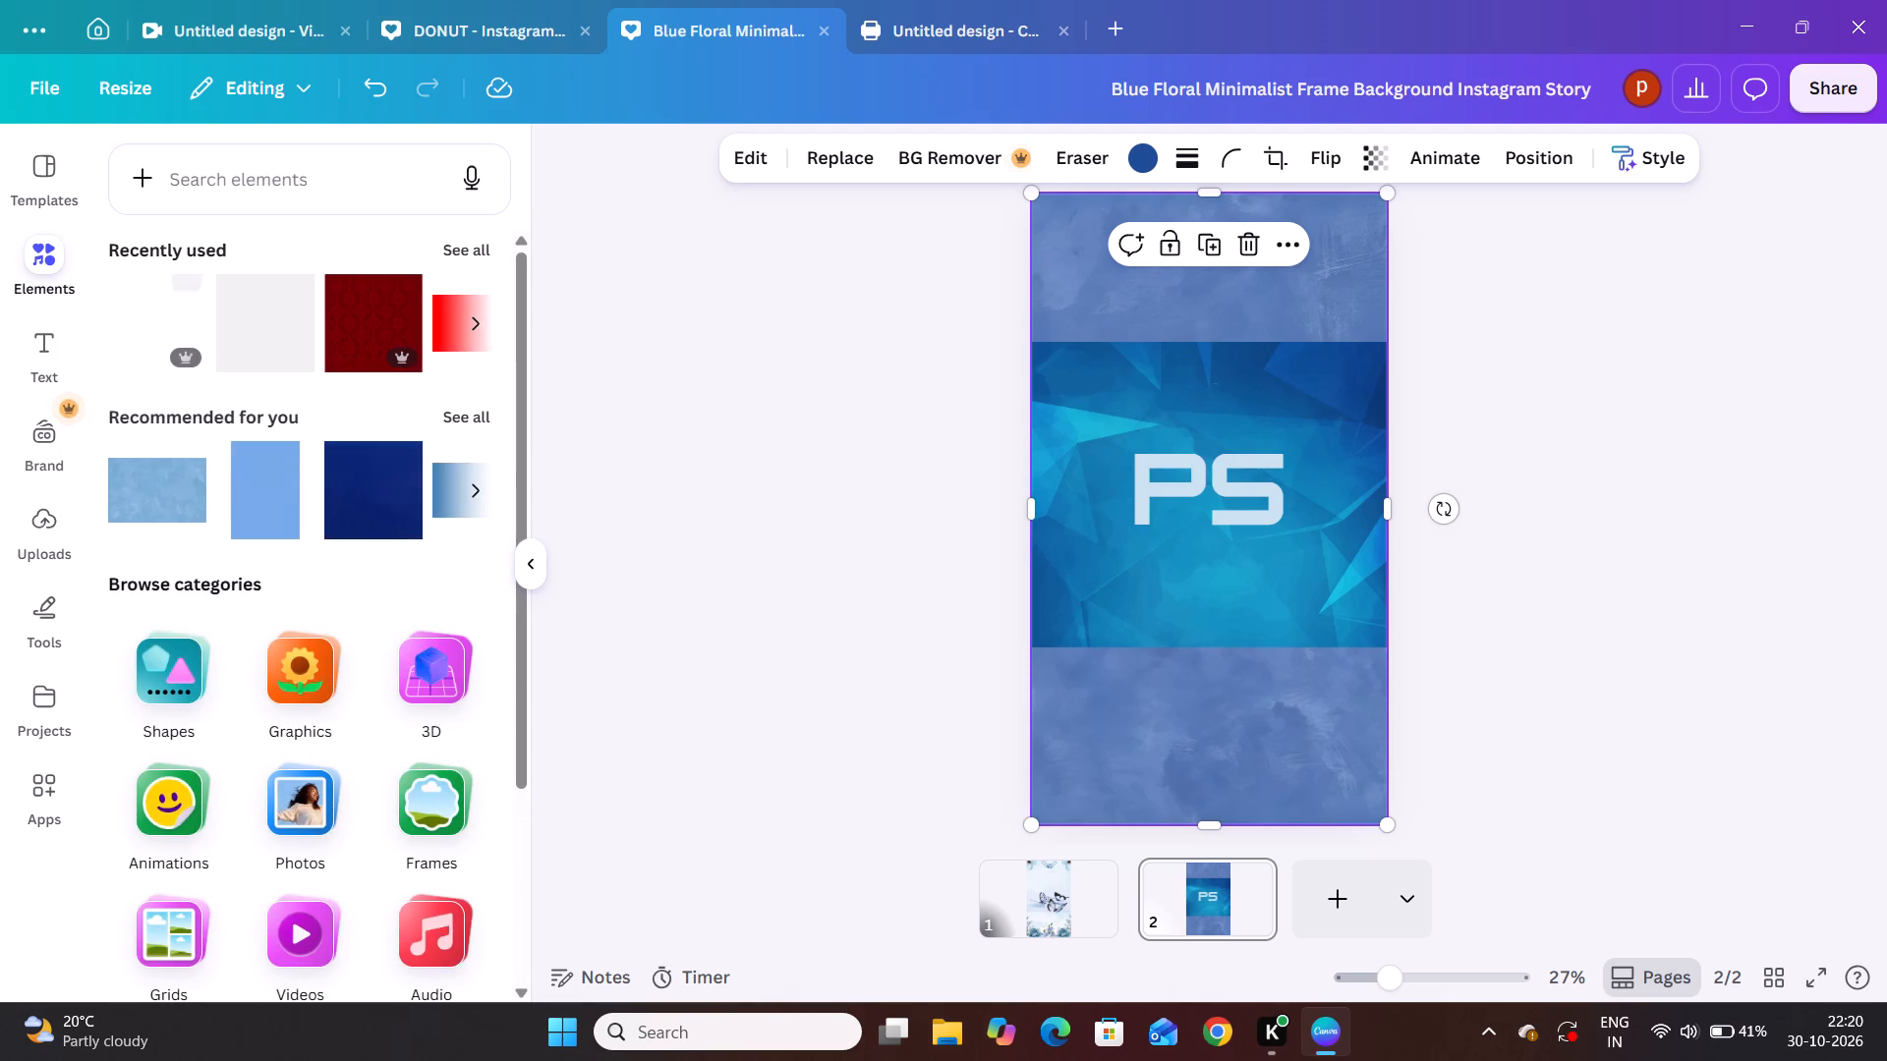
pyautogui.click(203, 169)
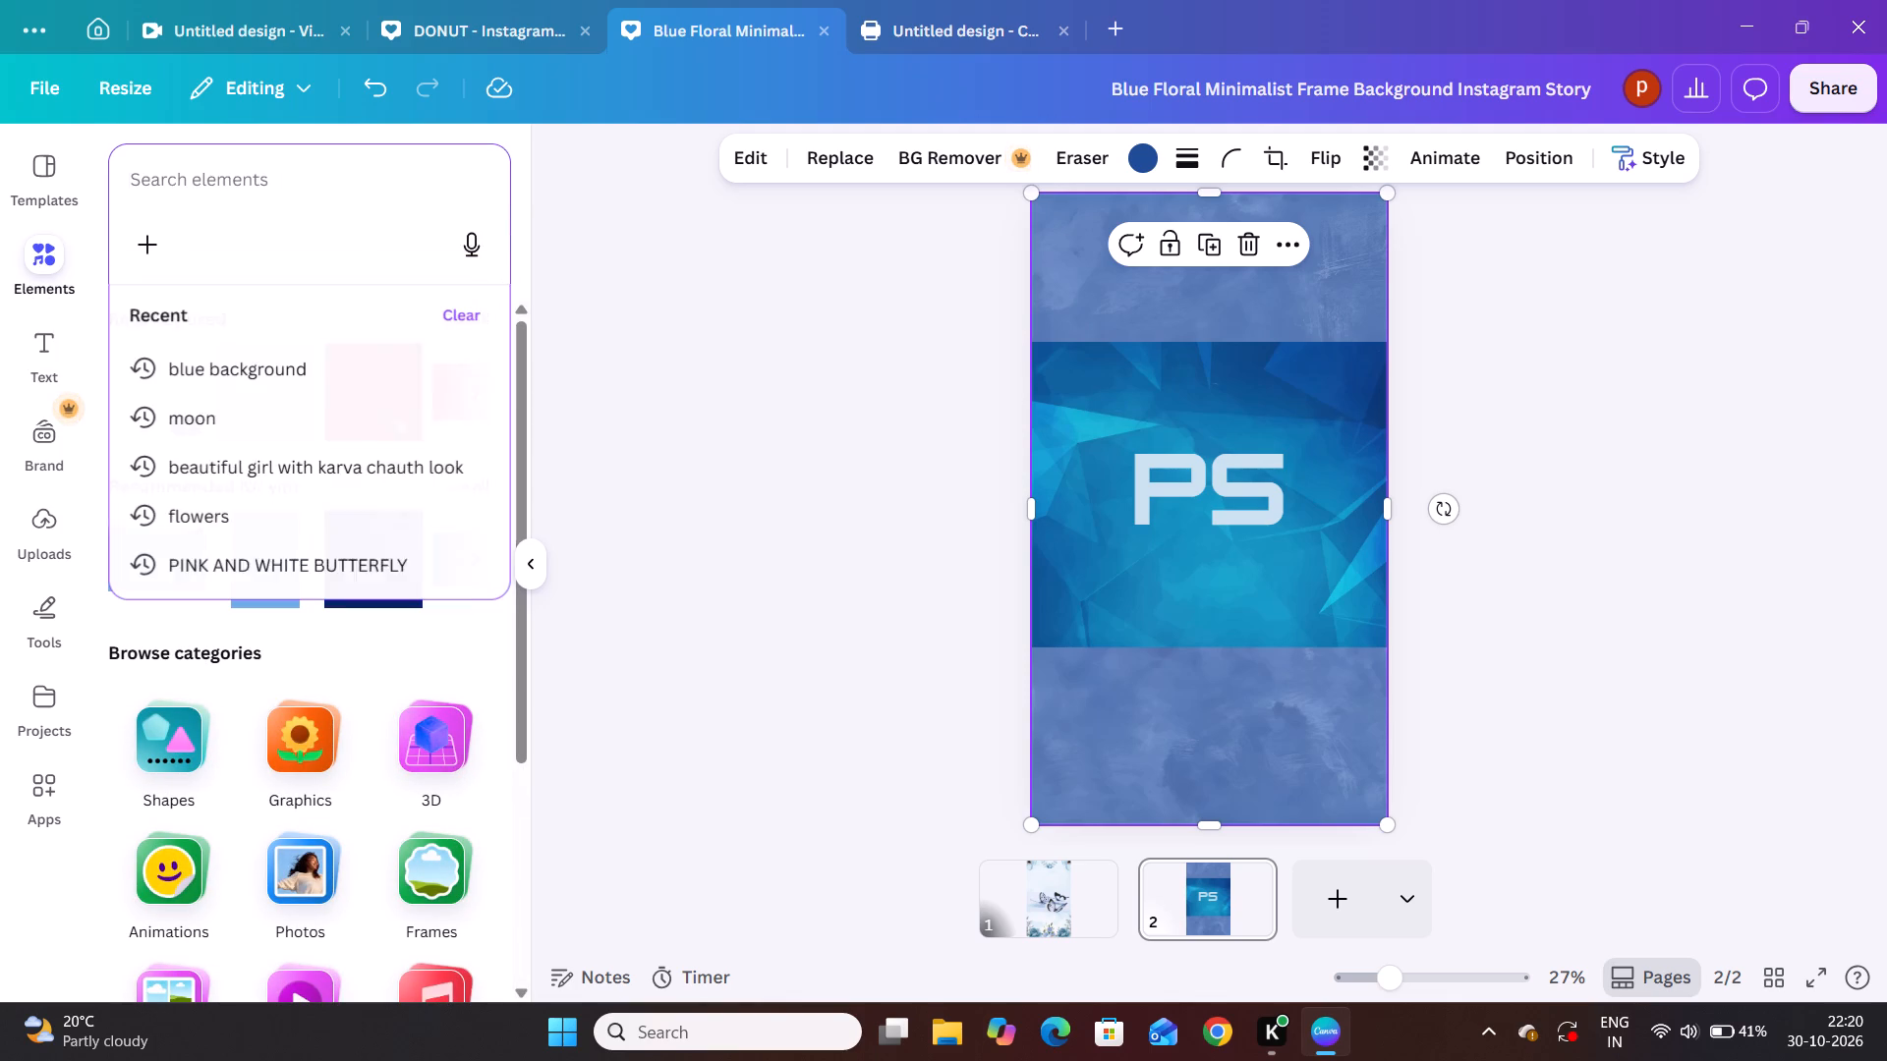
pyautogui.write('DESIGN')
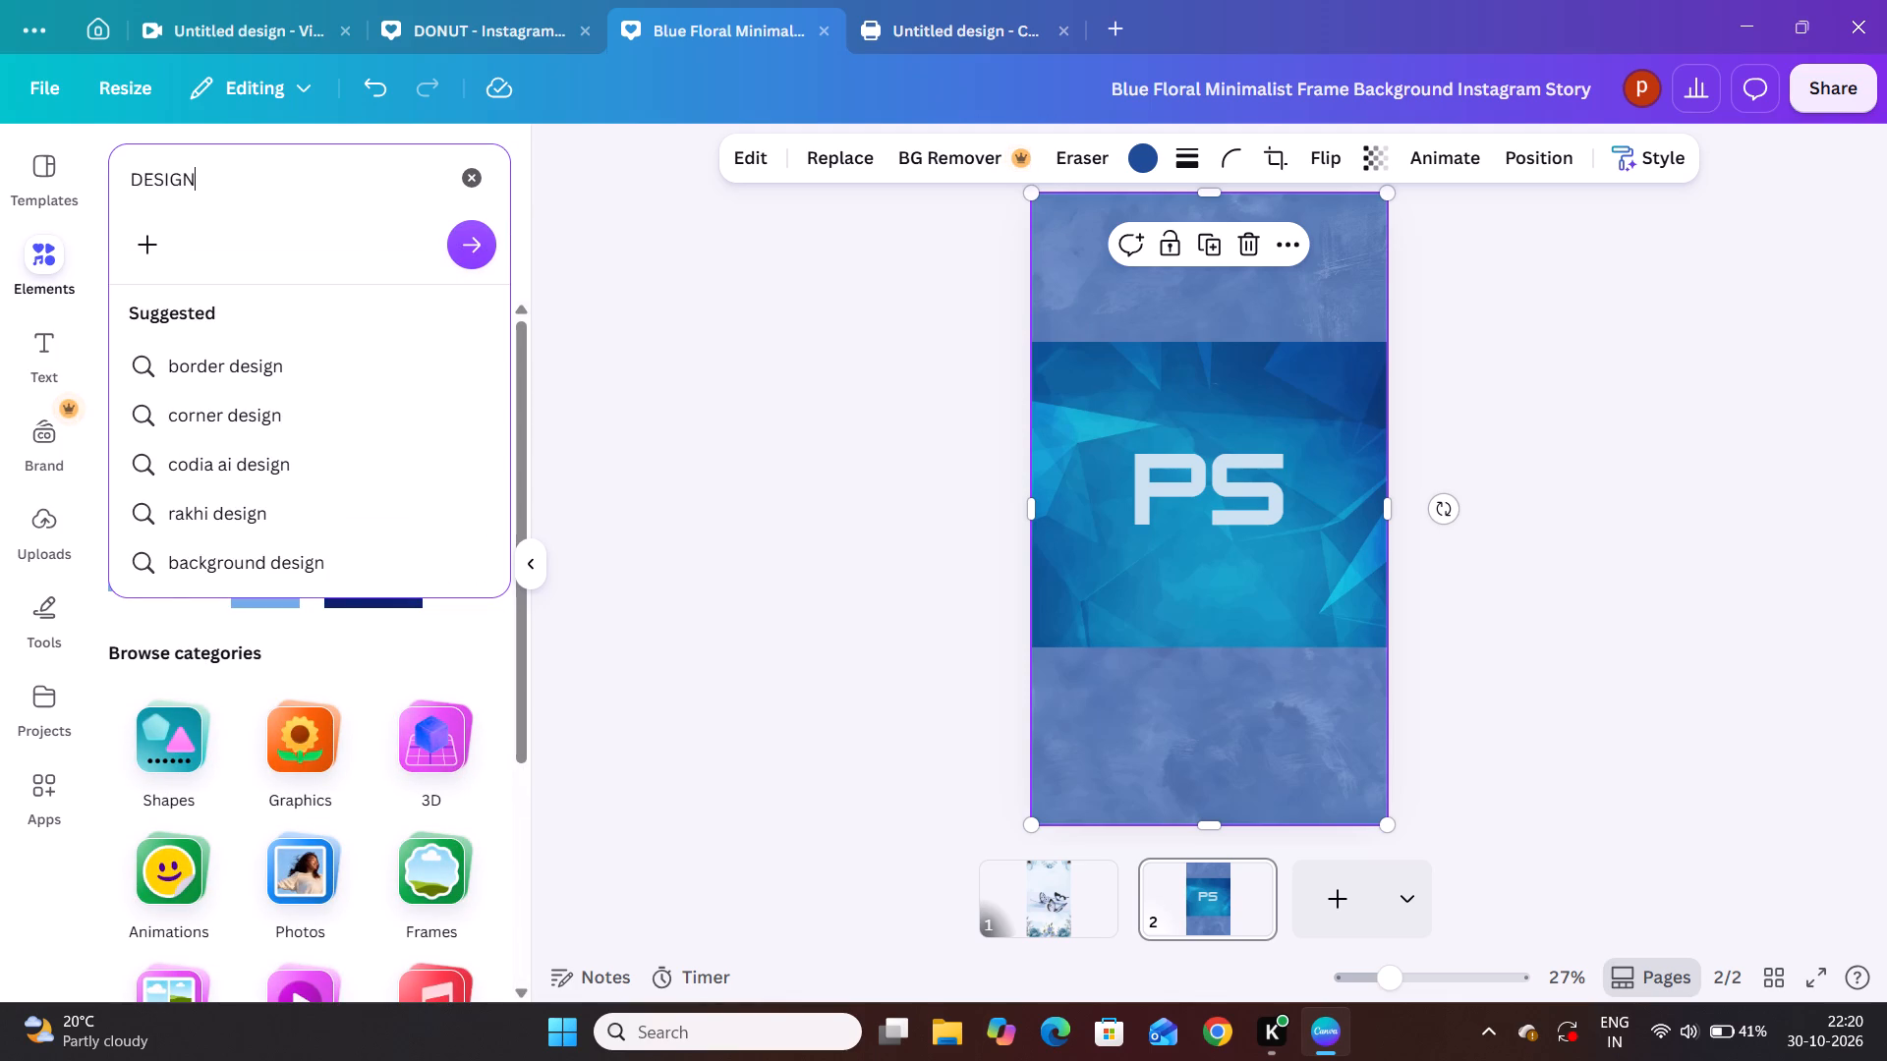
pyautogui.click(240, 367)
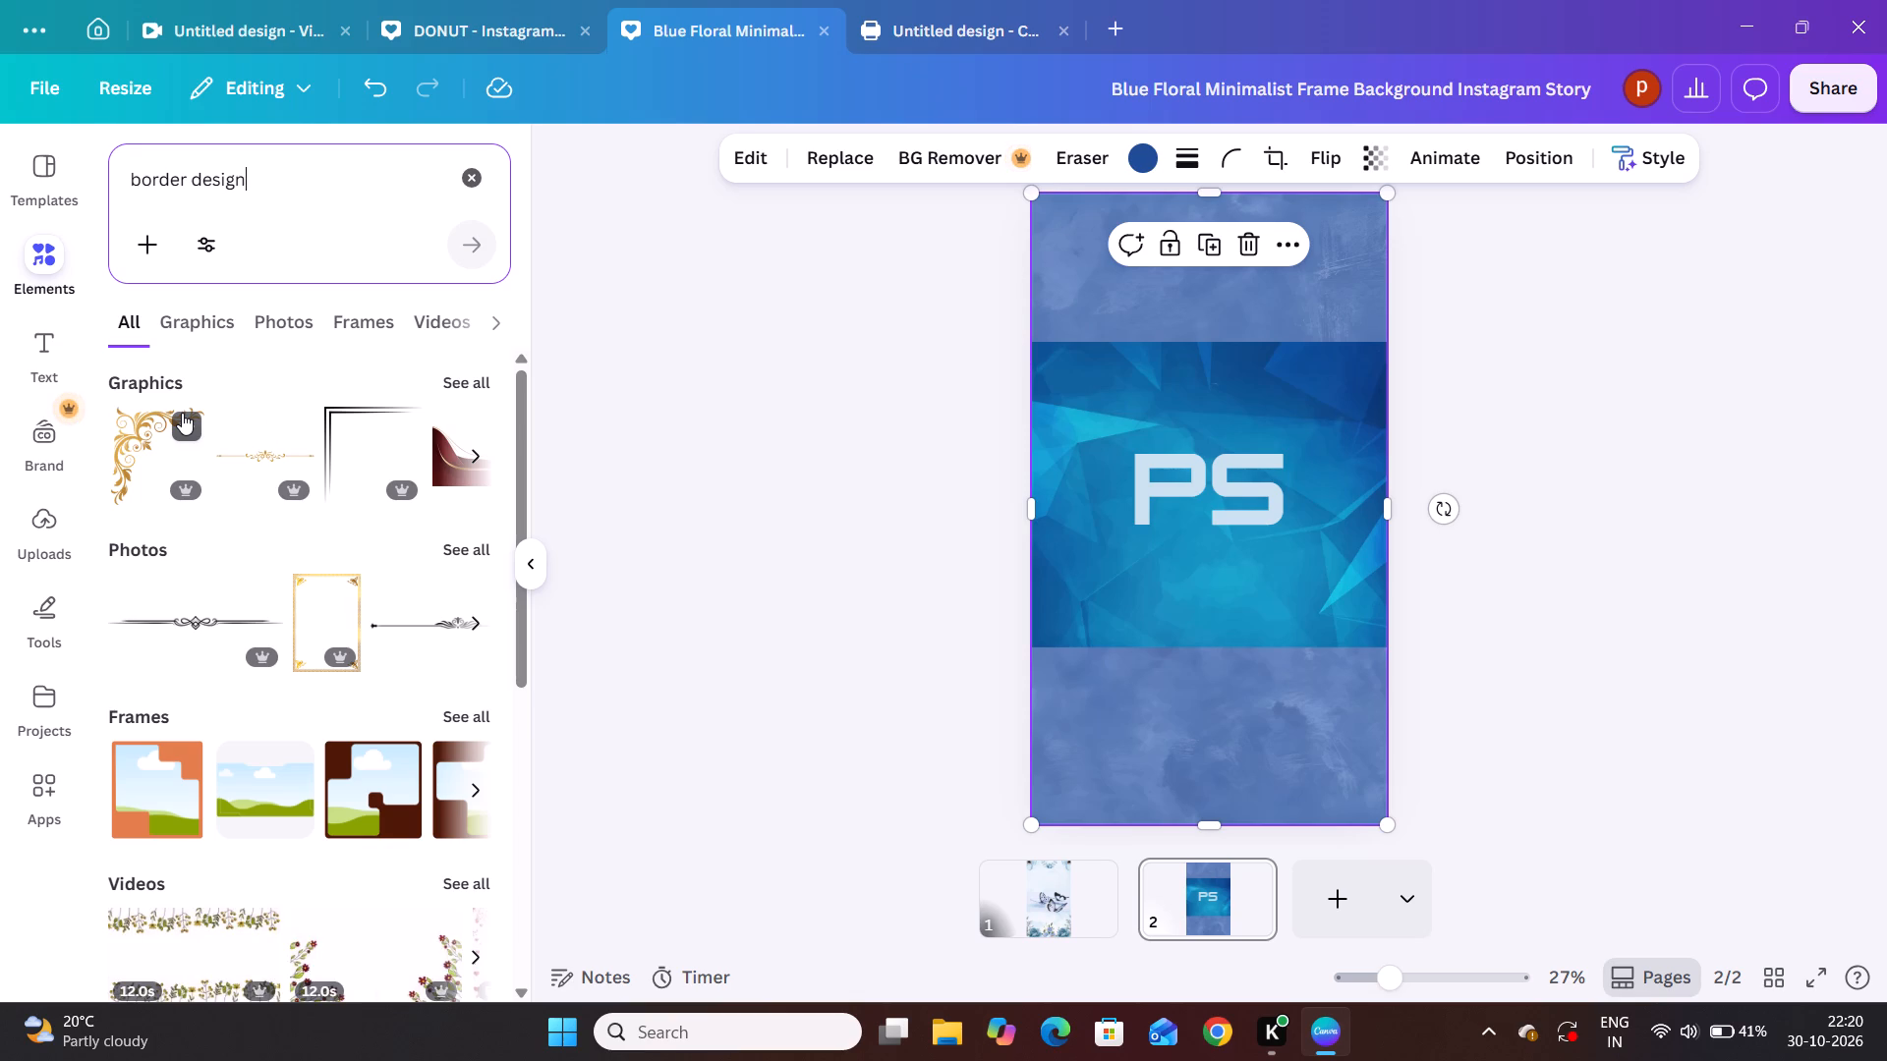
pyautogui.hscroll(-1, 300, 450)
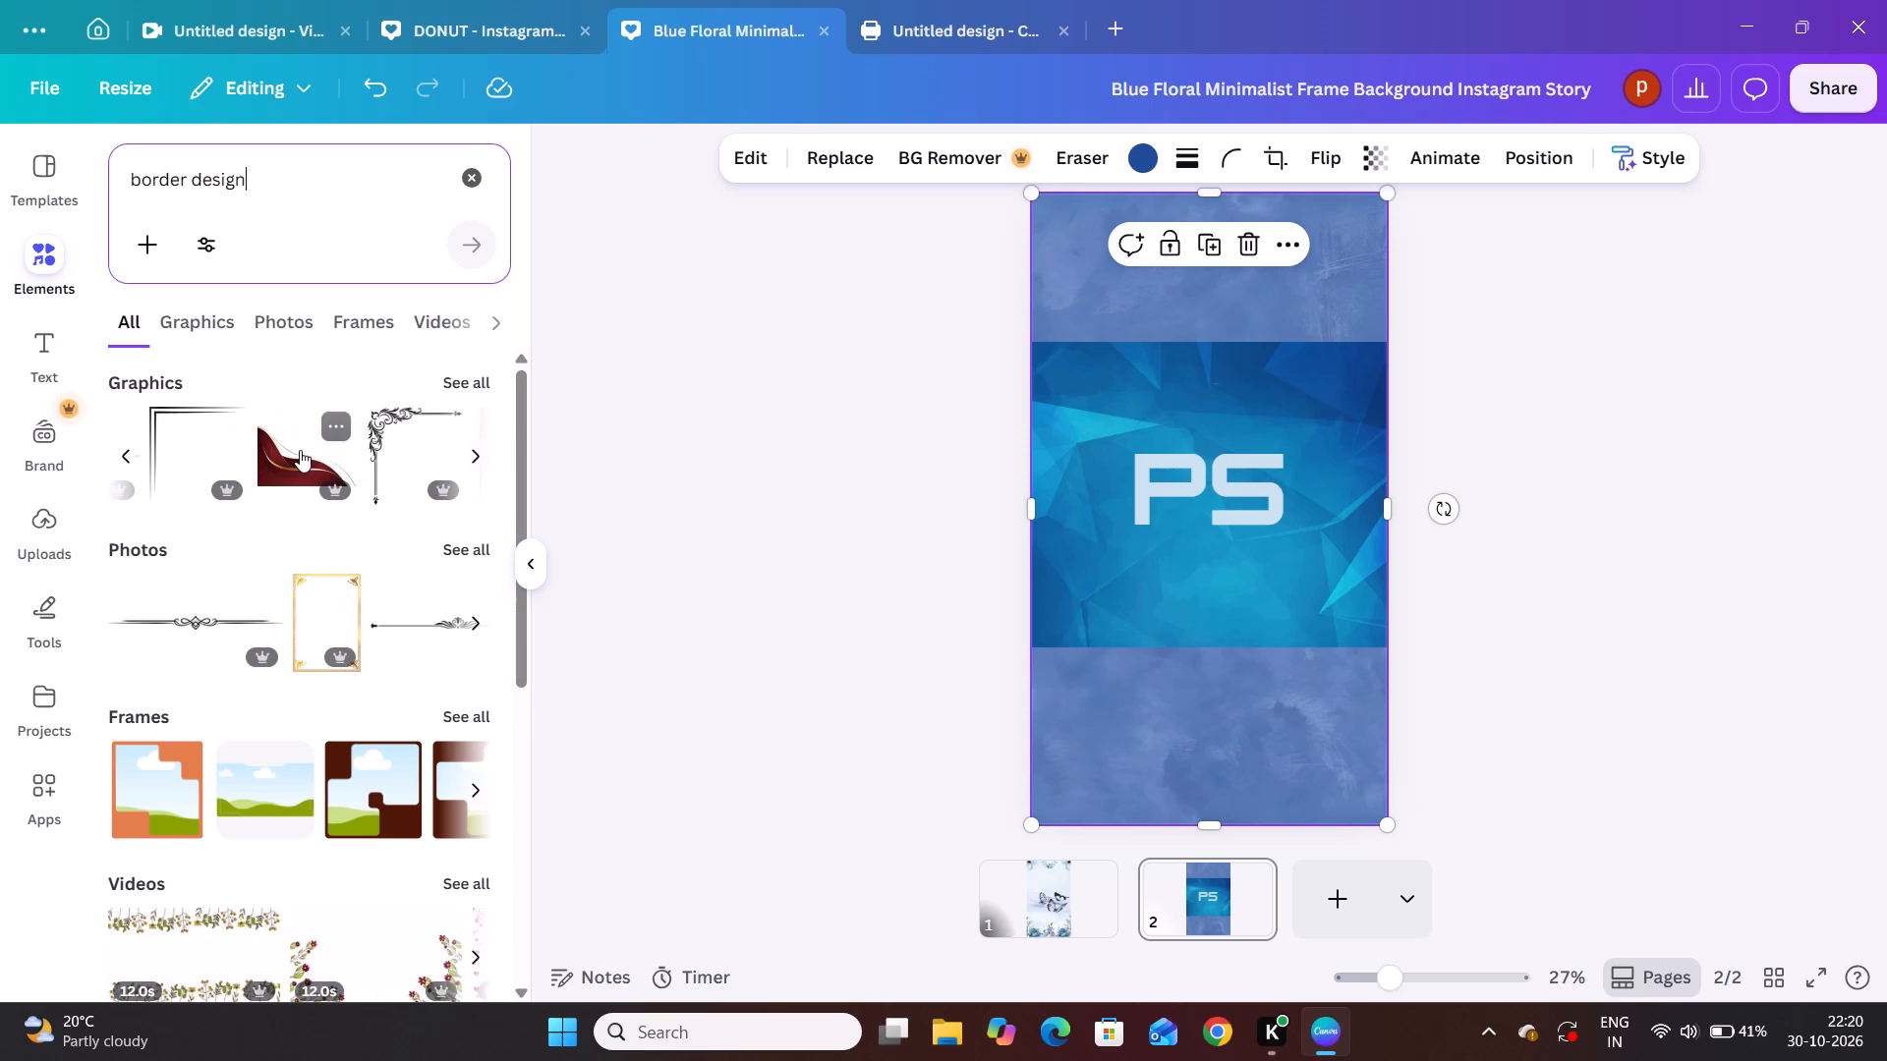
pyautogui.hscroll(-3, 300, 450)
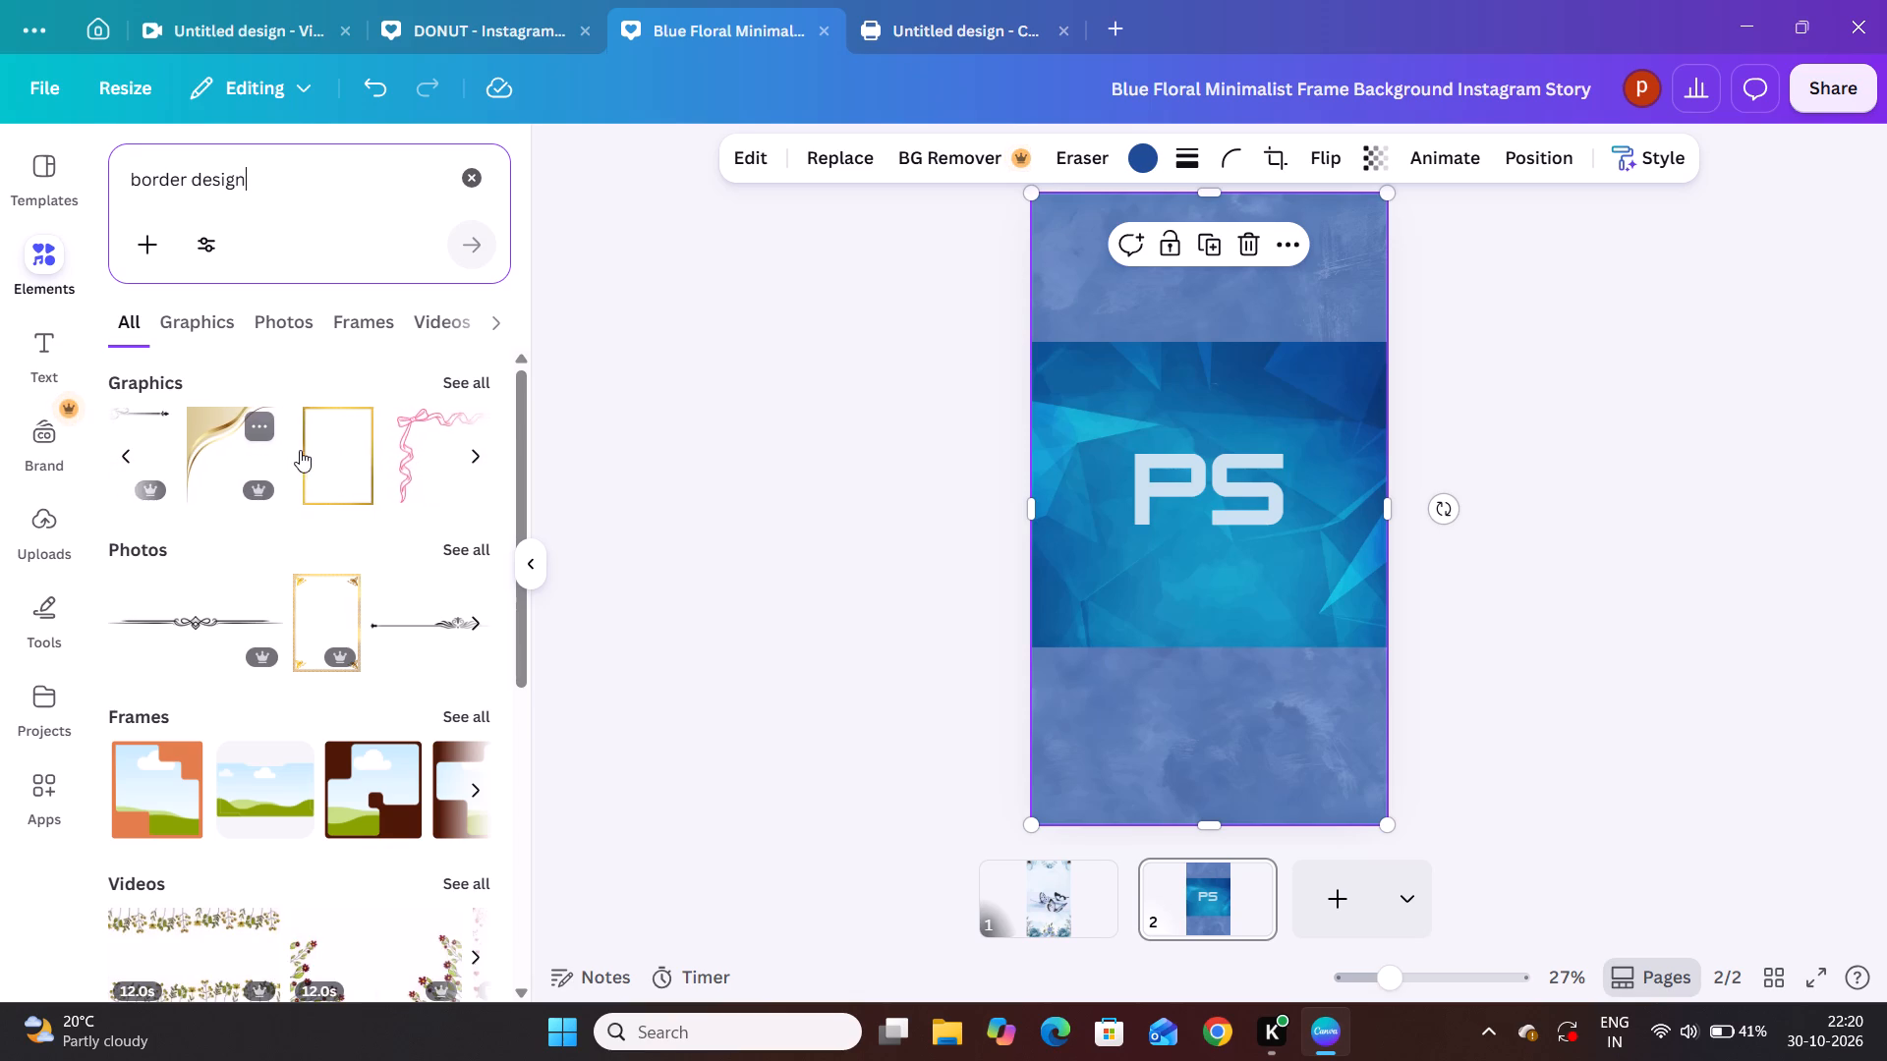
pyautogui.hscroll(-1, 300, 450)
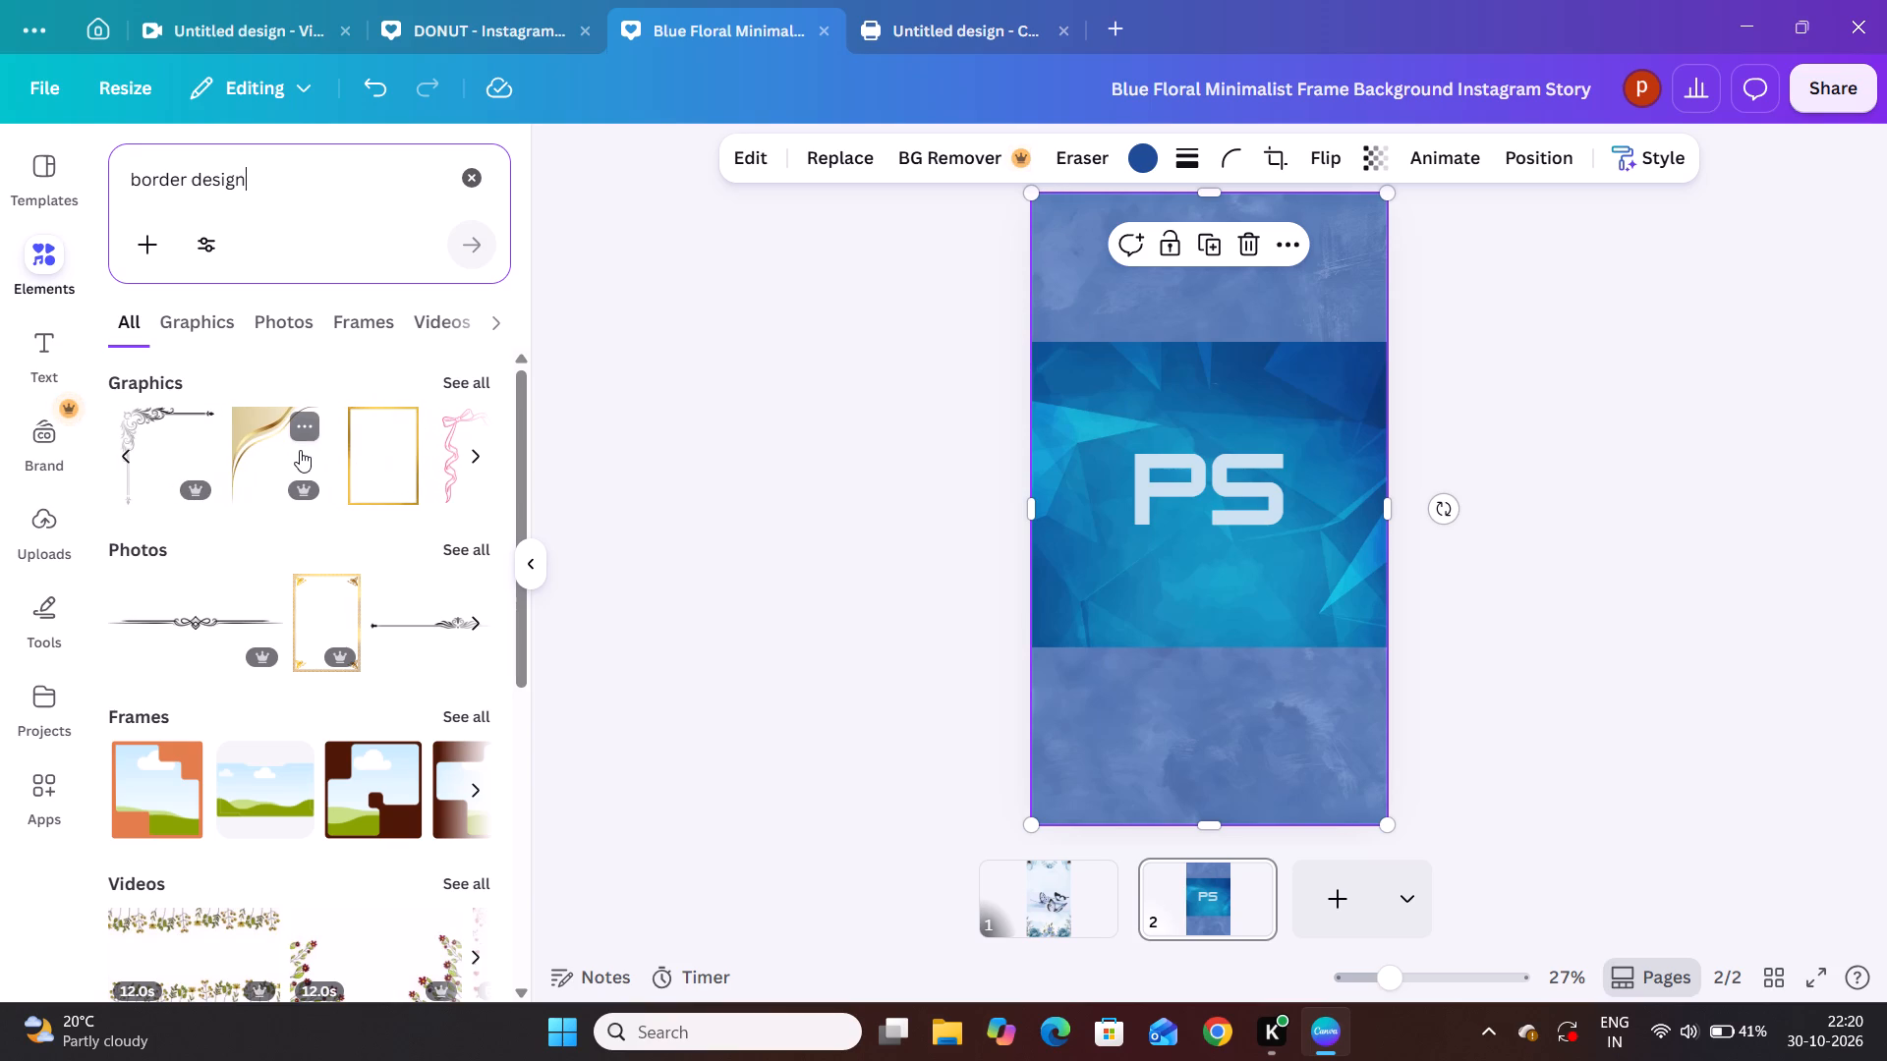
pyautogui.click(246, 433)
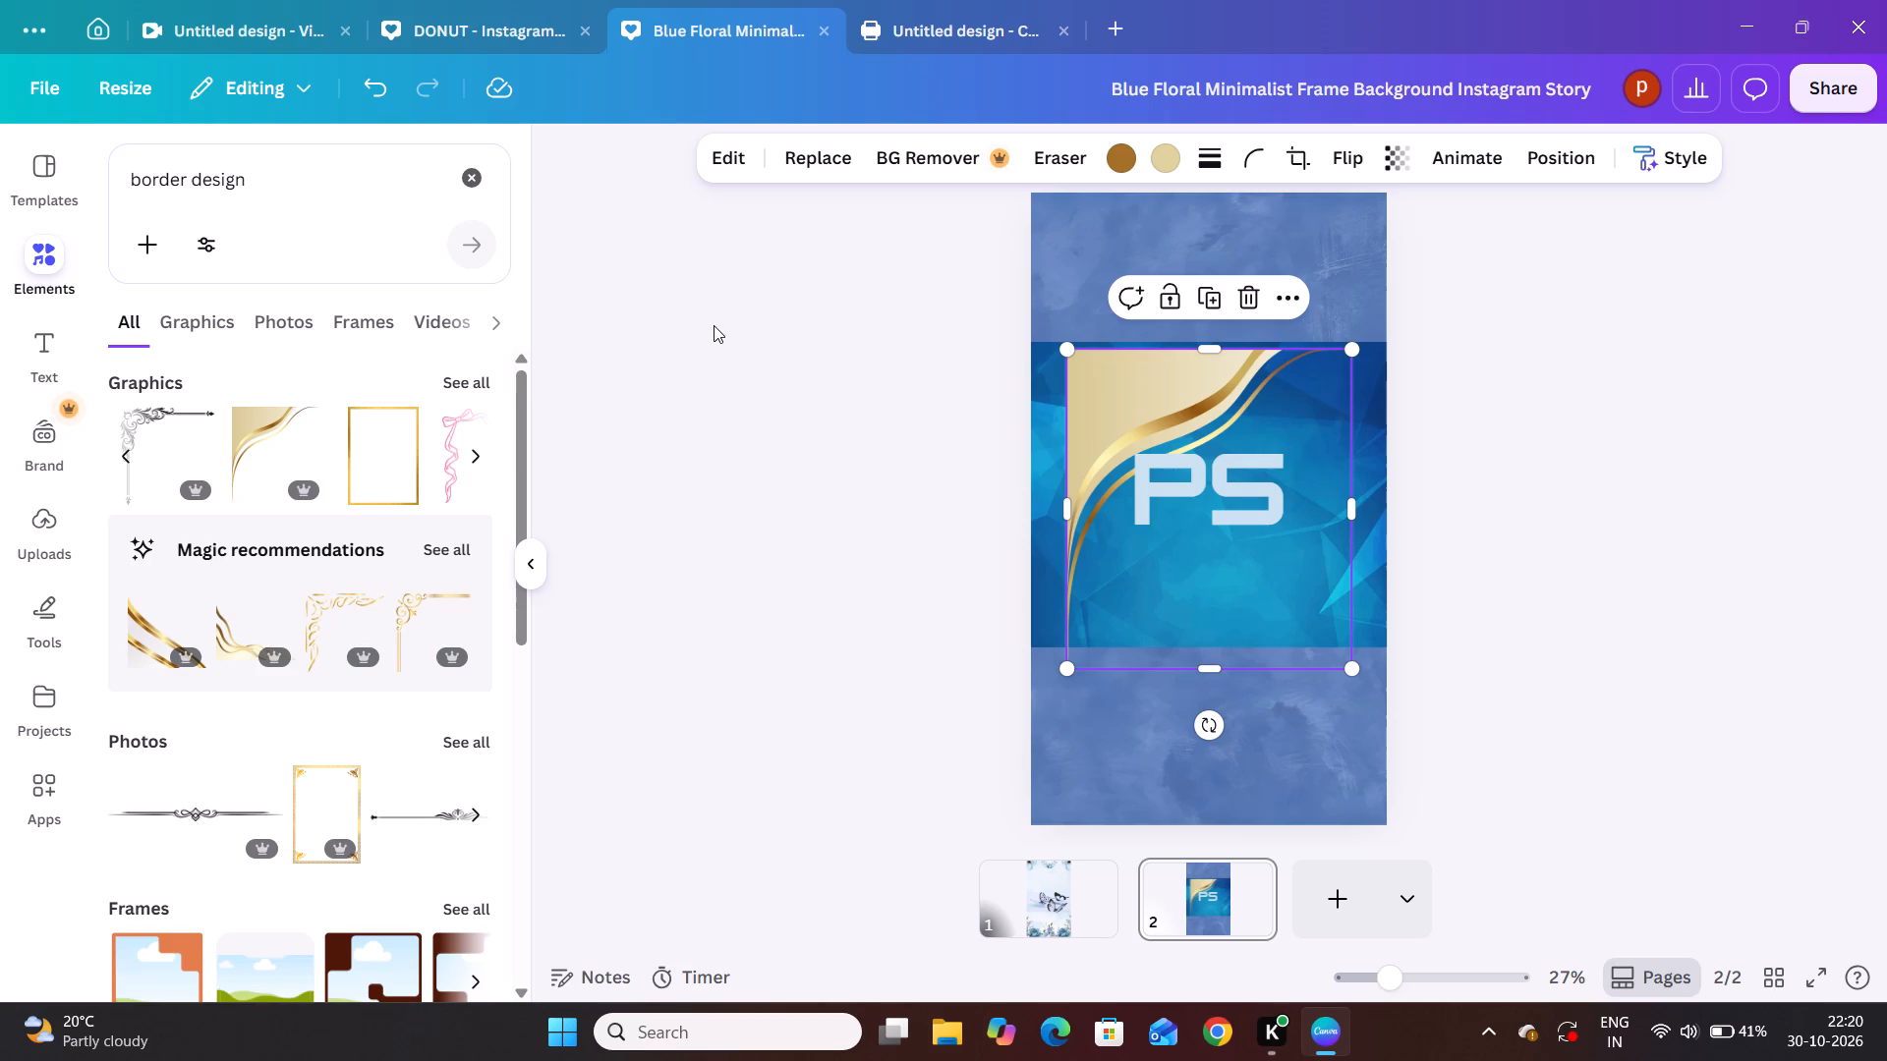
pyautogui.click(773, 396)
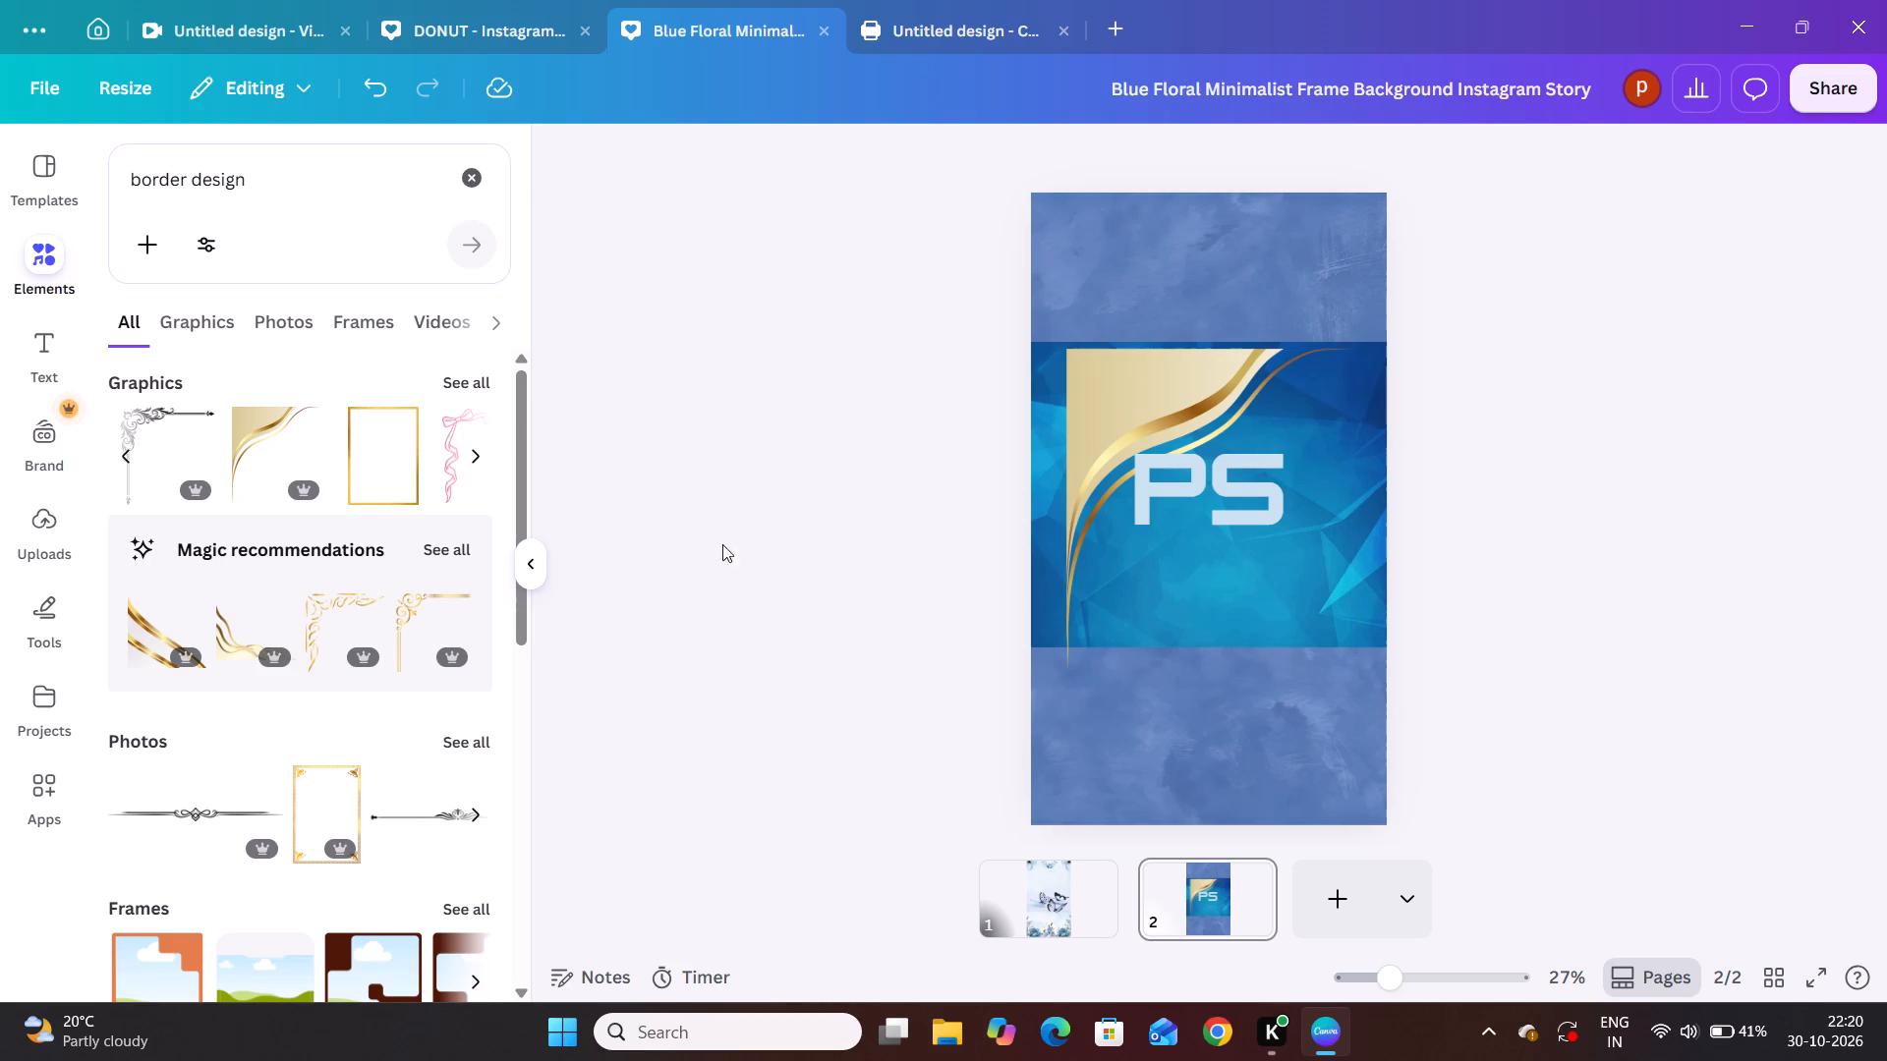
# Find the cream and gold diagonal wave corner graphic among the "border design" graphics and add it to the second page.
pyautogui.click(474, 457)
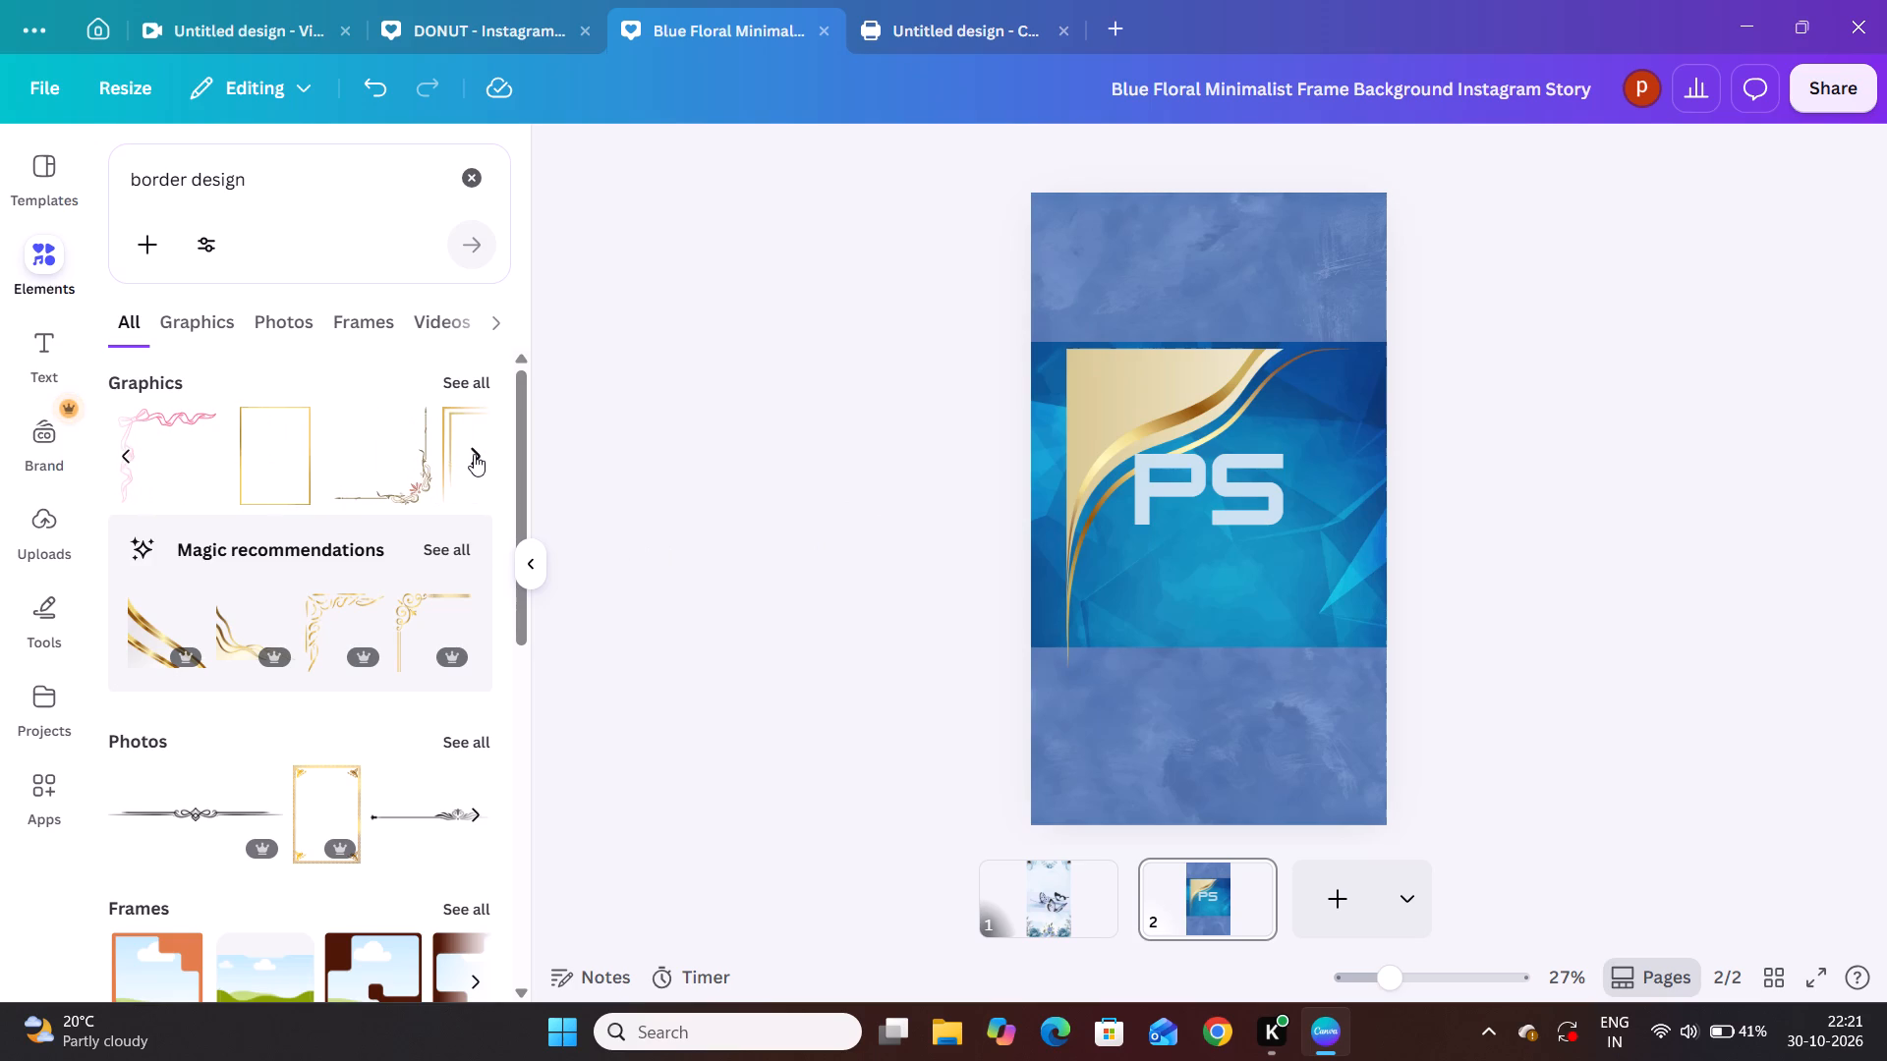
pyautogui.click(474, 454)
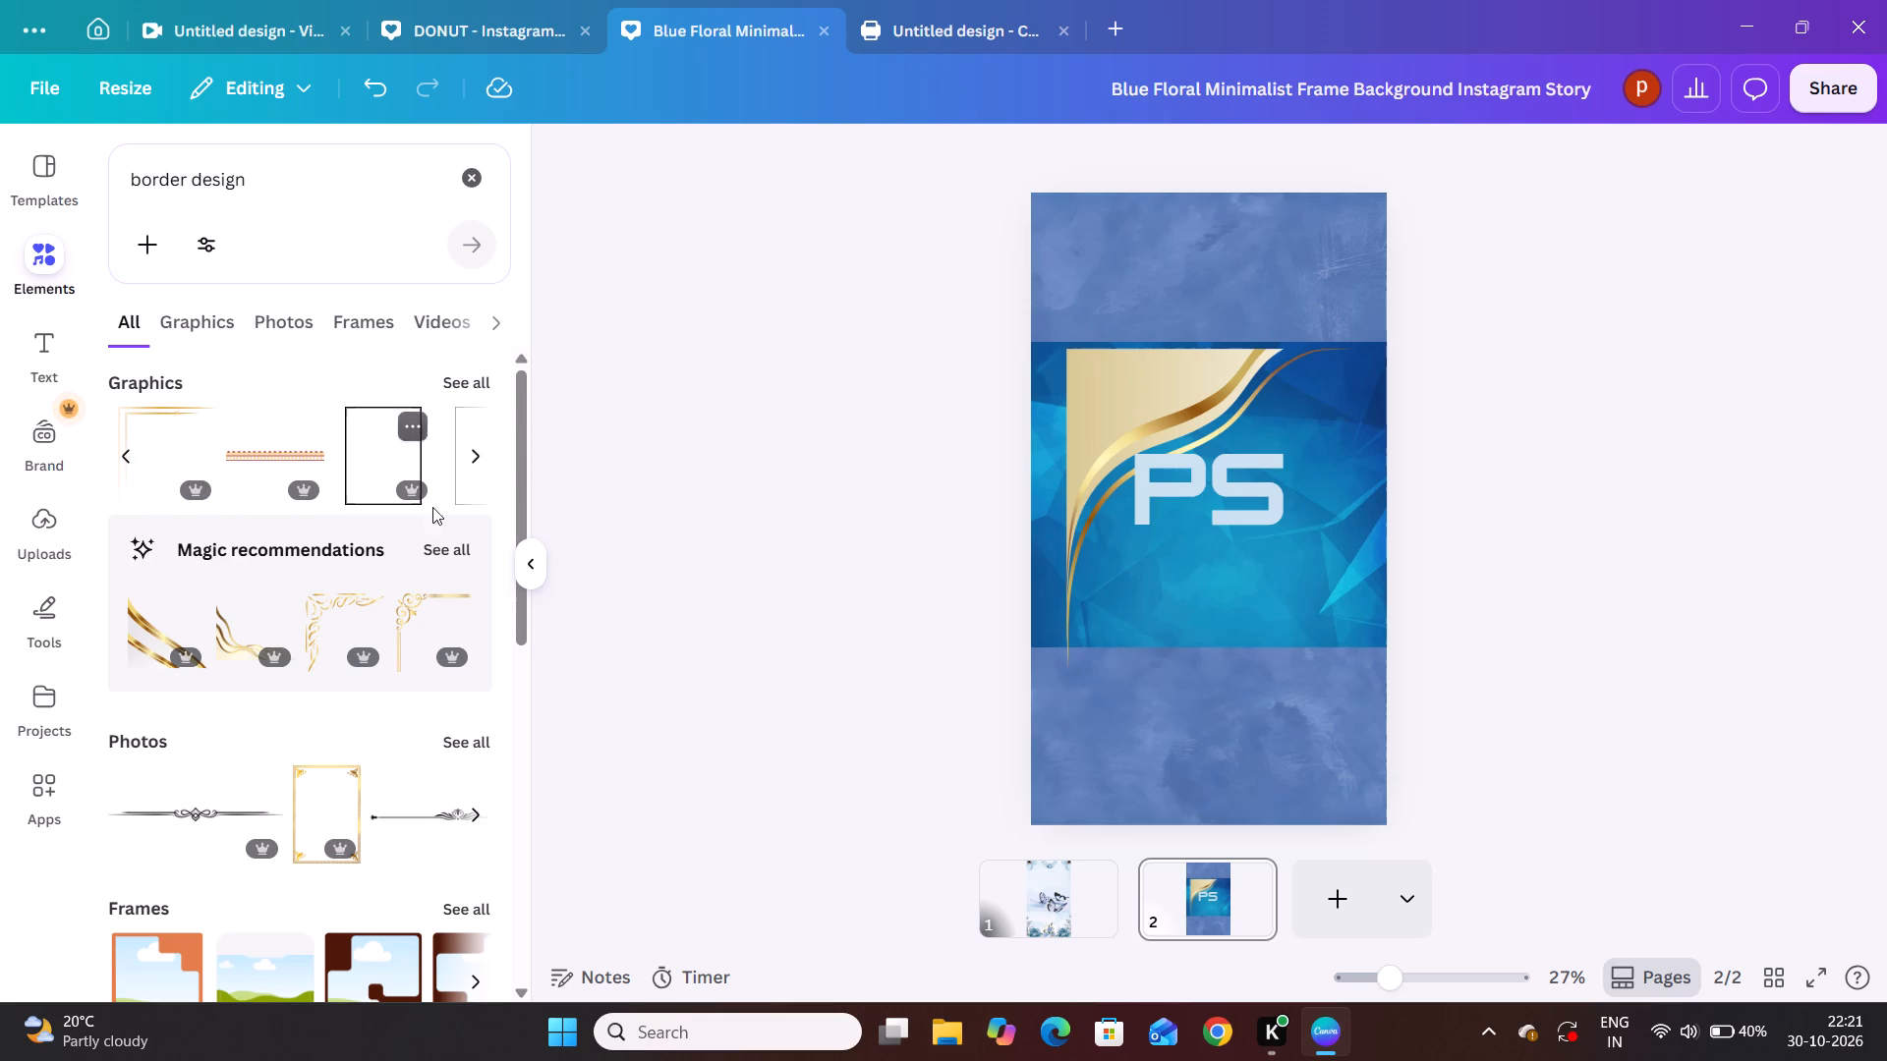
pyautogui.click(477, 458)
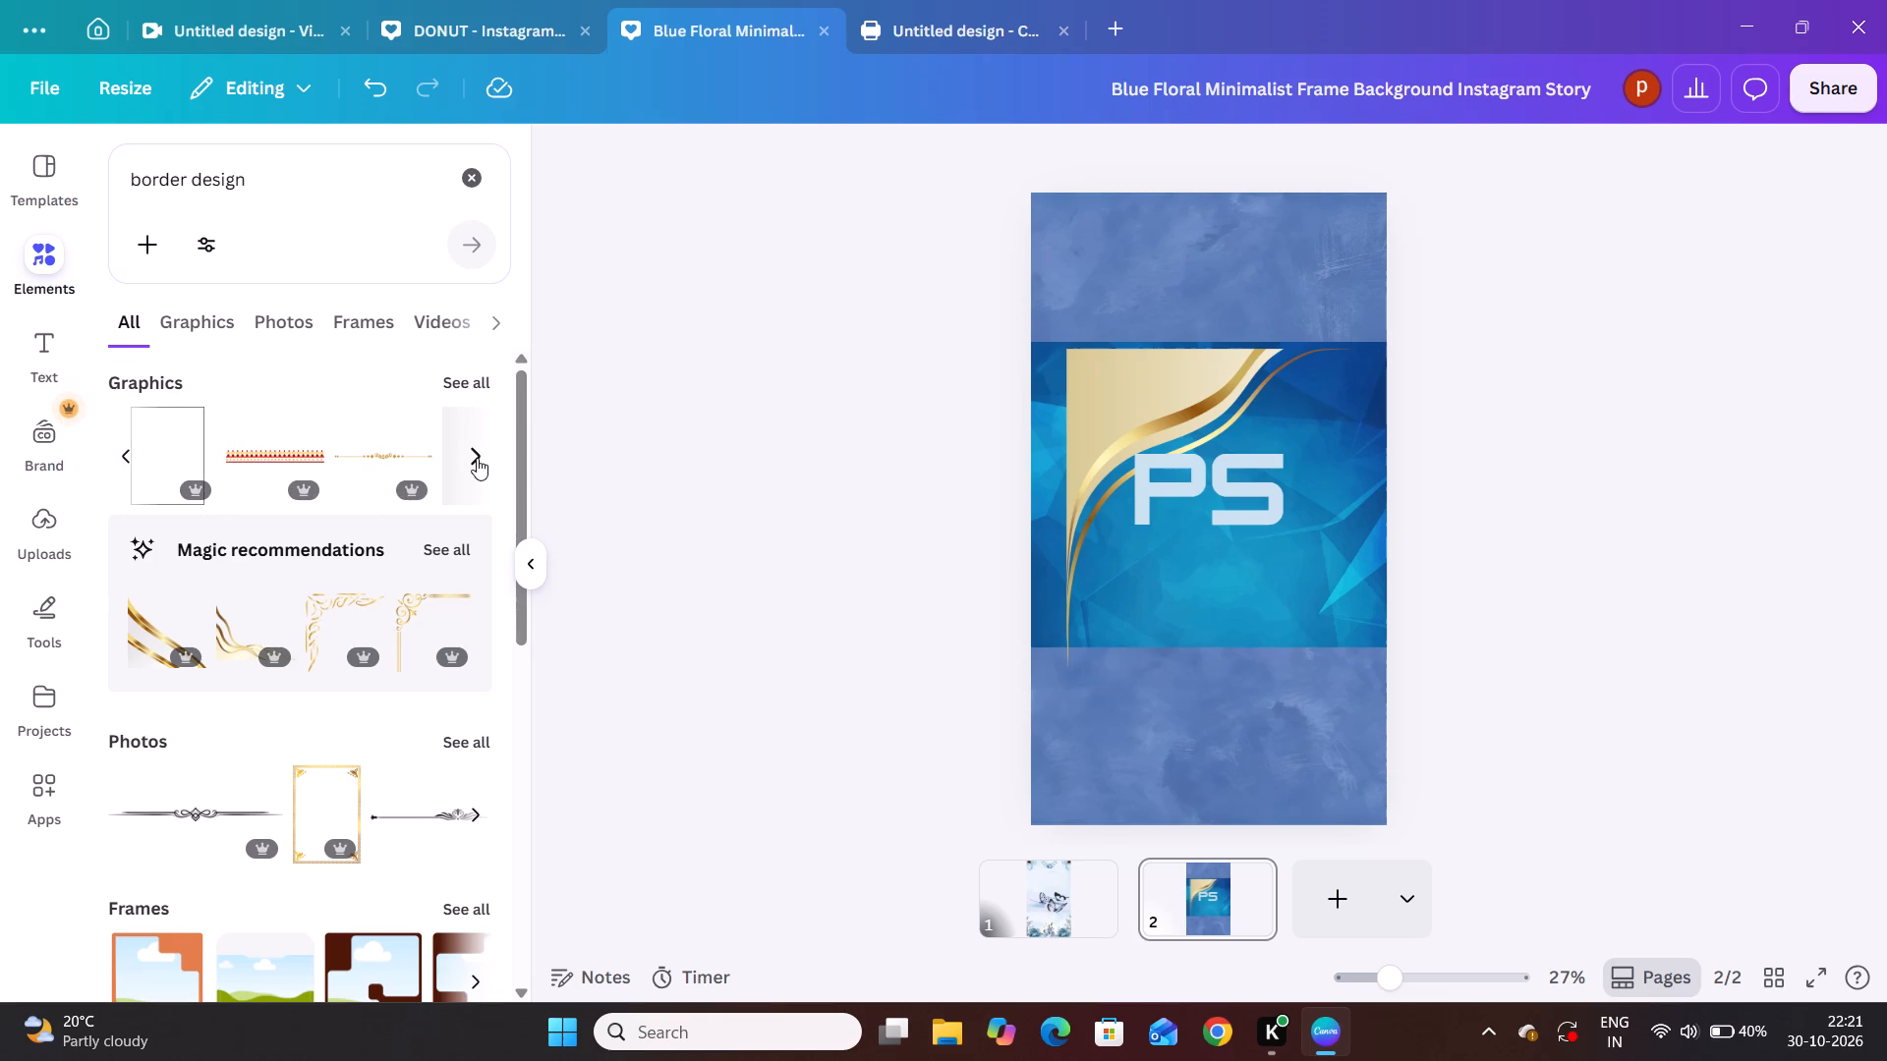
pyautogui.click(478, 452)
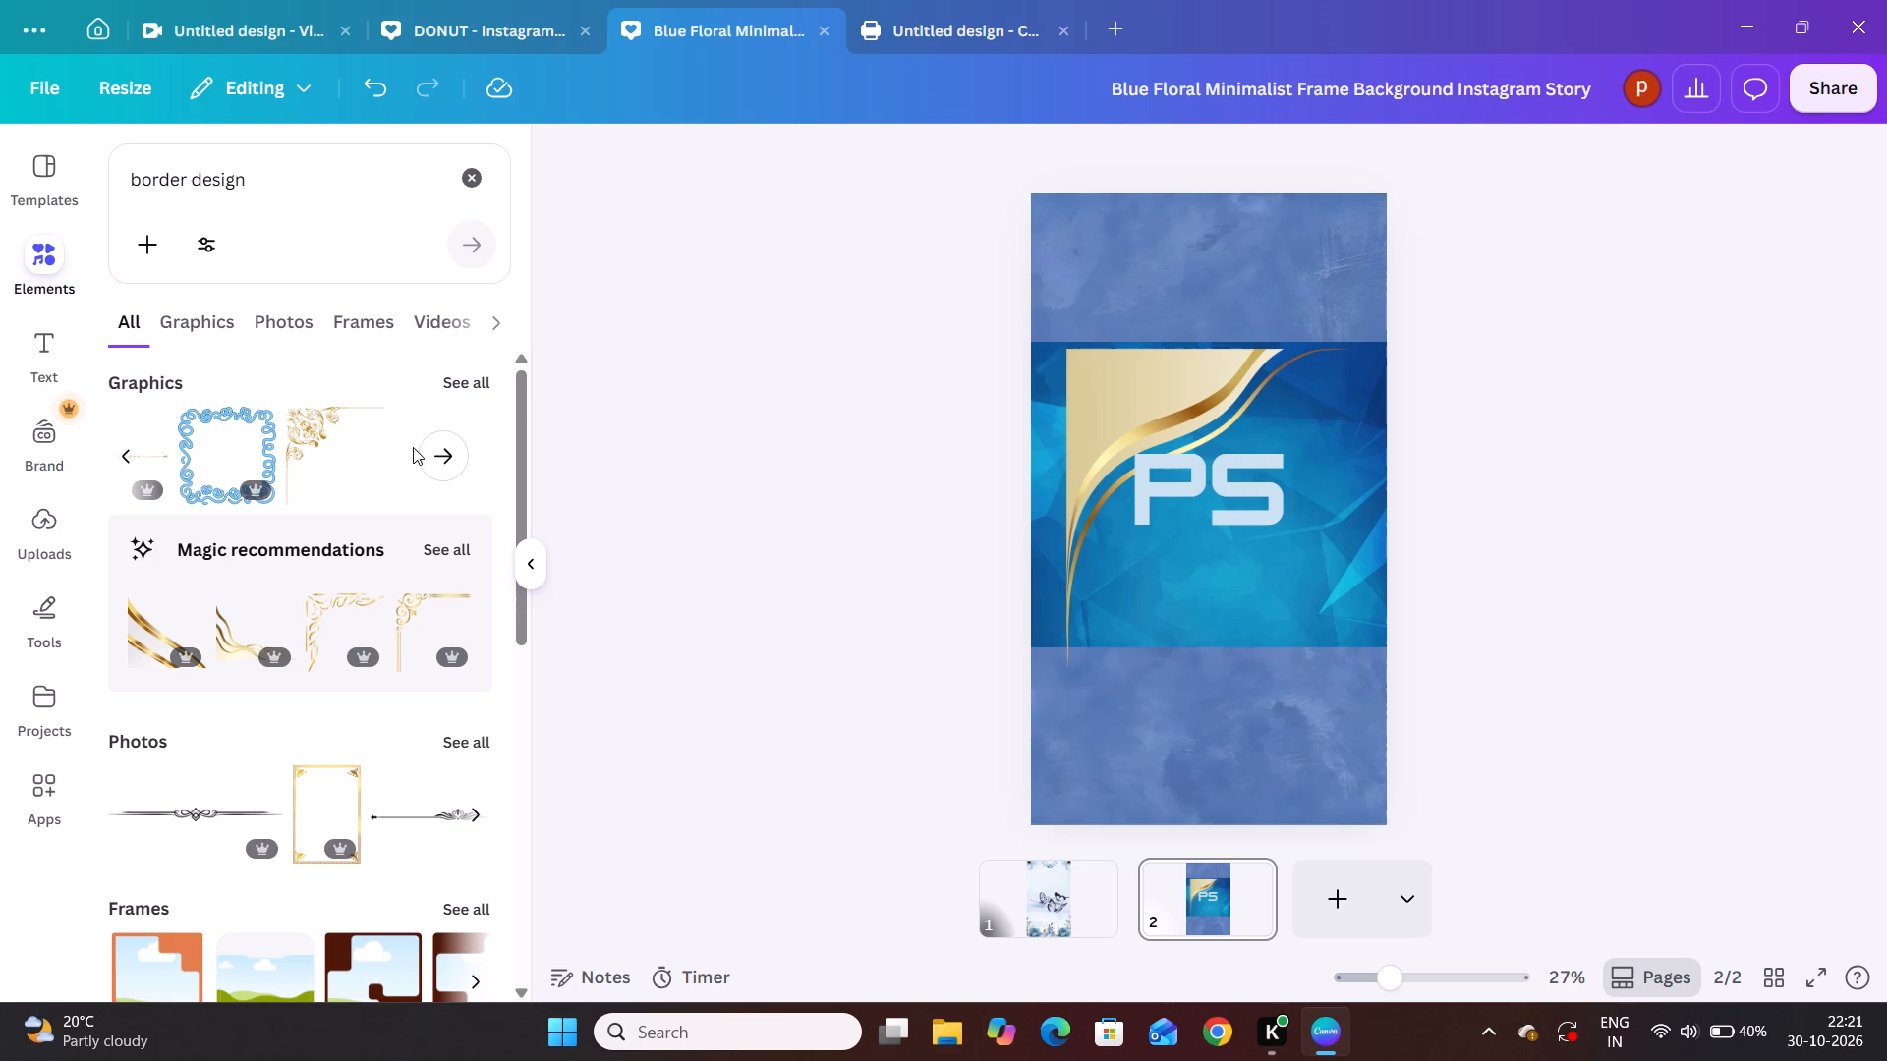
pyautogui.click(441, 451)
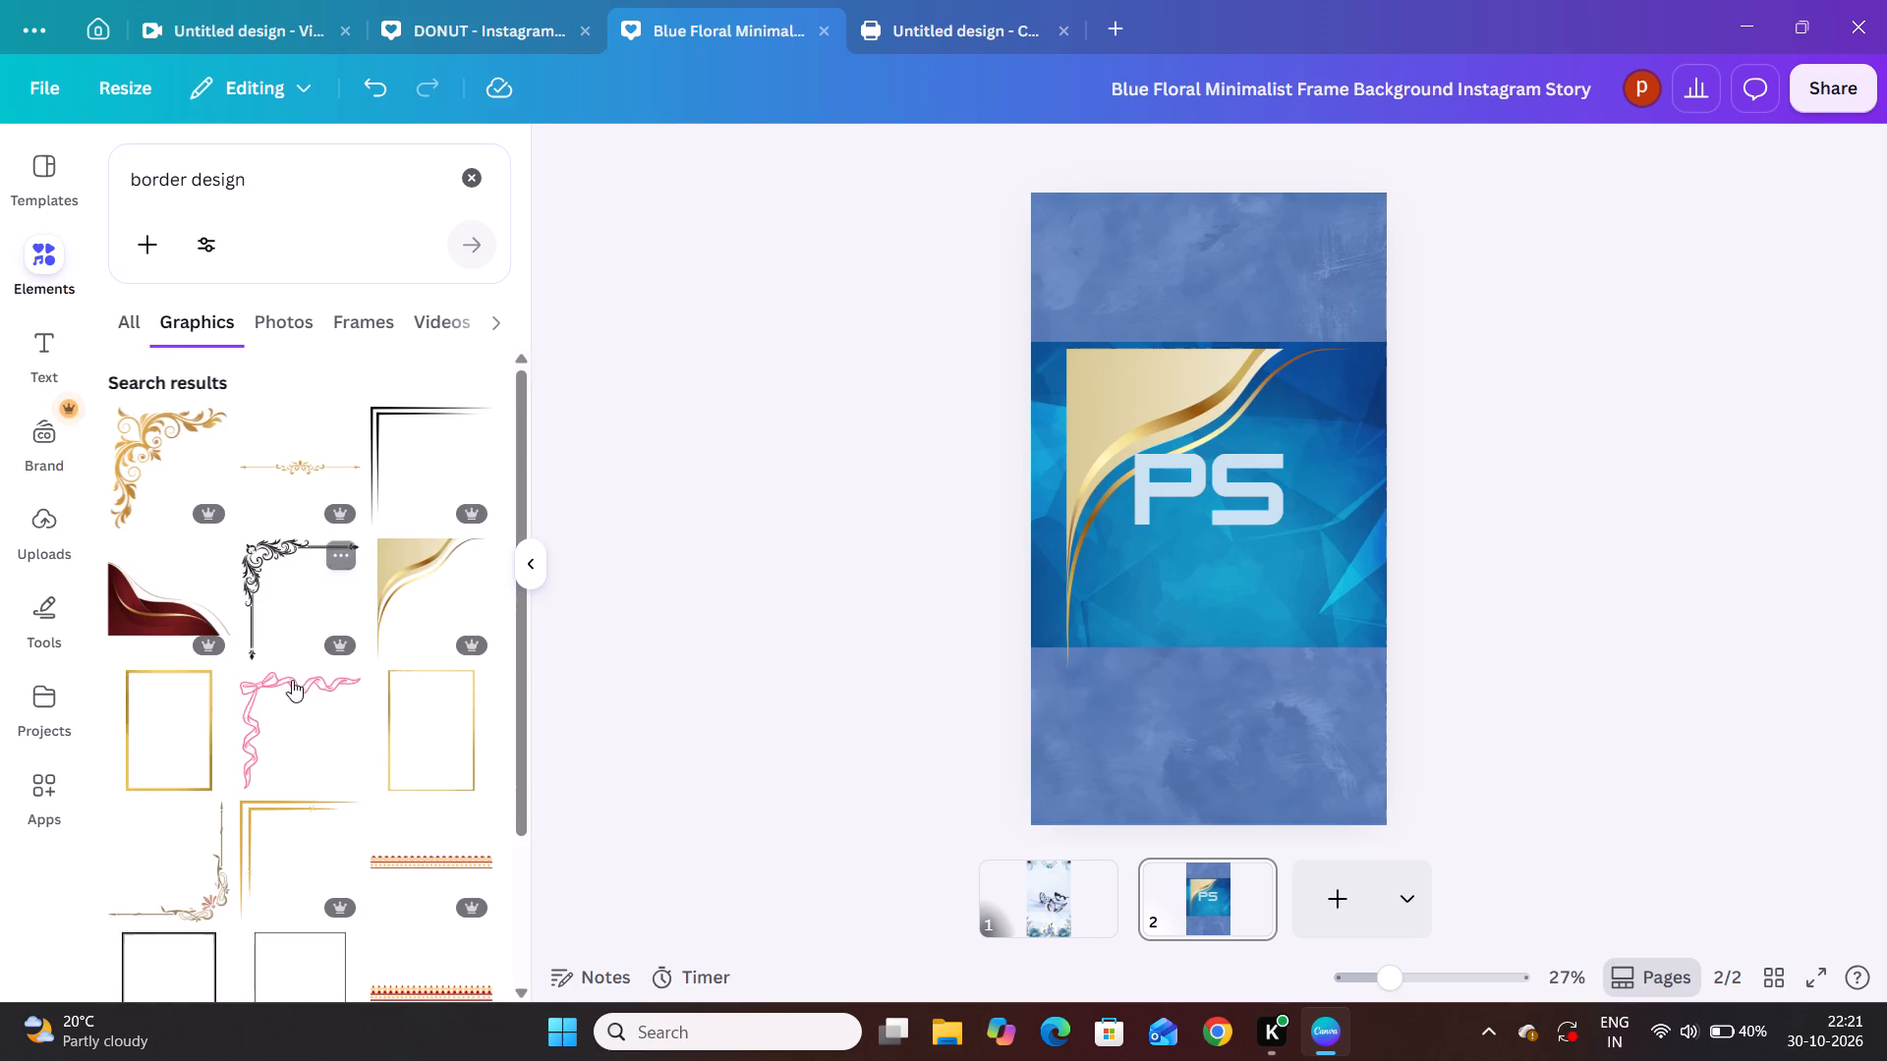
pyautogui.scroll(-3, 292, 680)
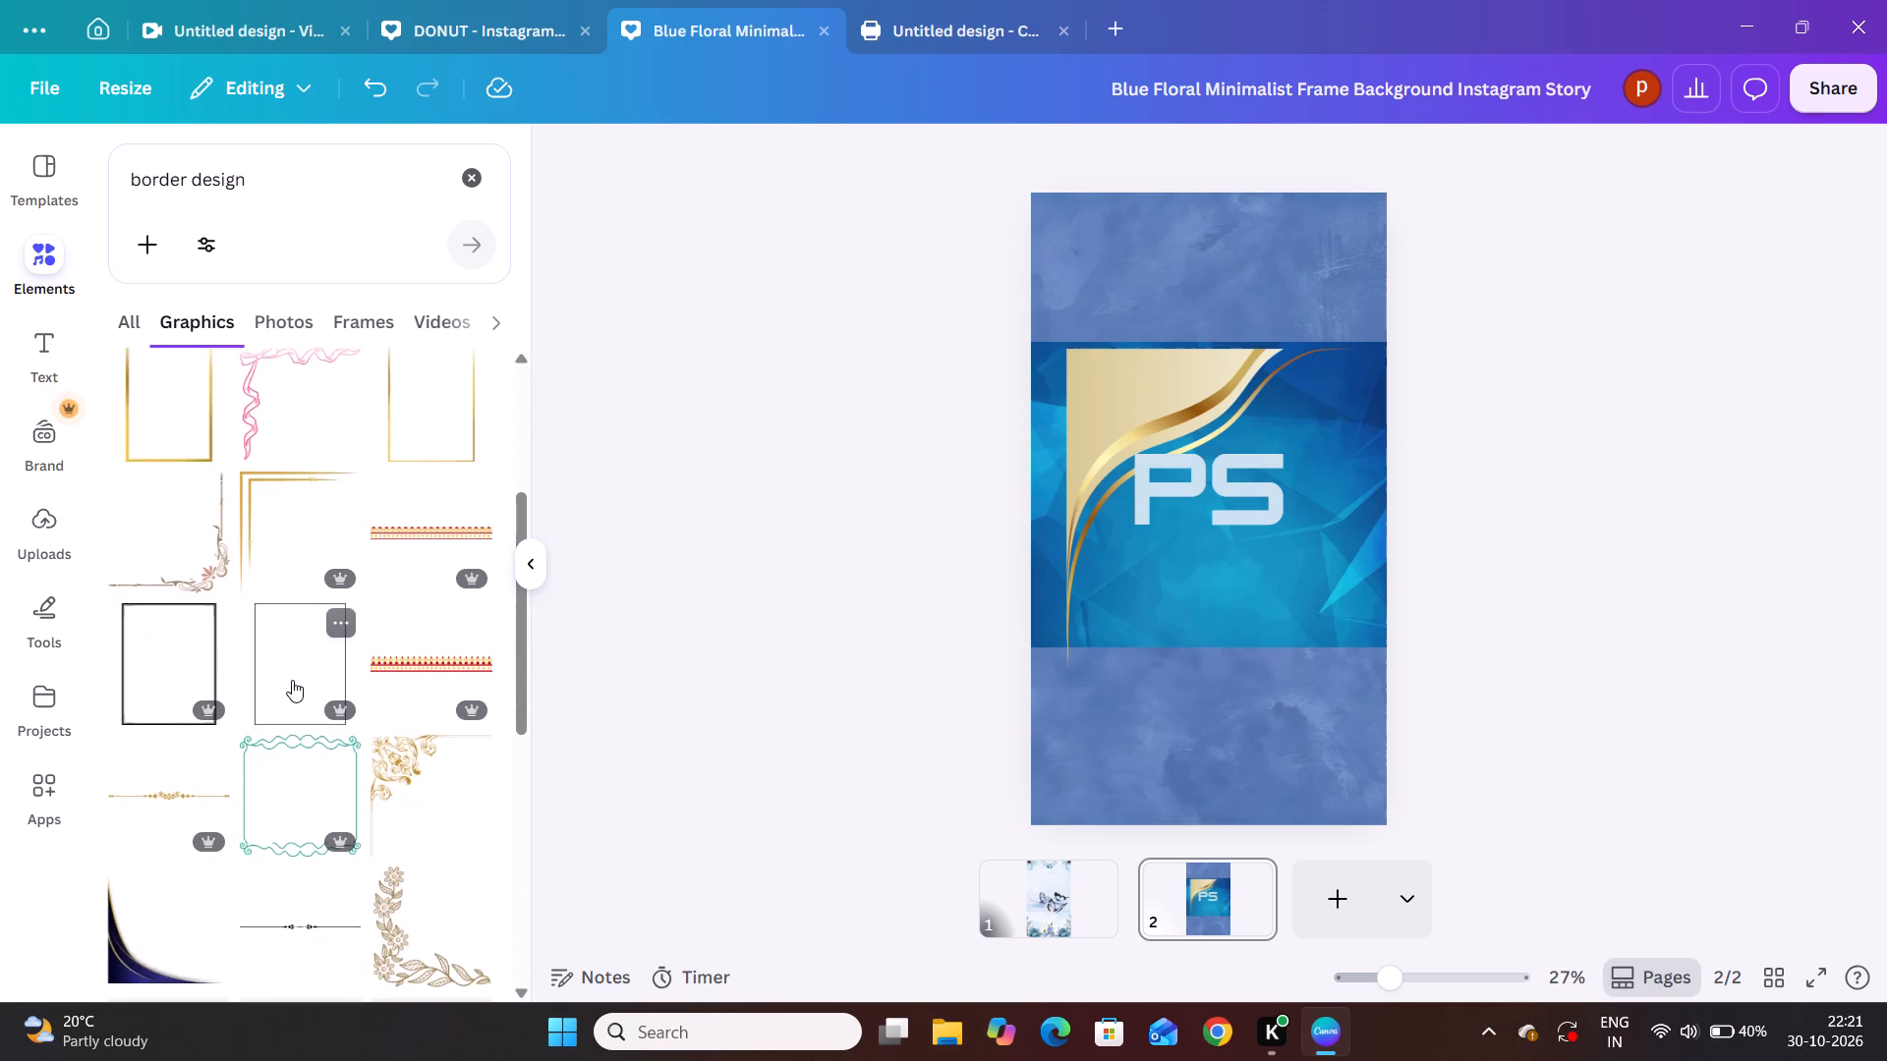
pyautogui.scroll(-2, 292, 680)
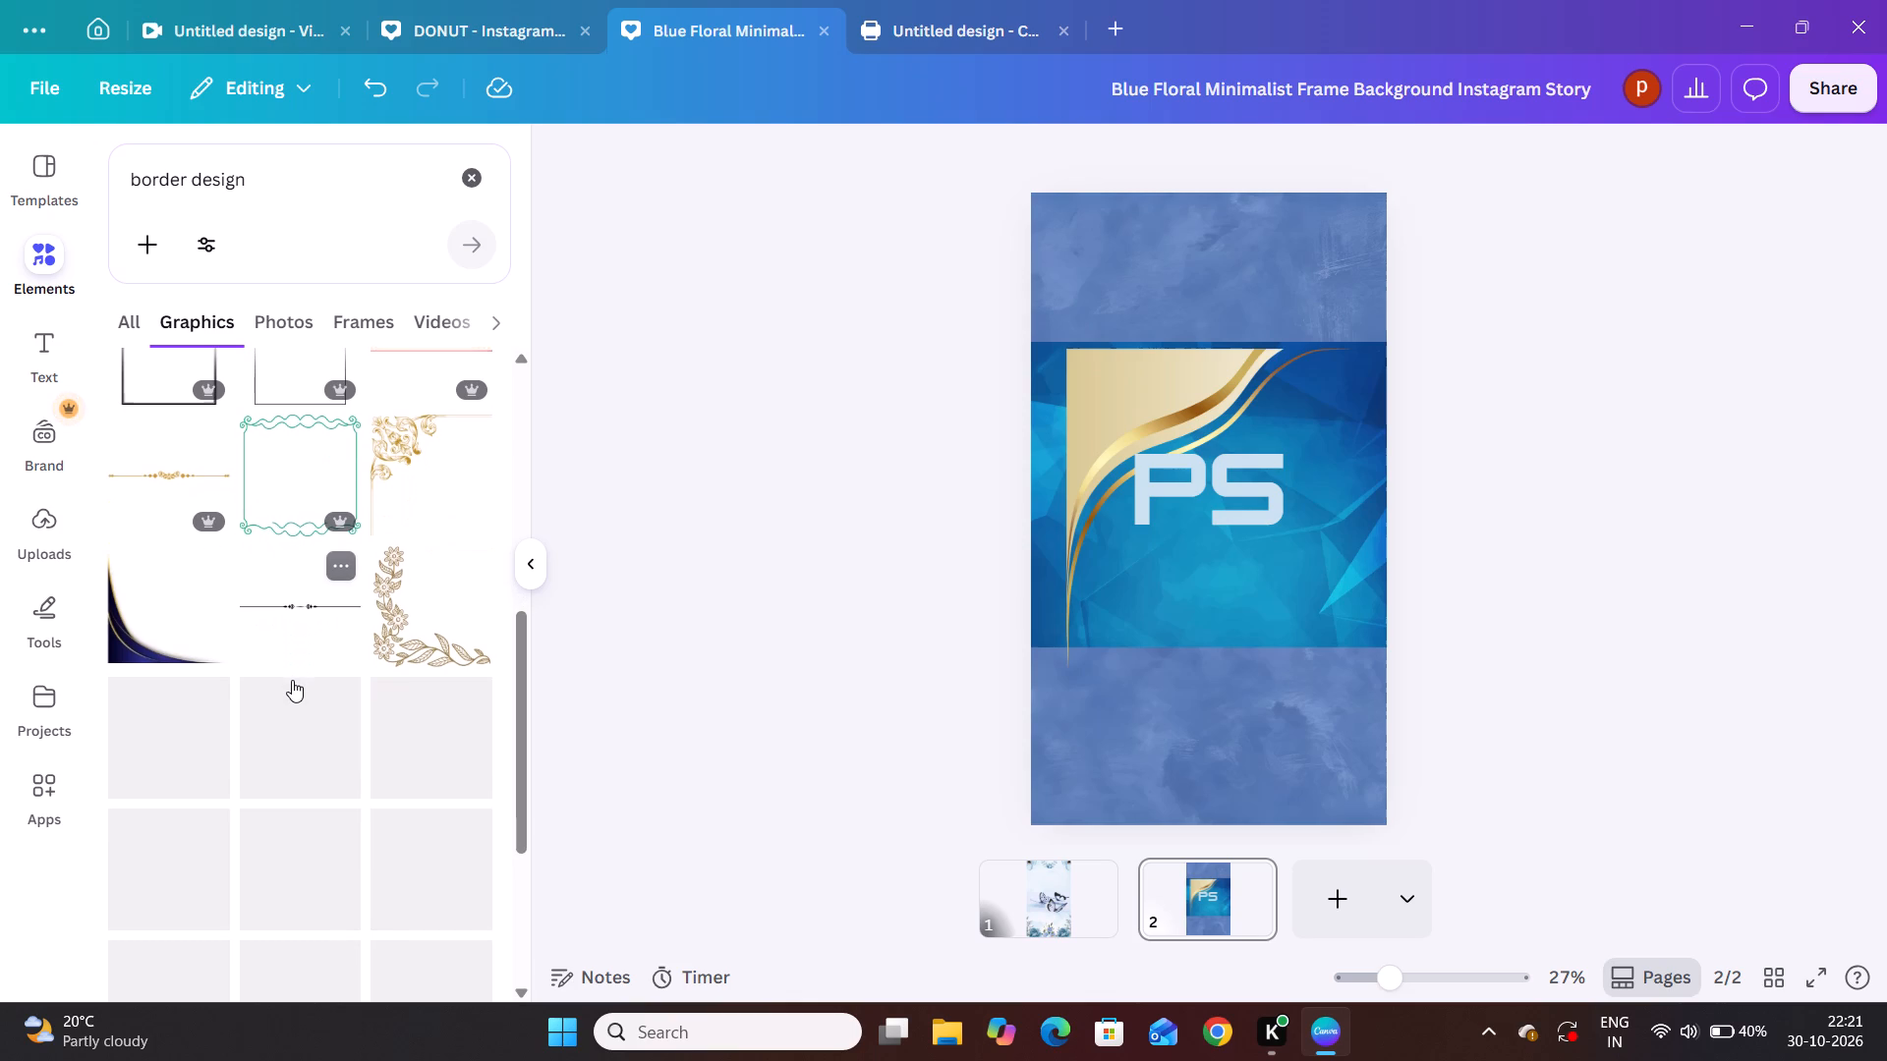
pyautogui.scroll(-3, 292, 680)
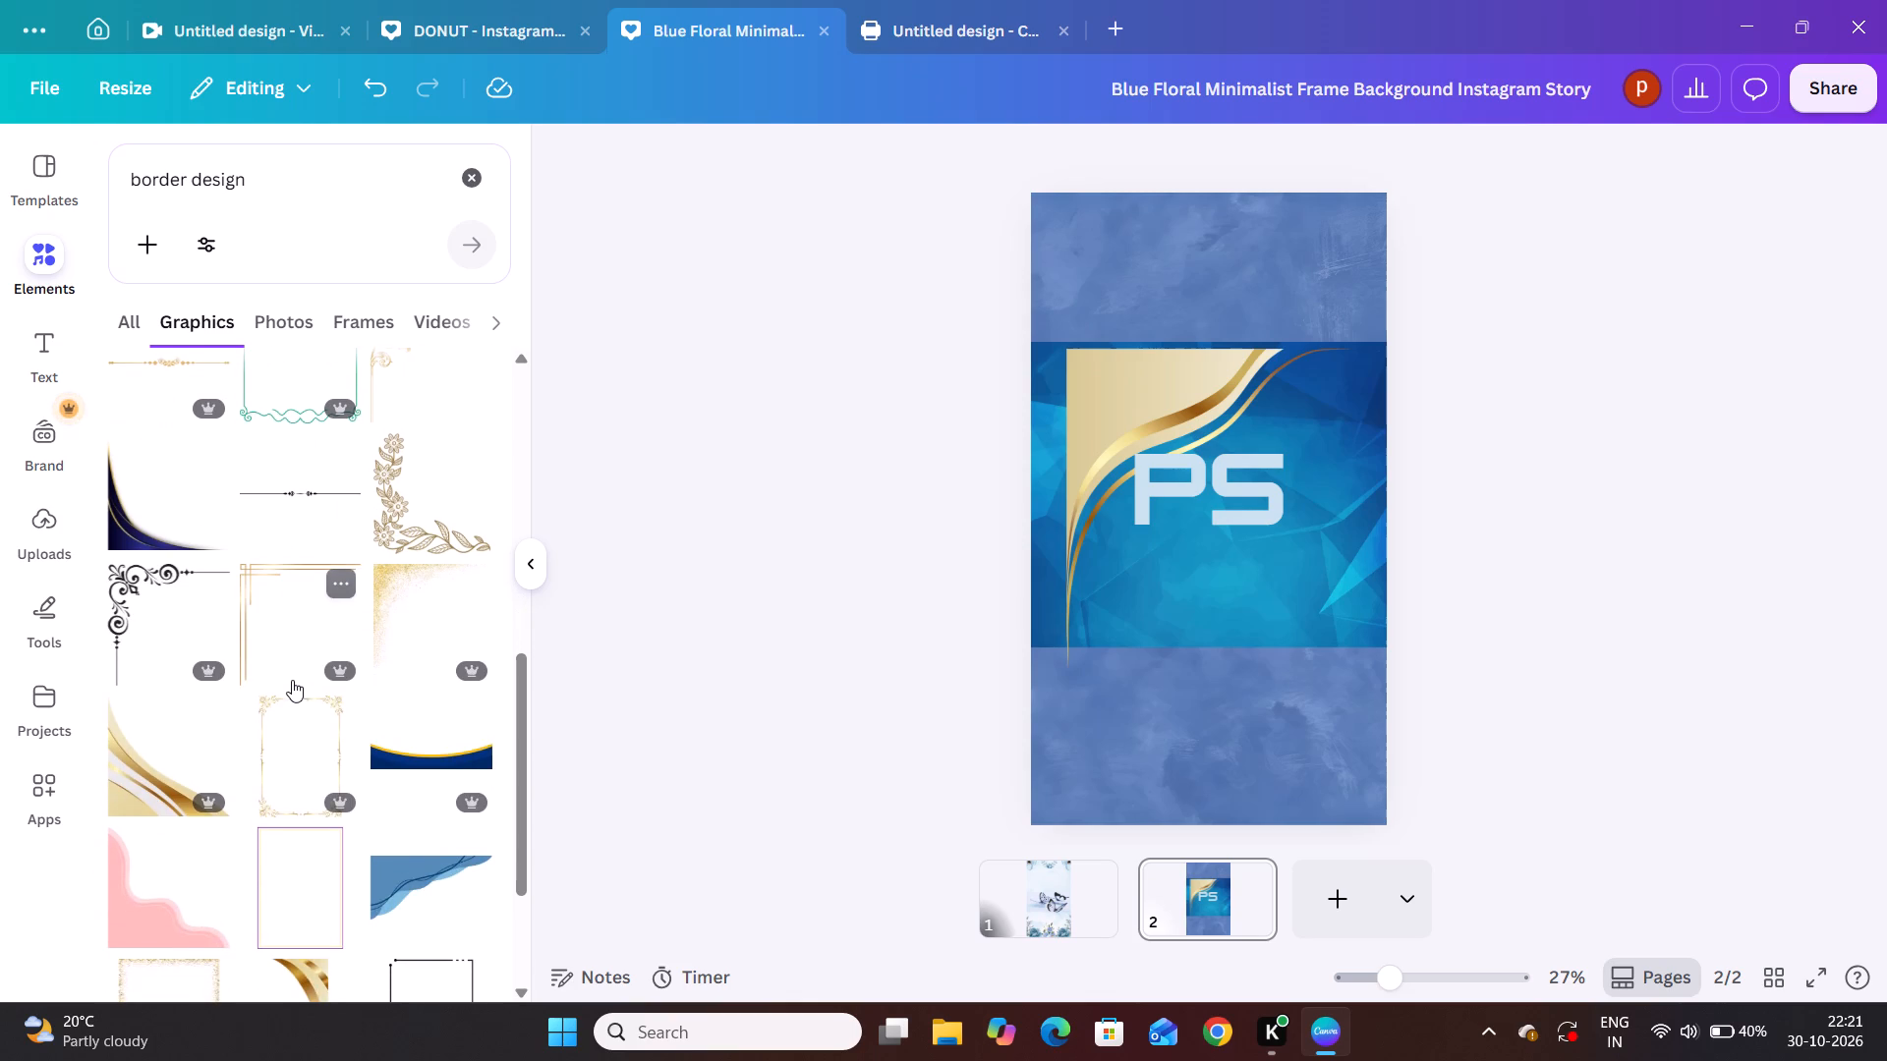
pyautogui.scroll(-1, 292, 680)
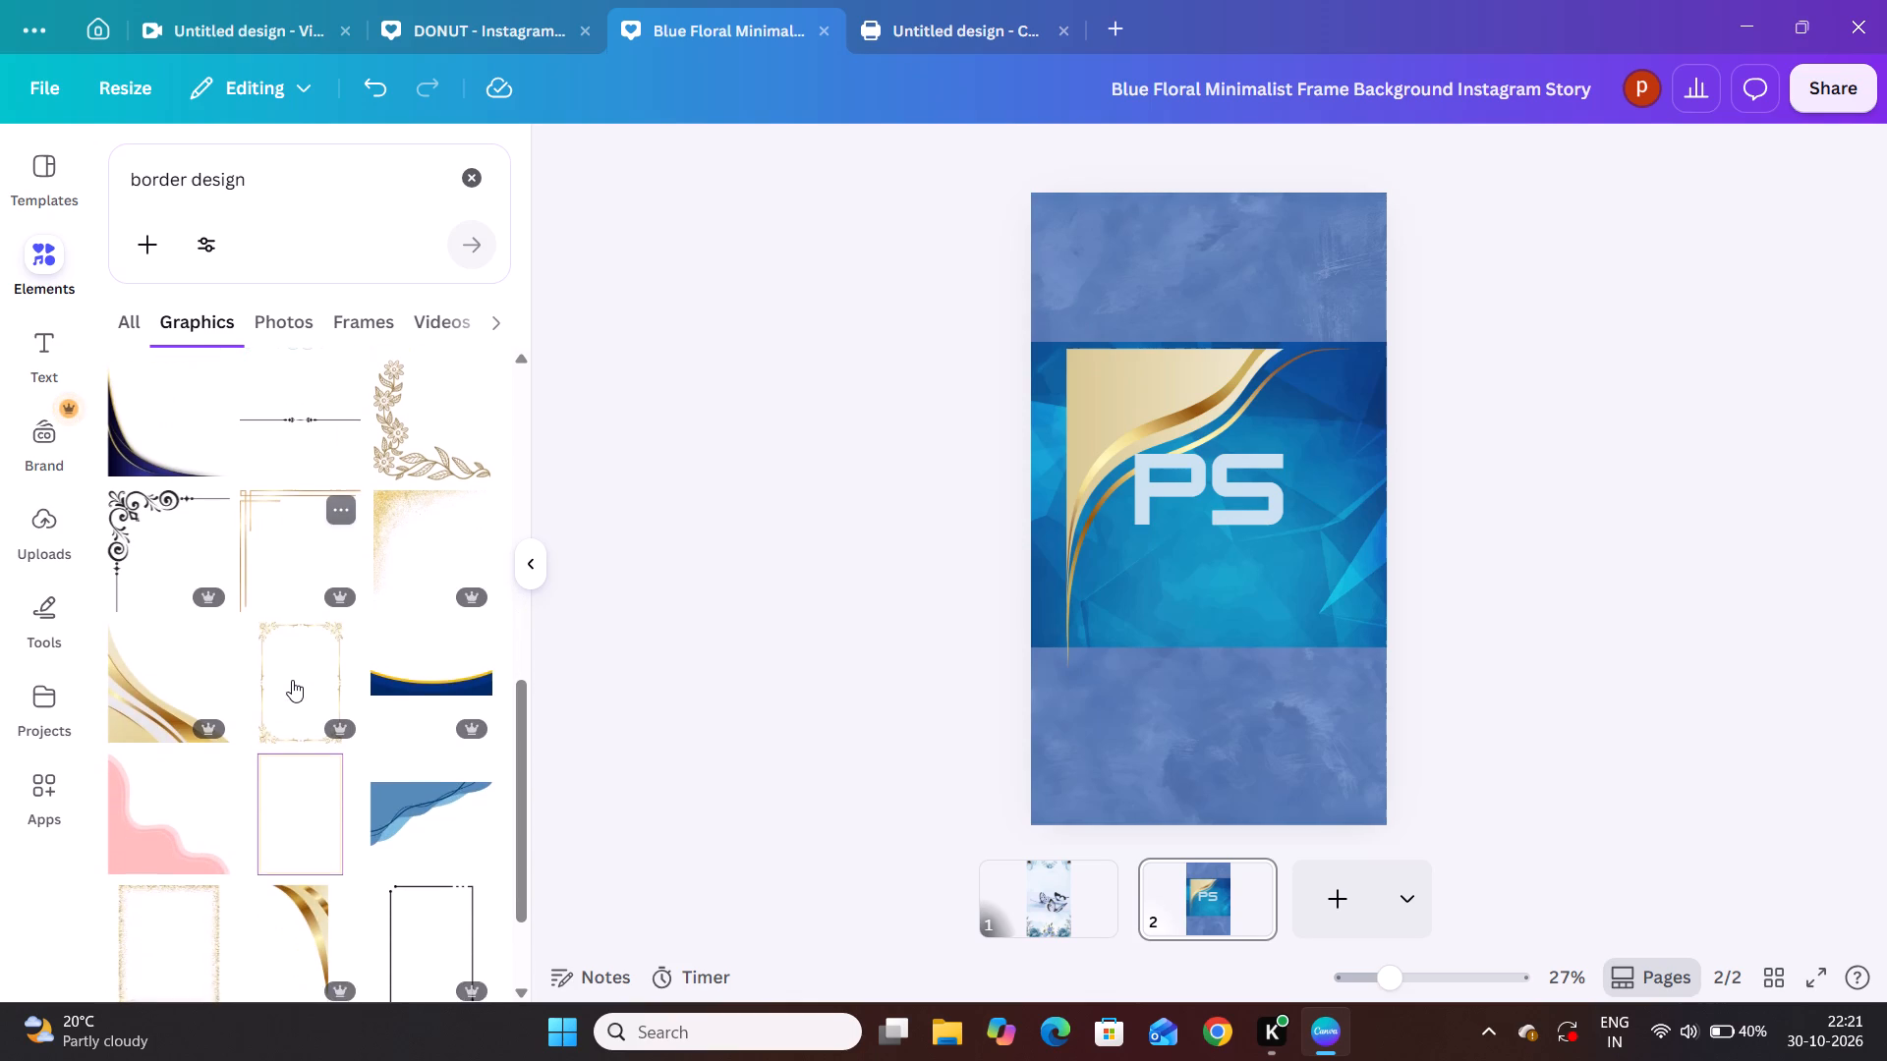
pyautogui.scroll(-1, 292, 680)
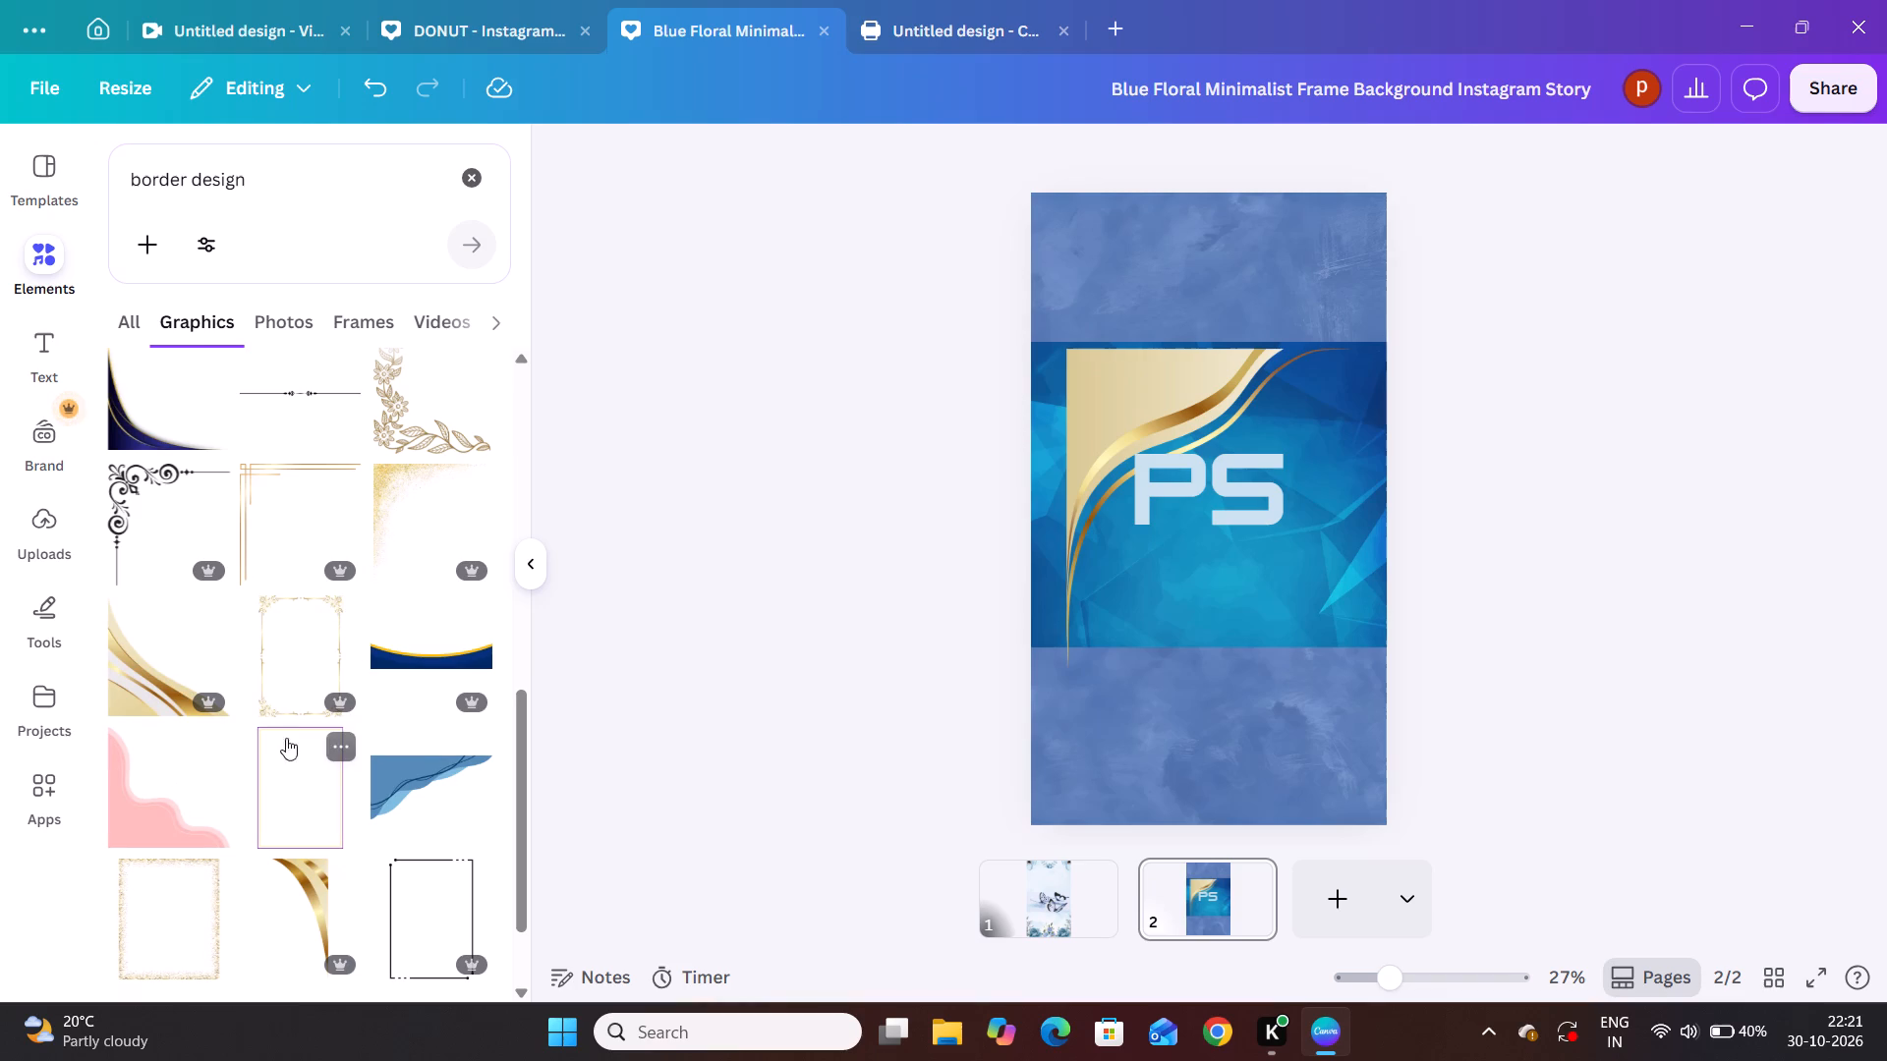
pyautogui.scroll(-1, 270, 714)
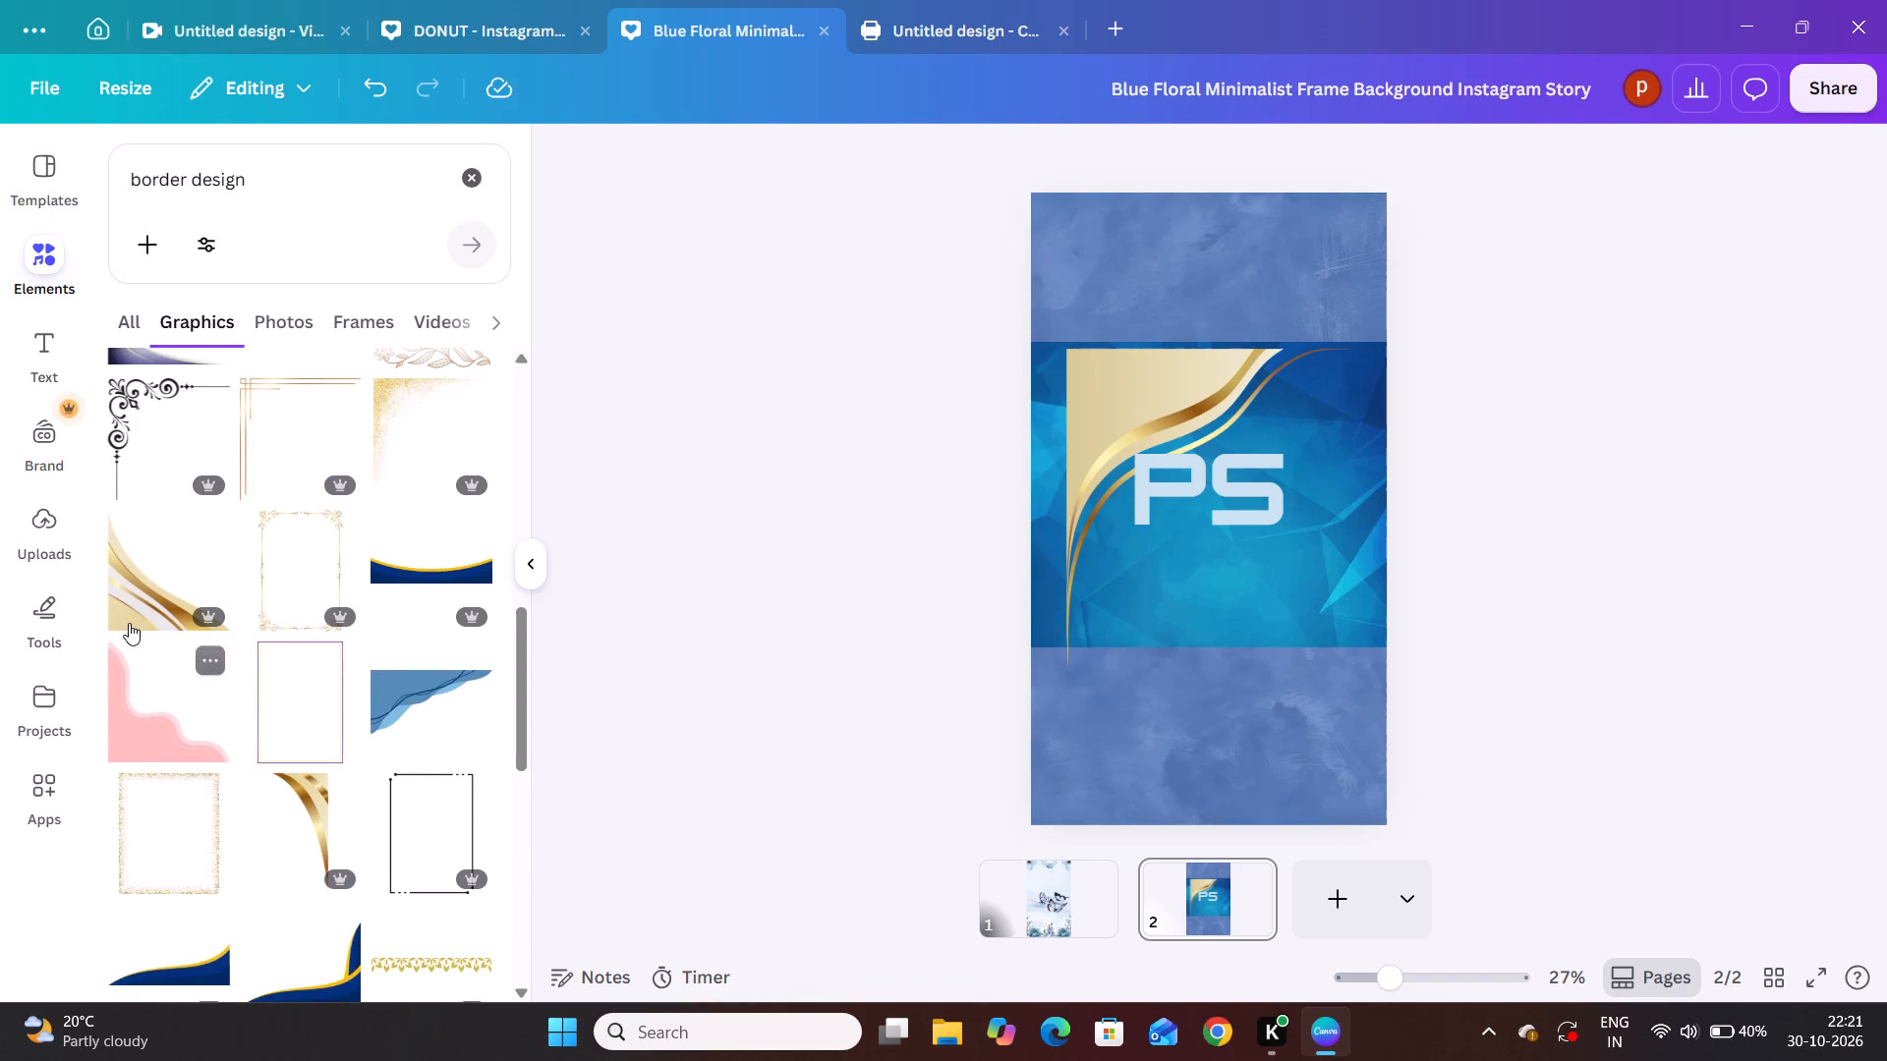
pyautogui.click(121, 606)
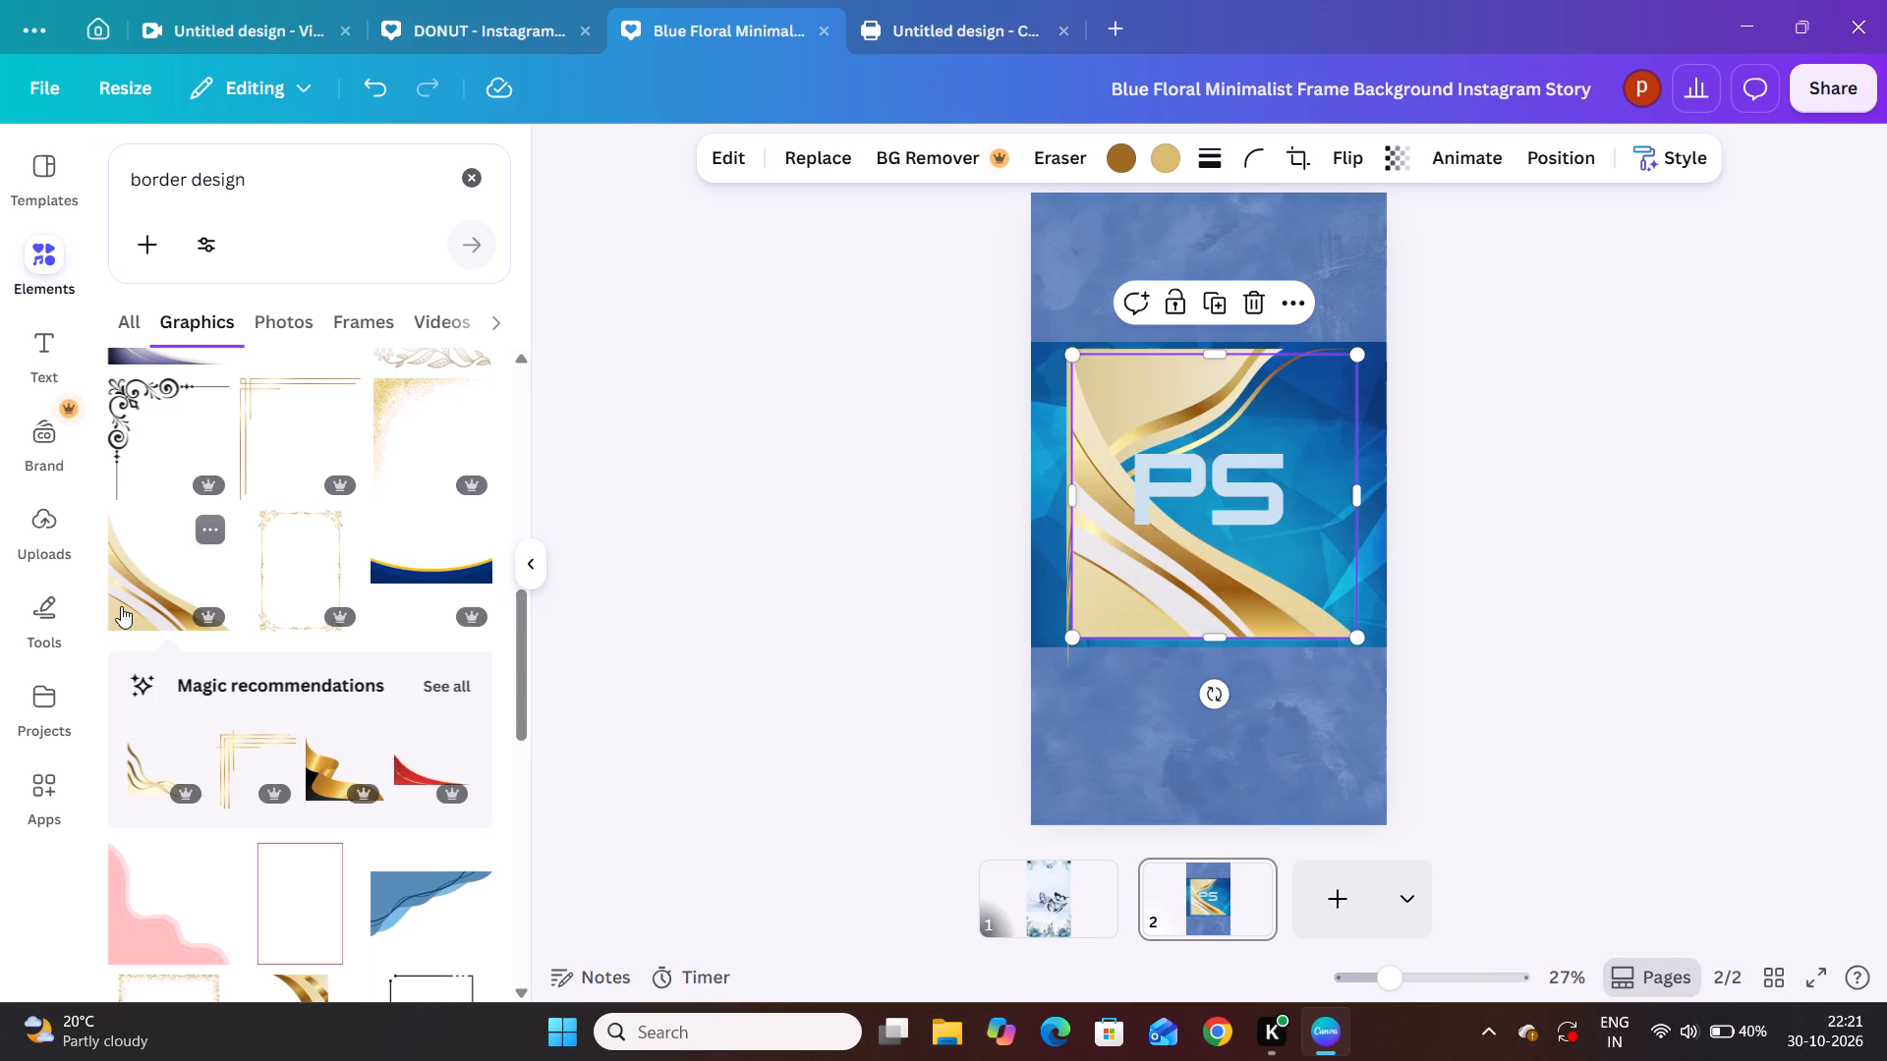
pyautogui.click(789, 541)
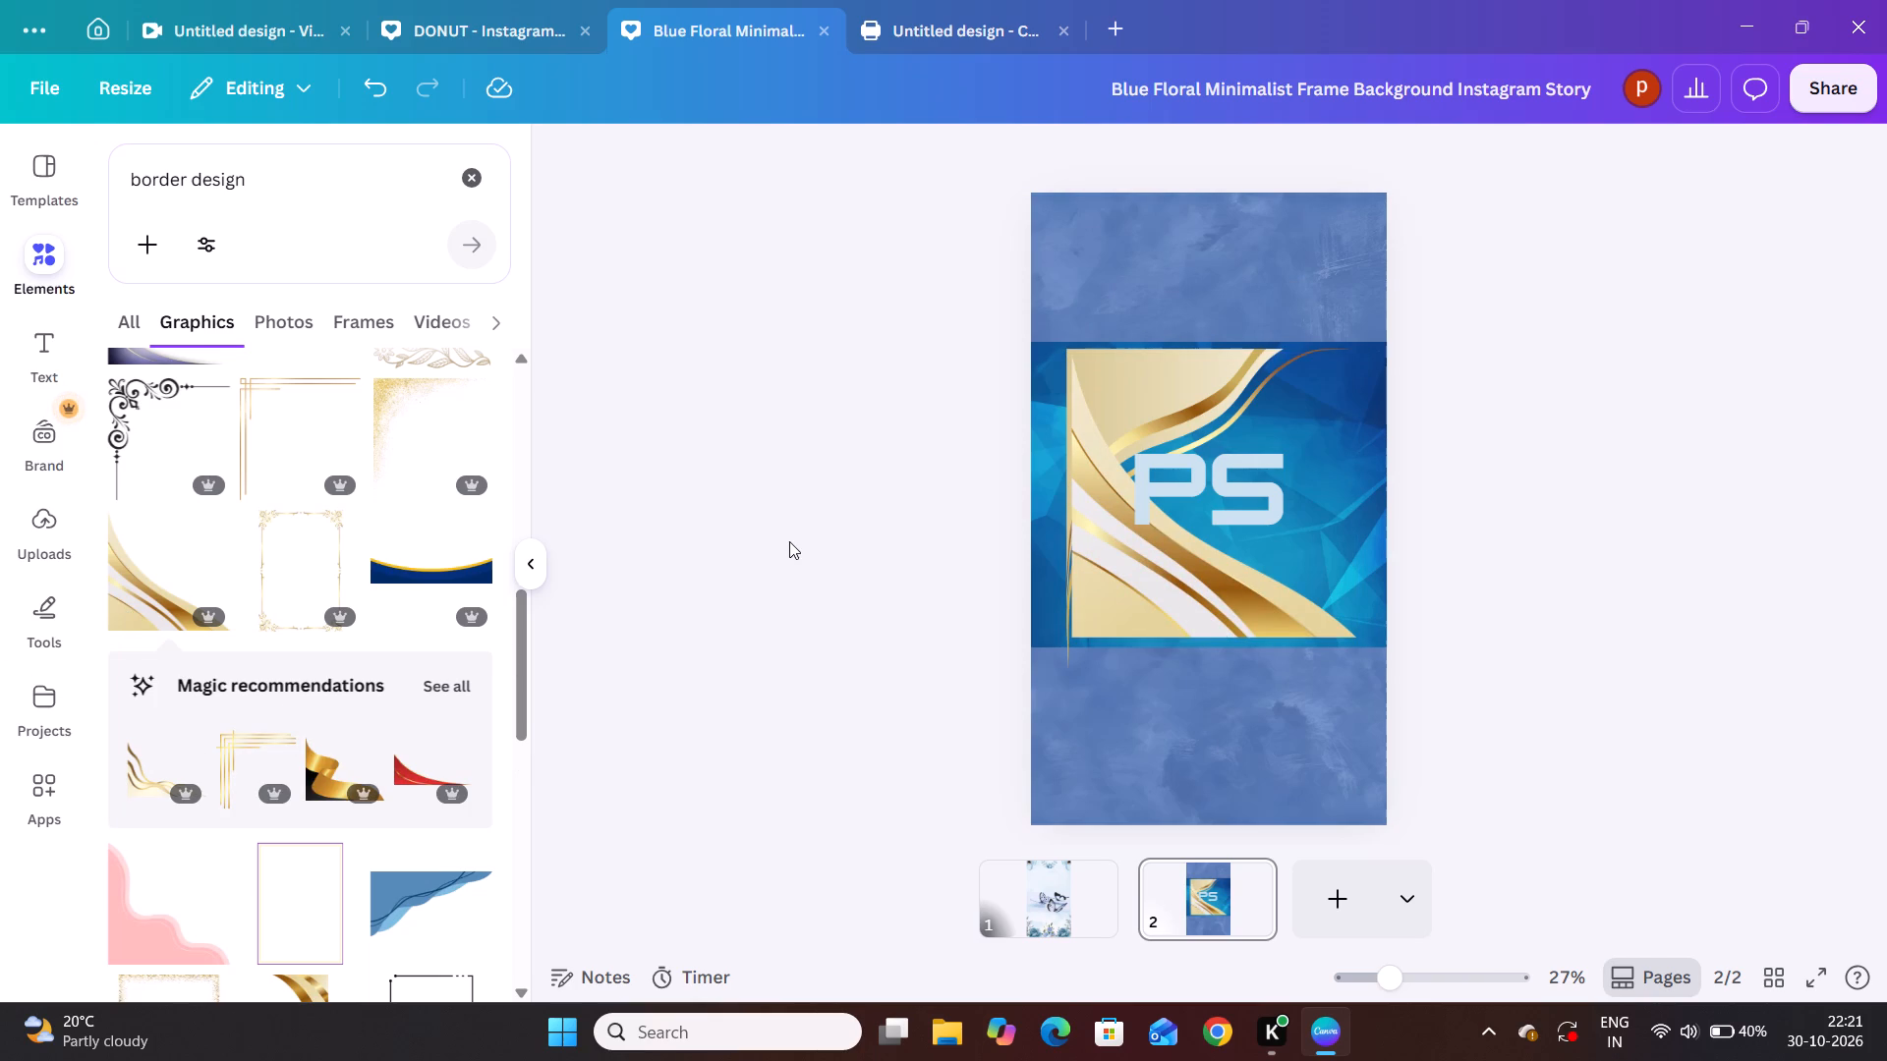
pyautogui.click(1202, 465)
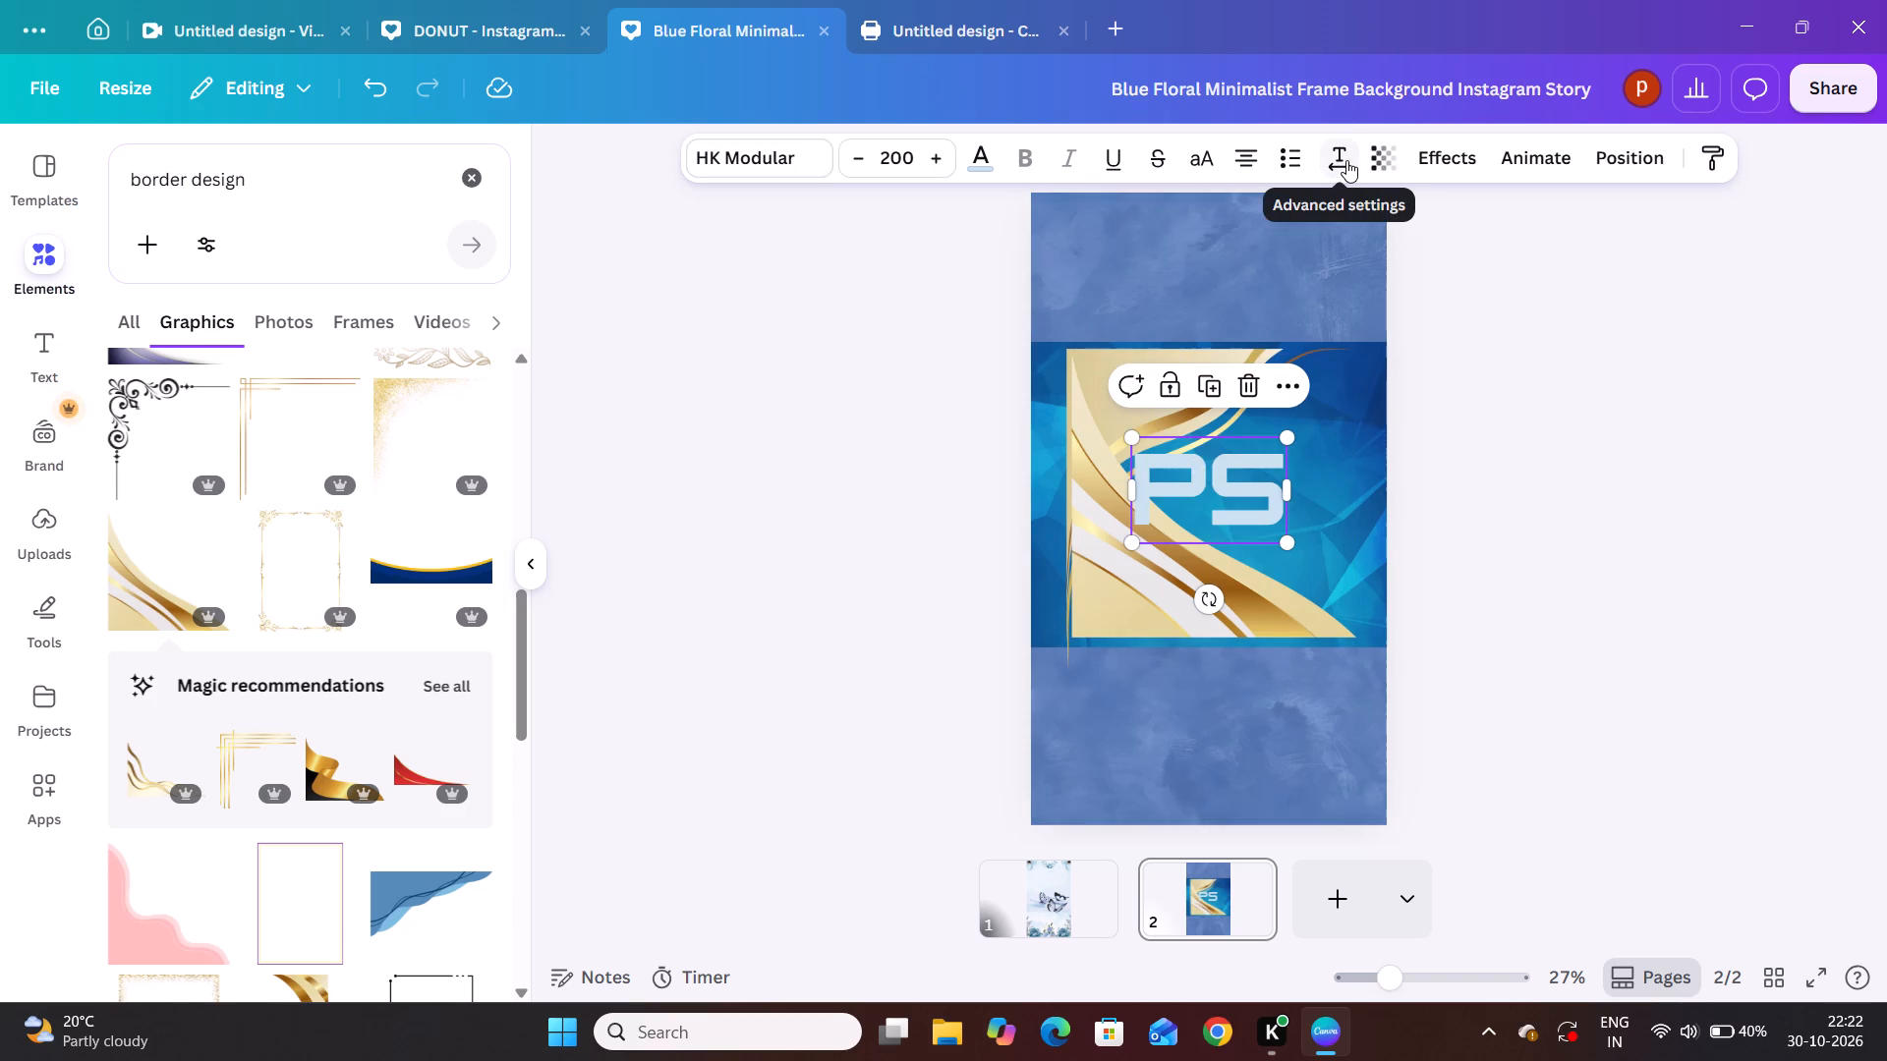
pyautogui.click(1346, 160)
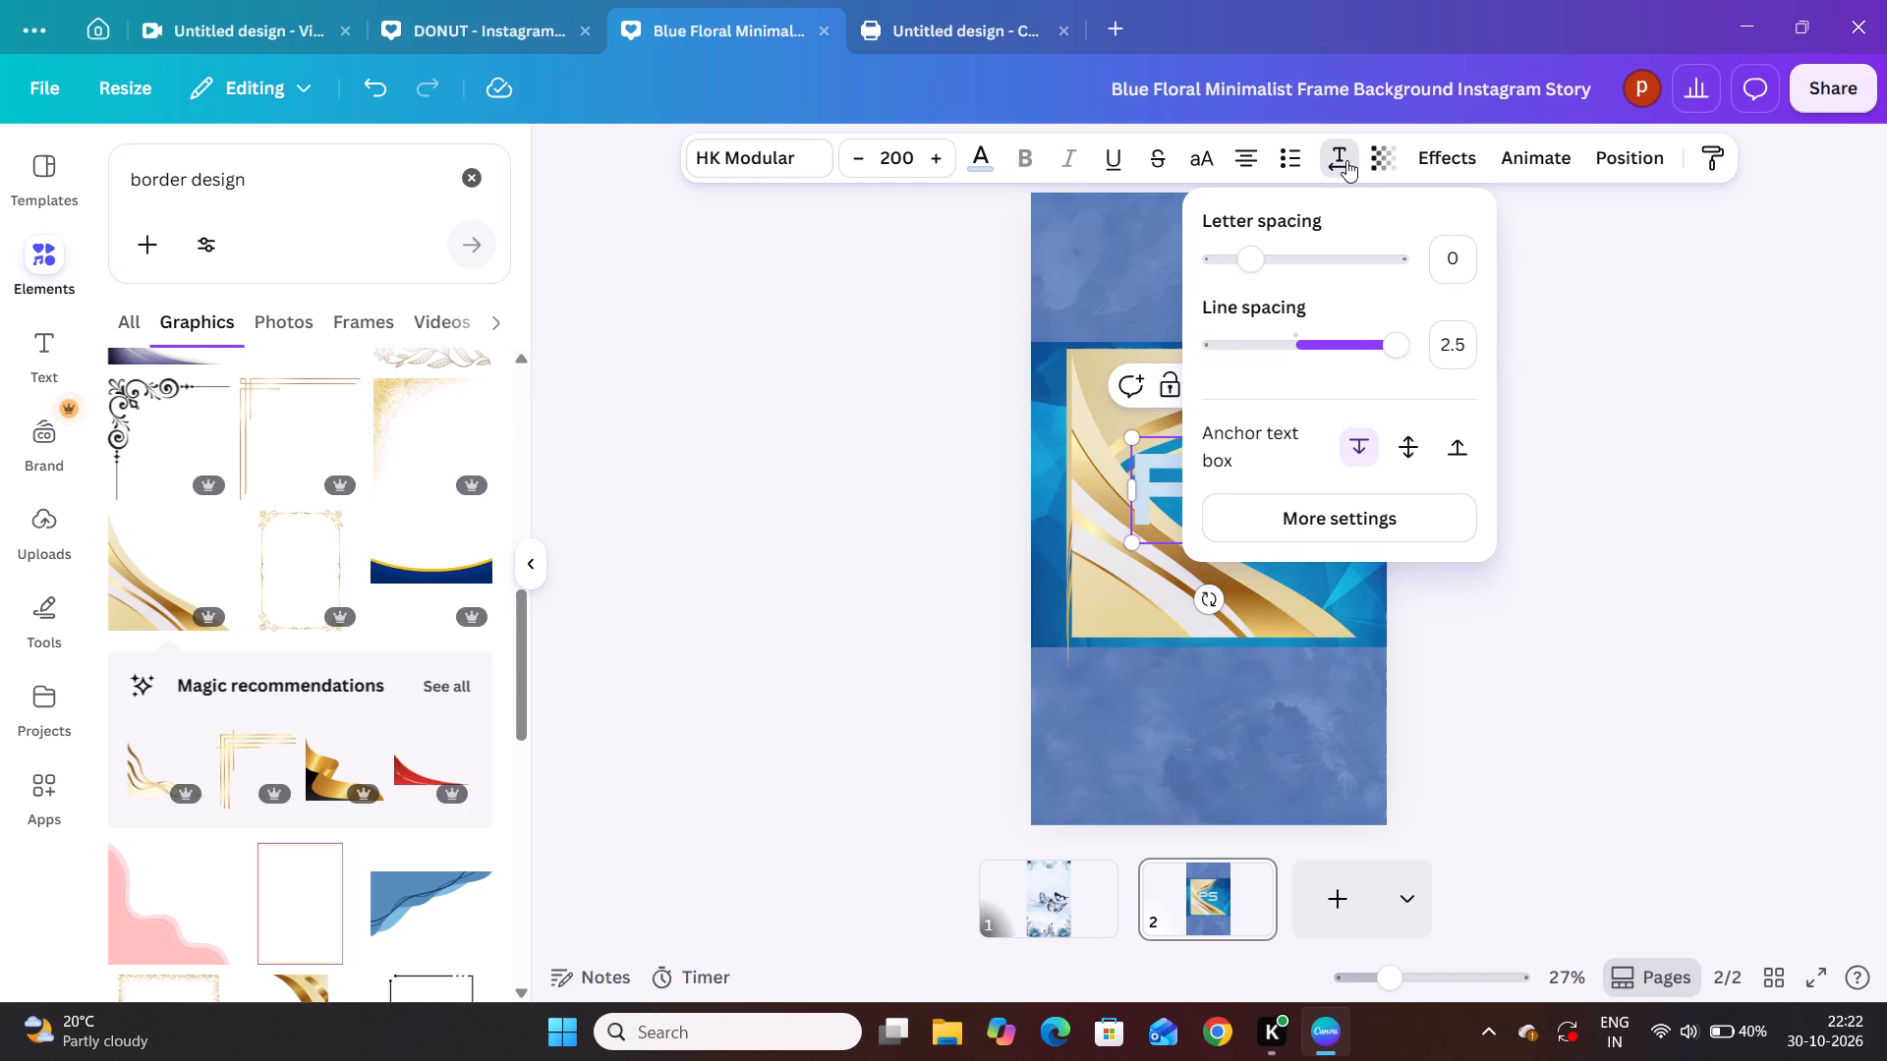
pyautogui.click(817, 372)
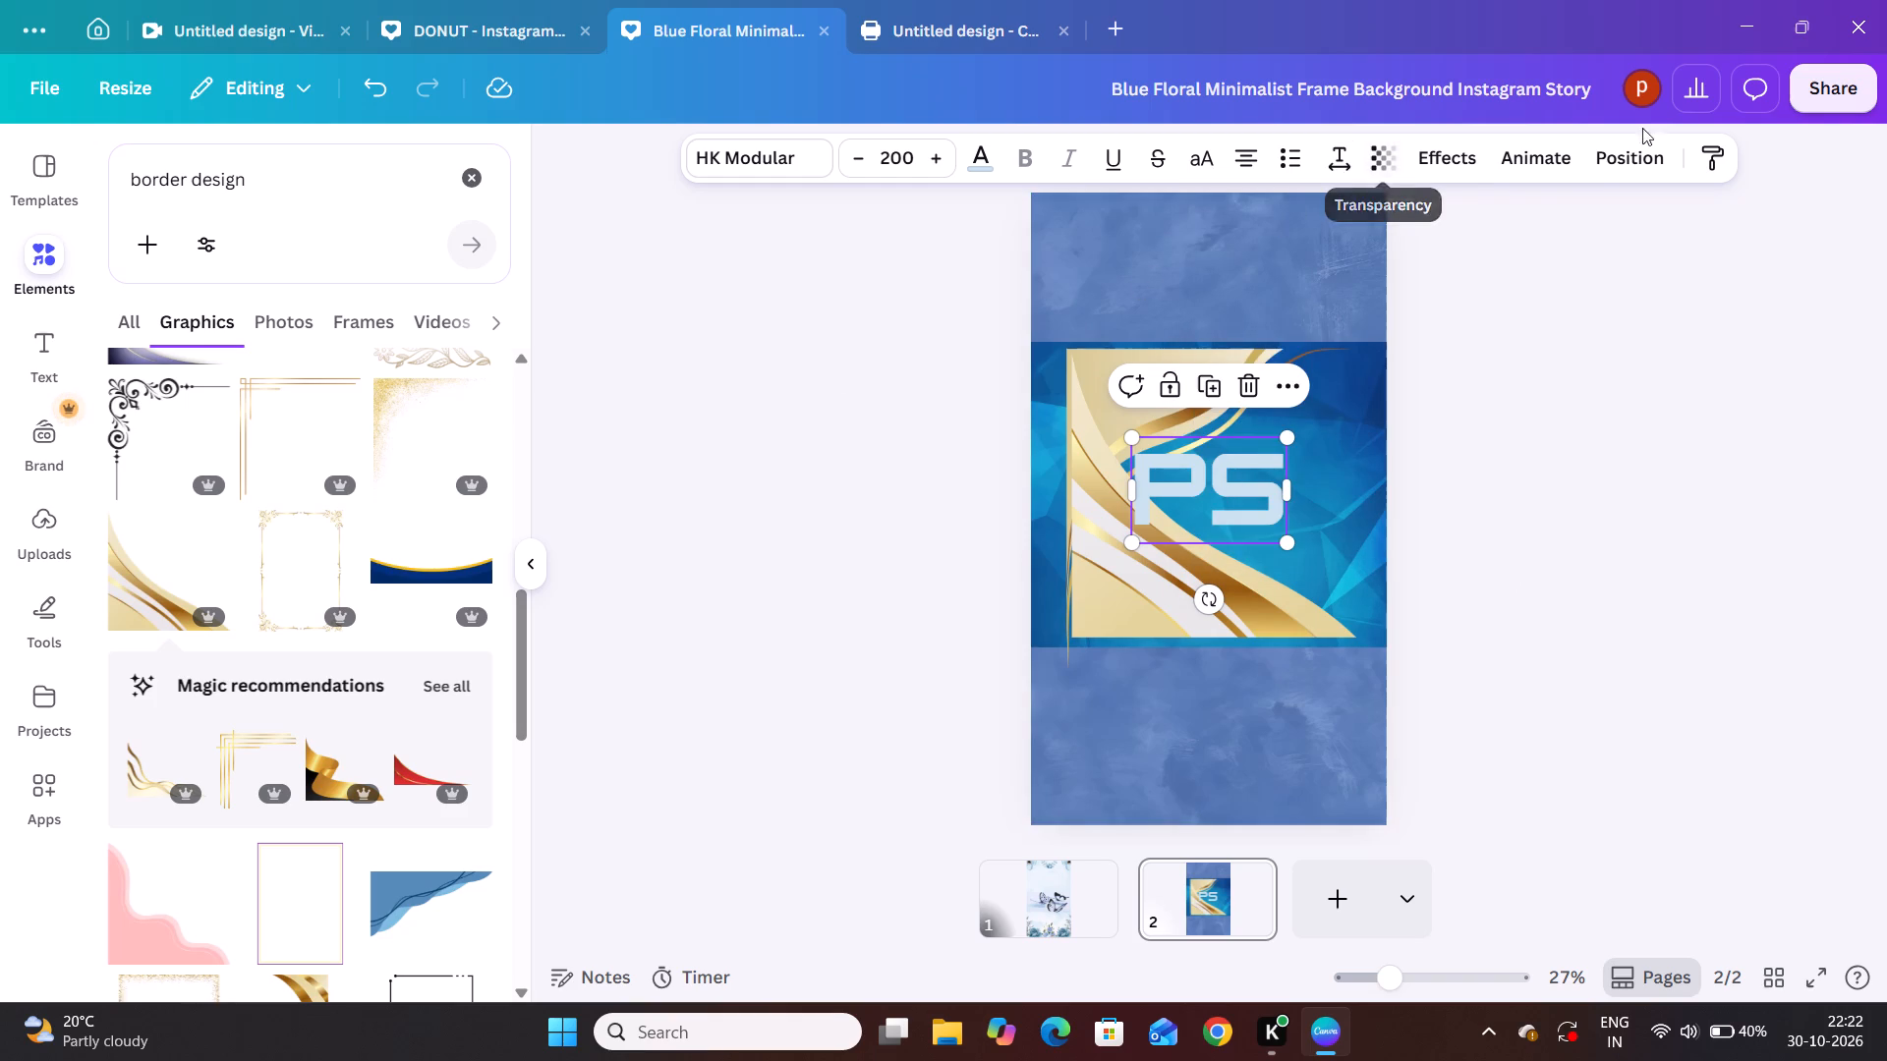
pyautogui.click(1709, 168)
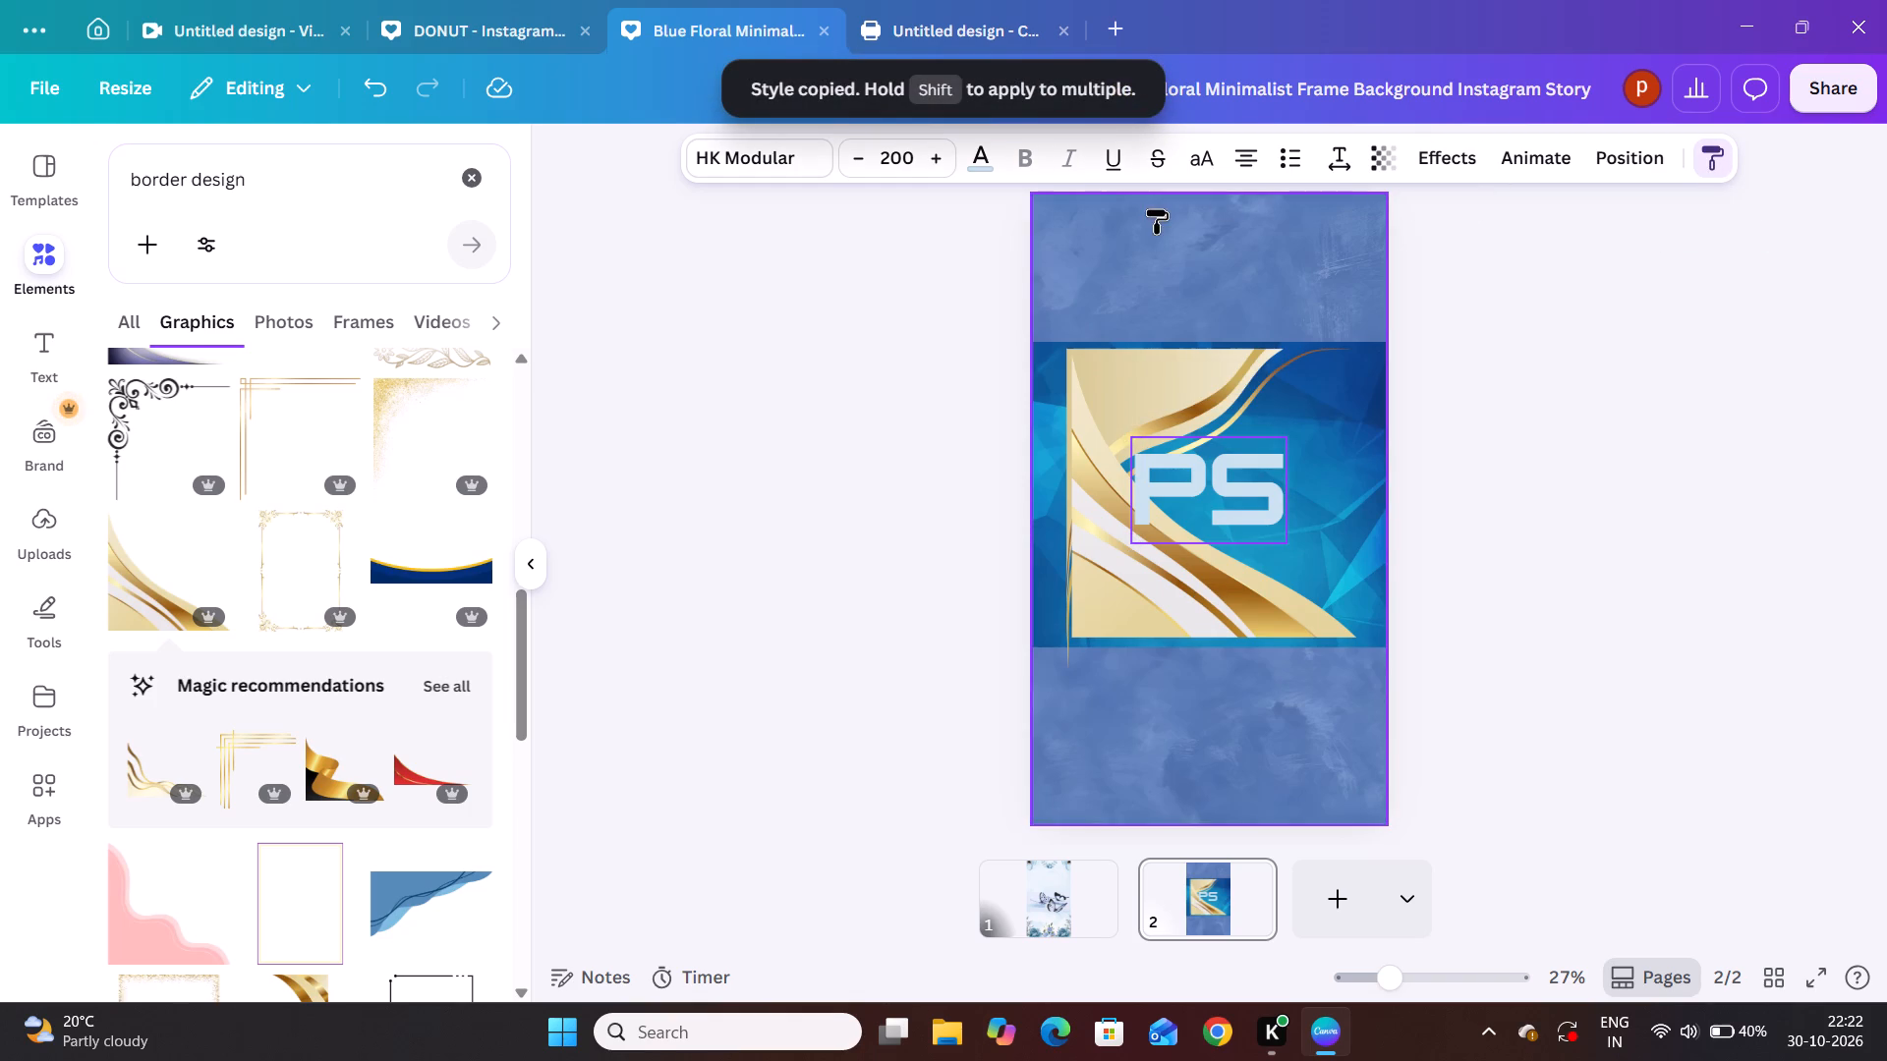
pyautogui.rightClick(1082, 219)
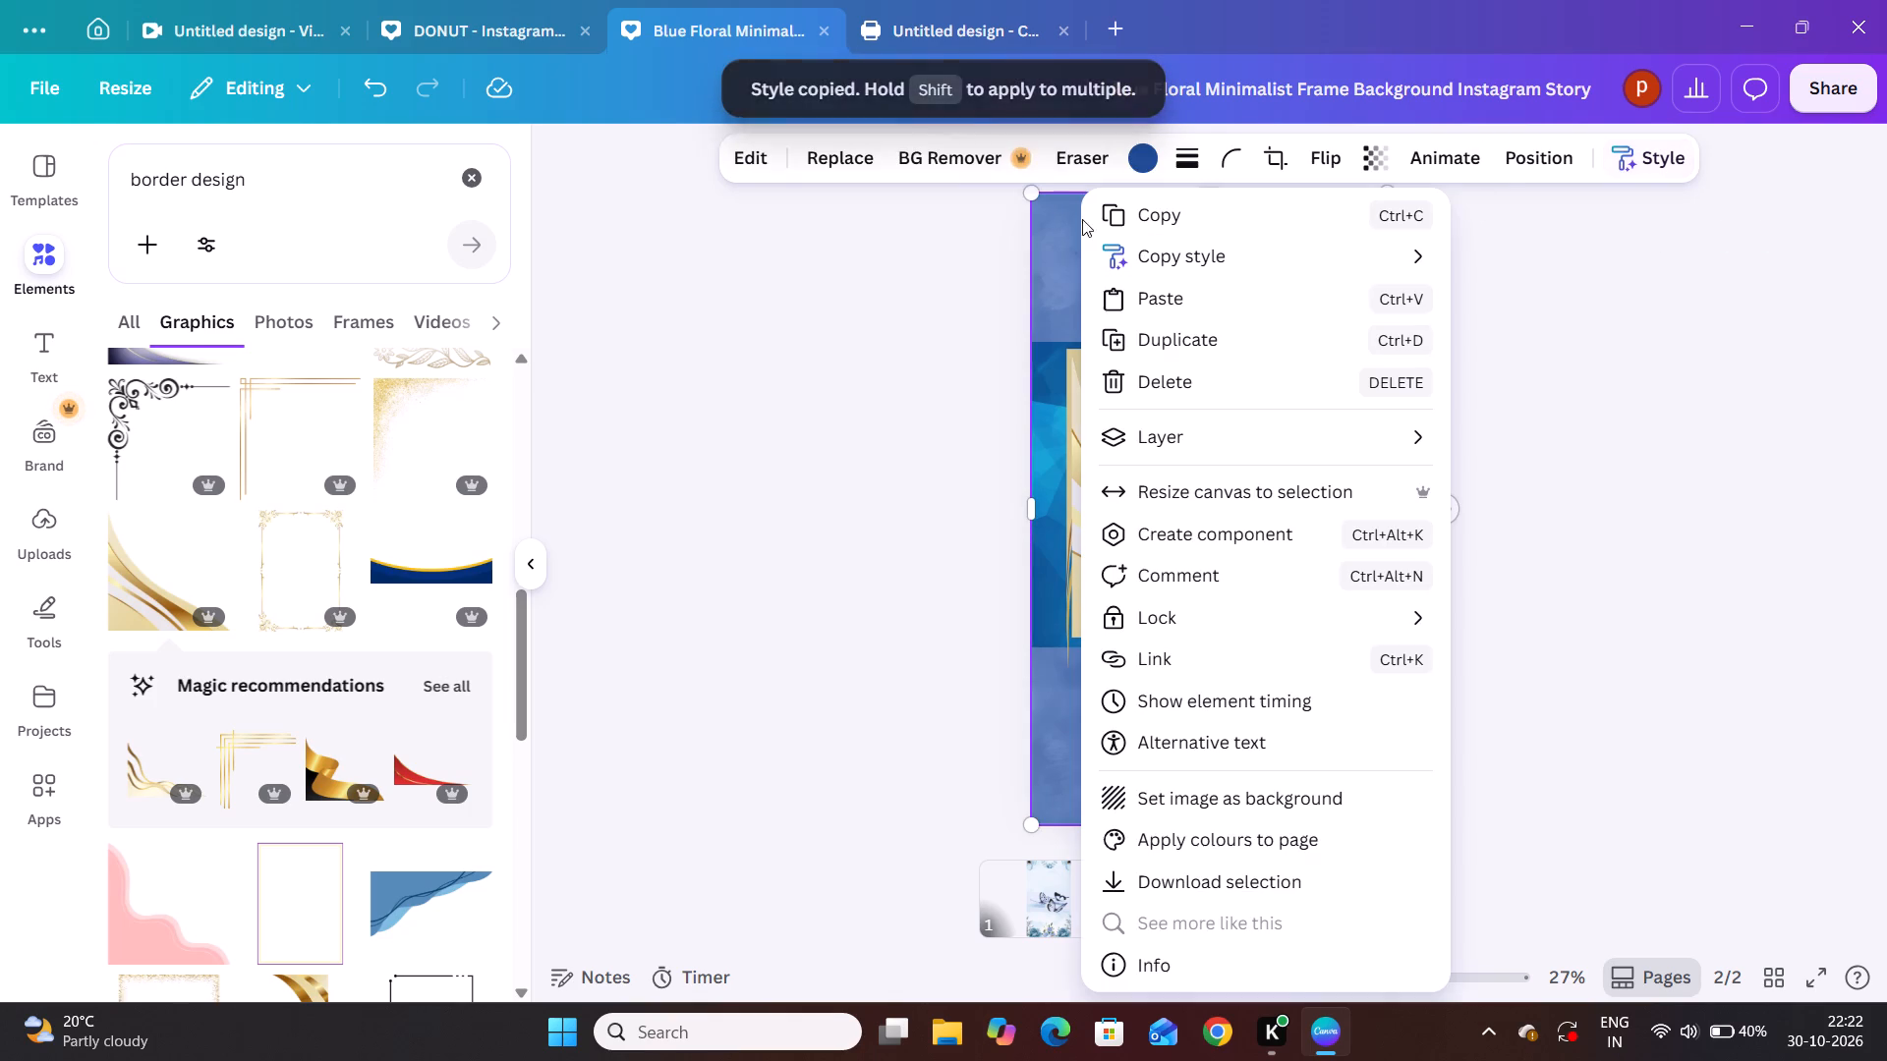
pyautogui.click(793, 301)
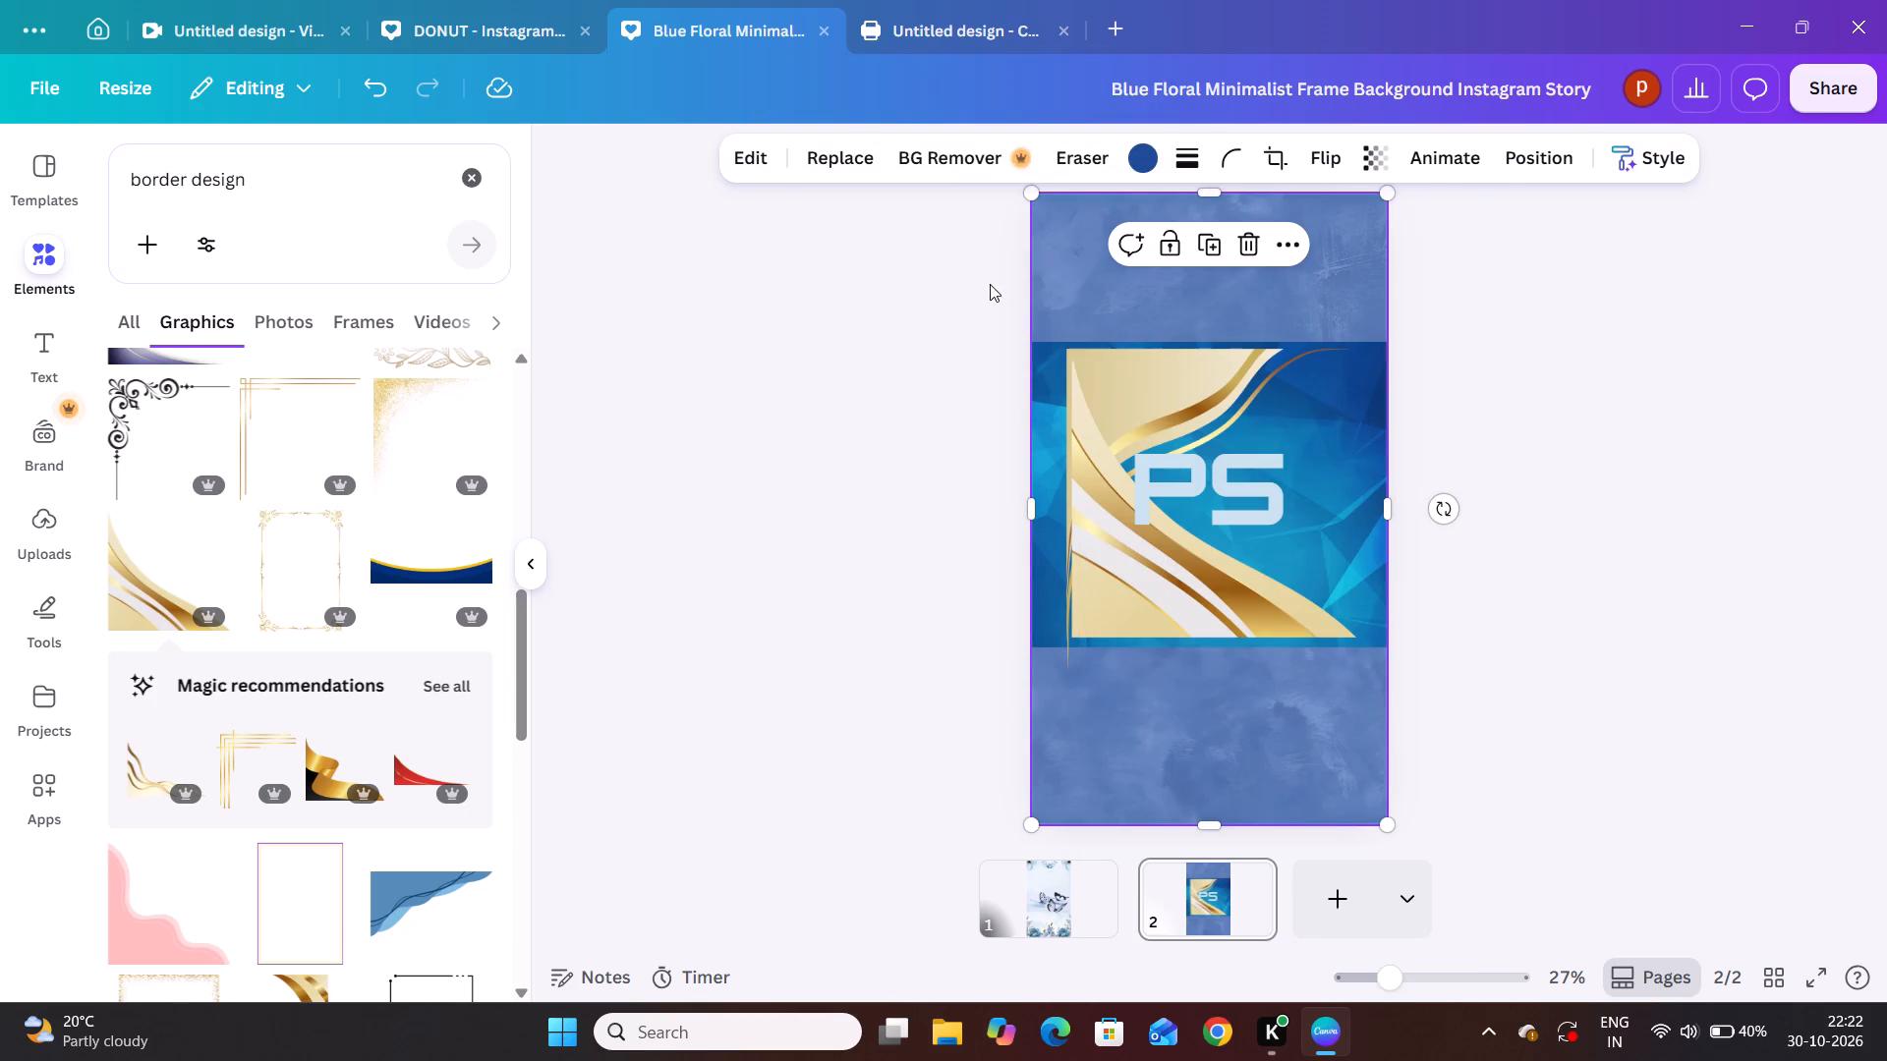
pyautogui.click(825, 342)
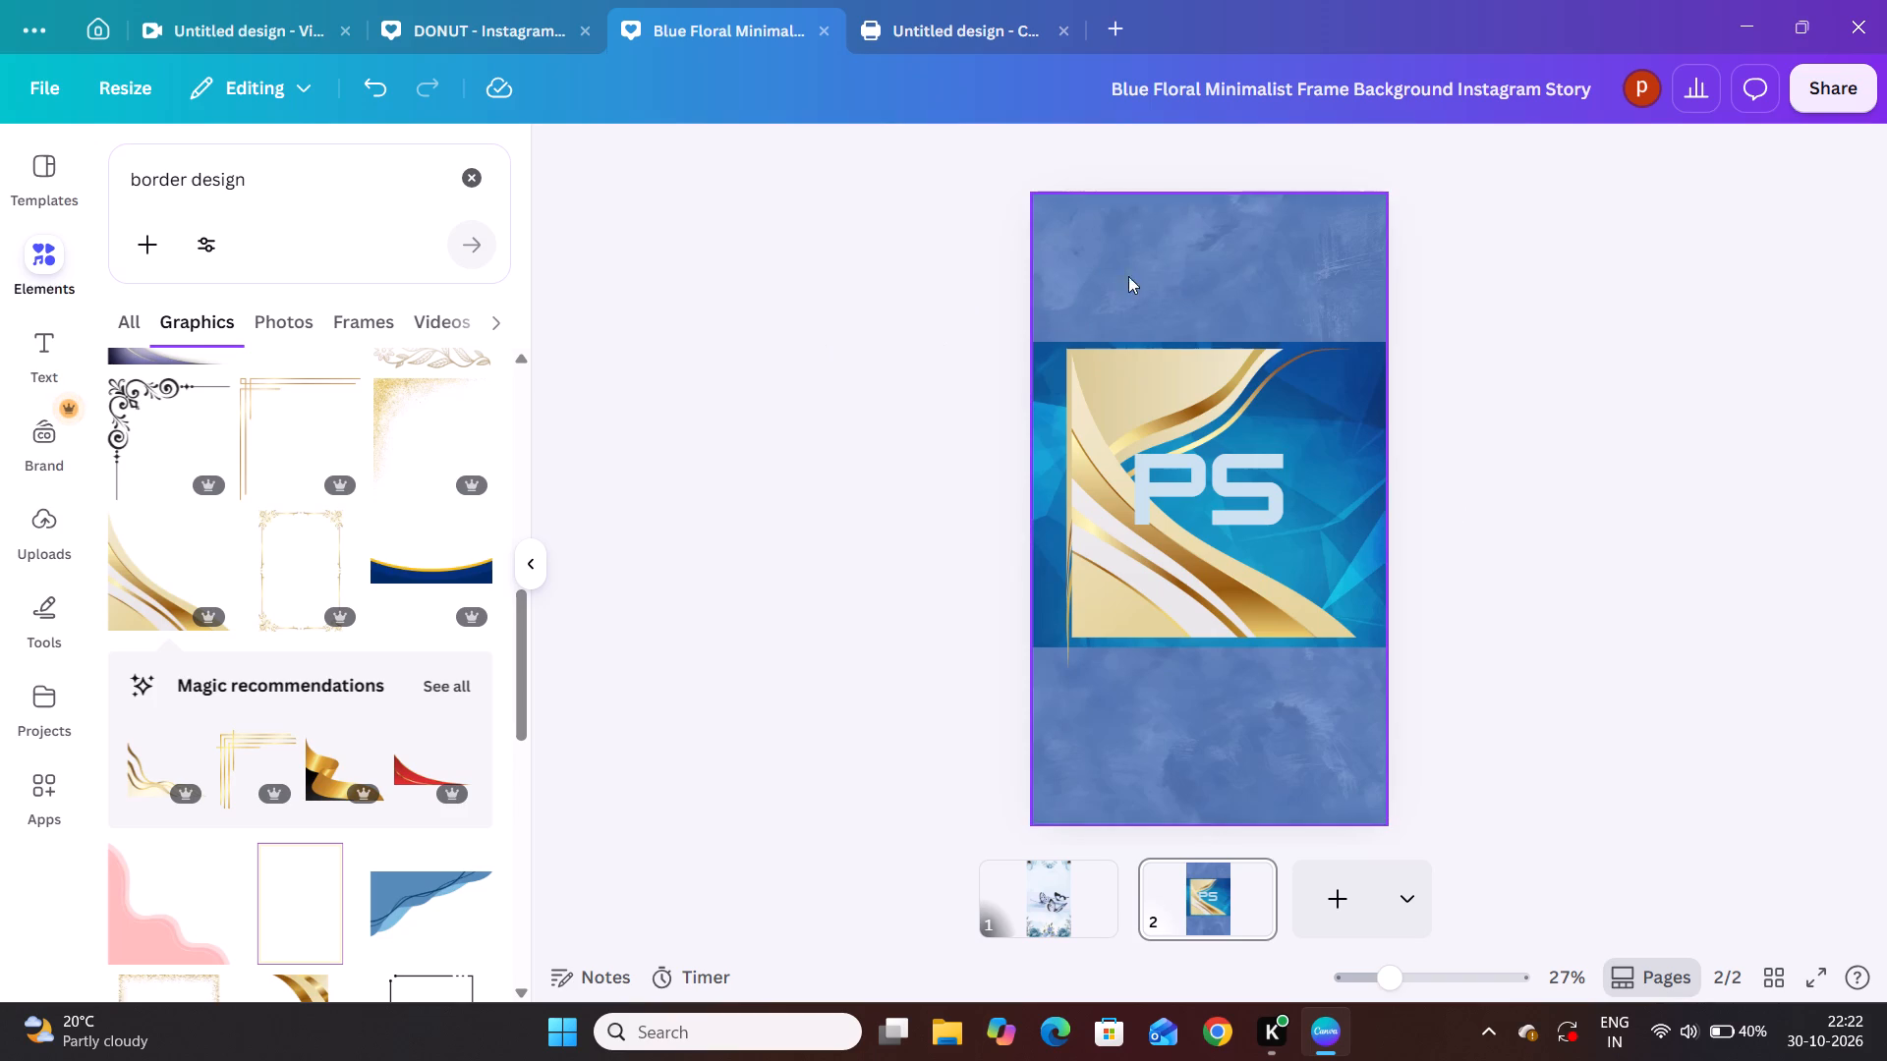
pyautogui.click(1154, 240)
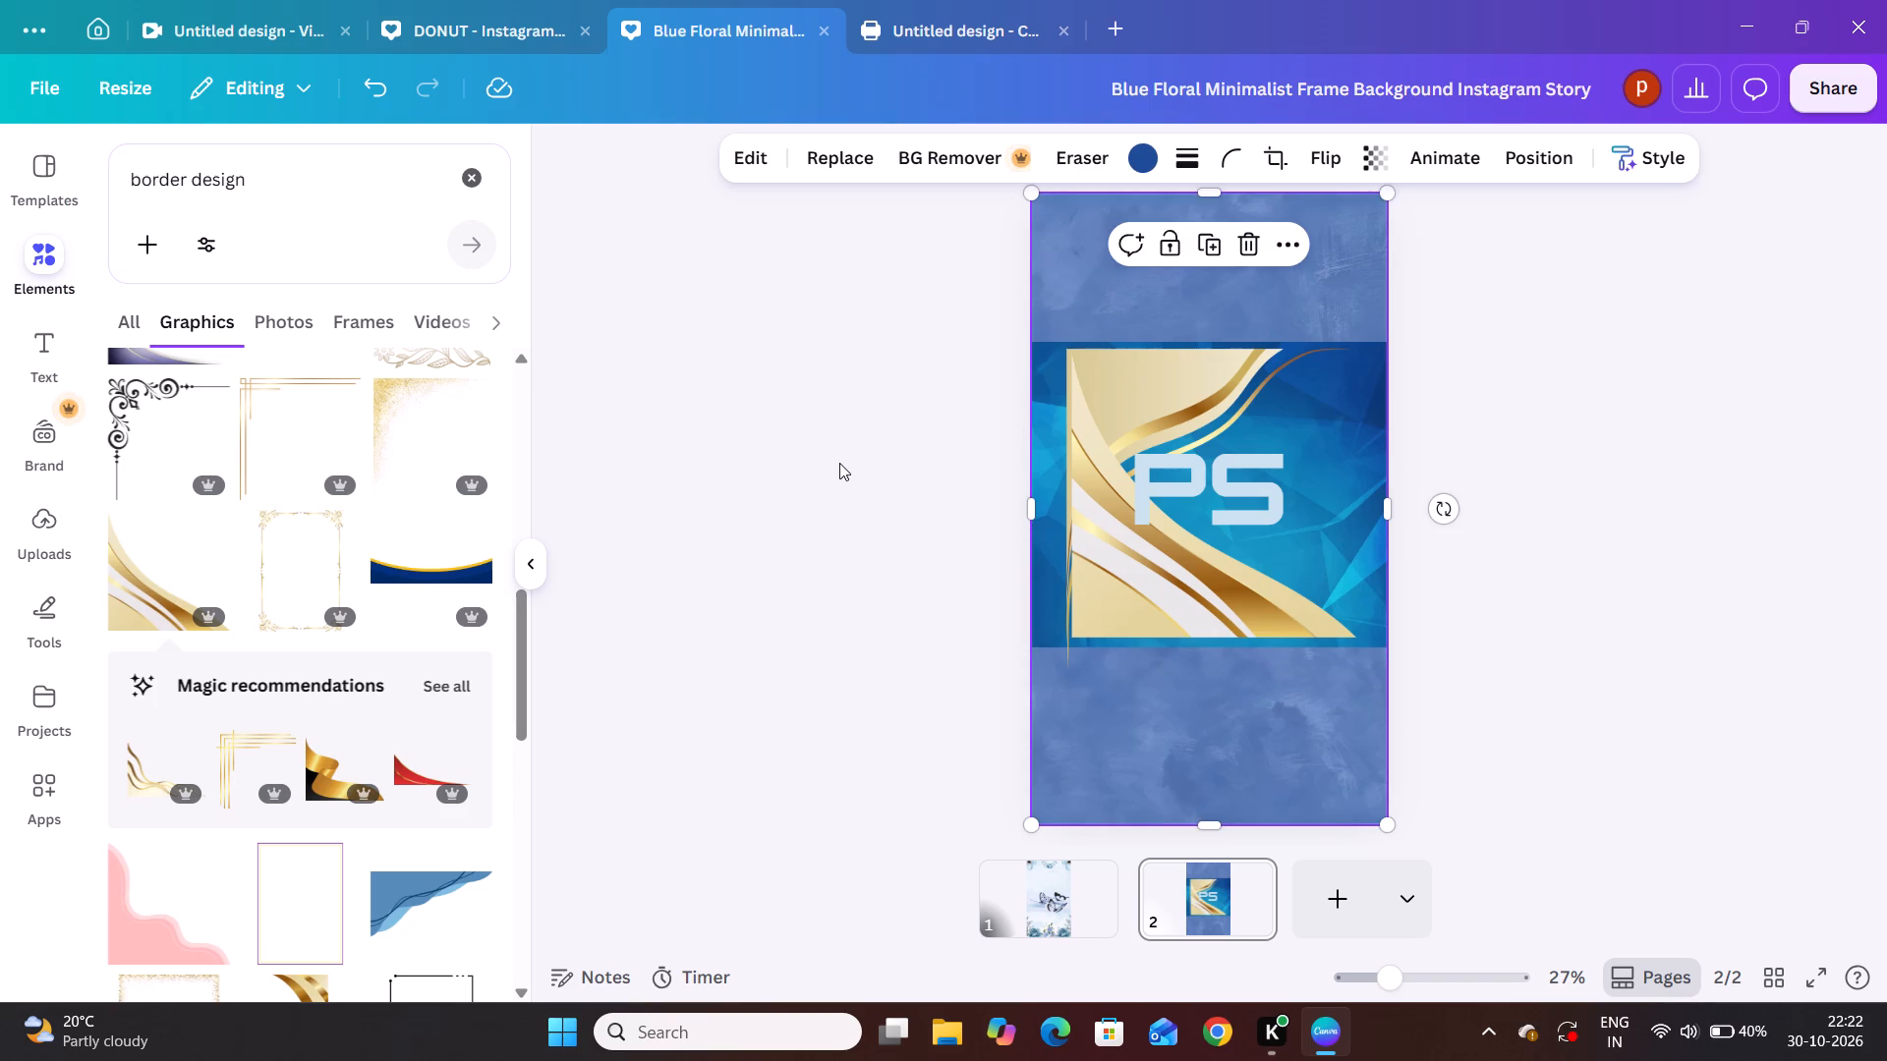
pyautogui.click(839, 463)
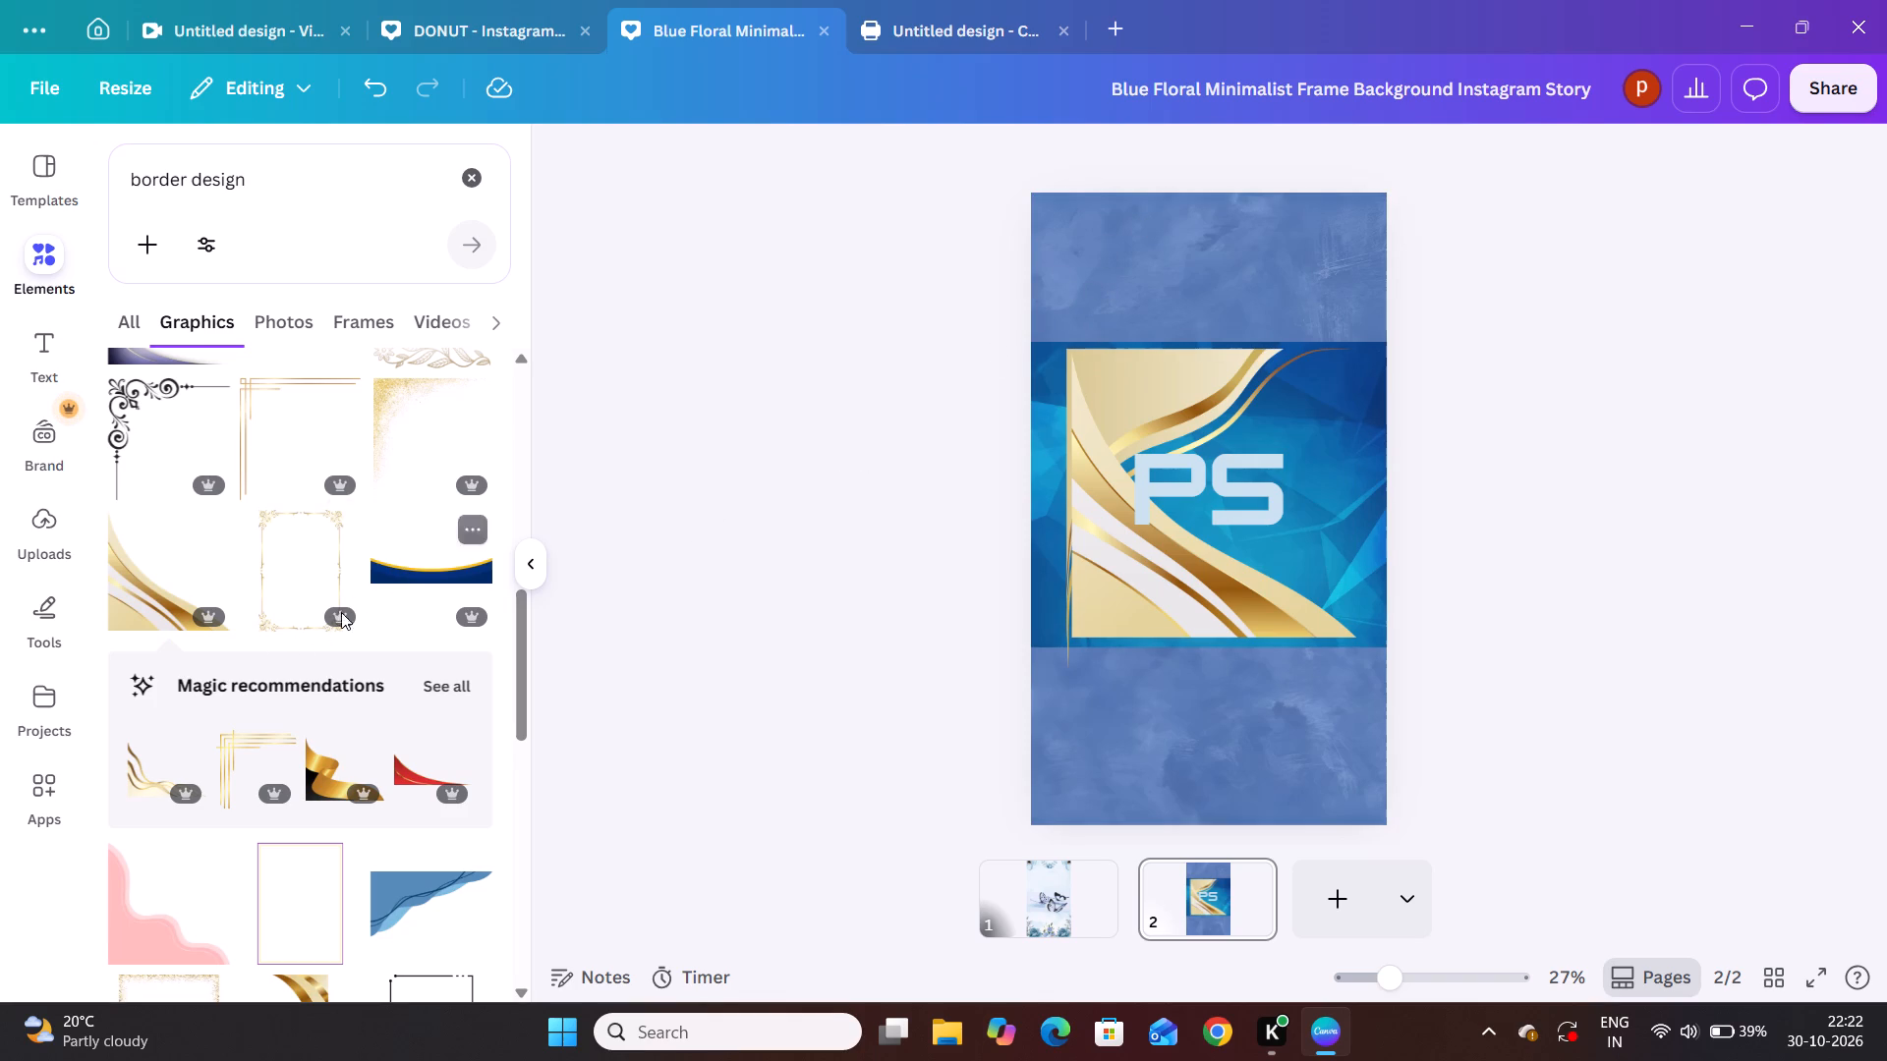
# Add the royal blue corner wave graphic with the yellow edge and place it in the page's bottom-right corner.
pyautogui.scroll(-2, 307, 641)
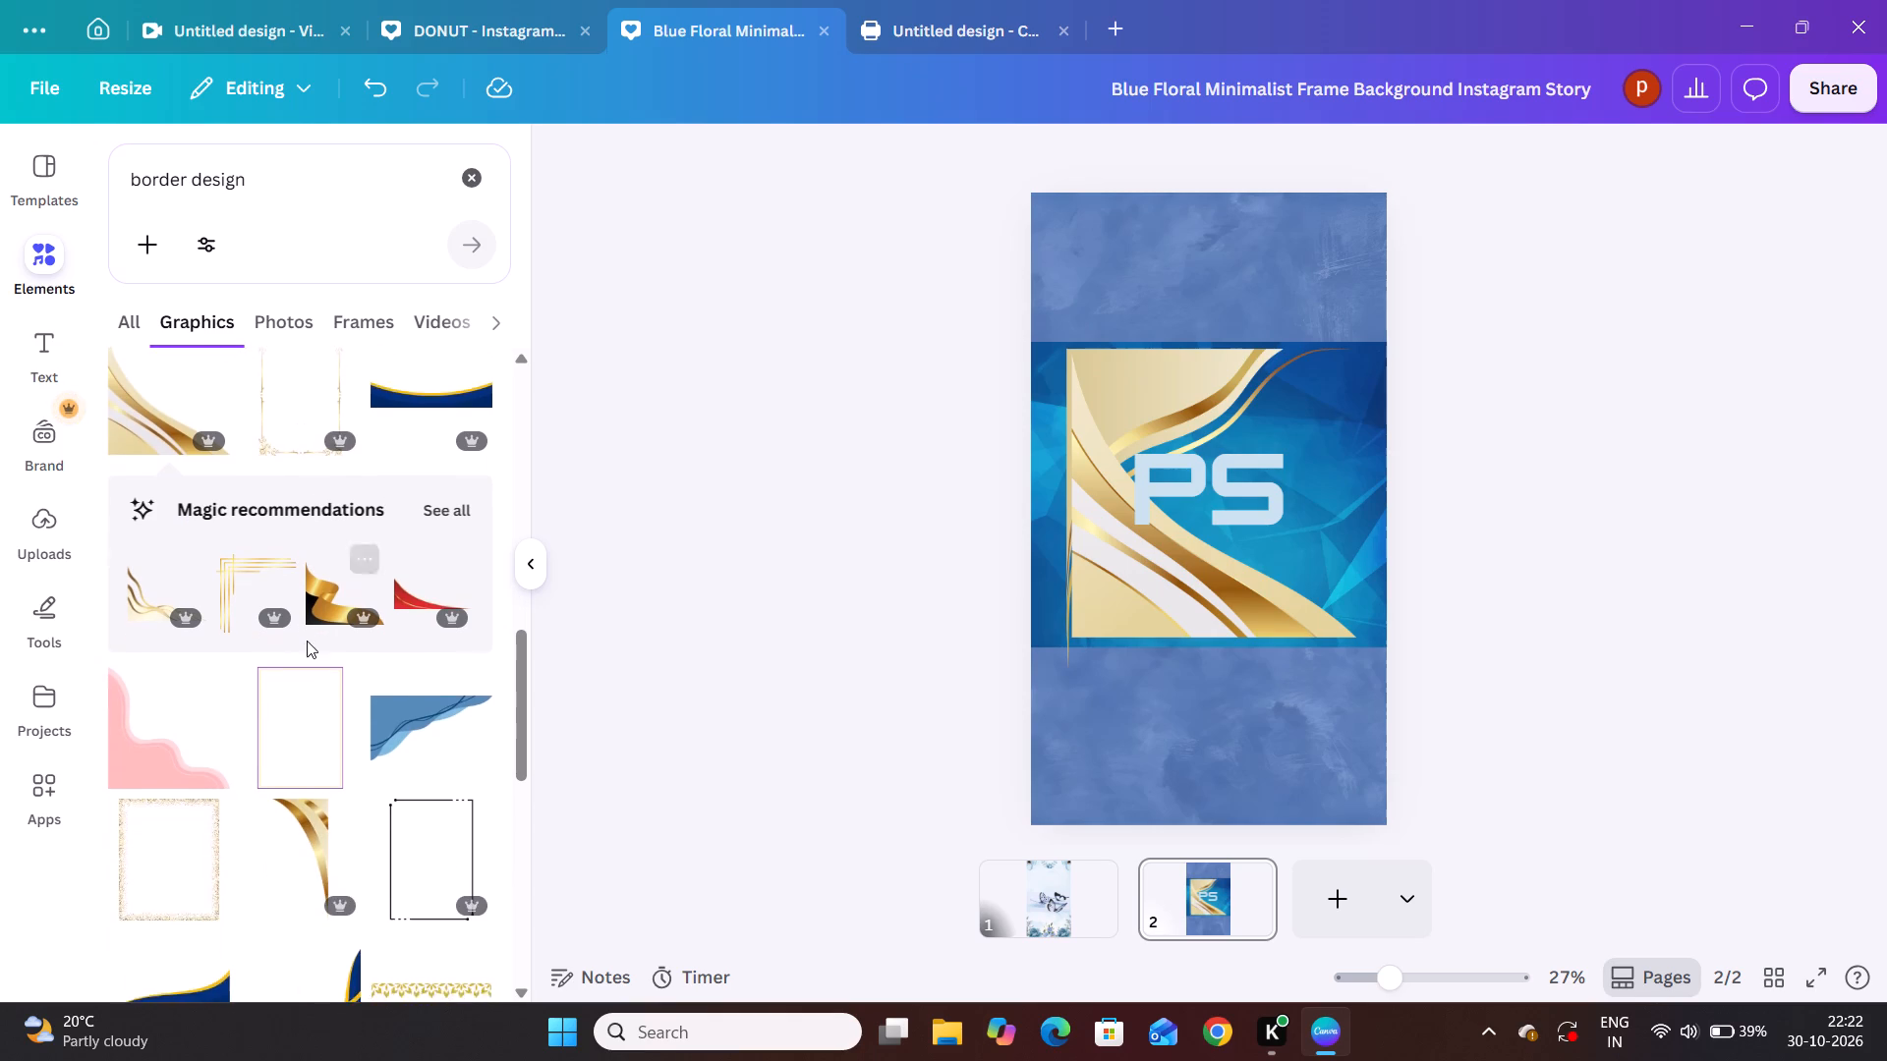
pyautogui.scroll(-3, 307, 641)
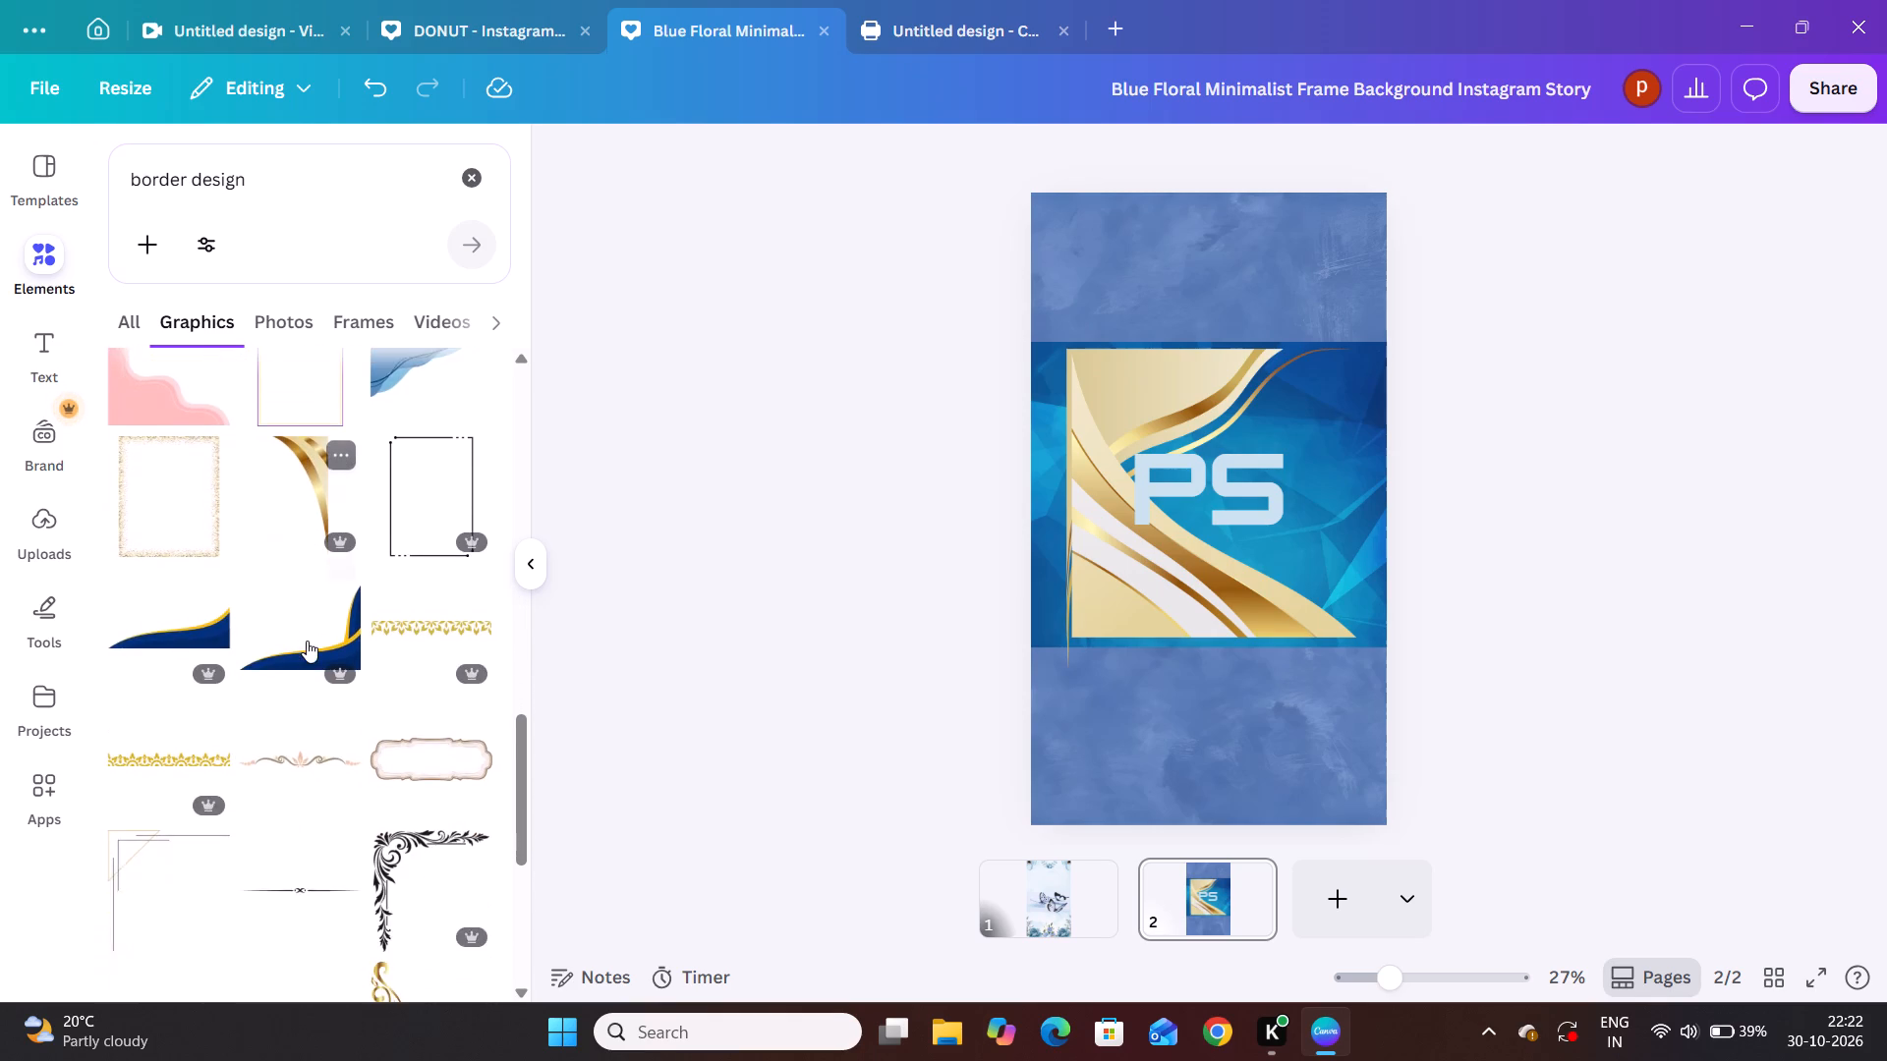
pyautogui.scroll(-1, 307, 641)
pyautogui.scroll(1, 307, 641)
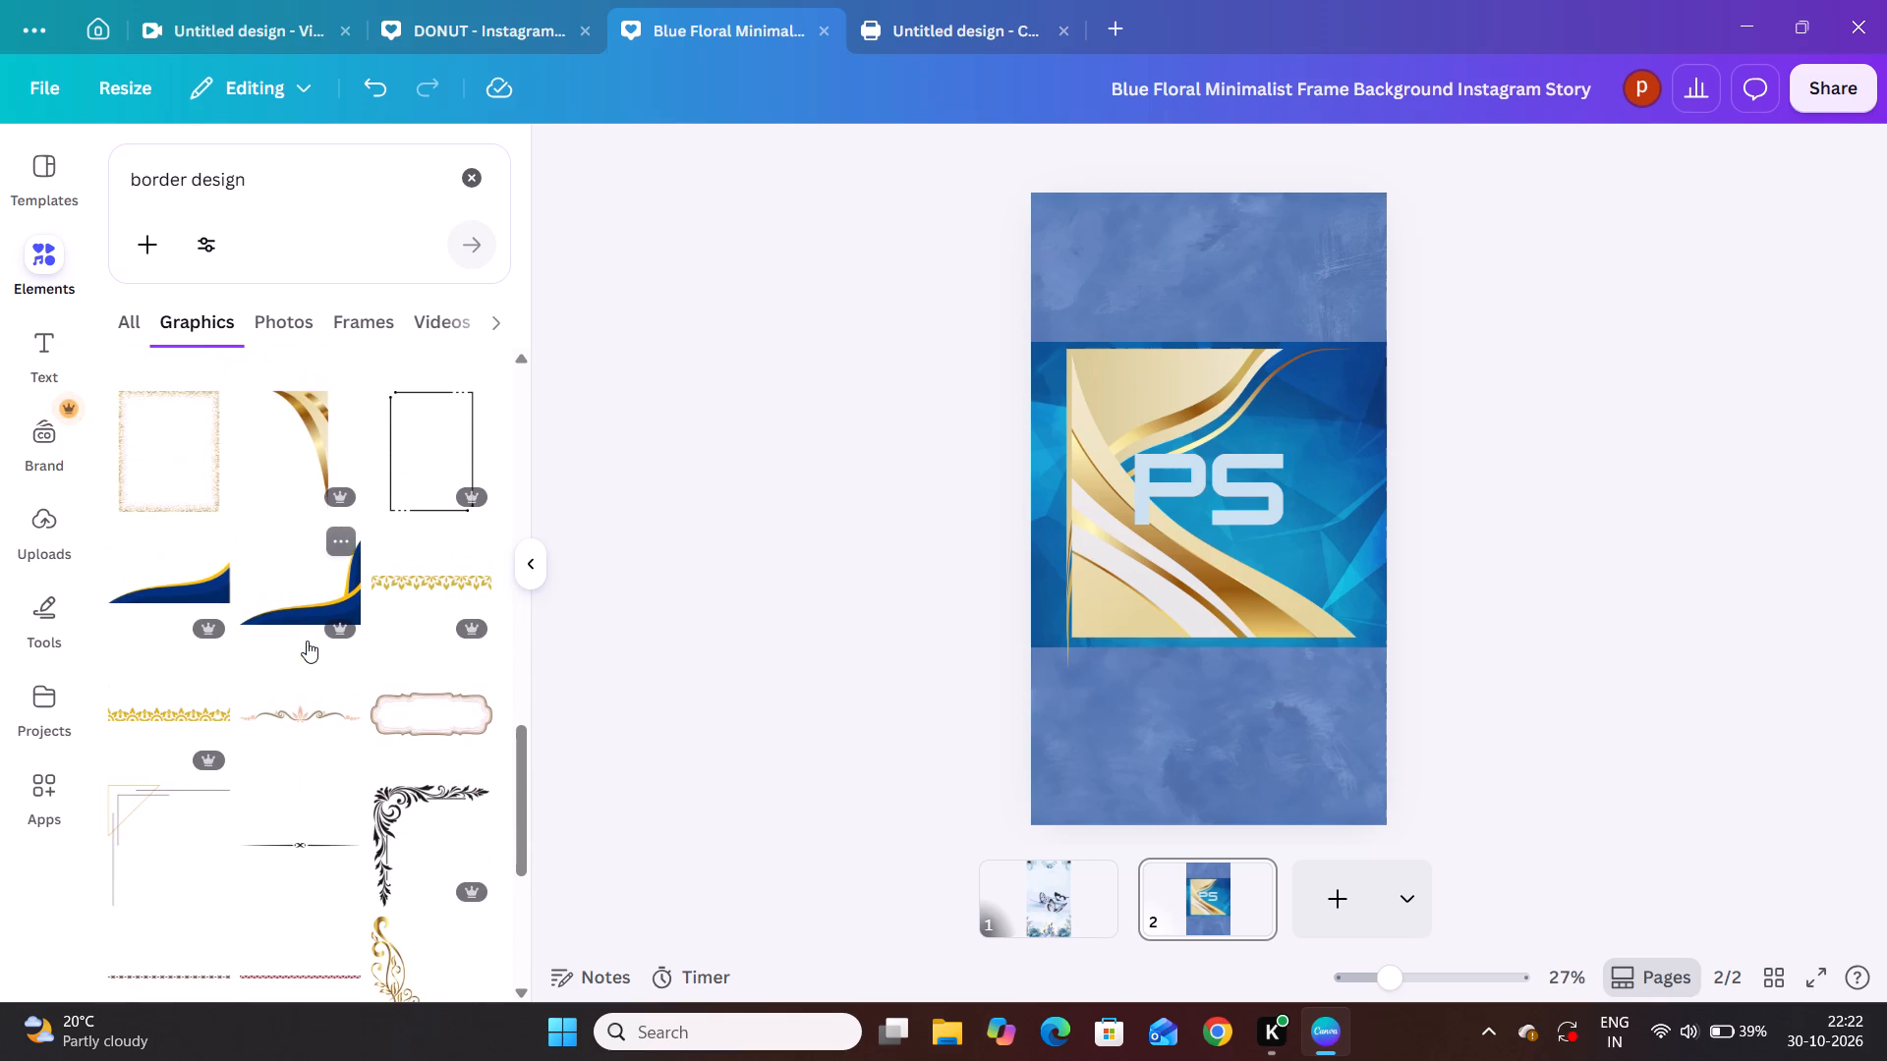
pyautogui.click(313, 605)
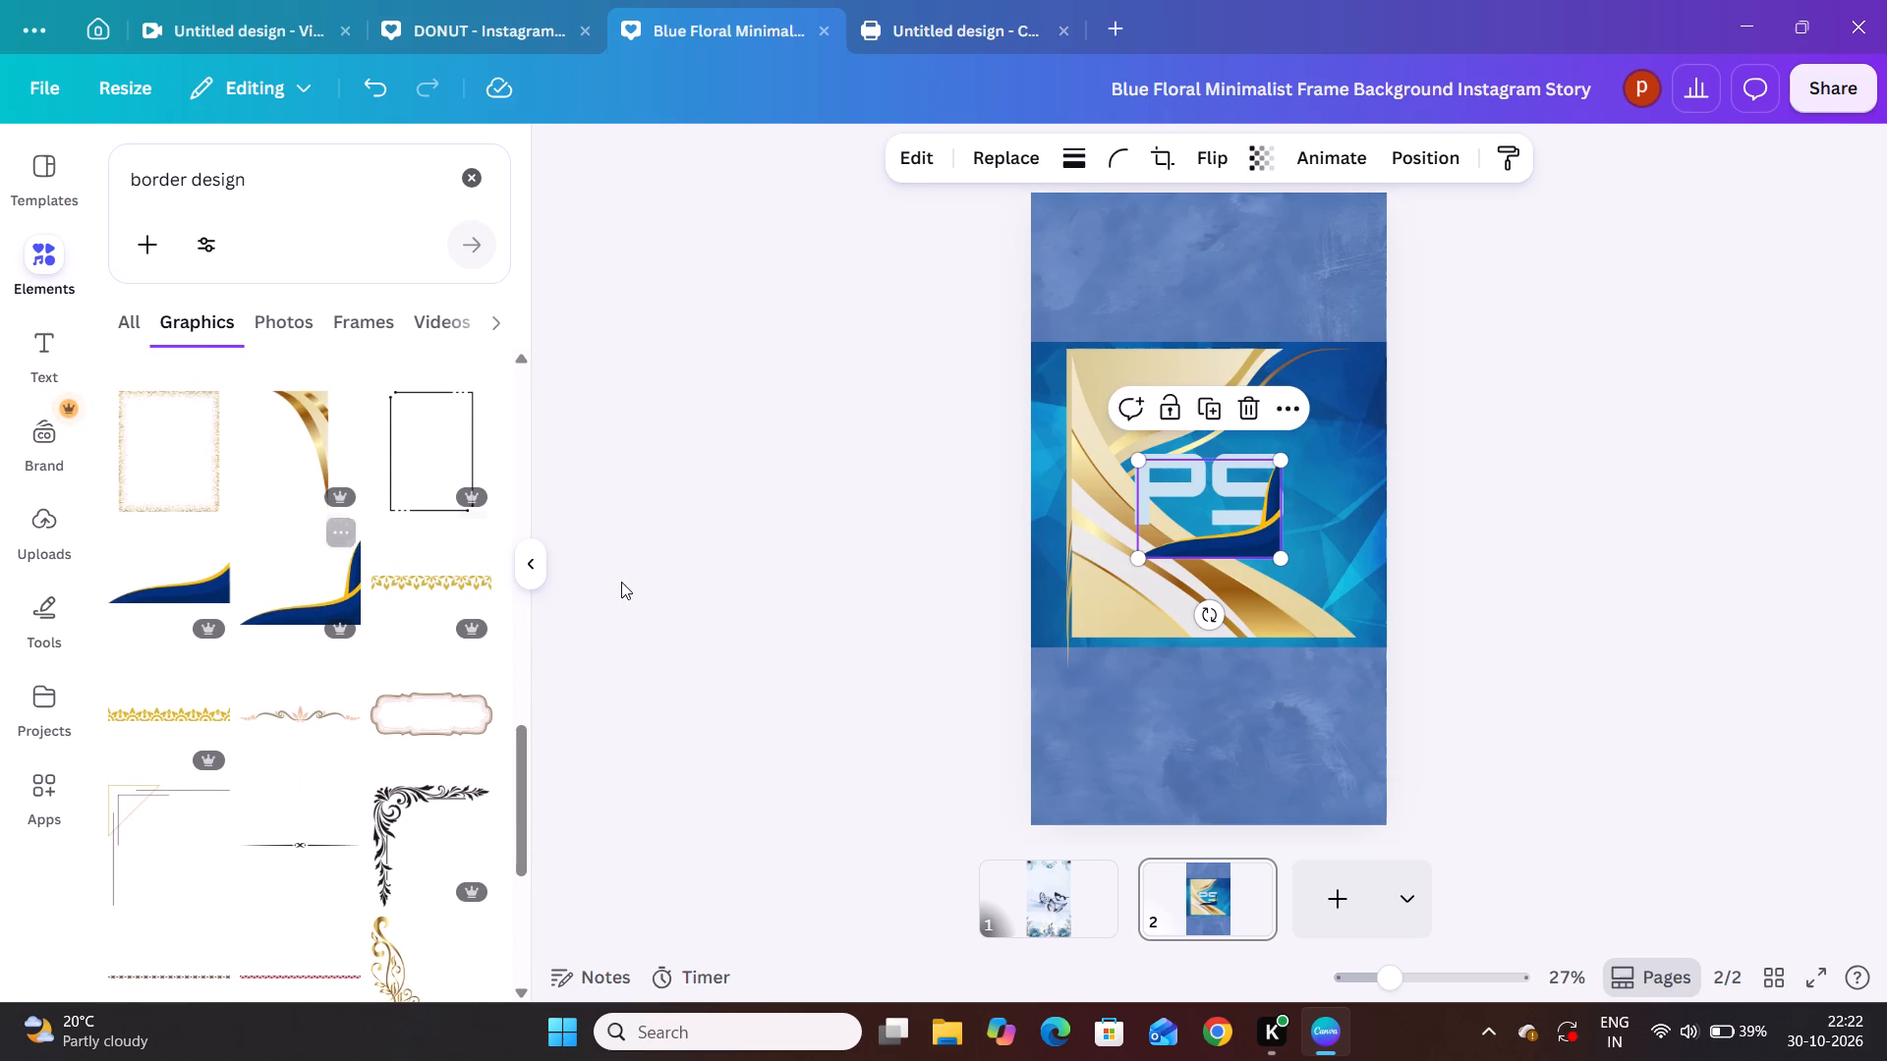
pyautogui.moveTo(1229, 504); pyautogui.dragTo(1317, 608)
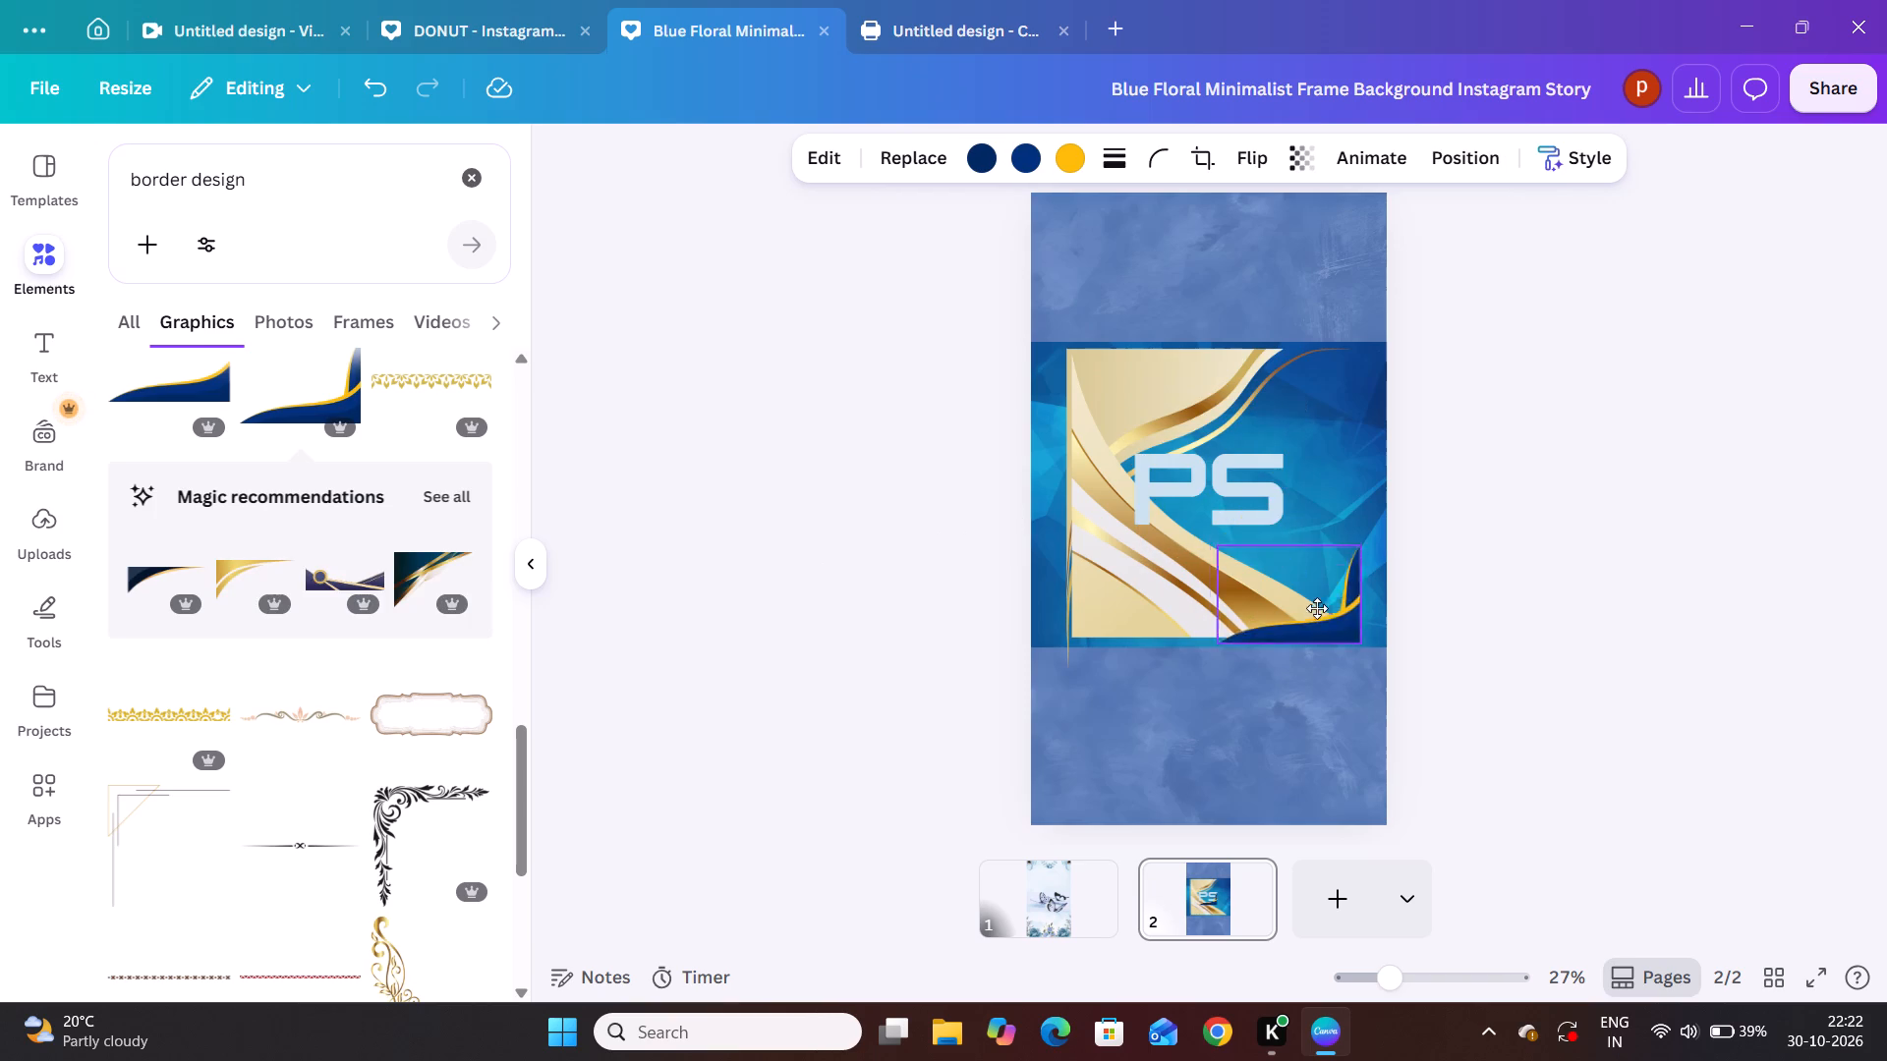
pyautogui.moveTo(1317, 608); pyautogui.dragTo(1330, 767)
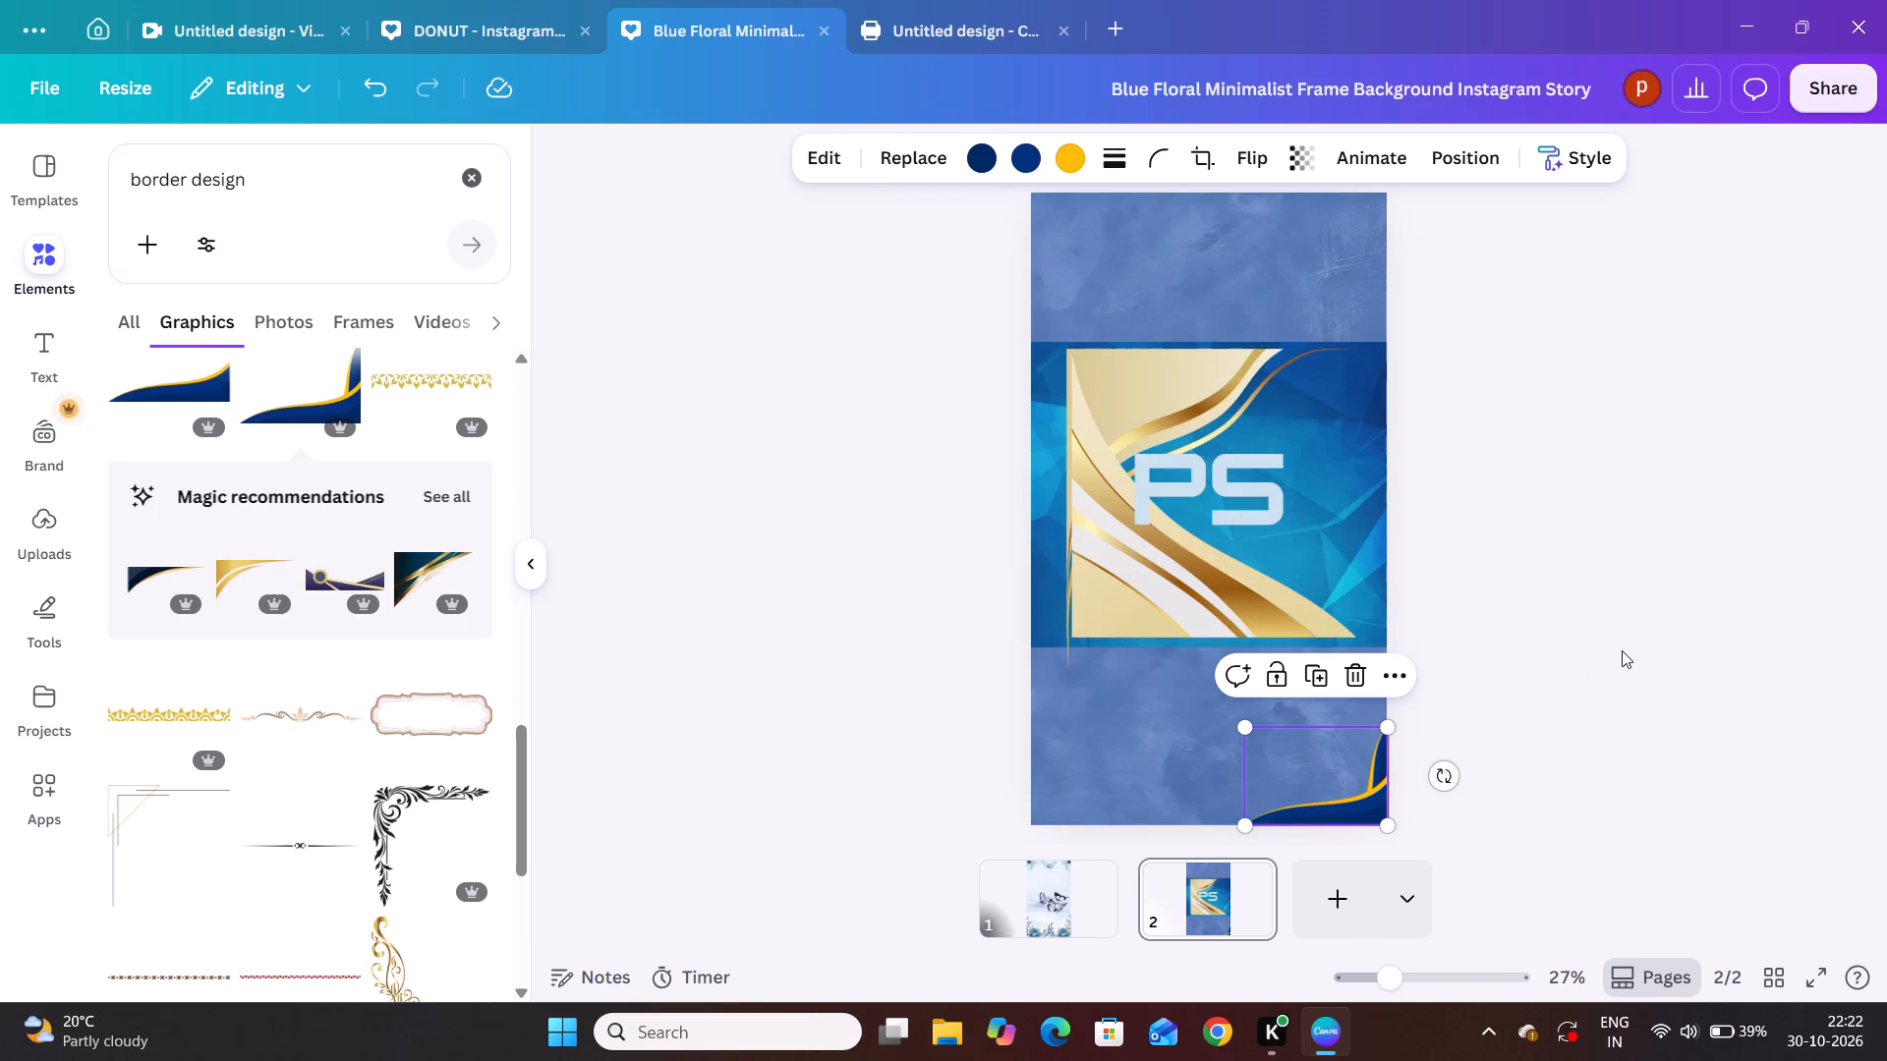
pyautogui.click(1622, 650)
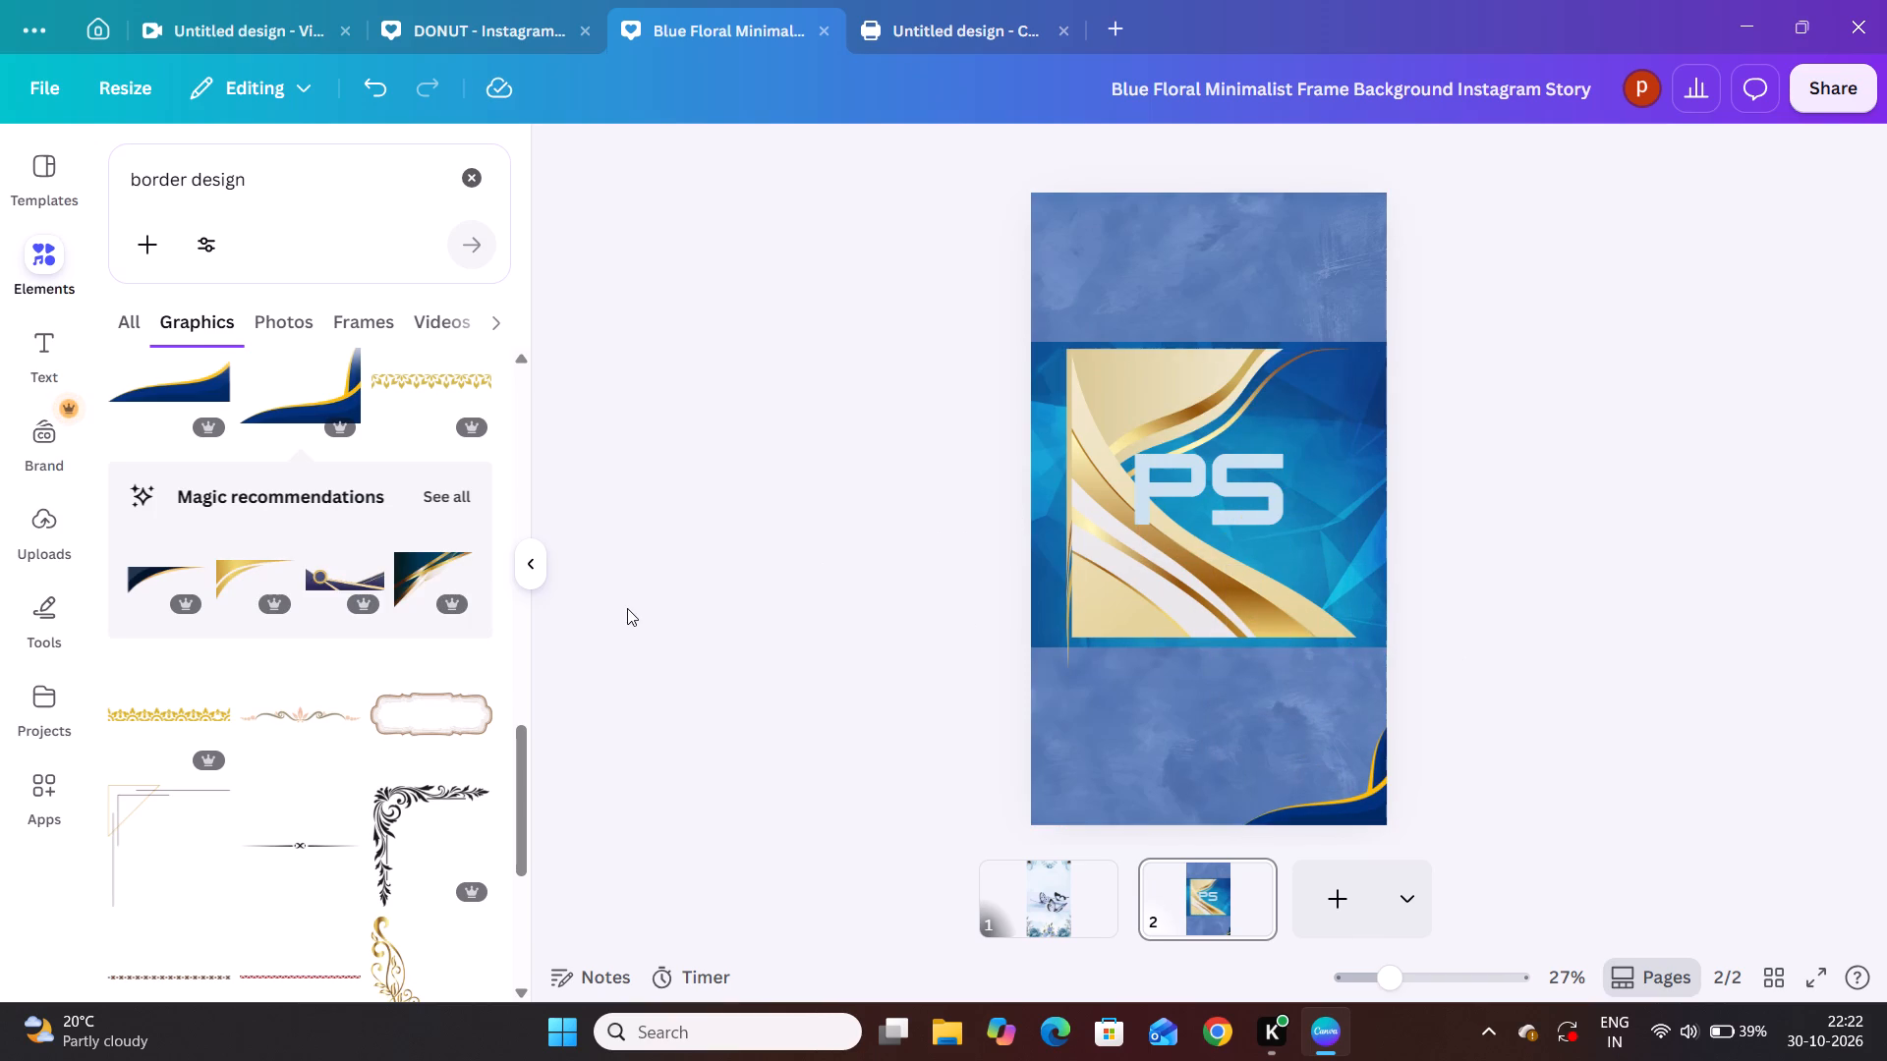
# Add the recommended dark navy corner graphic with the thin gold curve and place it in the page's top-left corner.
pyautogui.click(144, 561)
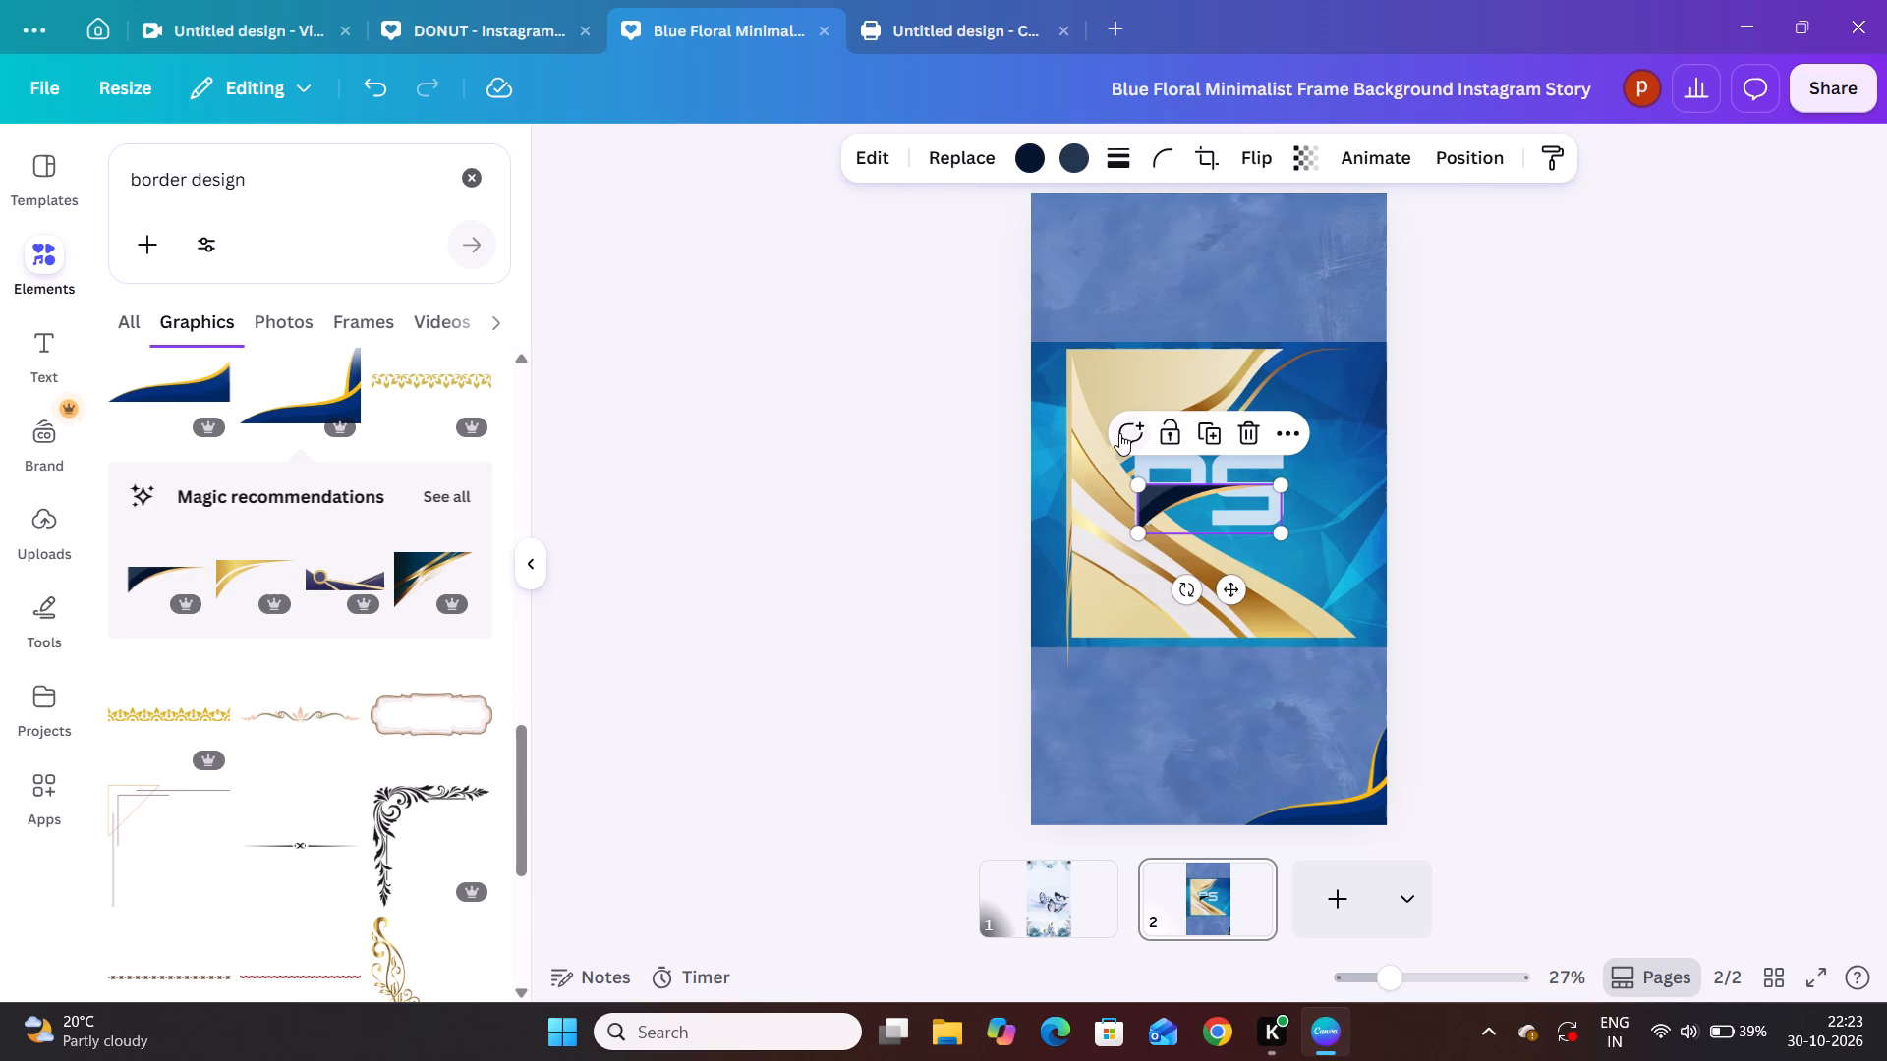
pyautogui.moveTo(1167, 497); pyautogui.dragTo(1093, 290)
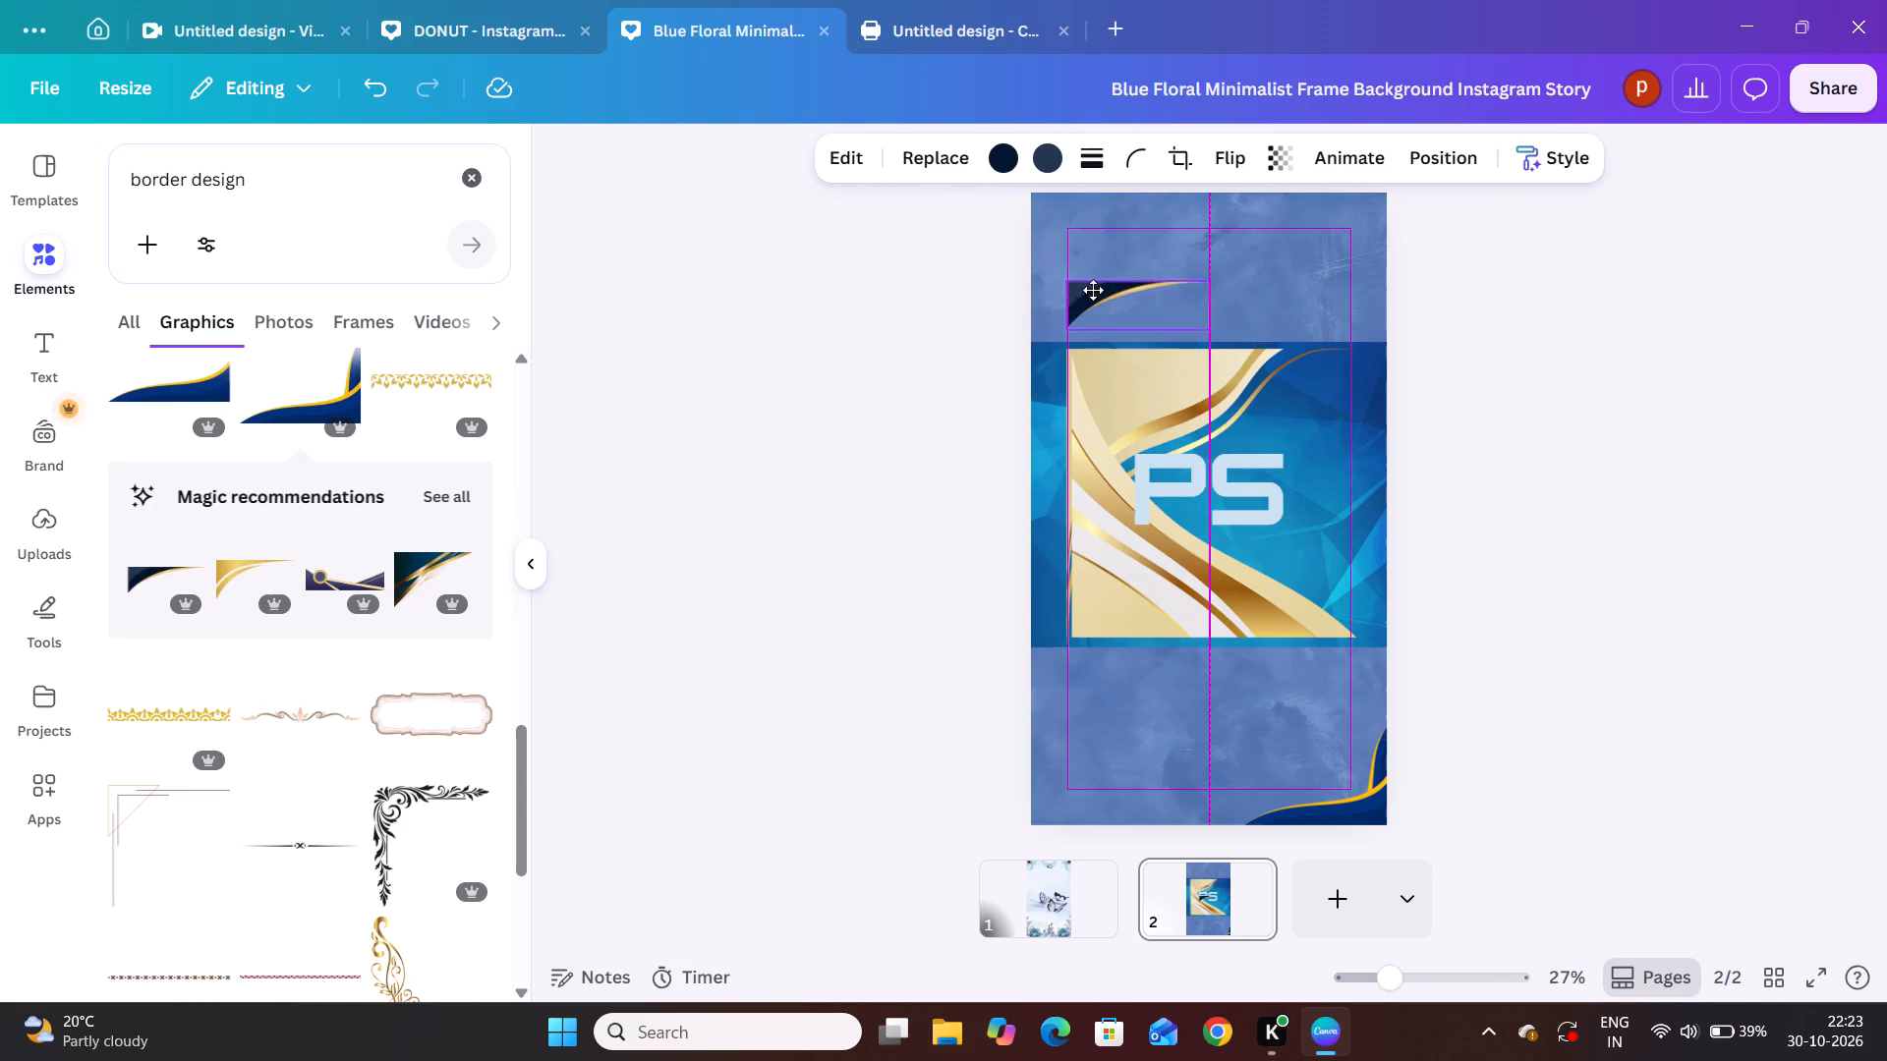
pyautogui.moveTo(1093, 290); pyautogui.dragTo(1085, 229)
pyautogui.moveTo(1085, 227); pyautogui.dragTo(1076, 223)
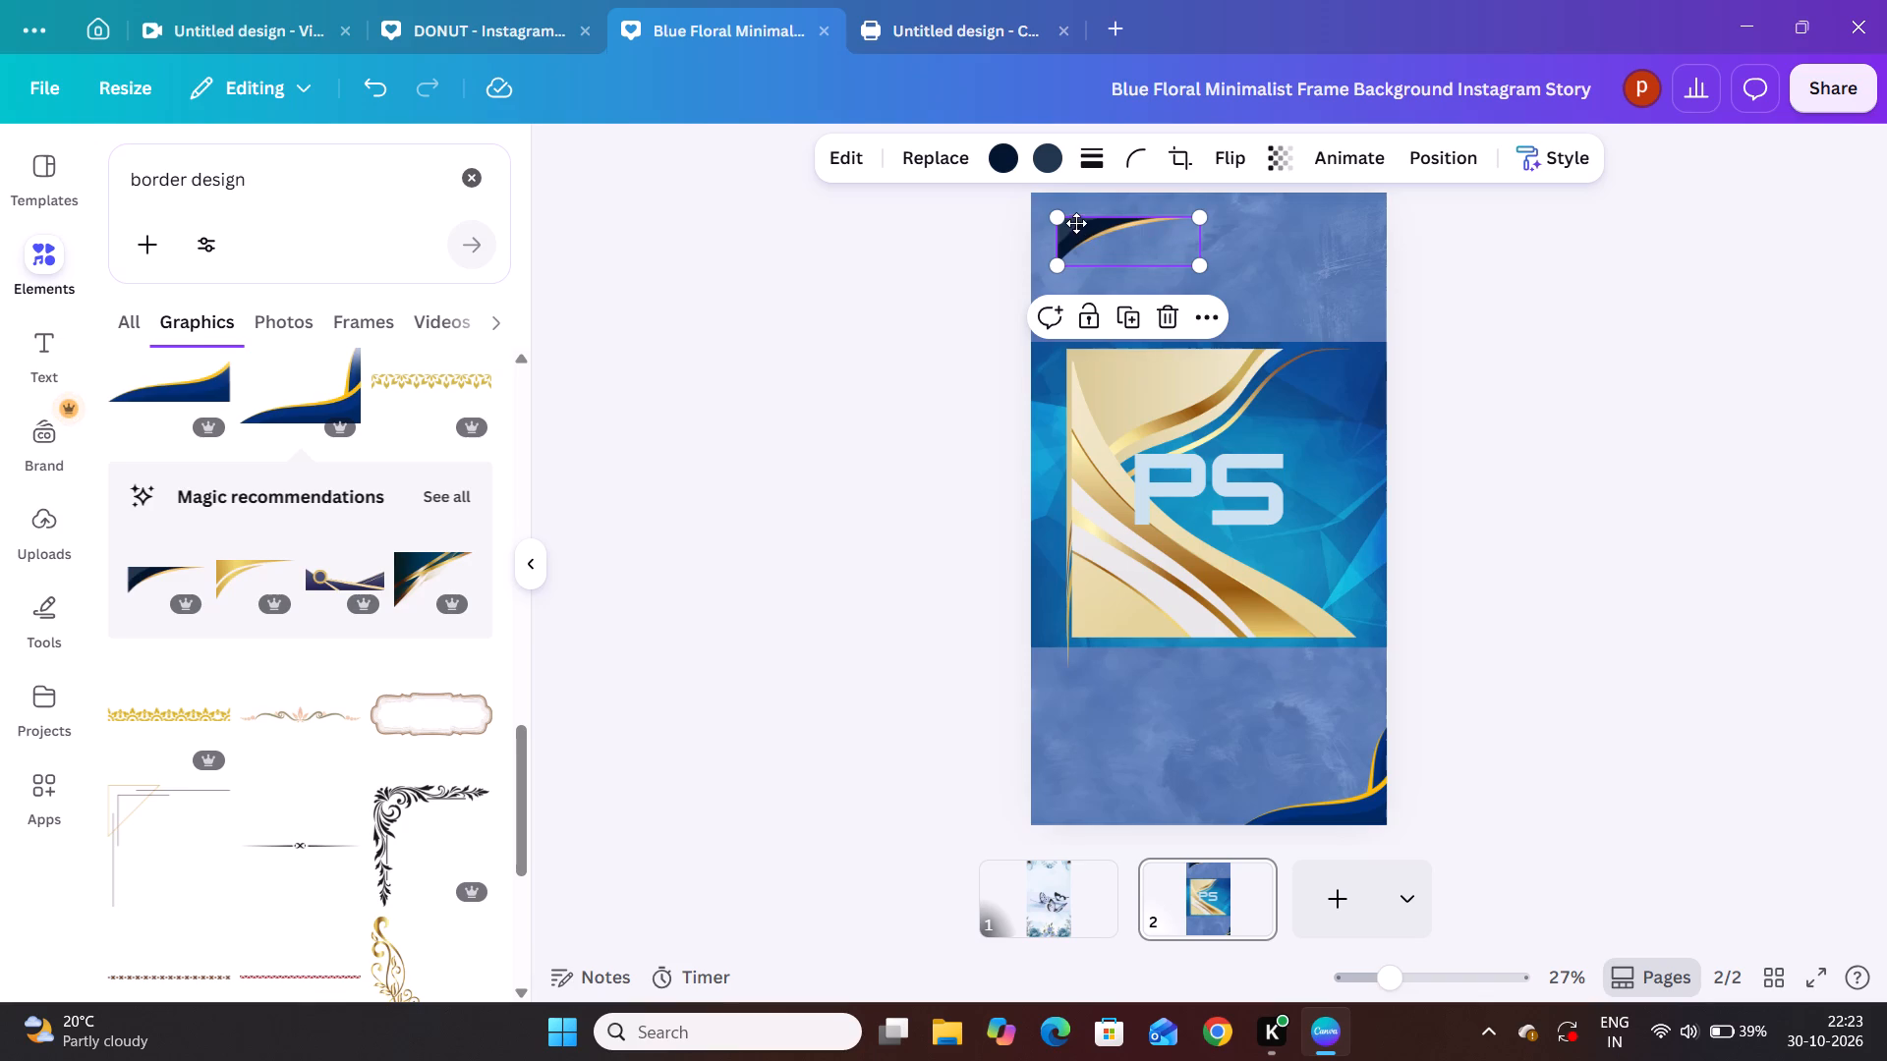
pyautogui.moveTo(1076, 223); pyautogui.dragTo(1061, 209)
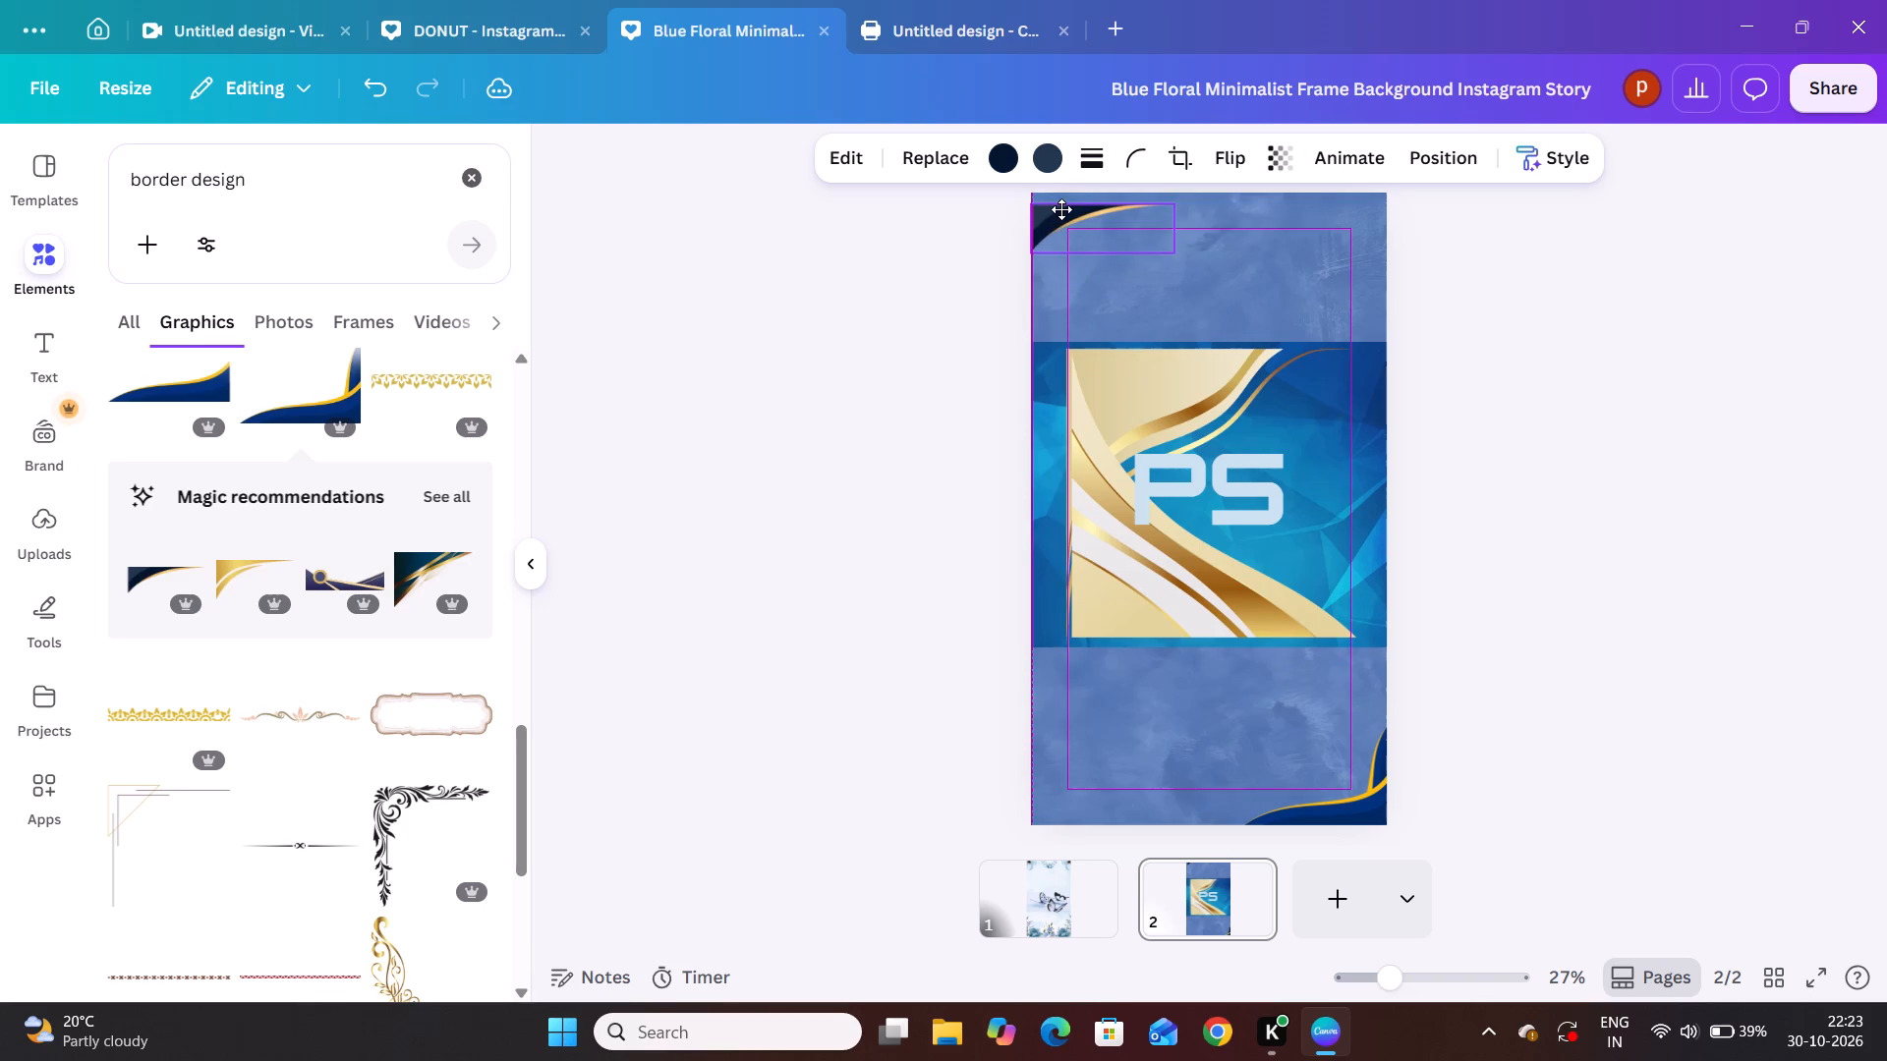
pyautogui.moveTo(1061, 209); pyautogui.dragTo(1062, 205)
pyautogui.click(728, 437)
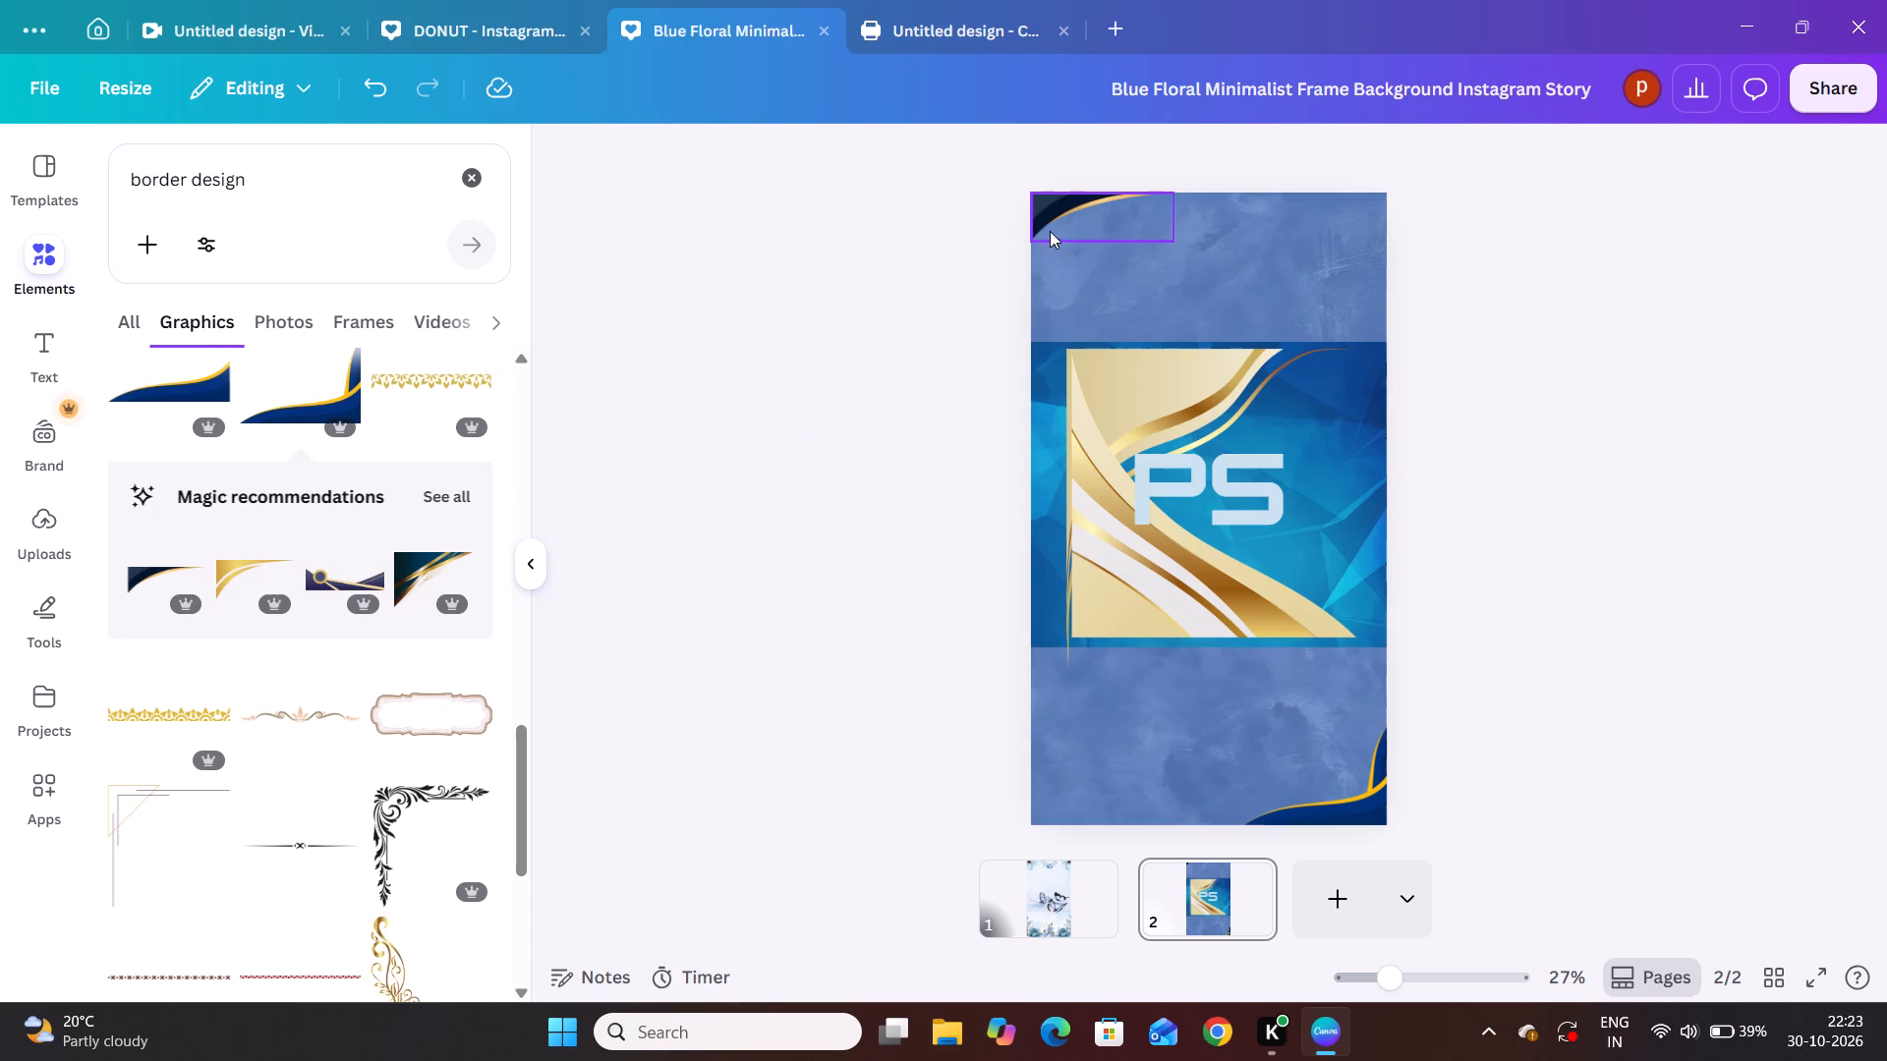
# Shift the dark navy corner graphic with the thin gold curve slightly inward and enlarge it across the upper part of the second page.
pyautogui.moveTo(1050, 215); pyautogui.dragTo(1064, 227)
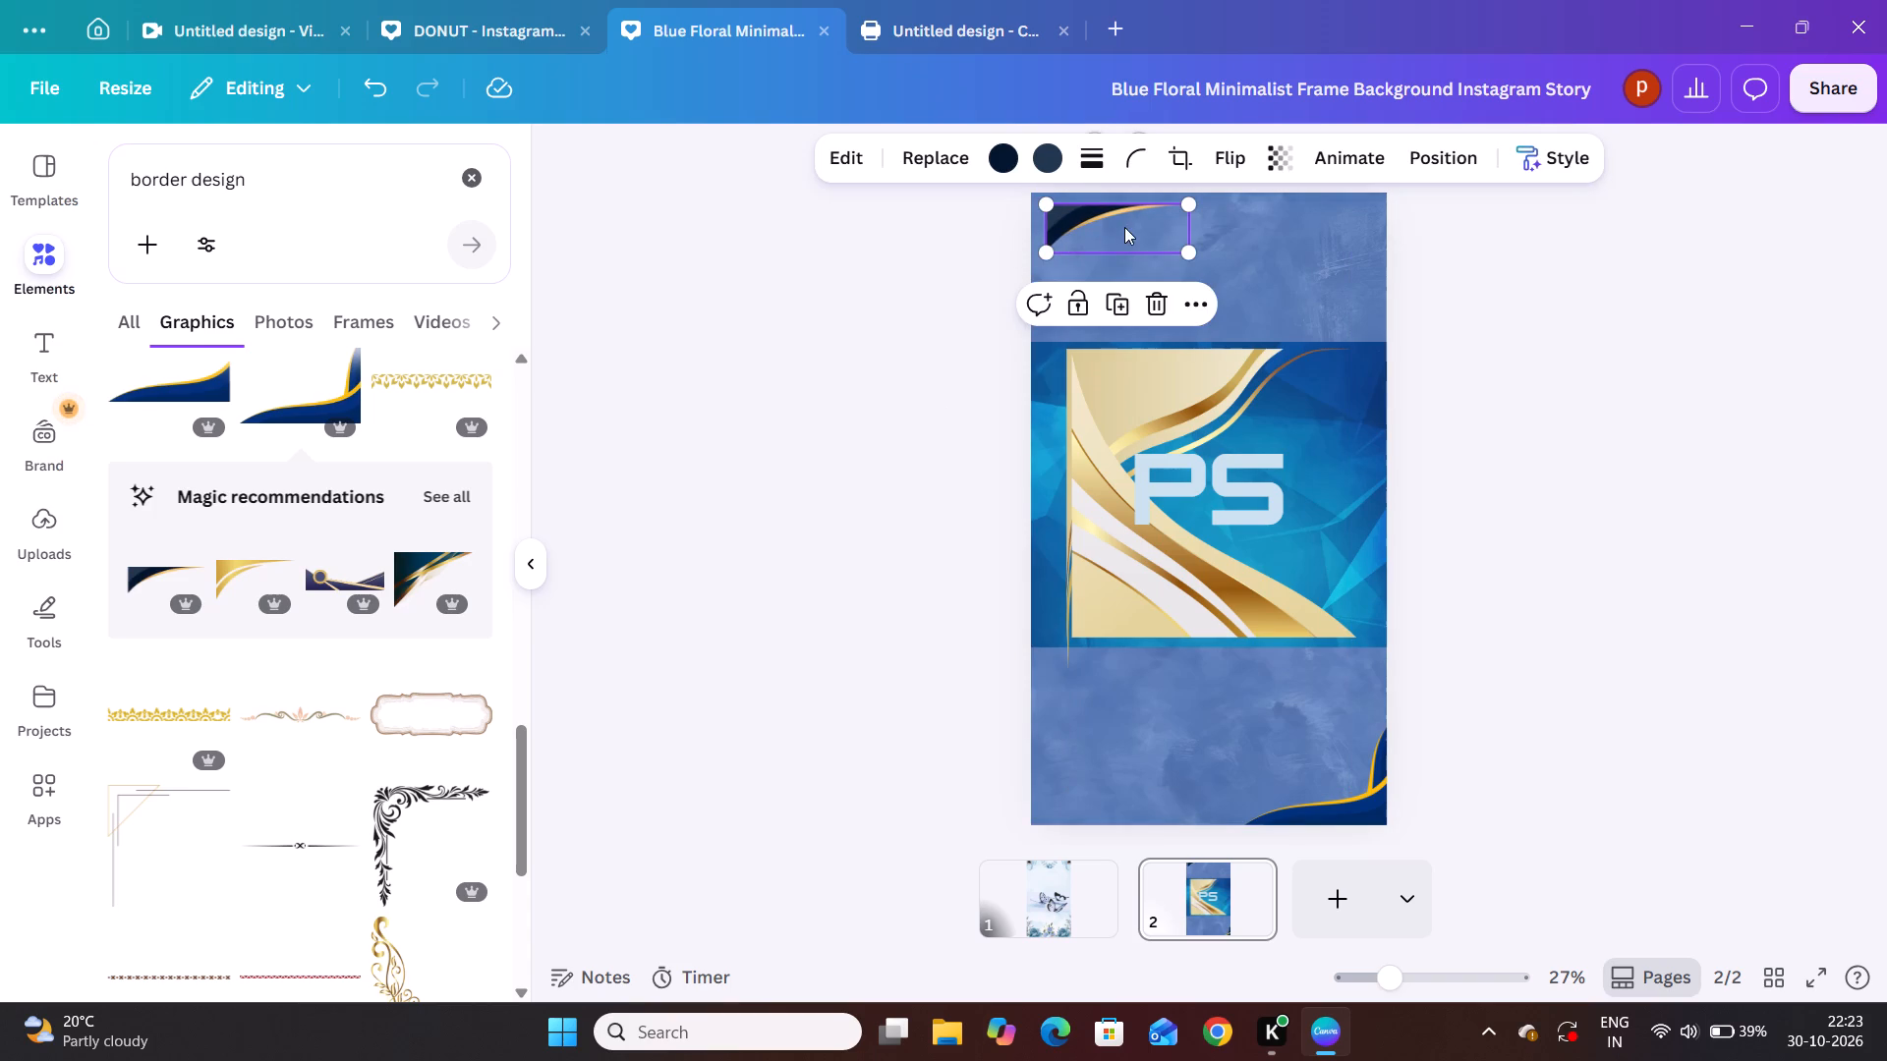
pyautogui.moveTo(1194, 250); pyautogui.dragTo(1335, 263)
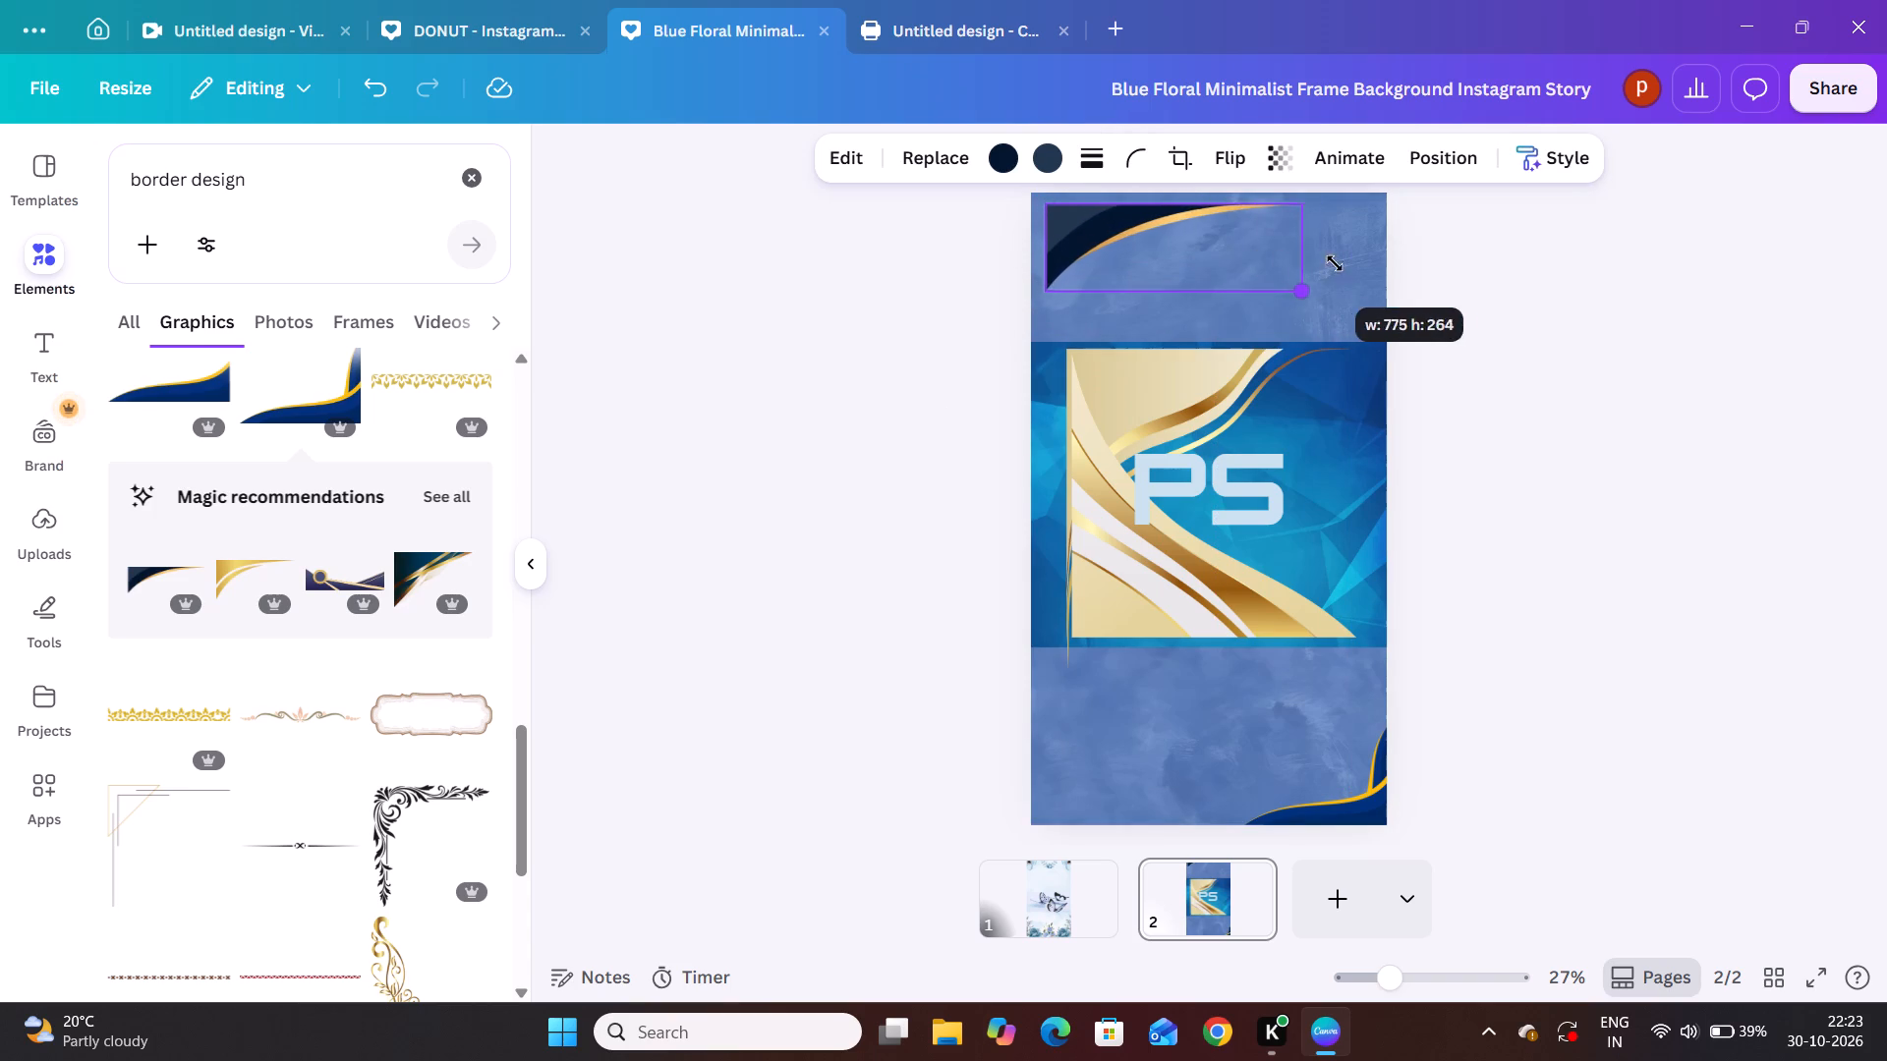
pyautogui.moveTo(1335, 263); pyautogui.dragTo(1291, 251)
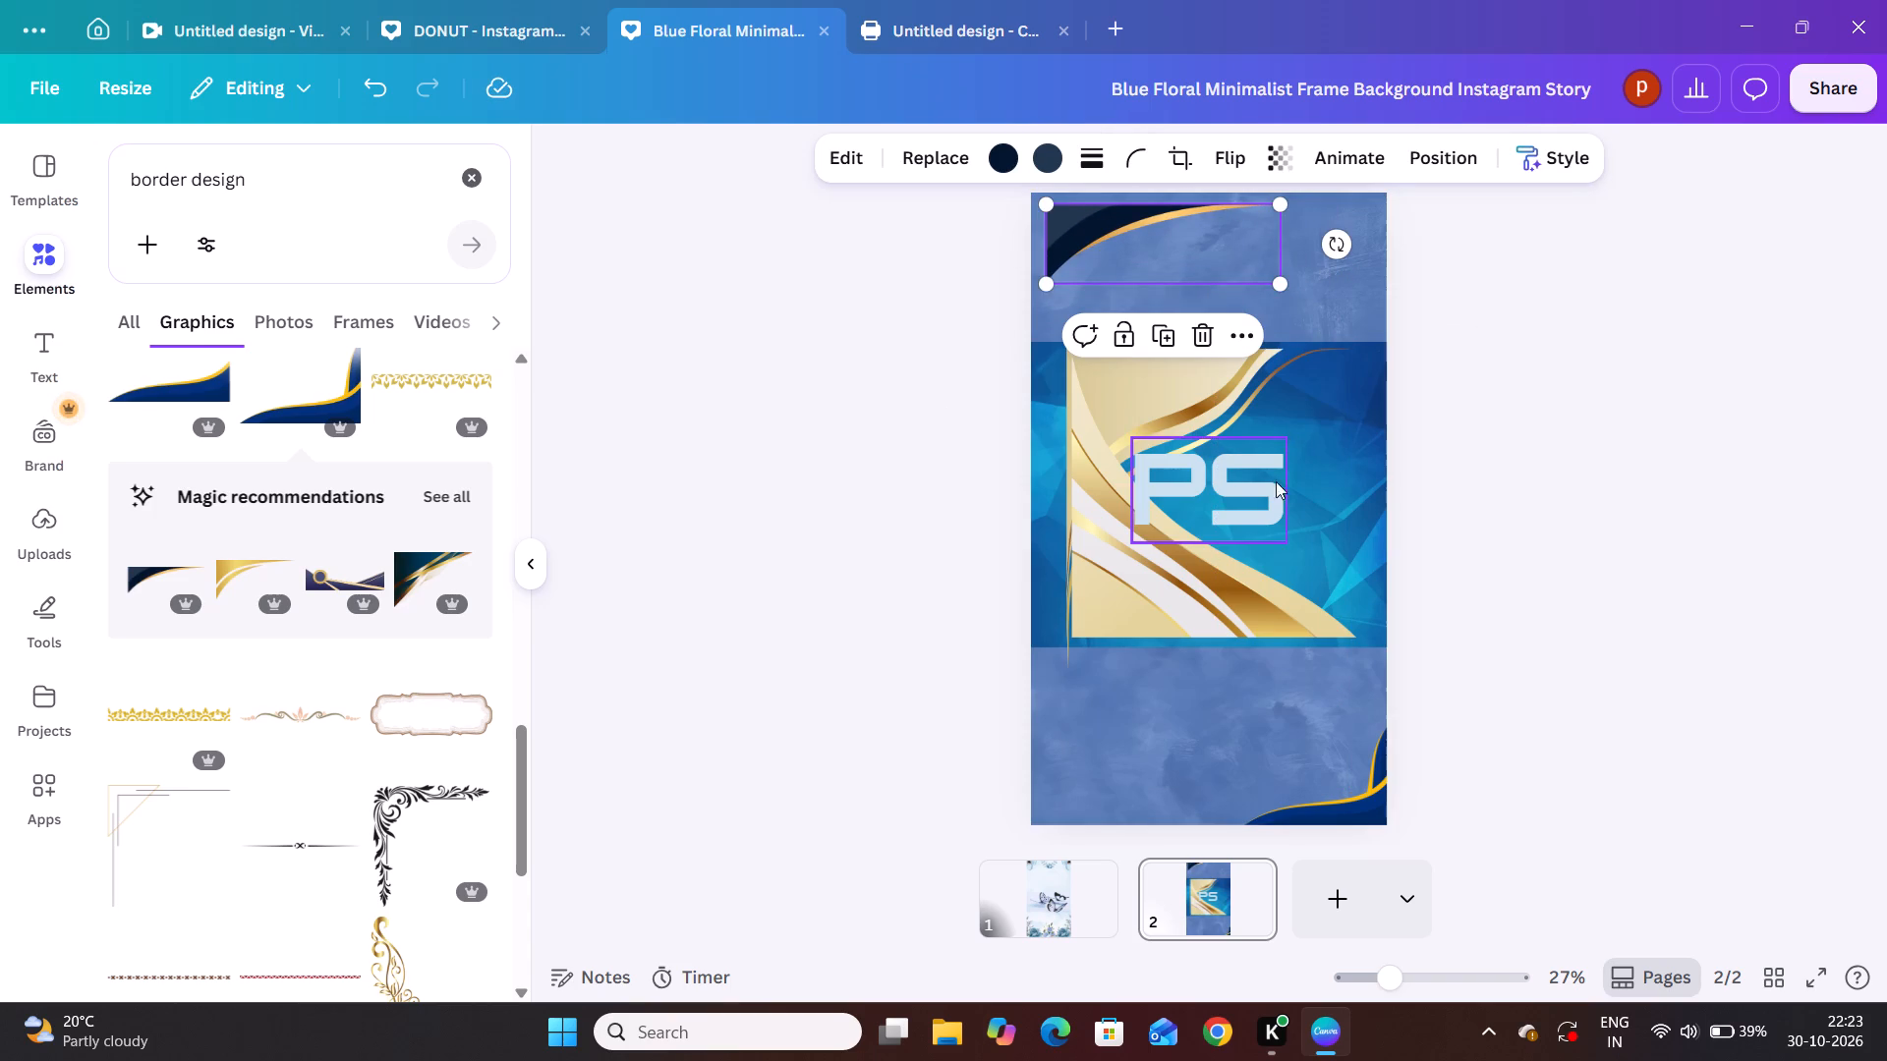
# Enlarge the royal blue corner wave graphic to about 540 by 373, keeping it anchored in the page's bottom-right corner.
pyautogui.click(1336, 776)
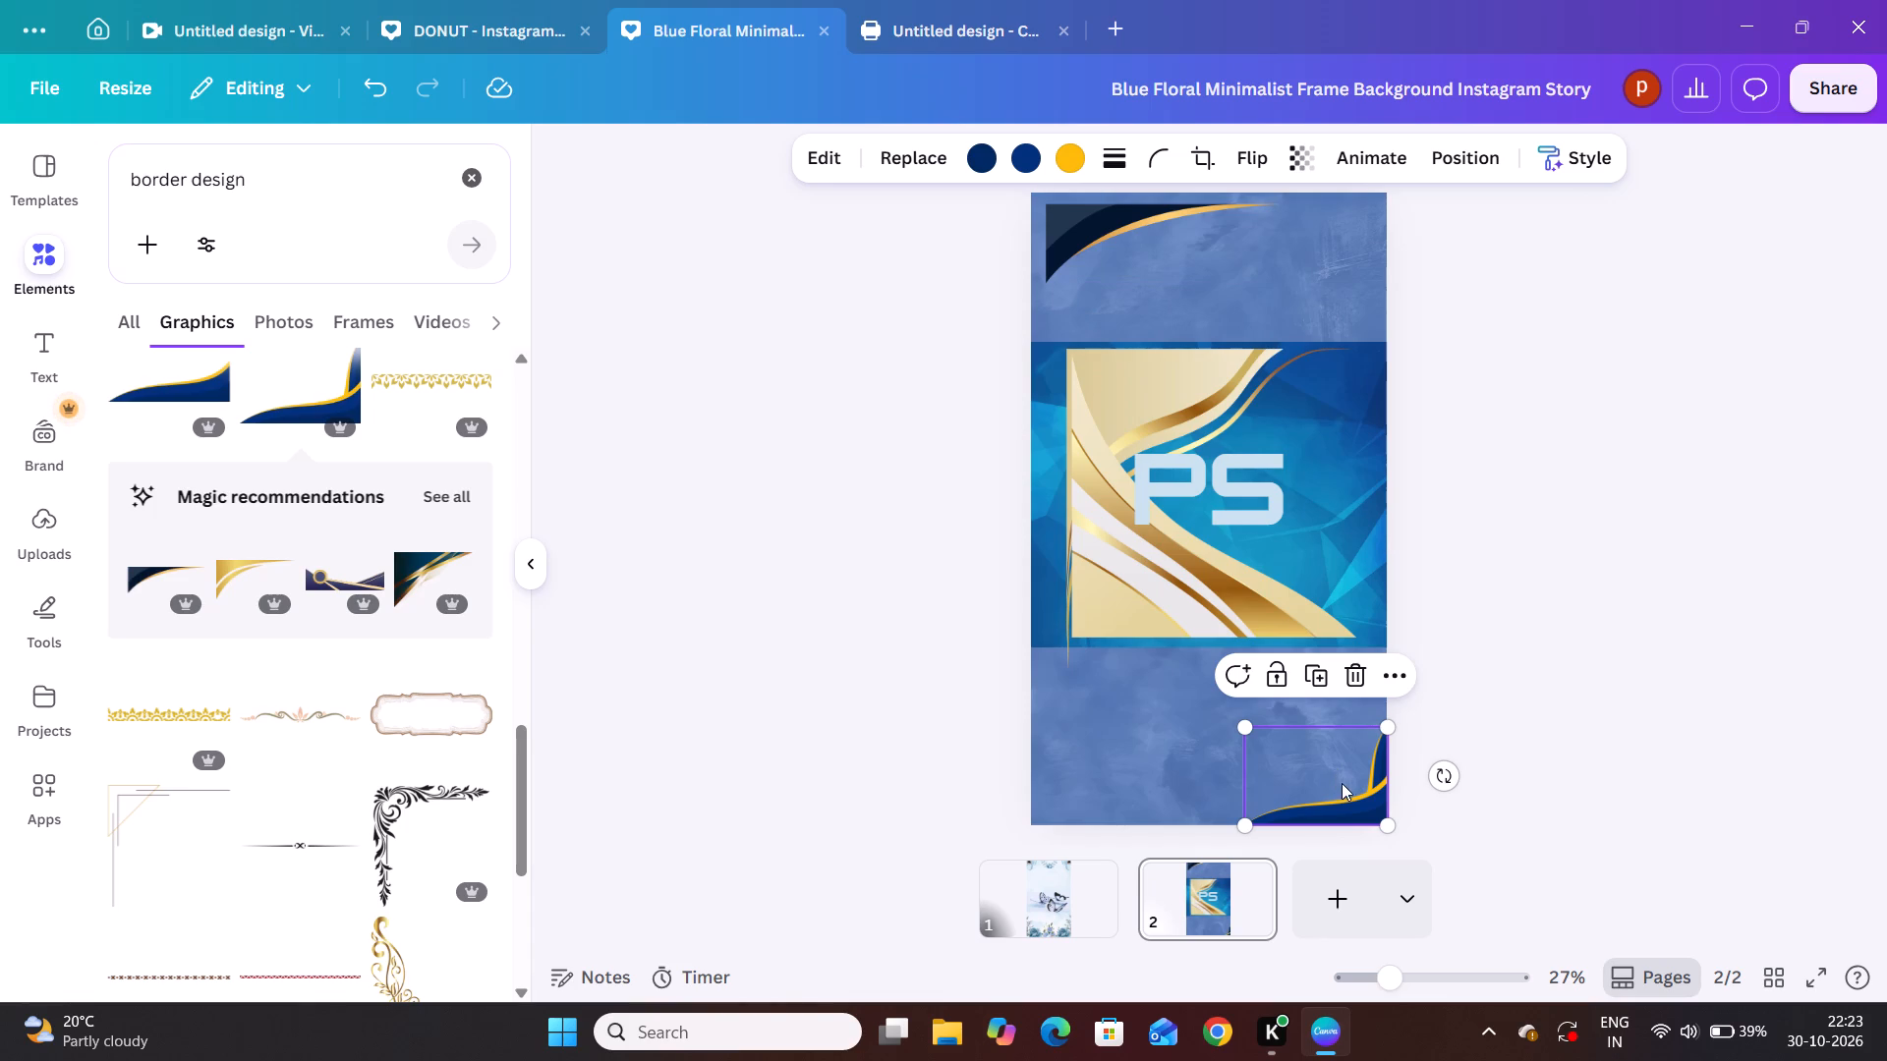
pyautogui.moveTo(1249, 728); pyautogui.dragTo(1245, 727)
pyautogui.moveTo(1245, 727); pyautogui.dragTo(1221, 711)
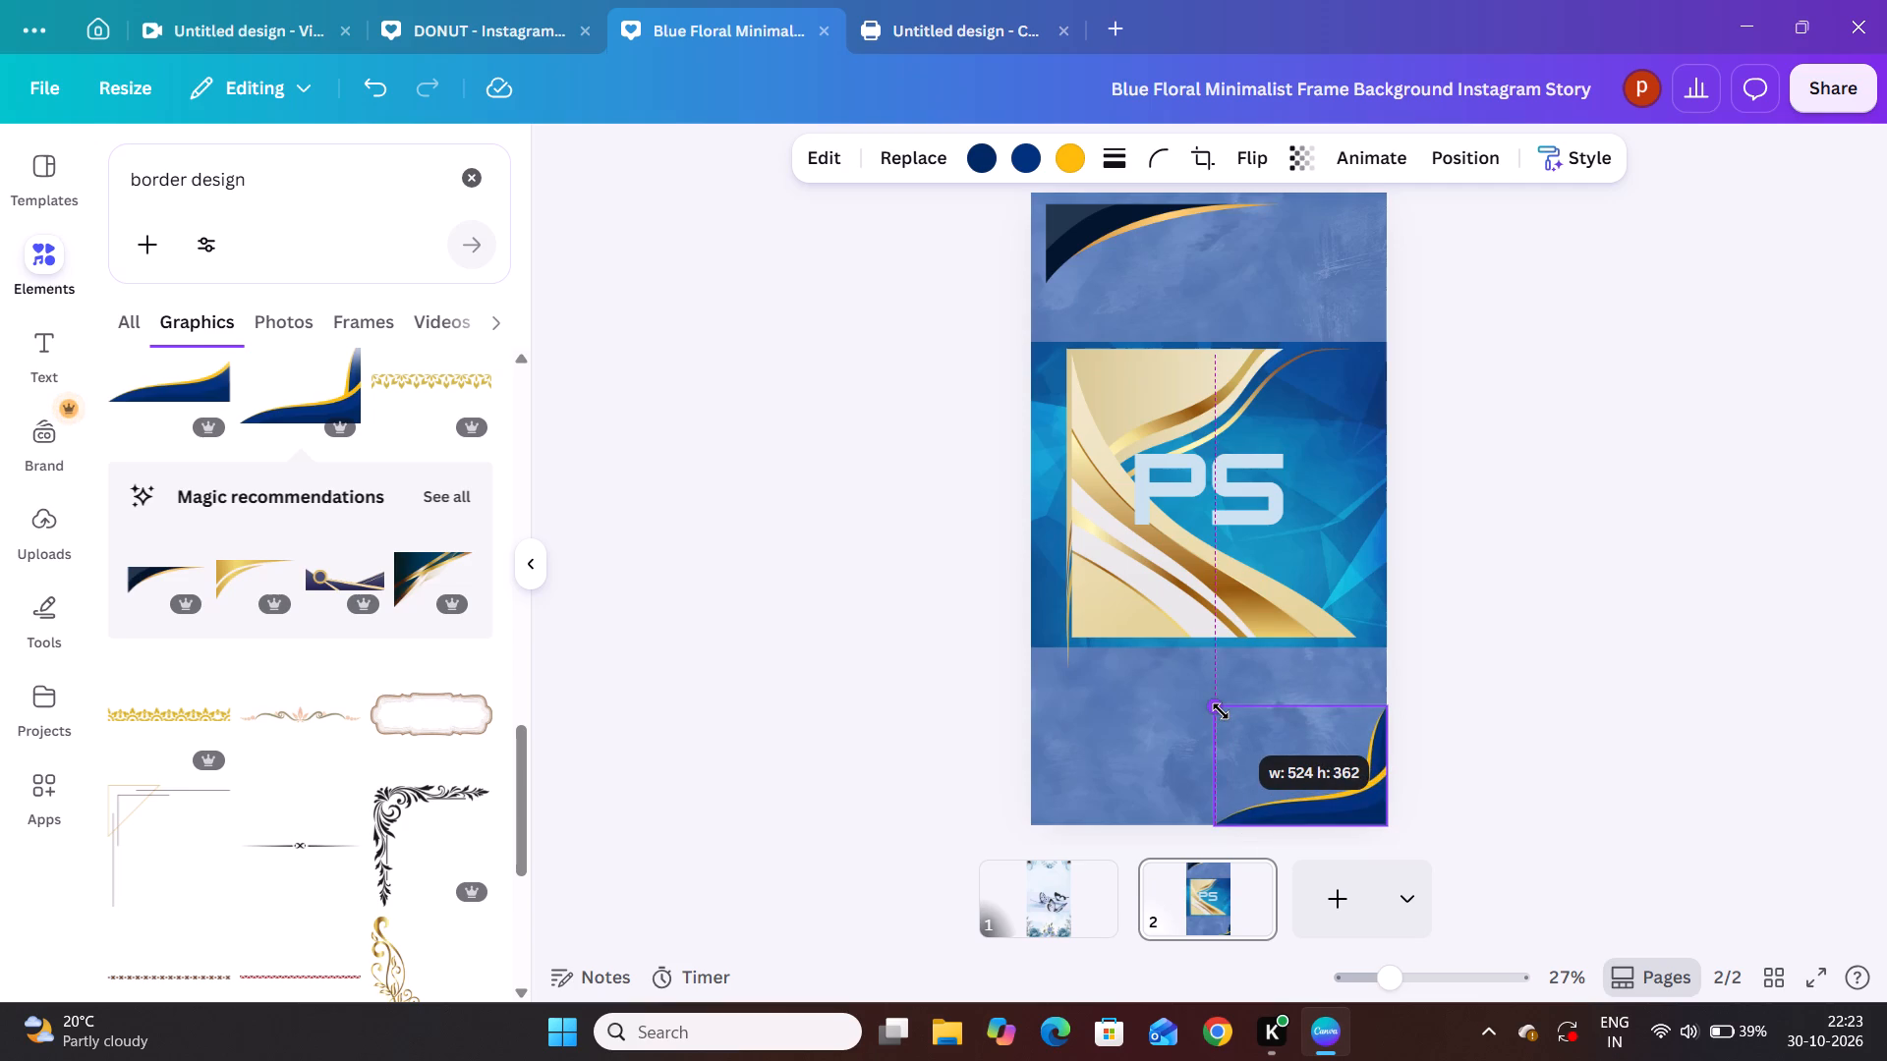
pyautogui.moveTo(1221, 711); pyautogui.dragTo(1220, 698)
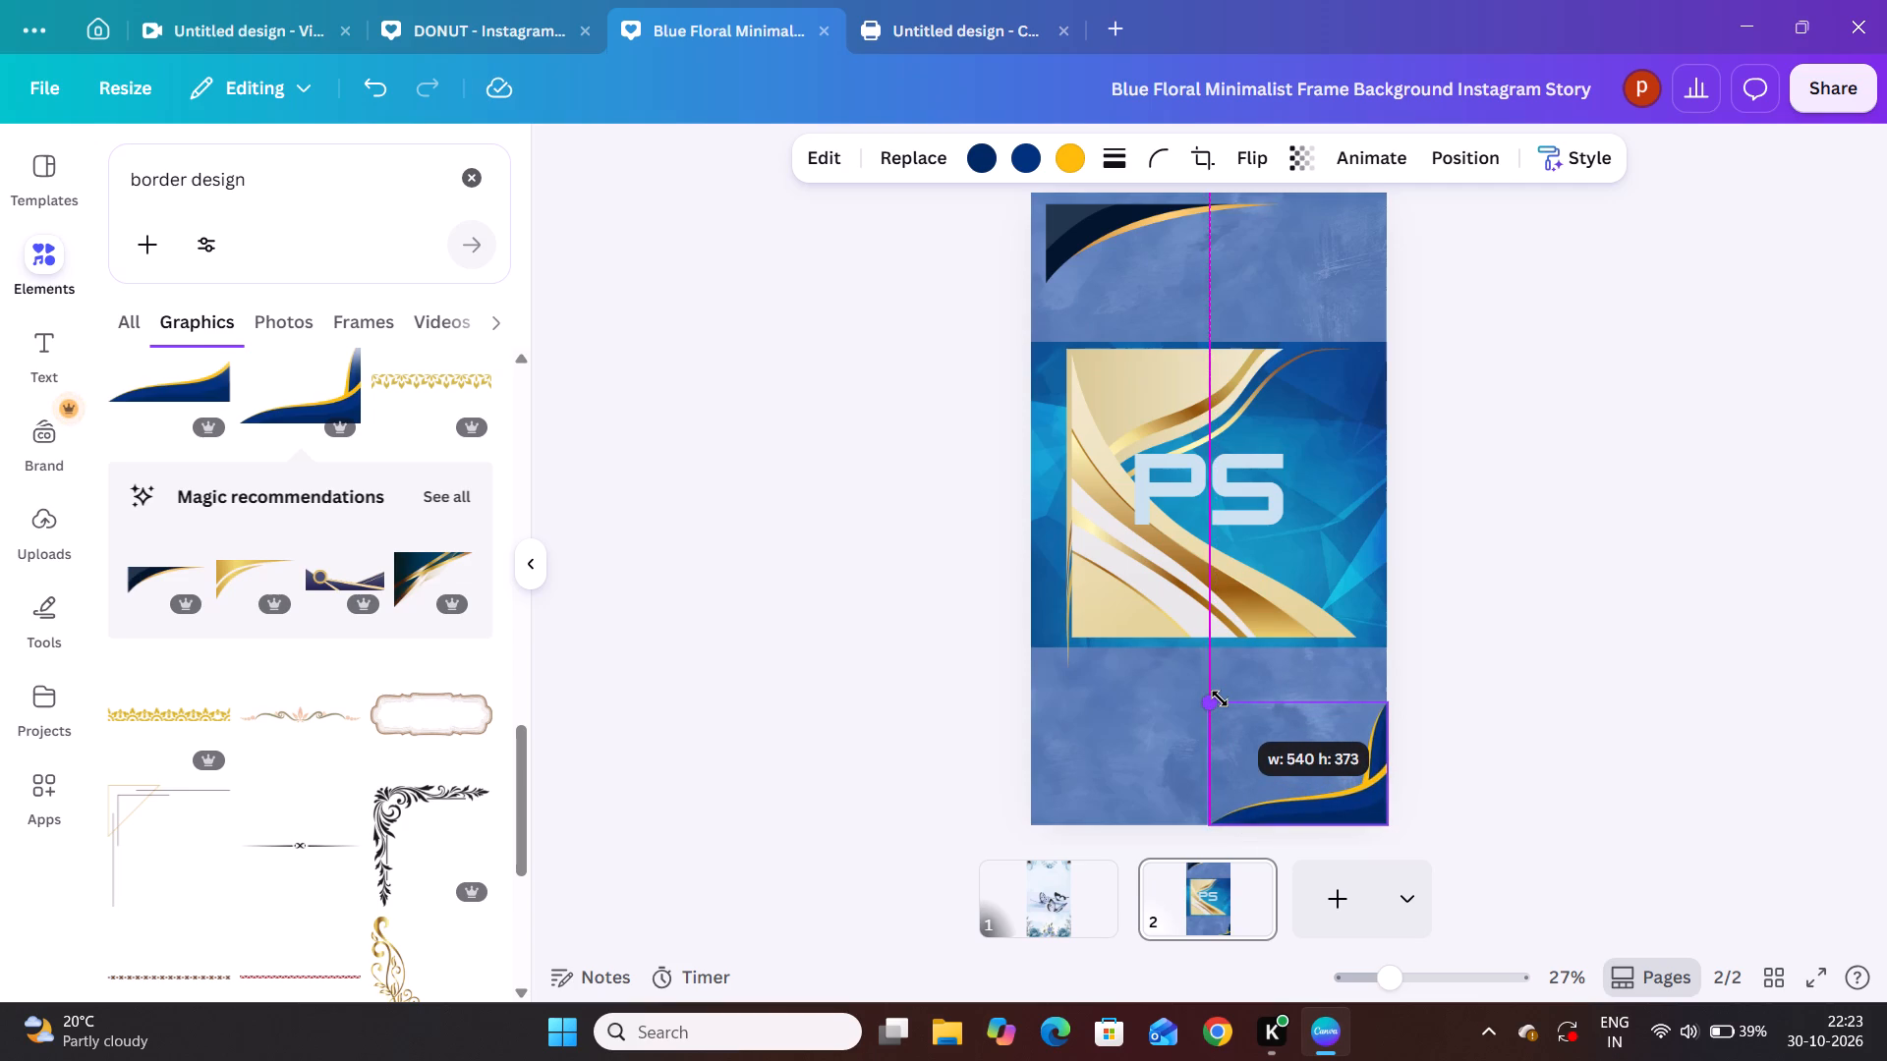
pyautogui.moveTo(1220, 698); pyautogui.dragTo(1210, 698)
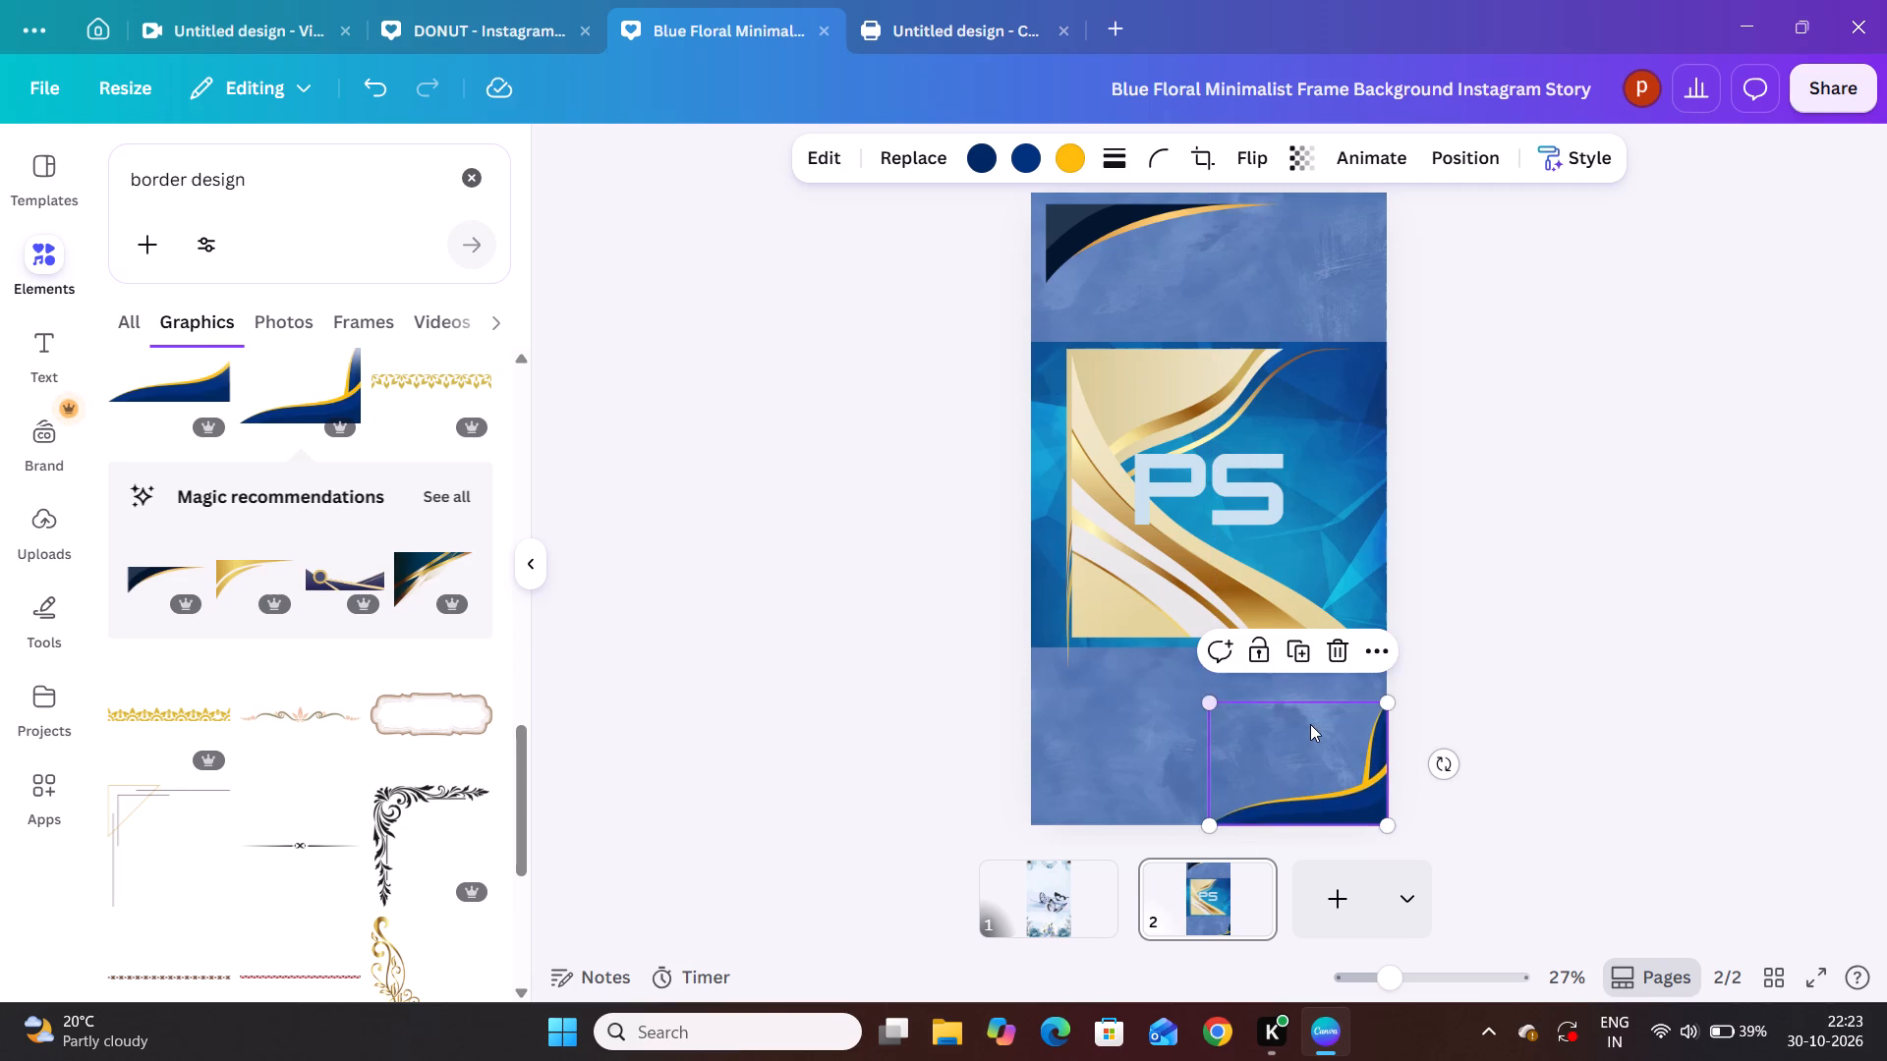
pyautogui.click(861, 709)
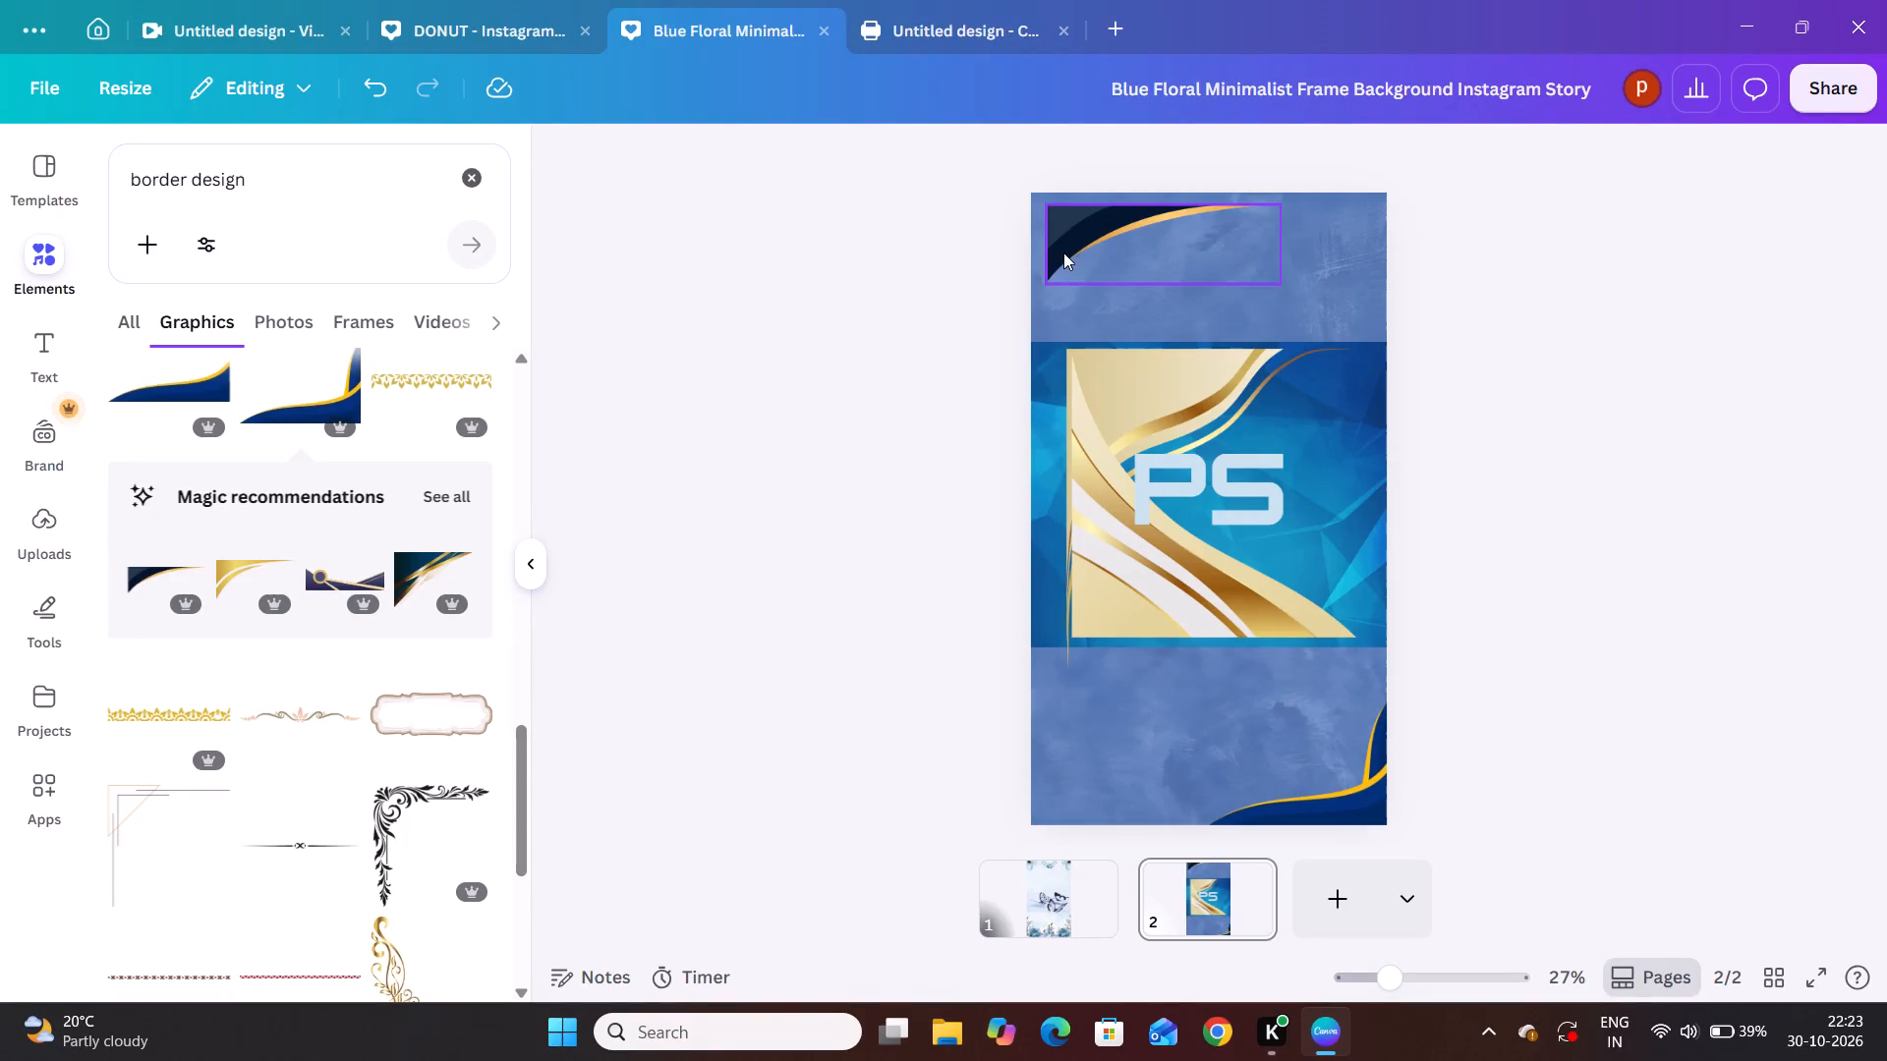
# Move the enlarged dark navy and gold graphic flush into the page's top-left corner.
pyautogui.moveTo(1064, 243); pyautogui.dragTo(1056, 229)
pyautogui.click(846, 349)
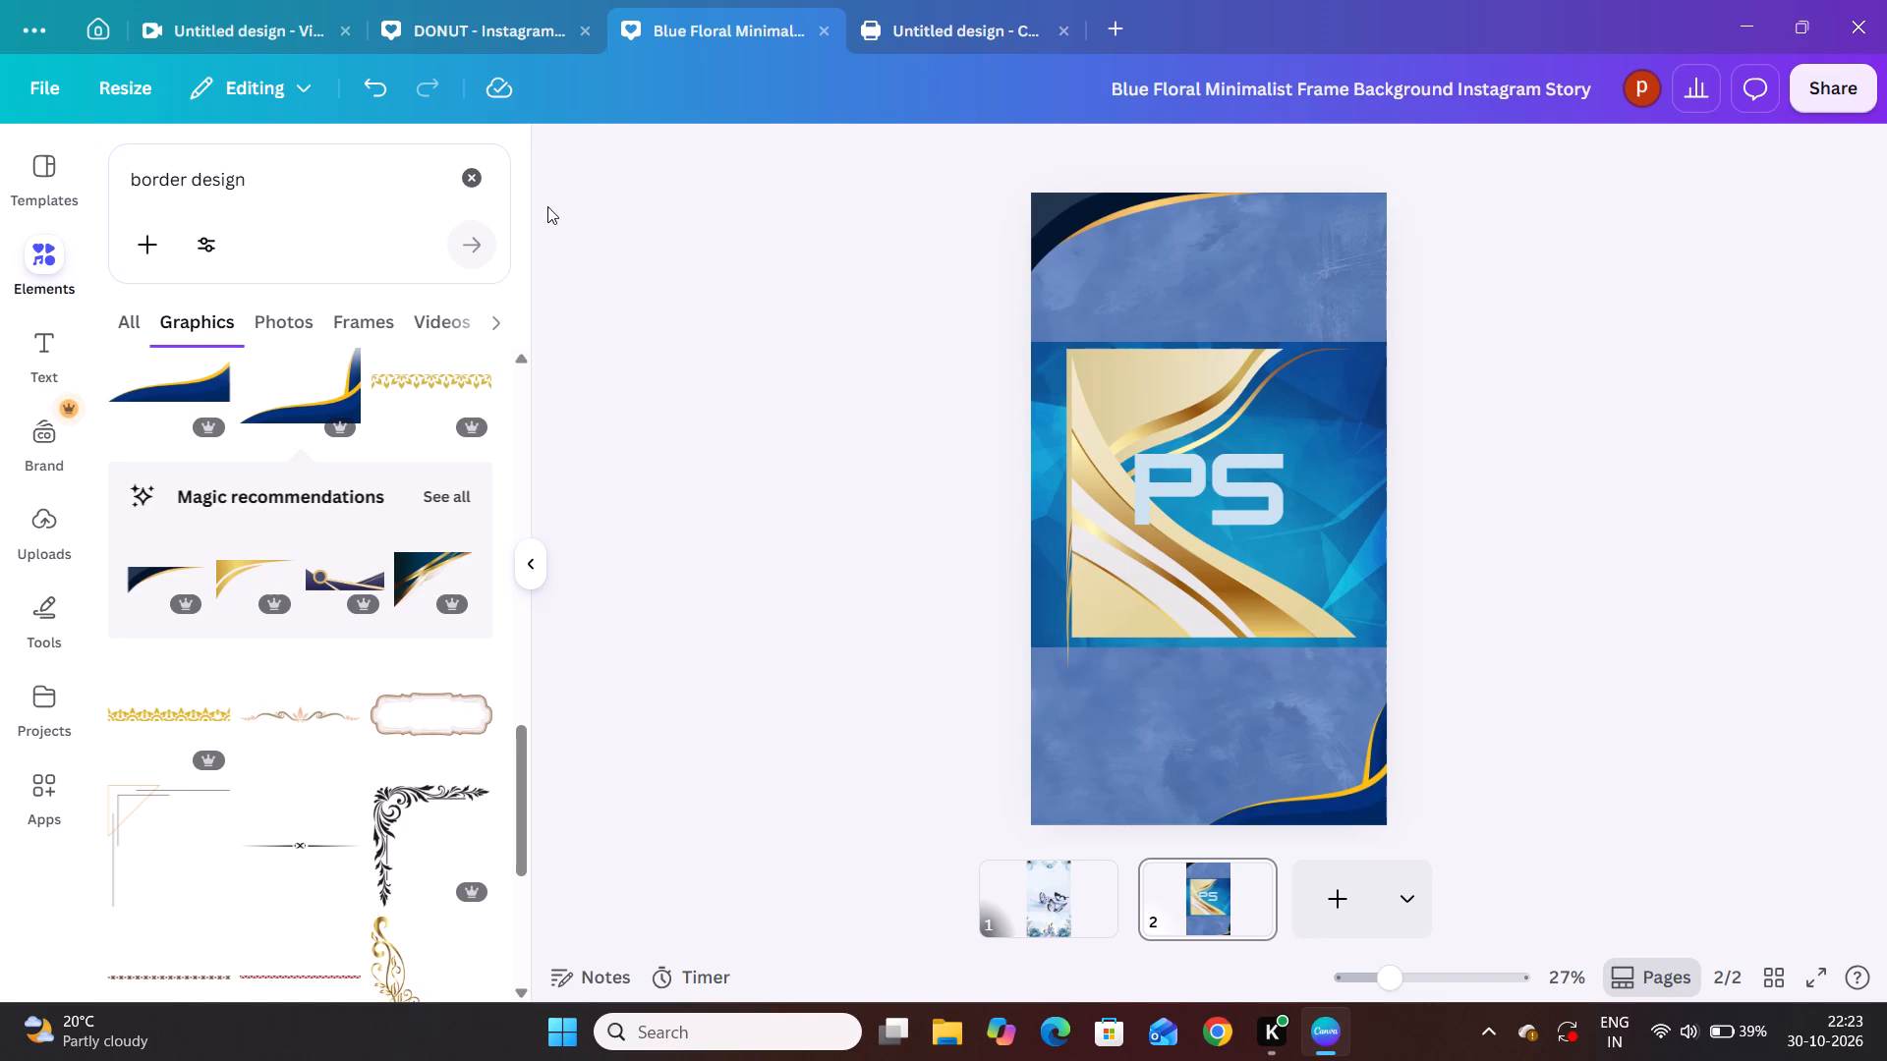
# Save the Instagram Story design.
pyautogui.click(37, 82)
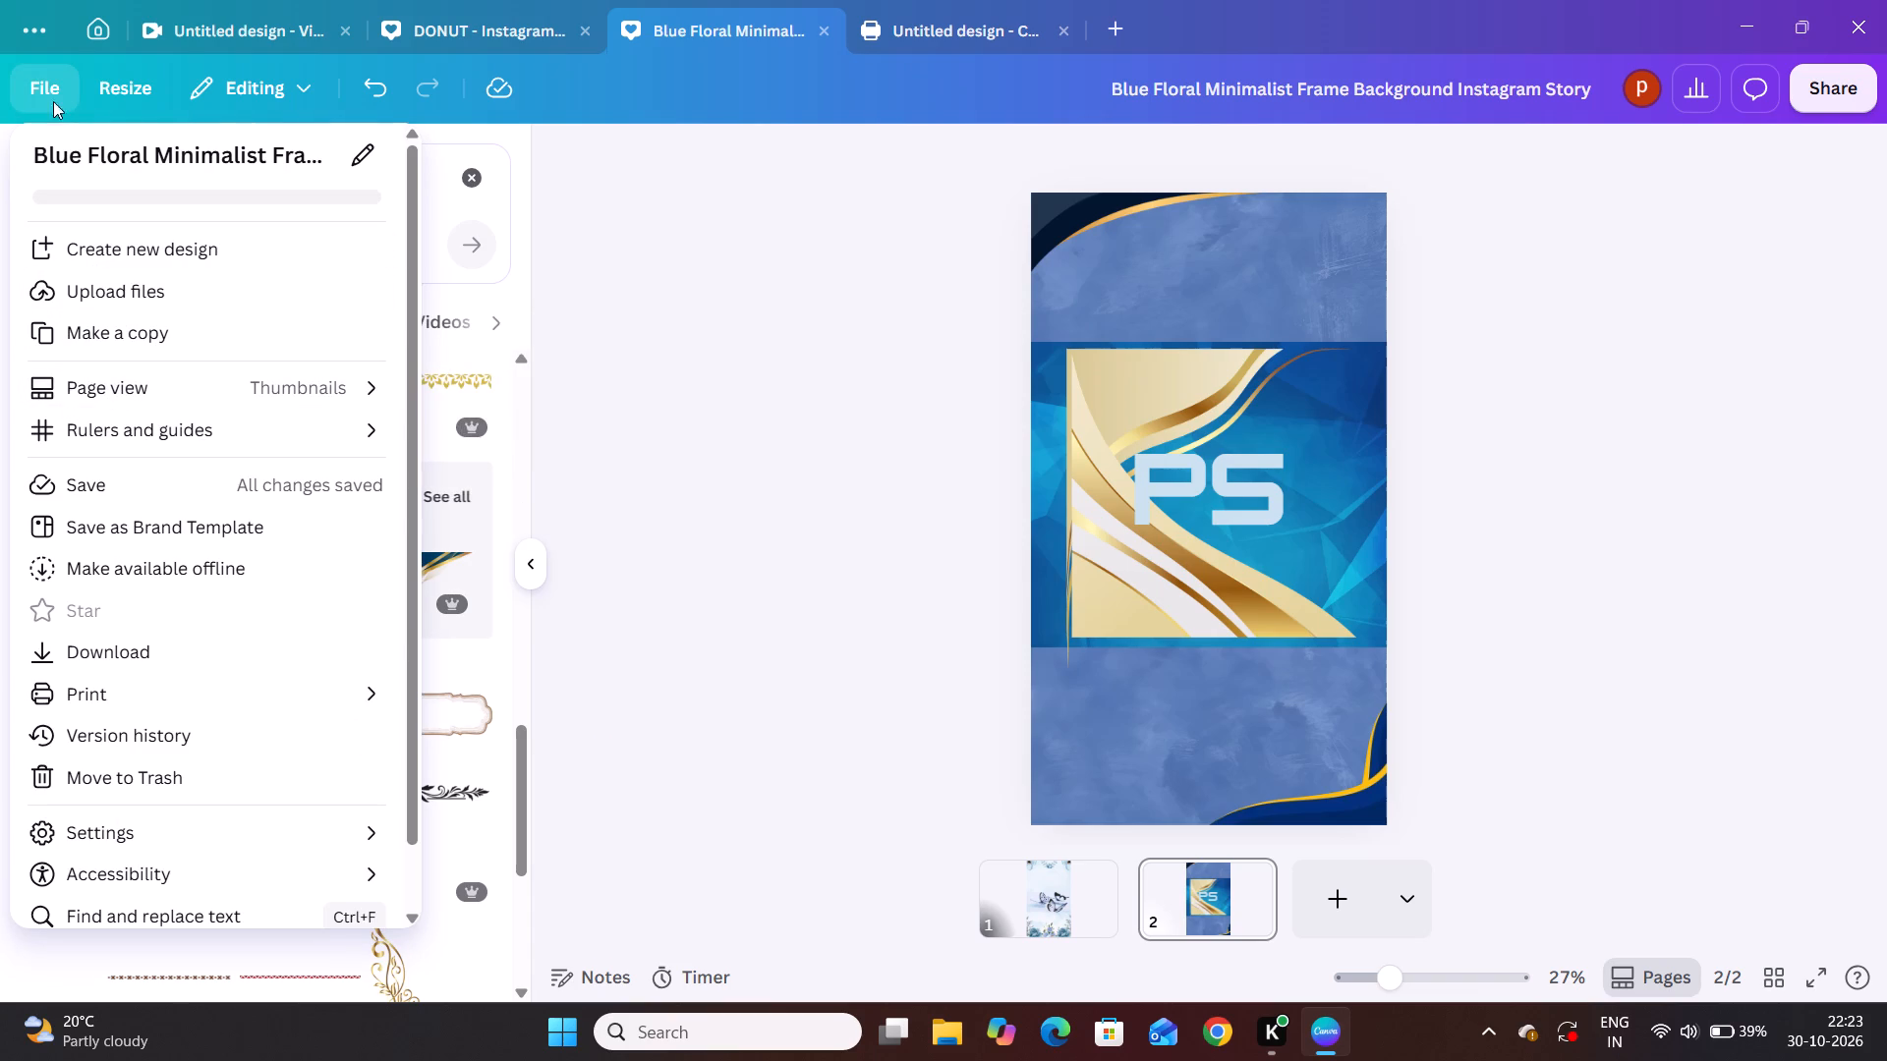
pyautogui.click(37, 75)
pyautogui.click(37, 75)
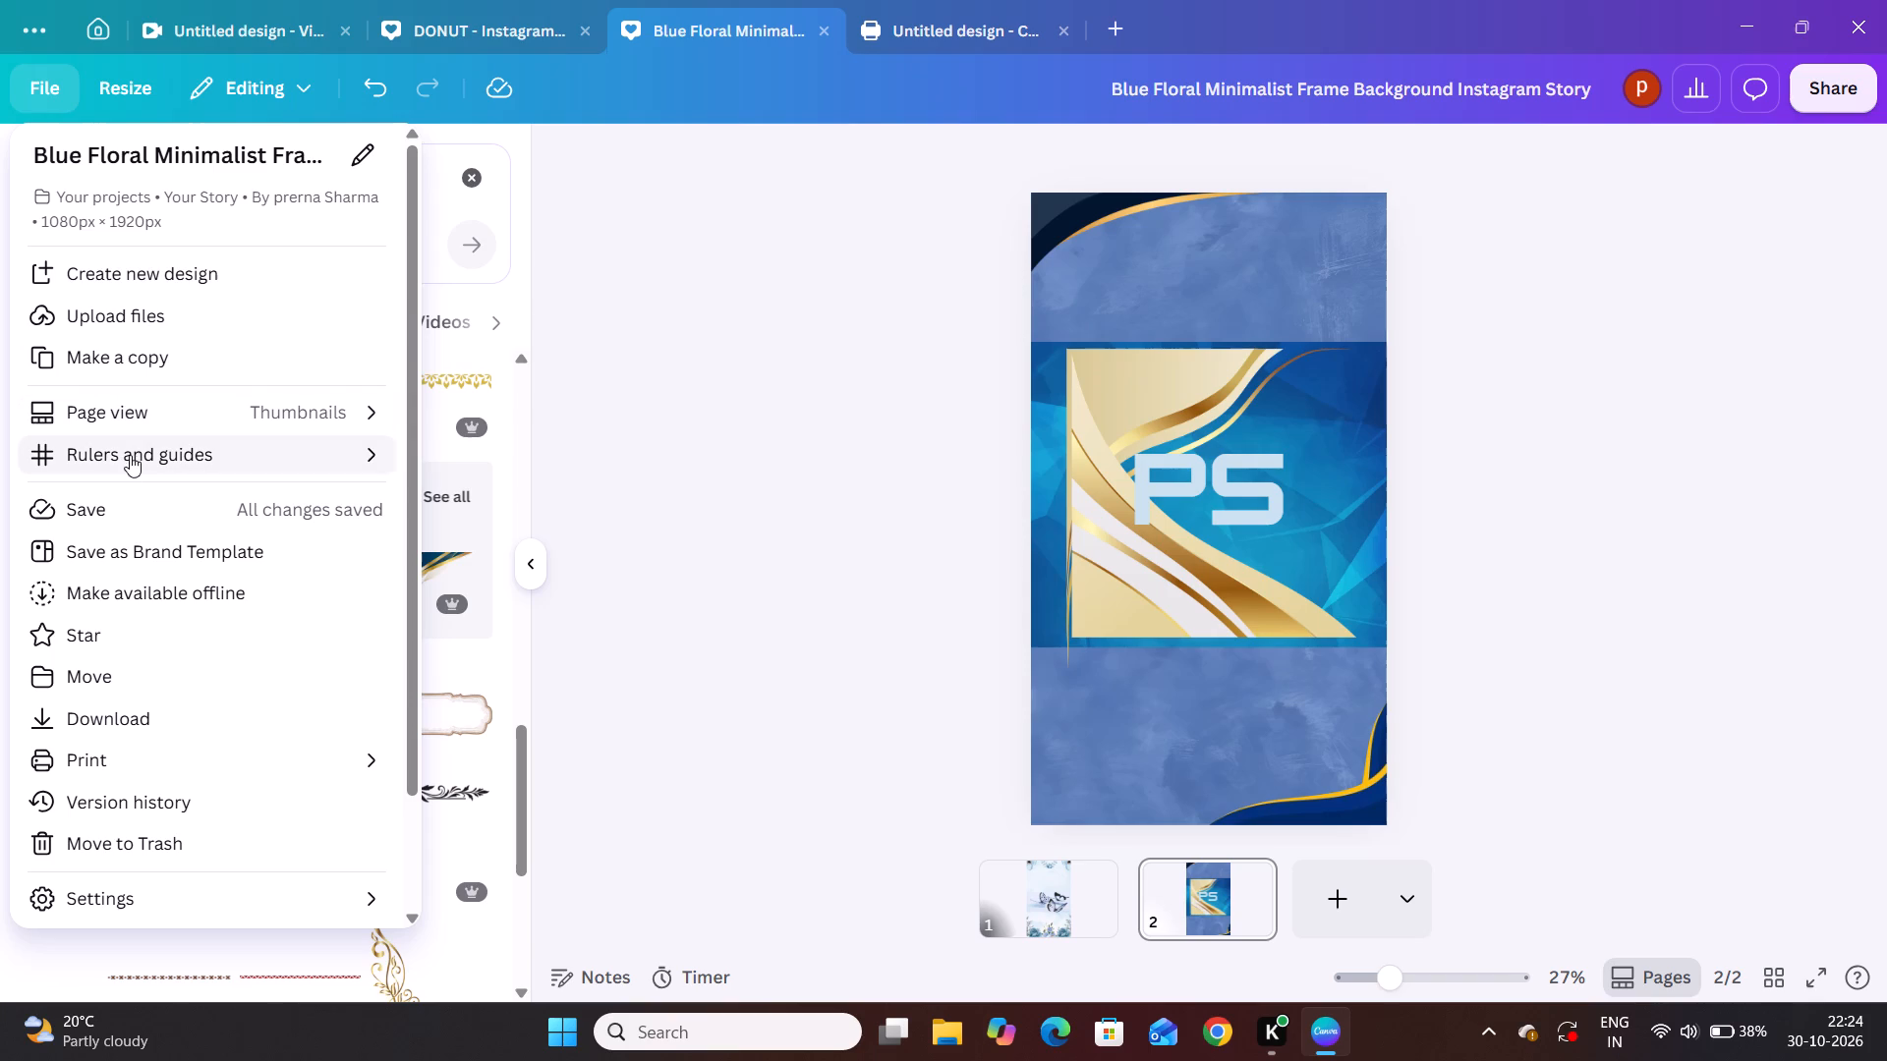
pyautogui.click(128, 509)
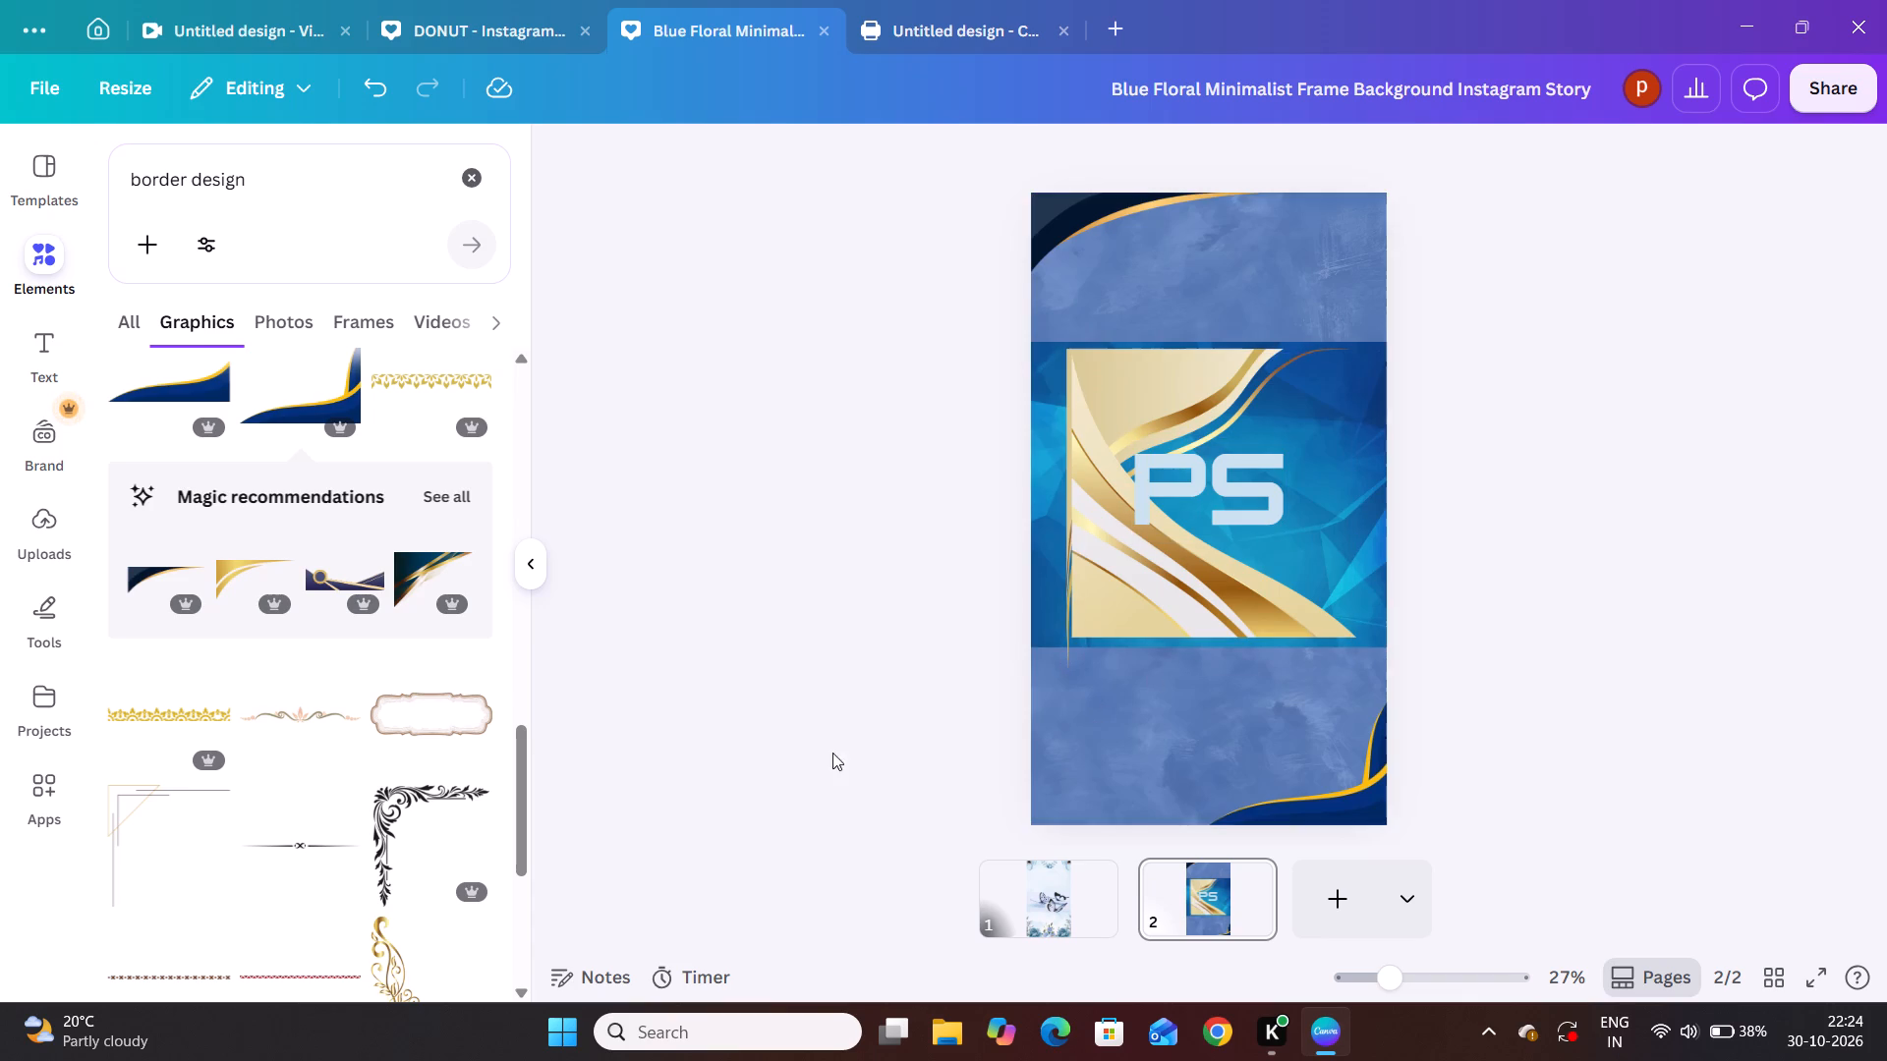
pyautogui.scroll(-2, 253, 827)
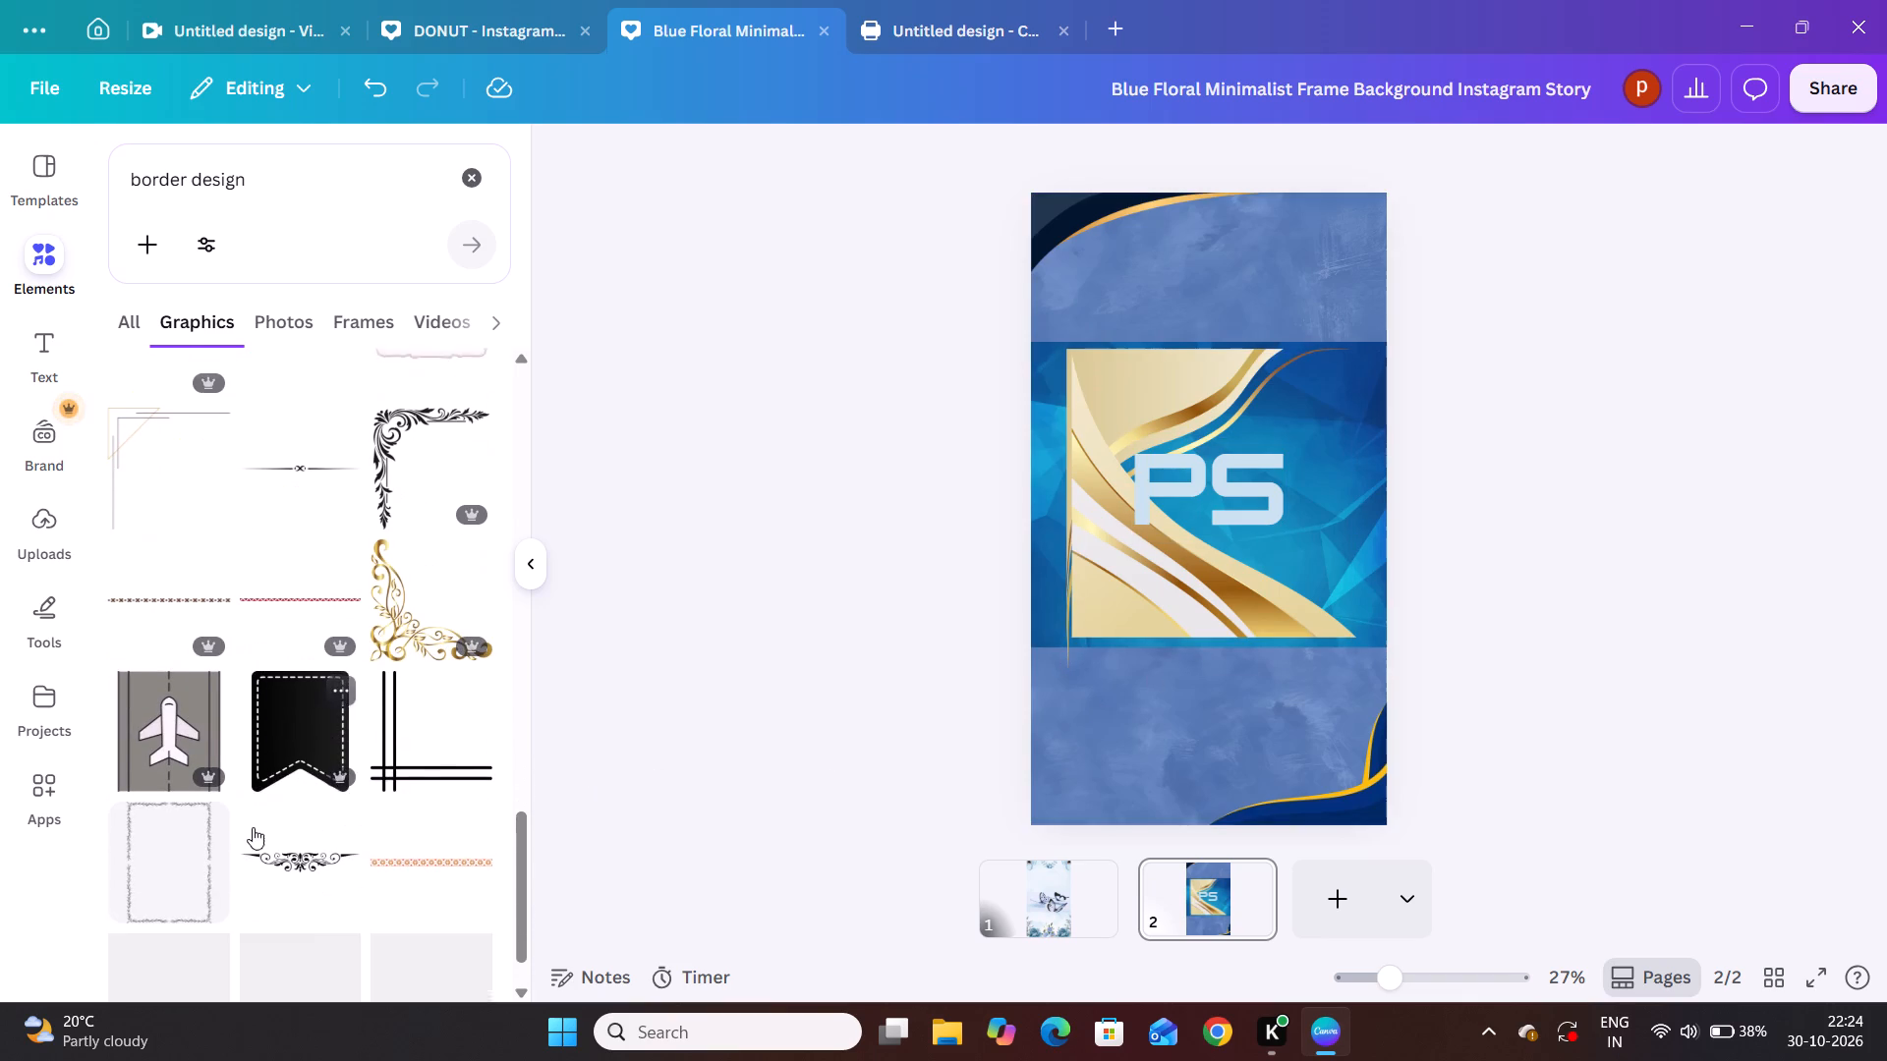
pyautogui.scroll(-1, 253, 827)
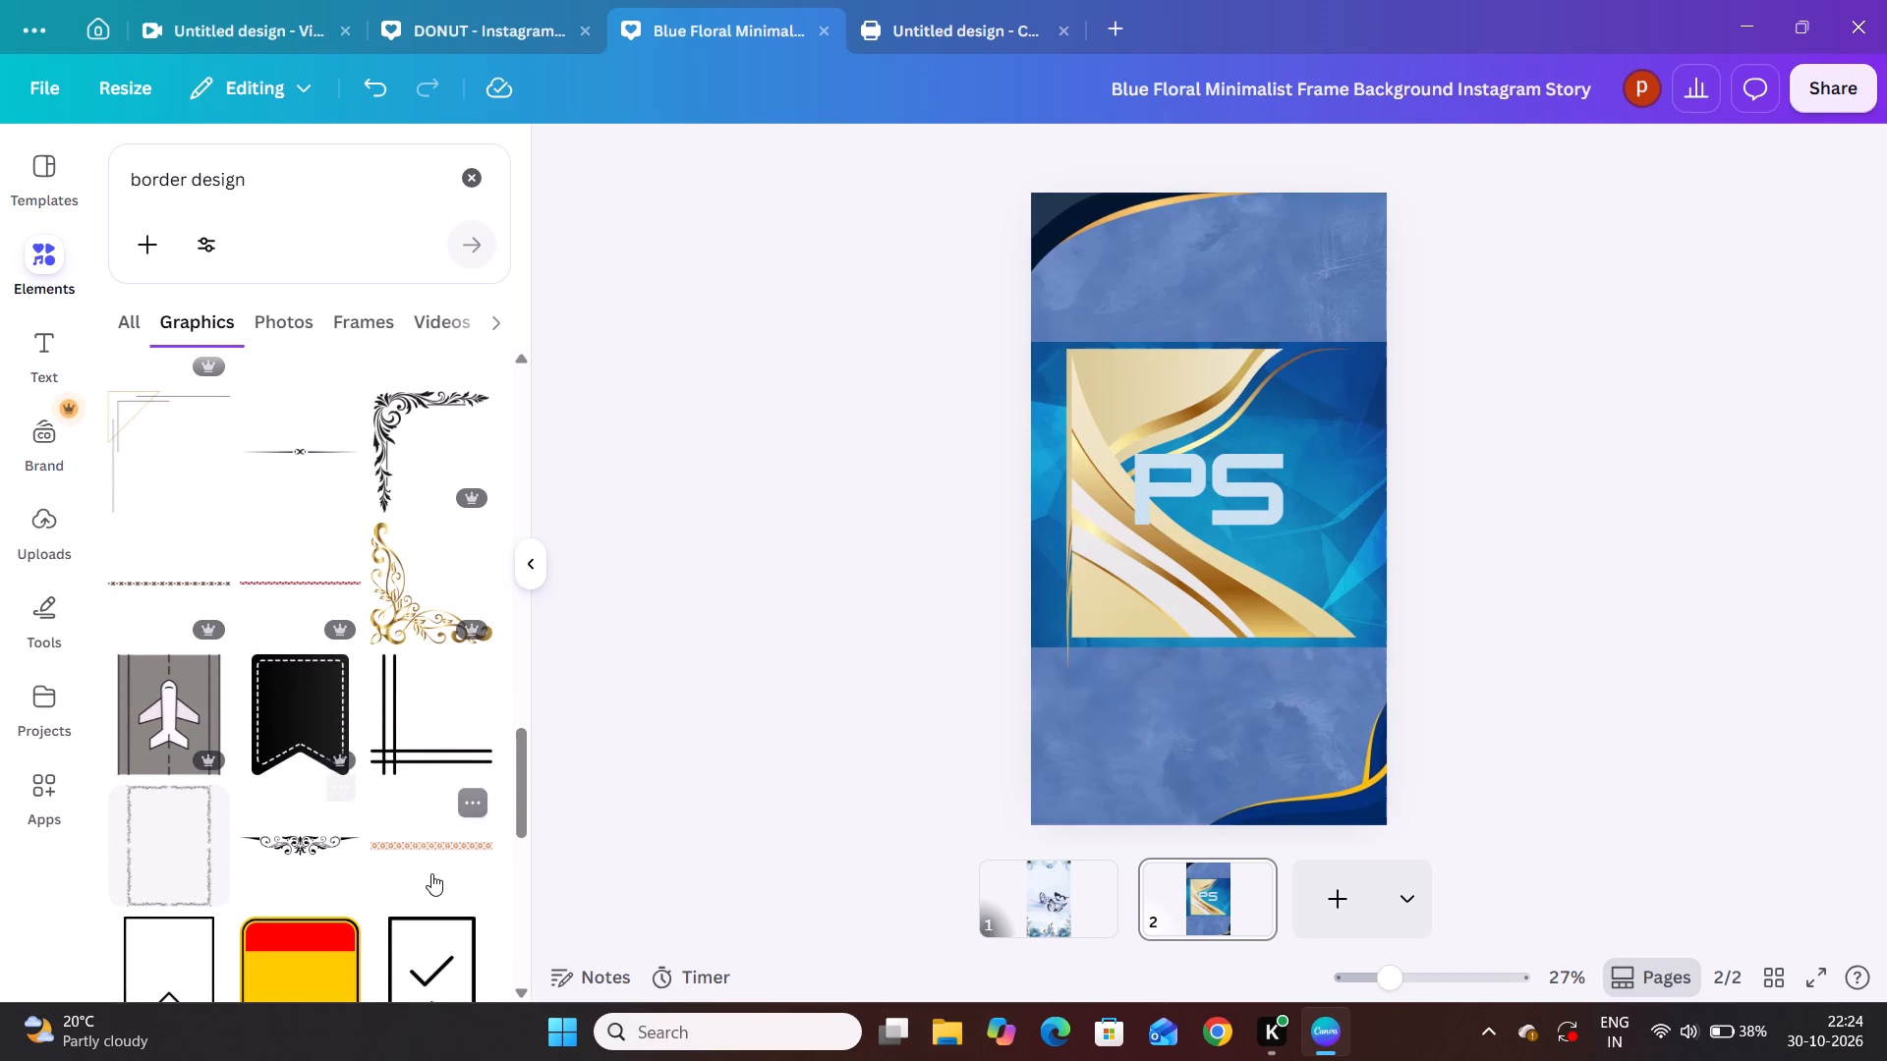
# Add a blank third page after the "PS" page.
pyautogui.click(1327, 894)
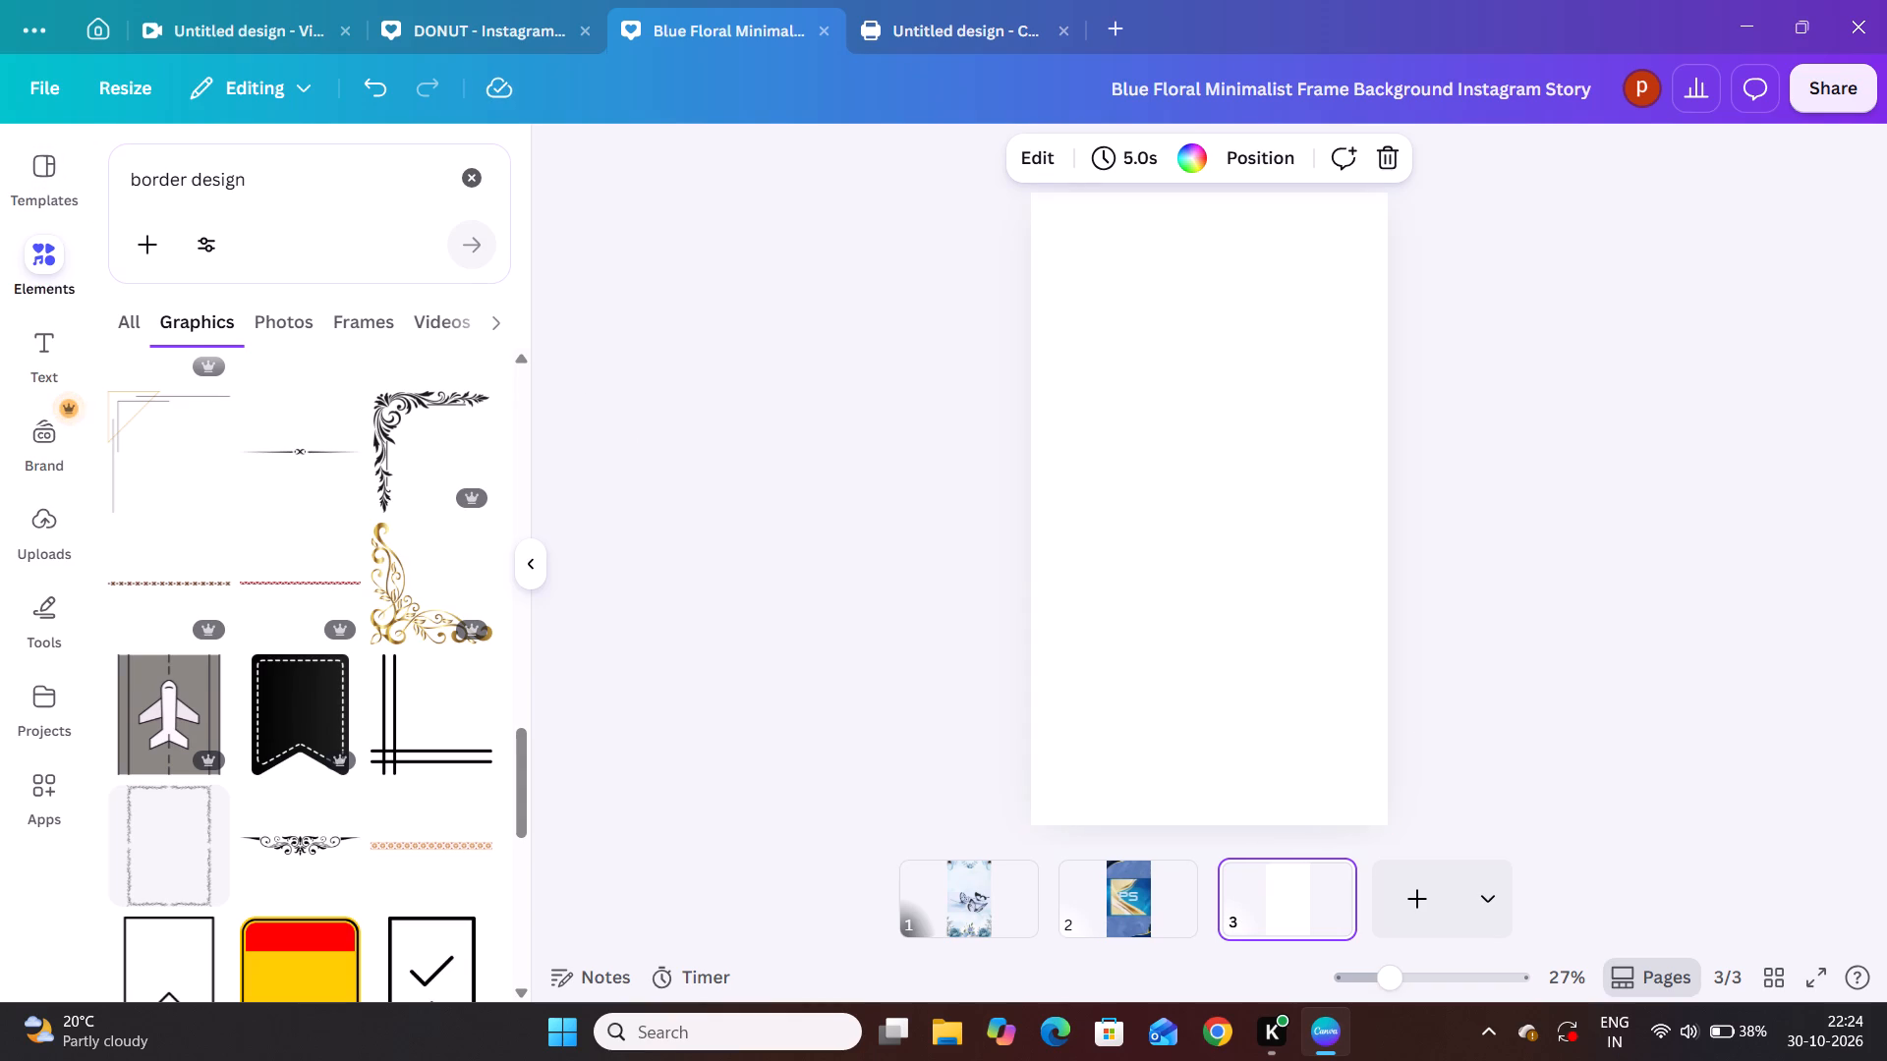
# Search the graphics for "green light" and add the blurred teal-green circle to the third page.
pyautogui.moveTo(247, 179); pyautogui.dragTo(106, 187)
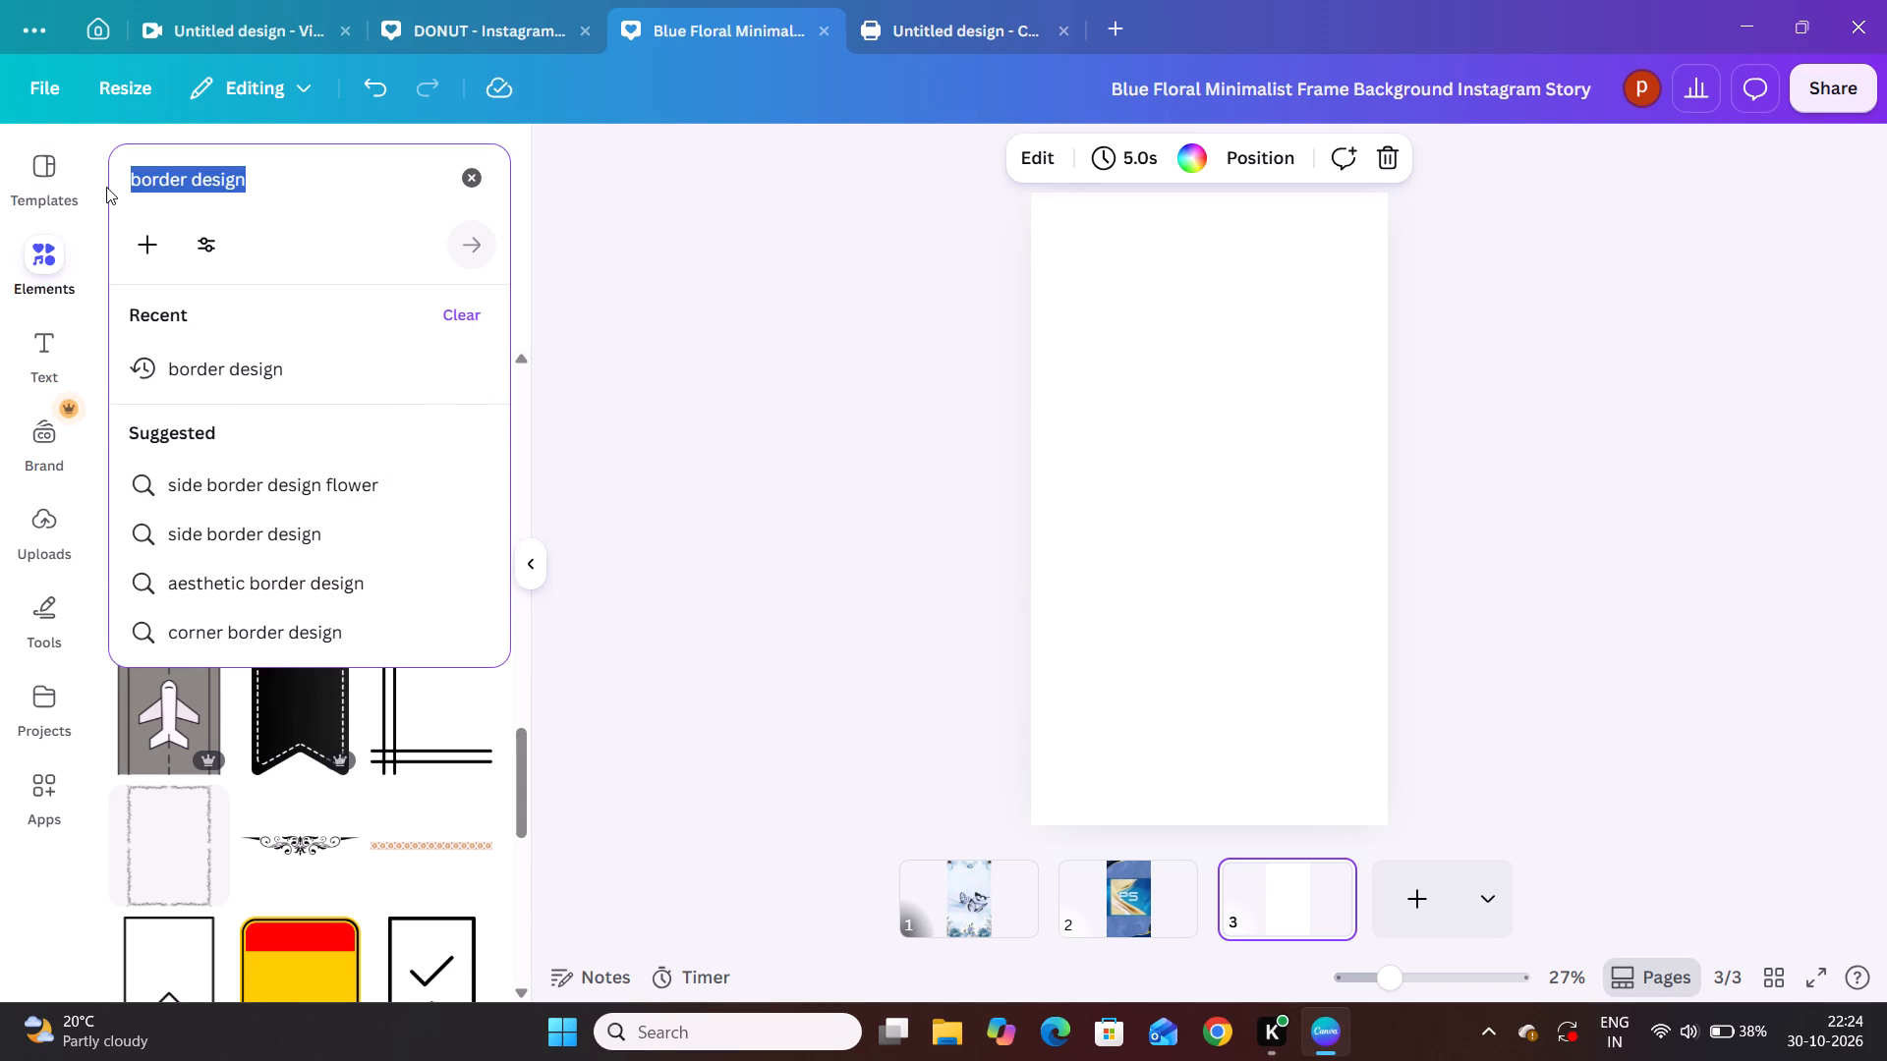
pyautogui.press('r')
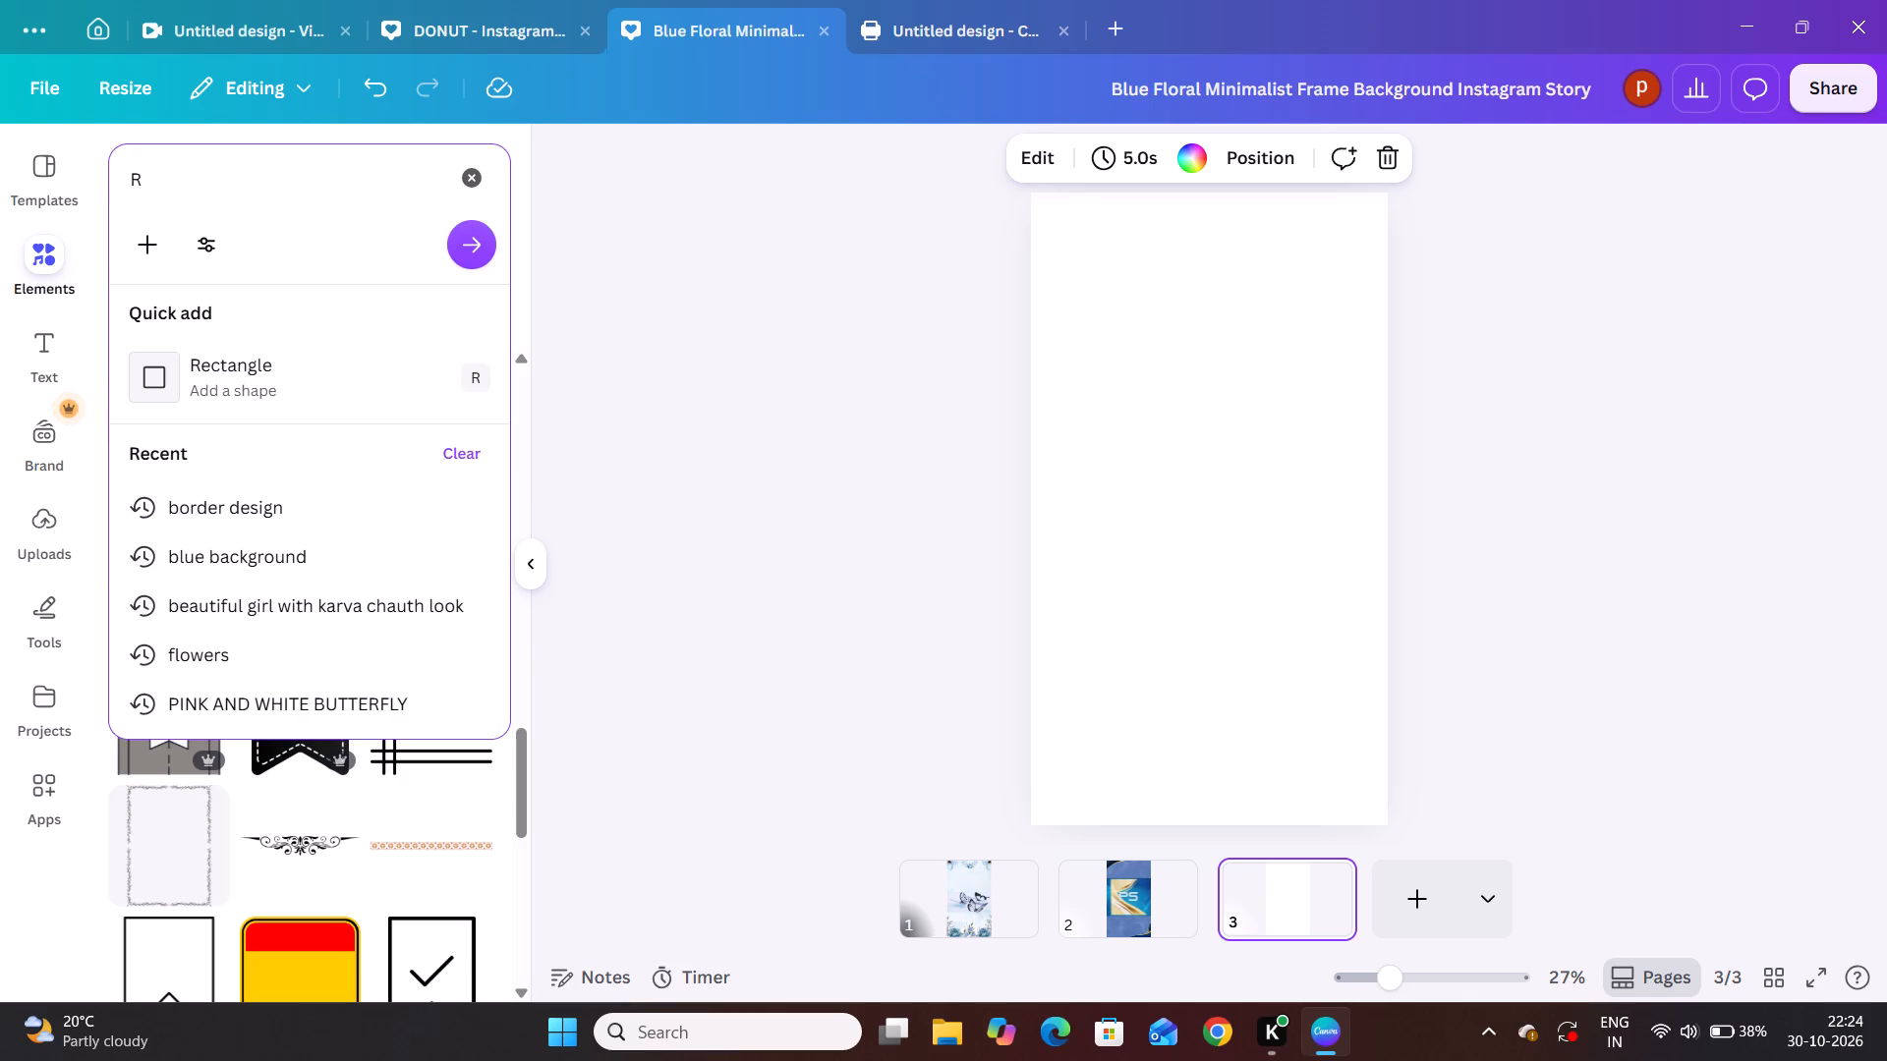
pyautogui.press('BackSpace')
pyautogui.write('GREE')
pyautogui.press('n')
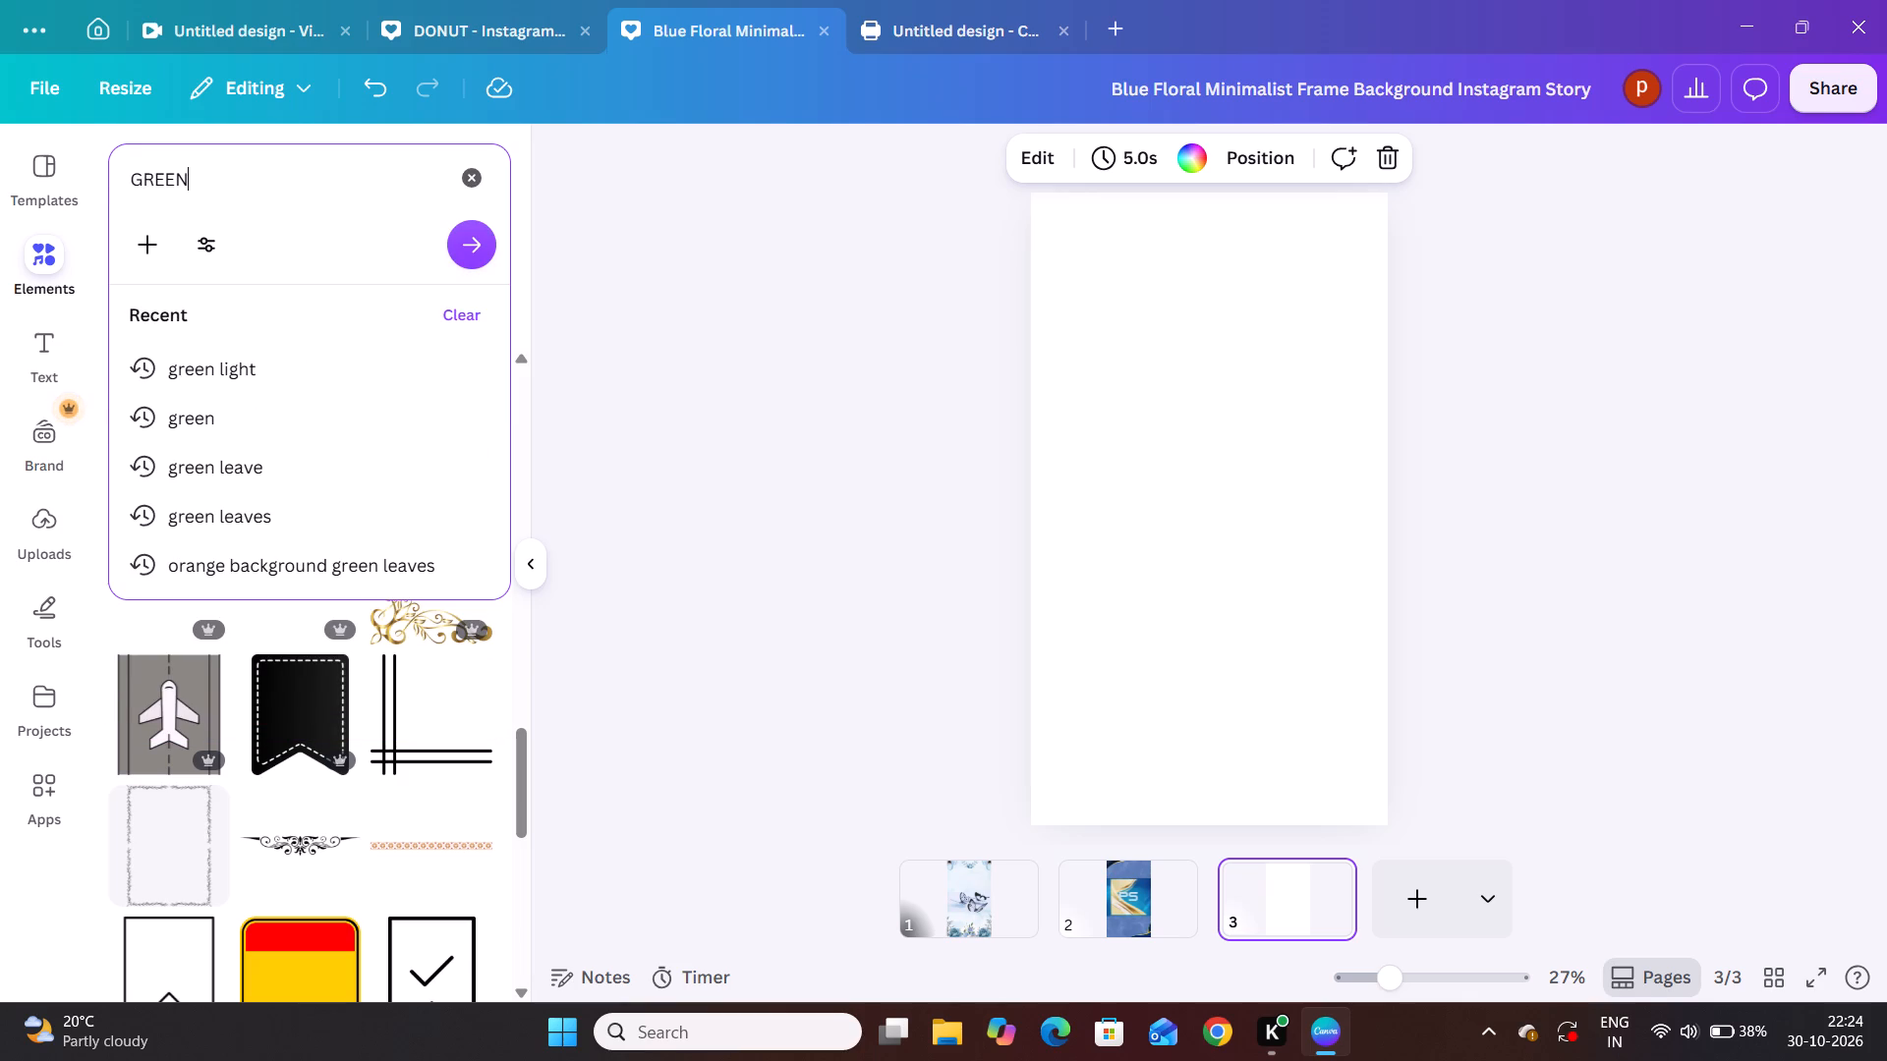
pyautogui.click(237, 357)
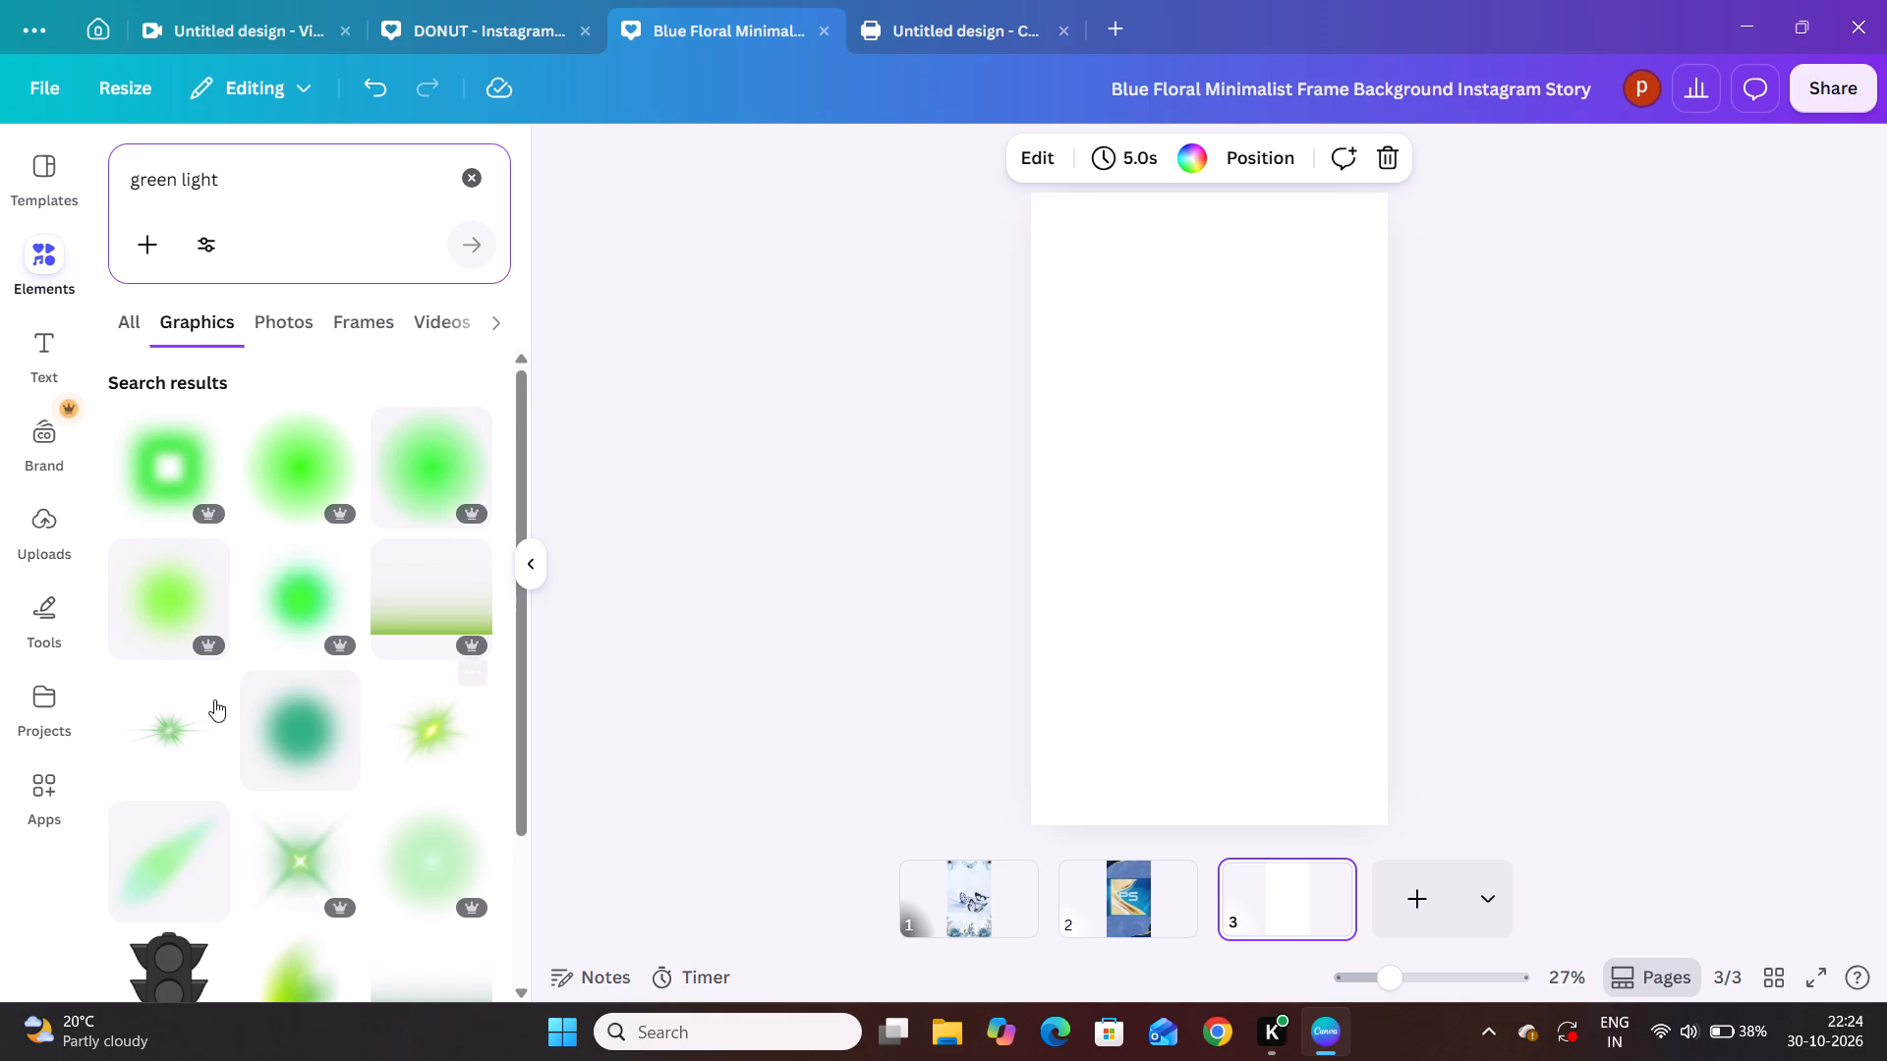
pyautogui.hscroll(2, 272, 700)
pyautogui.click(295, 575)
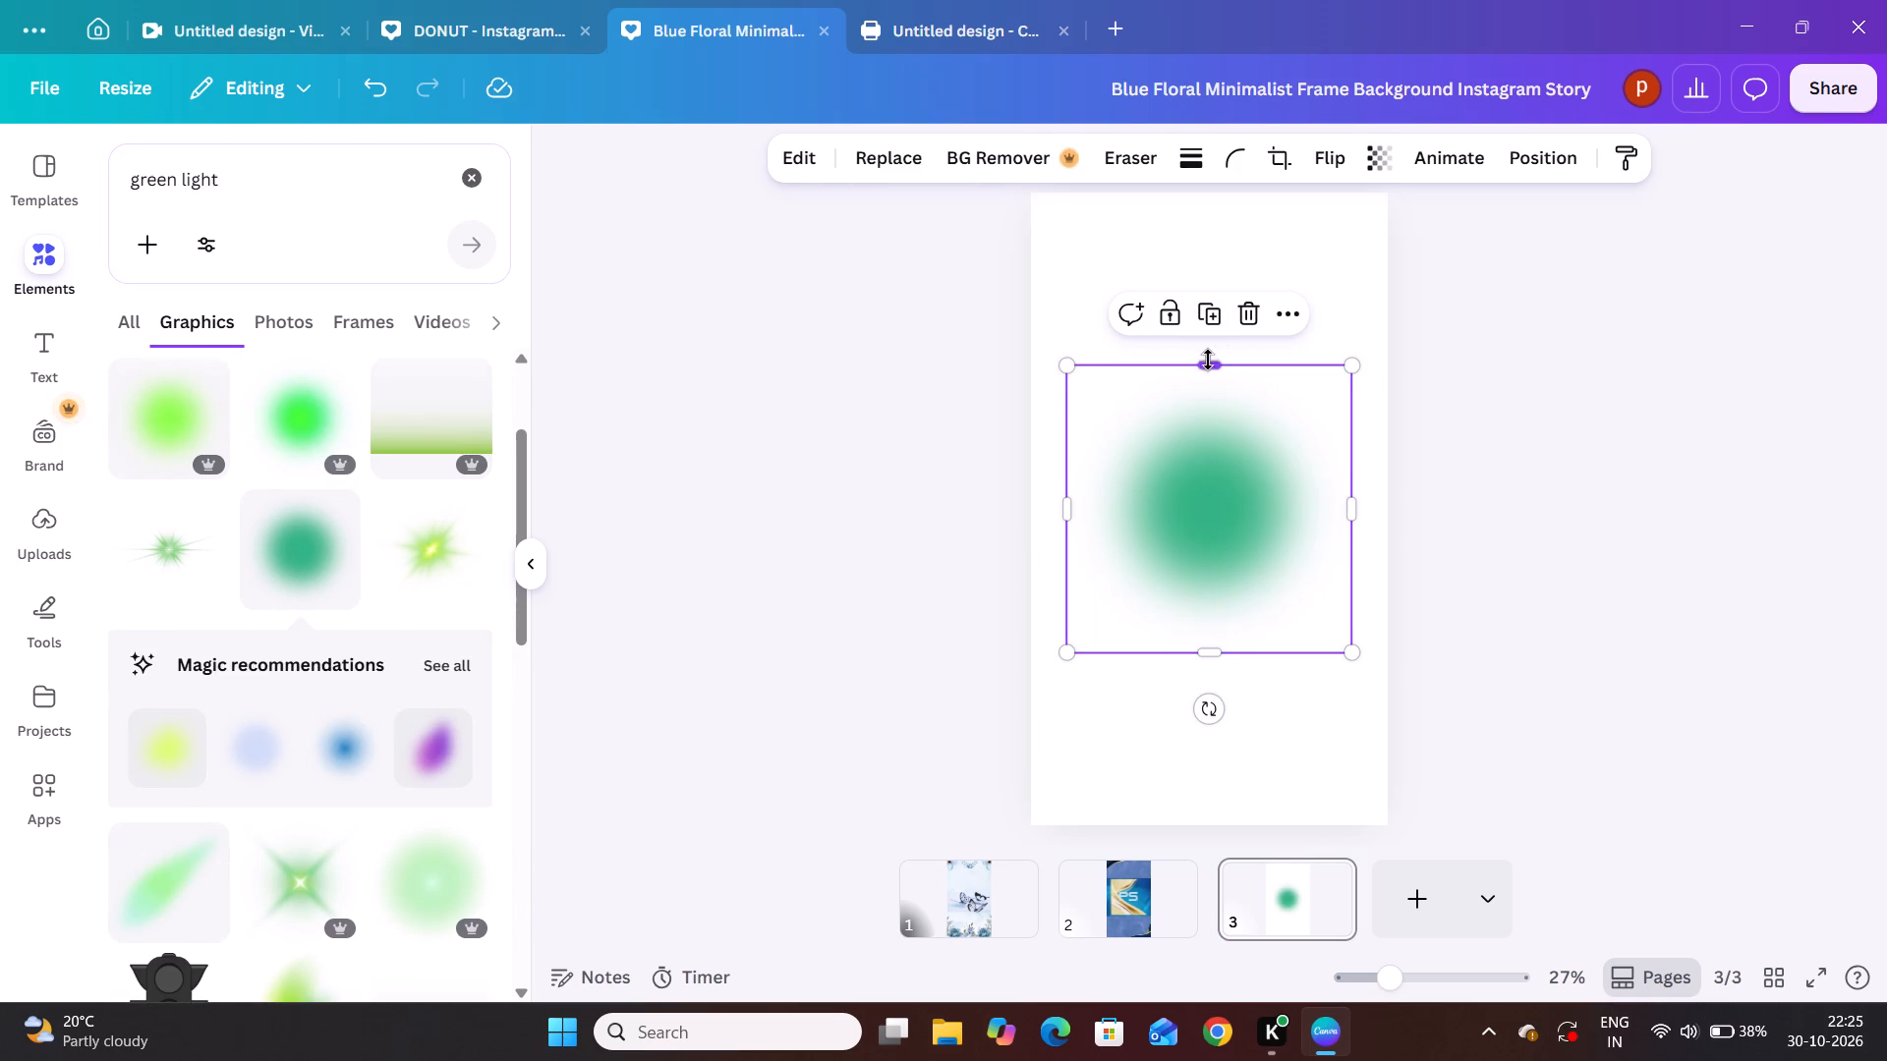
# Stretch the blurred teal-green circle in height and width so its frame fills the whole third page.
pyautogui.moveTo(1207, 363); pyautogui.dragTo(1212, 193)
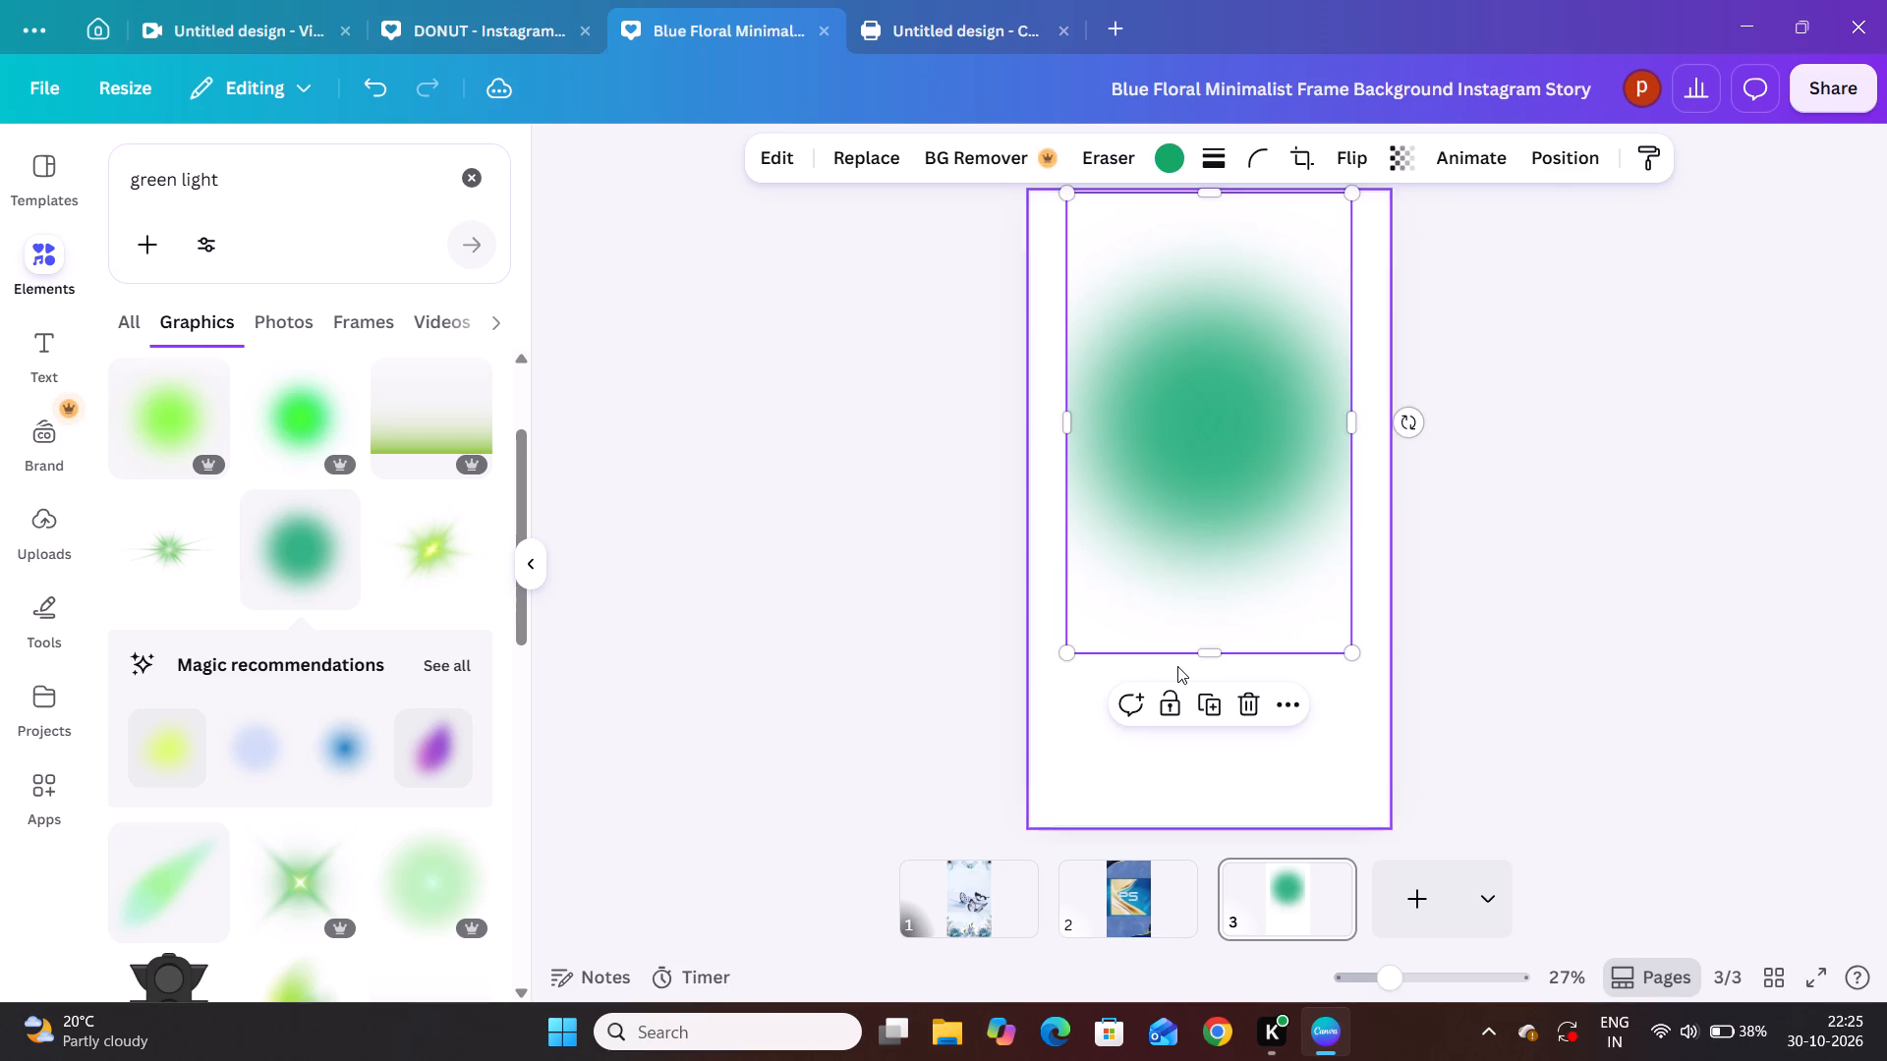
pyautogui.moveTo(1208, 647); pyautogui.dragTo(1191, 810)
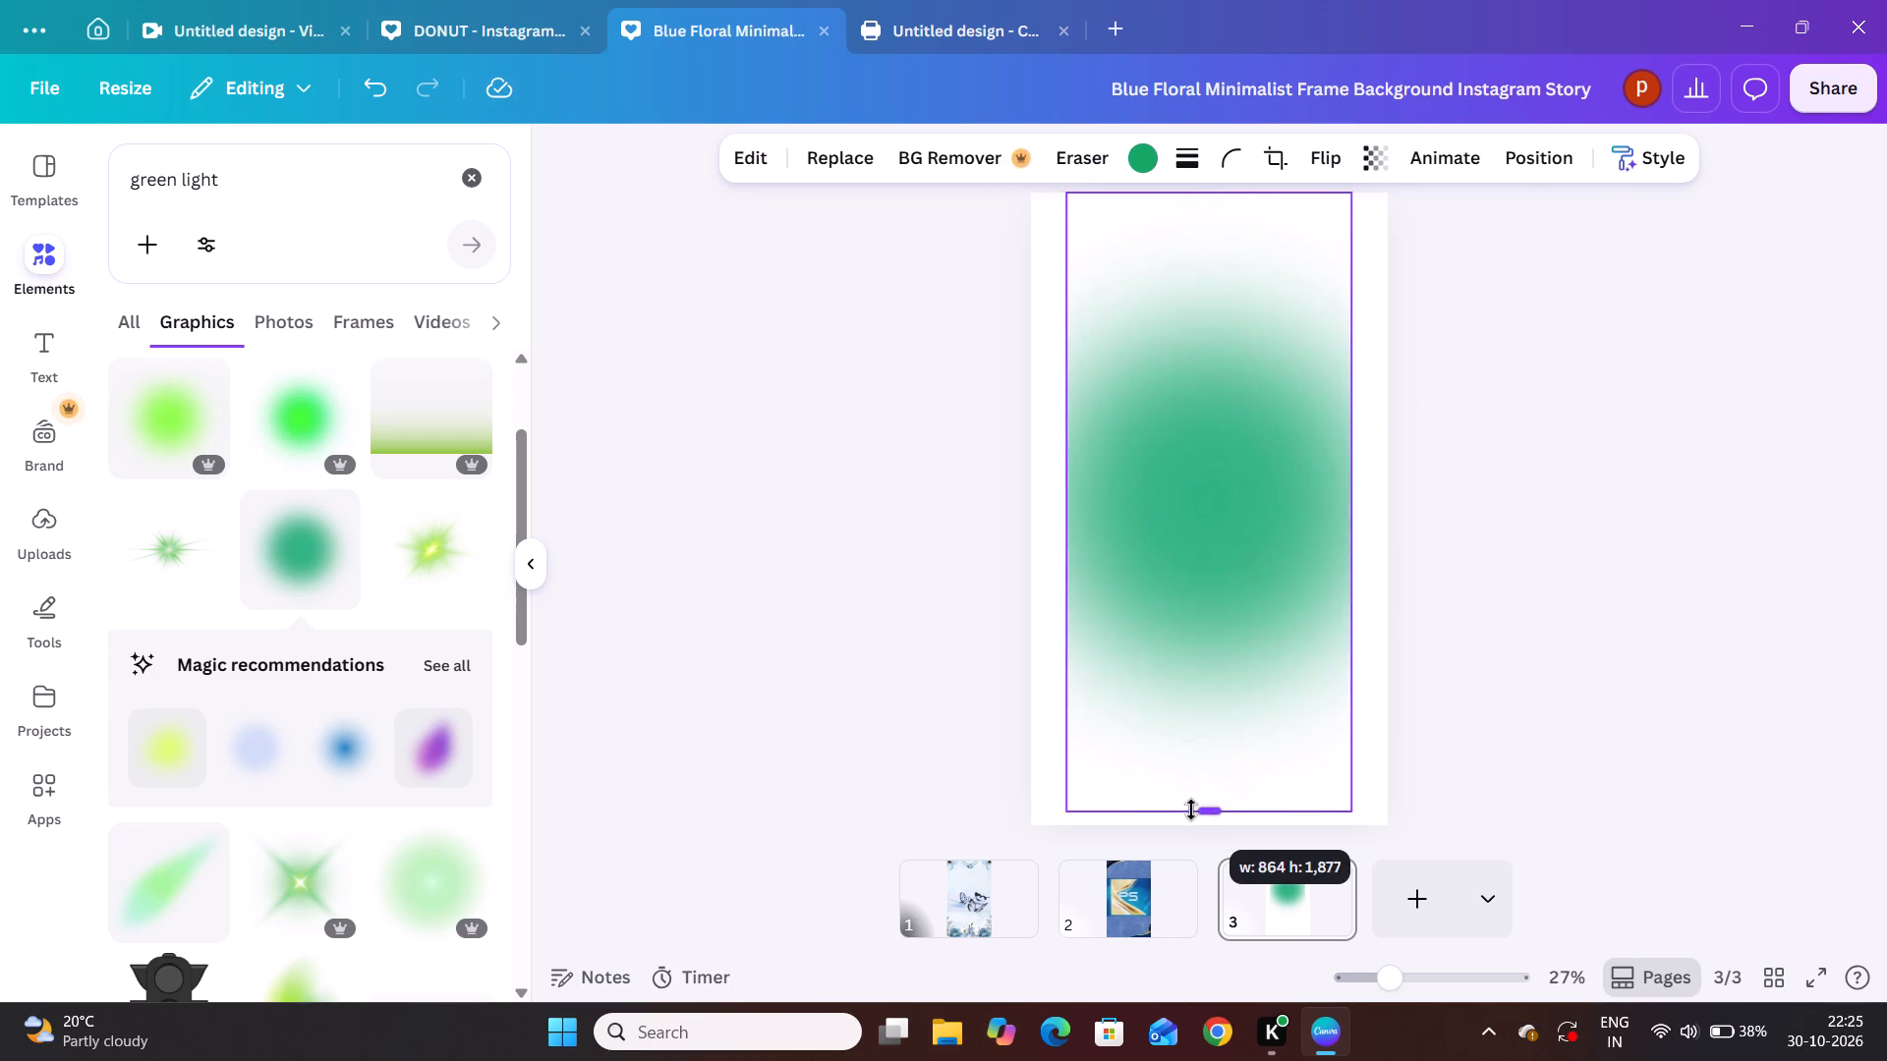
pyautogui.moveTo(1191, 810); pyautogui.dragTo(1189, 814)
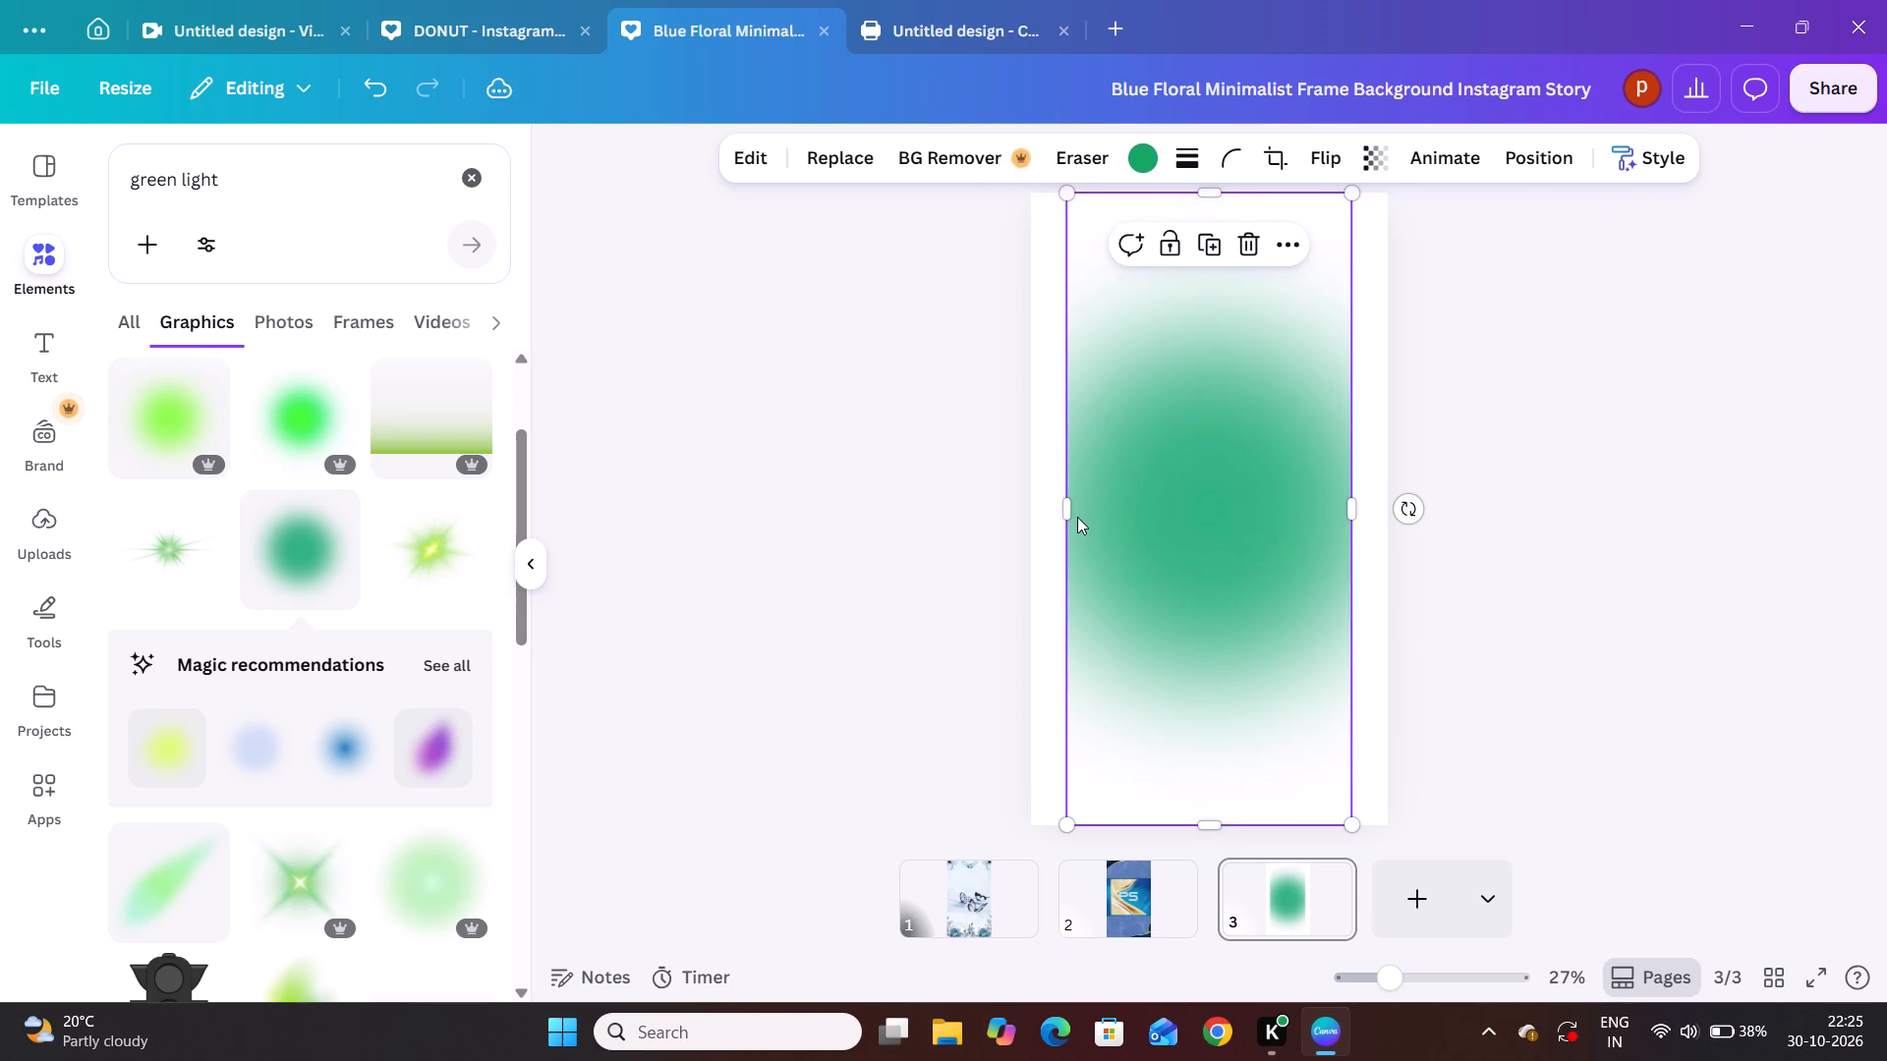
pyautogui.moveTo(1067, 510); pyautogui.dragTo(1024, 519)
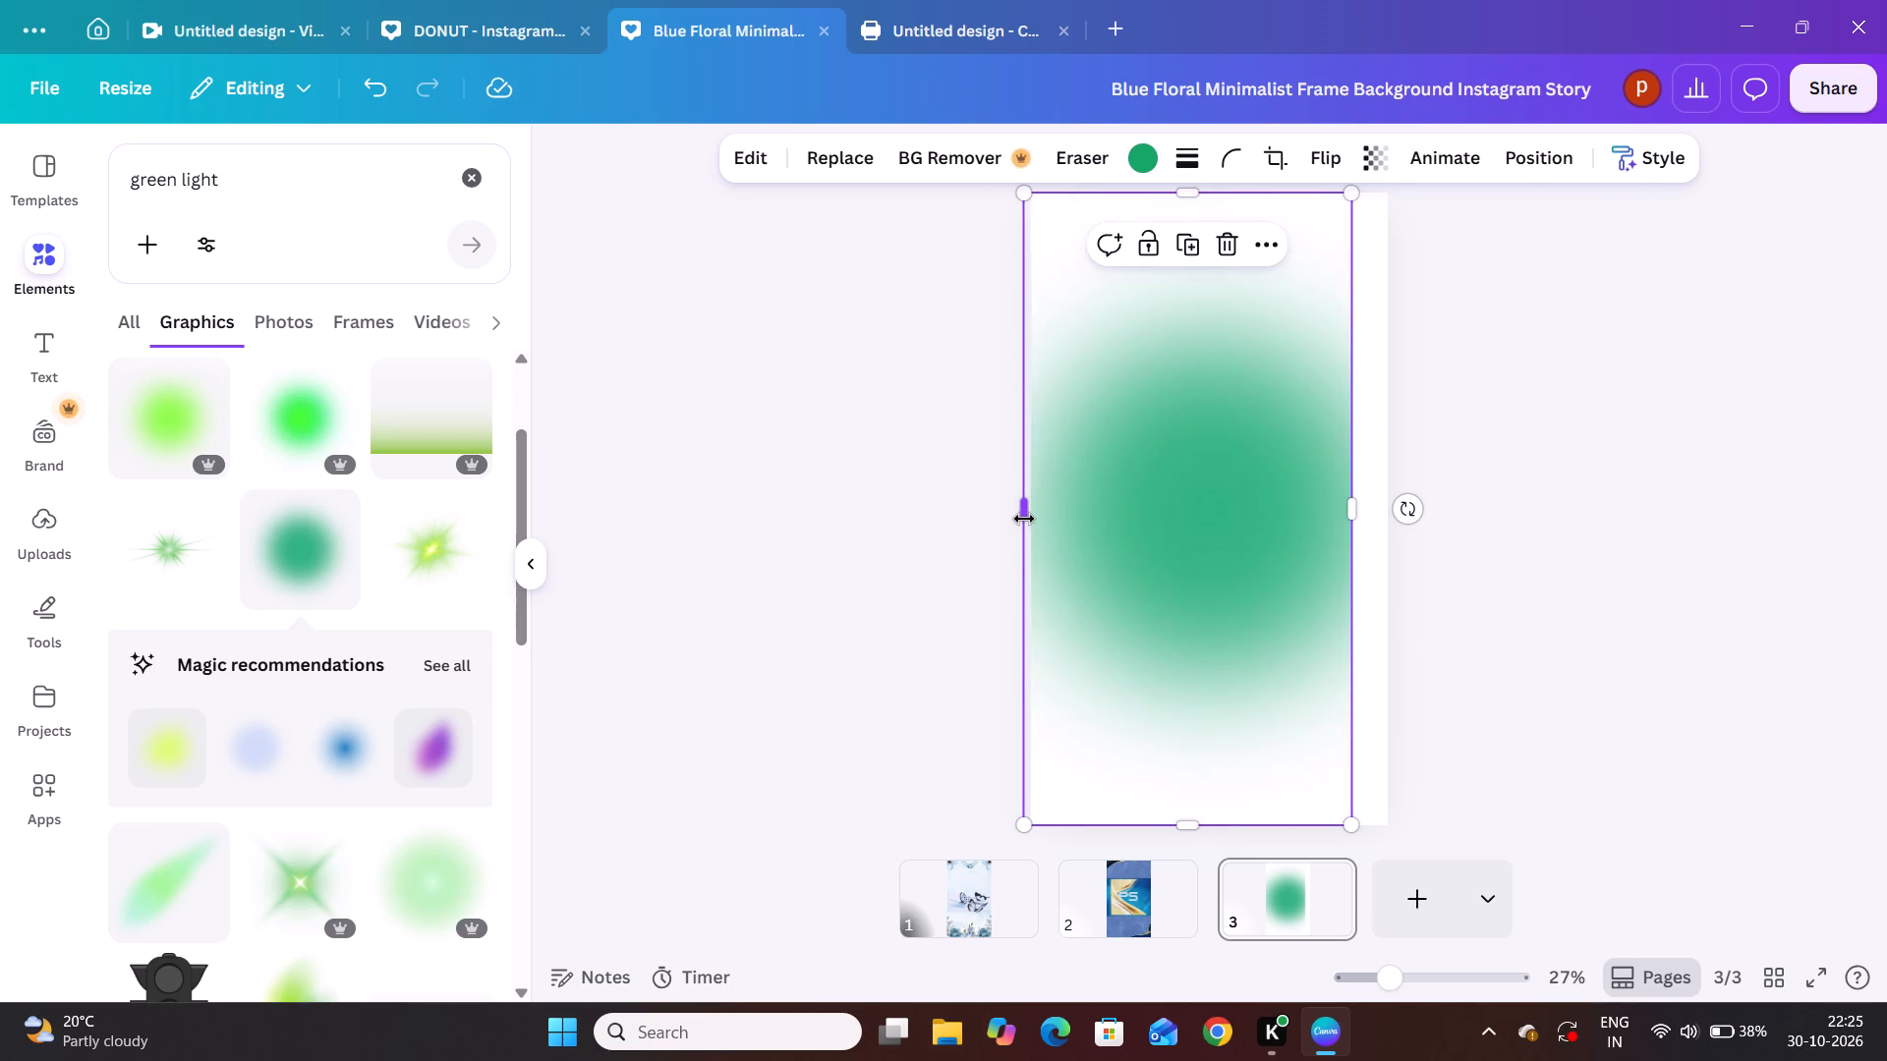
pyautogui.click(1024, 519)
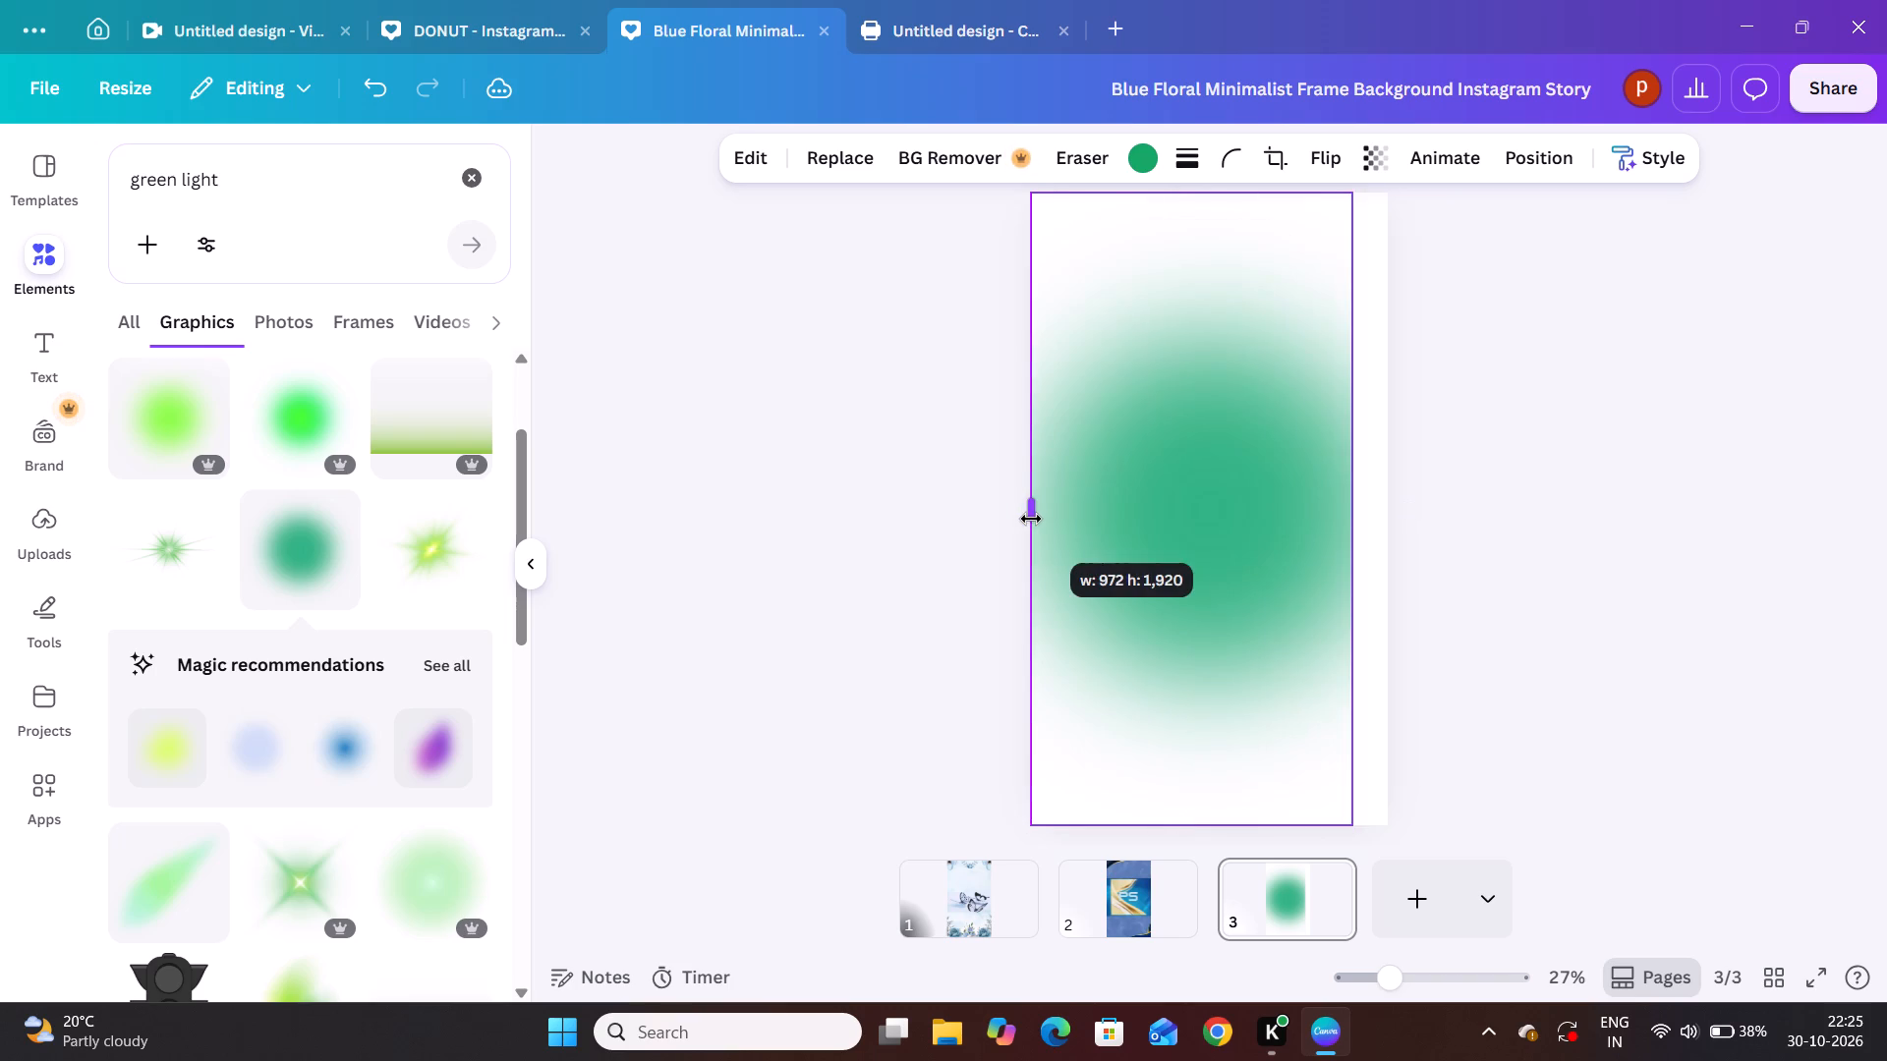
pyautogui.moveTo(1353, 507); pyautogui.dragTo(1386, 510)
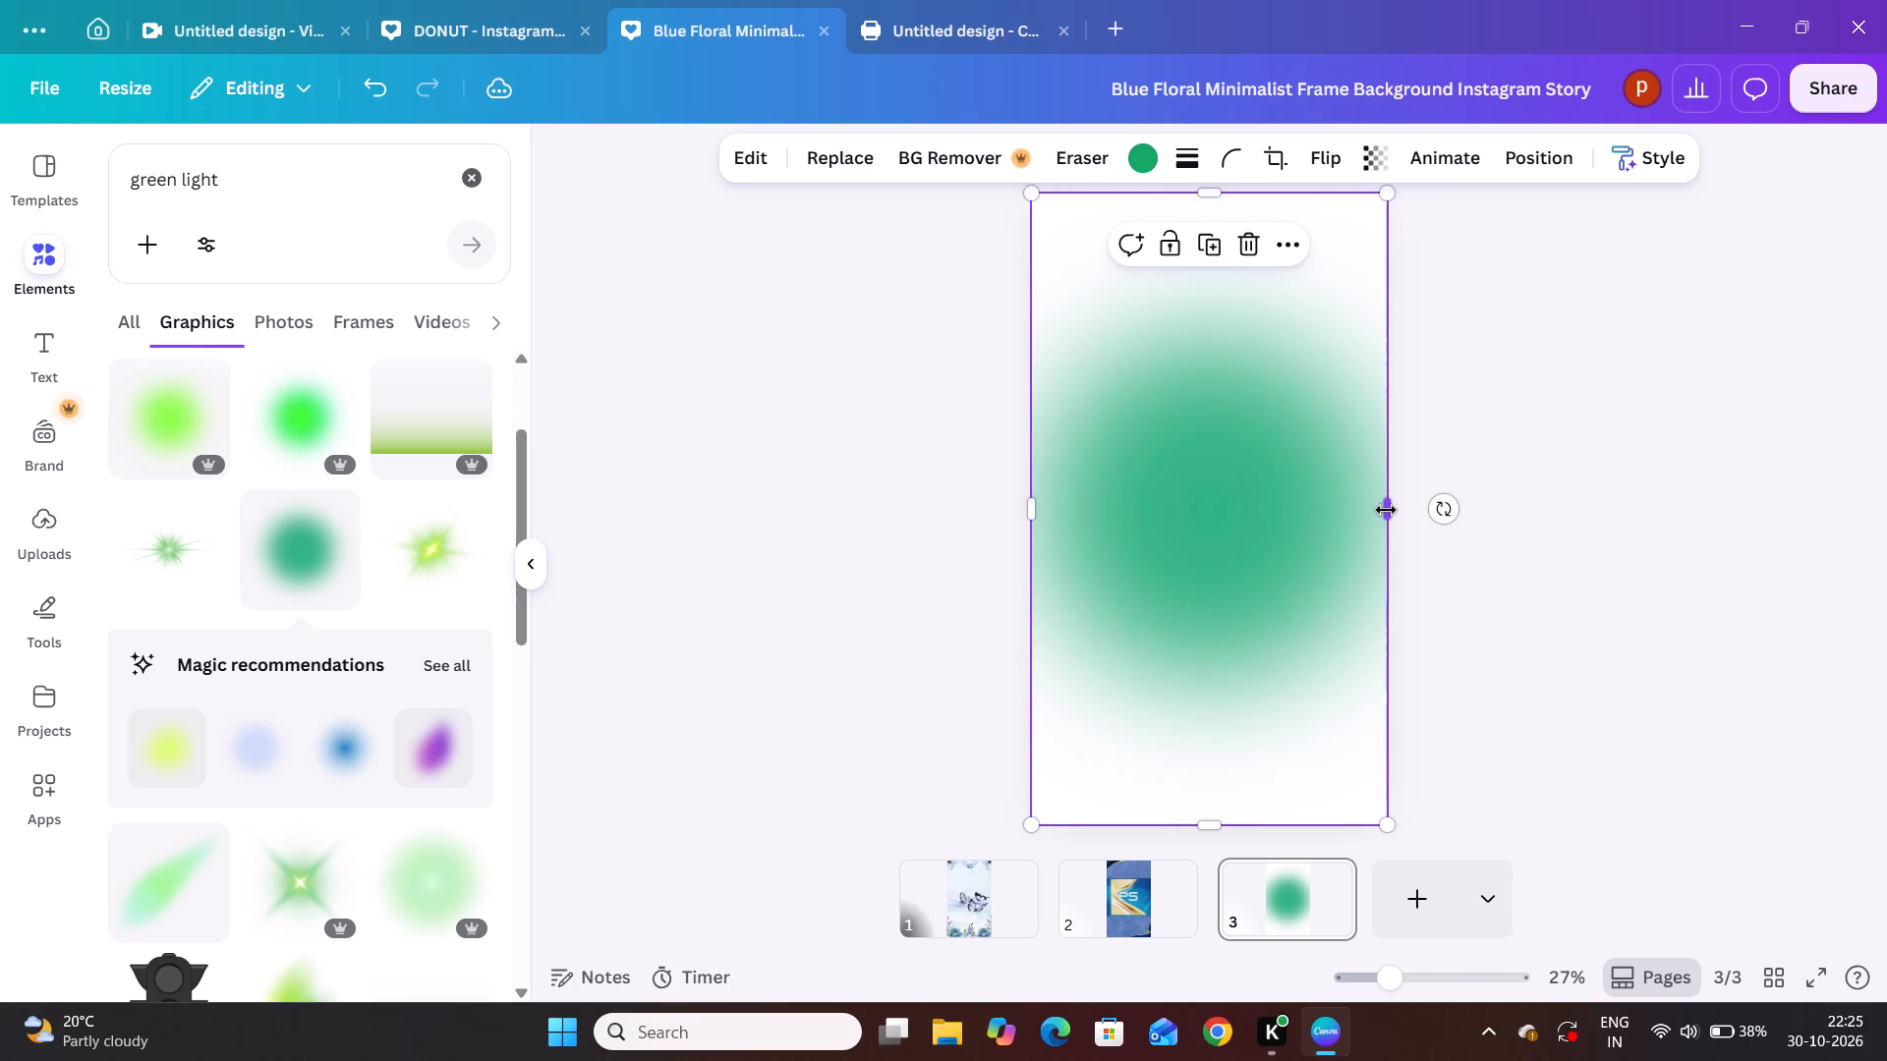
pyautogui.click(790, 594)
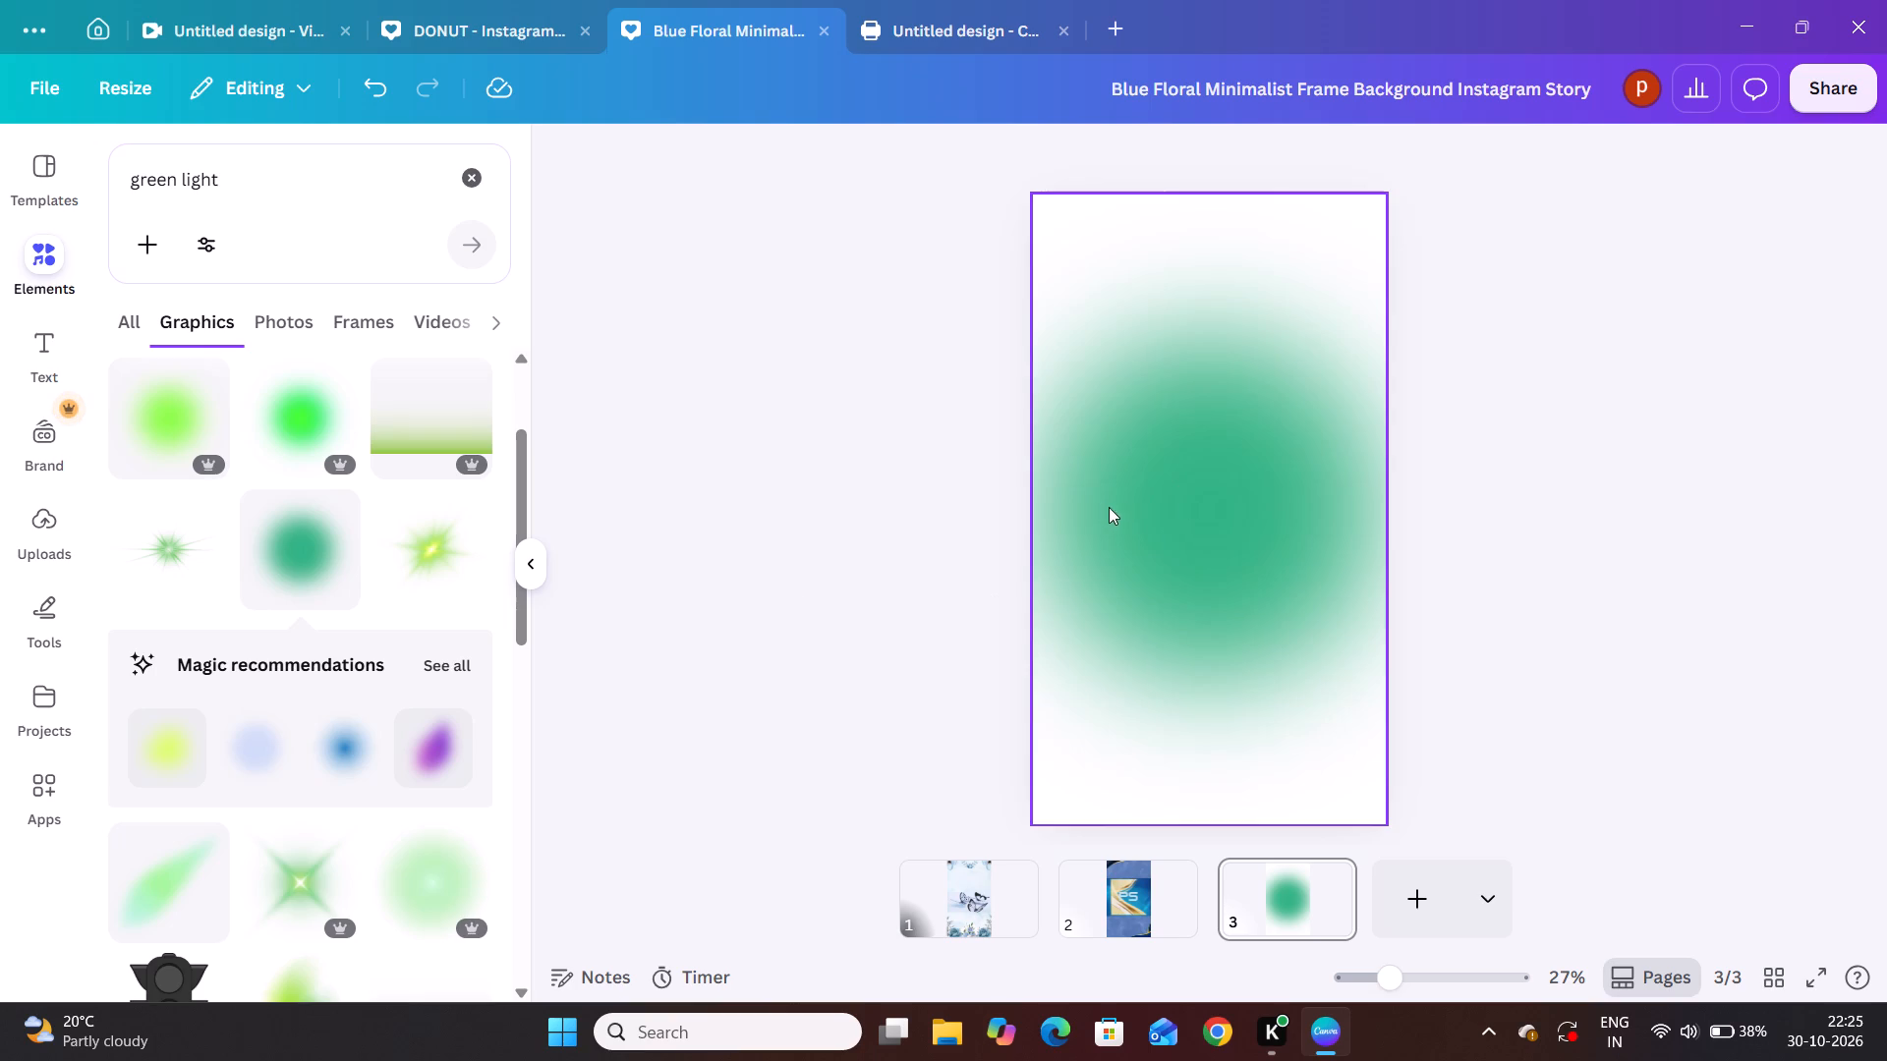
# Add a text box in the Whitestone Formal font over the green glow on the third page.
pyautogui.click(1218, 386)
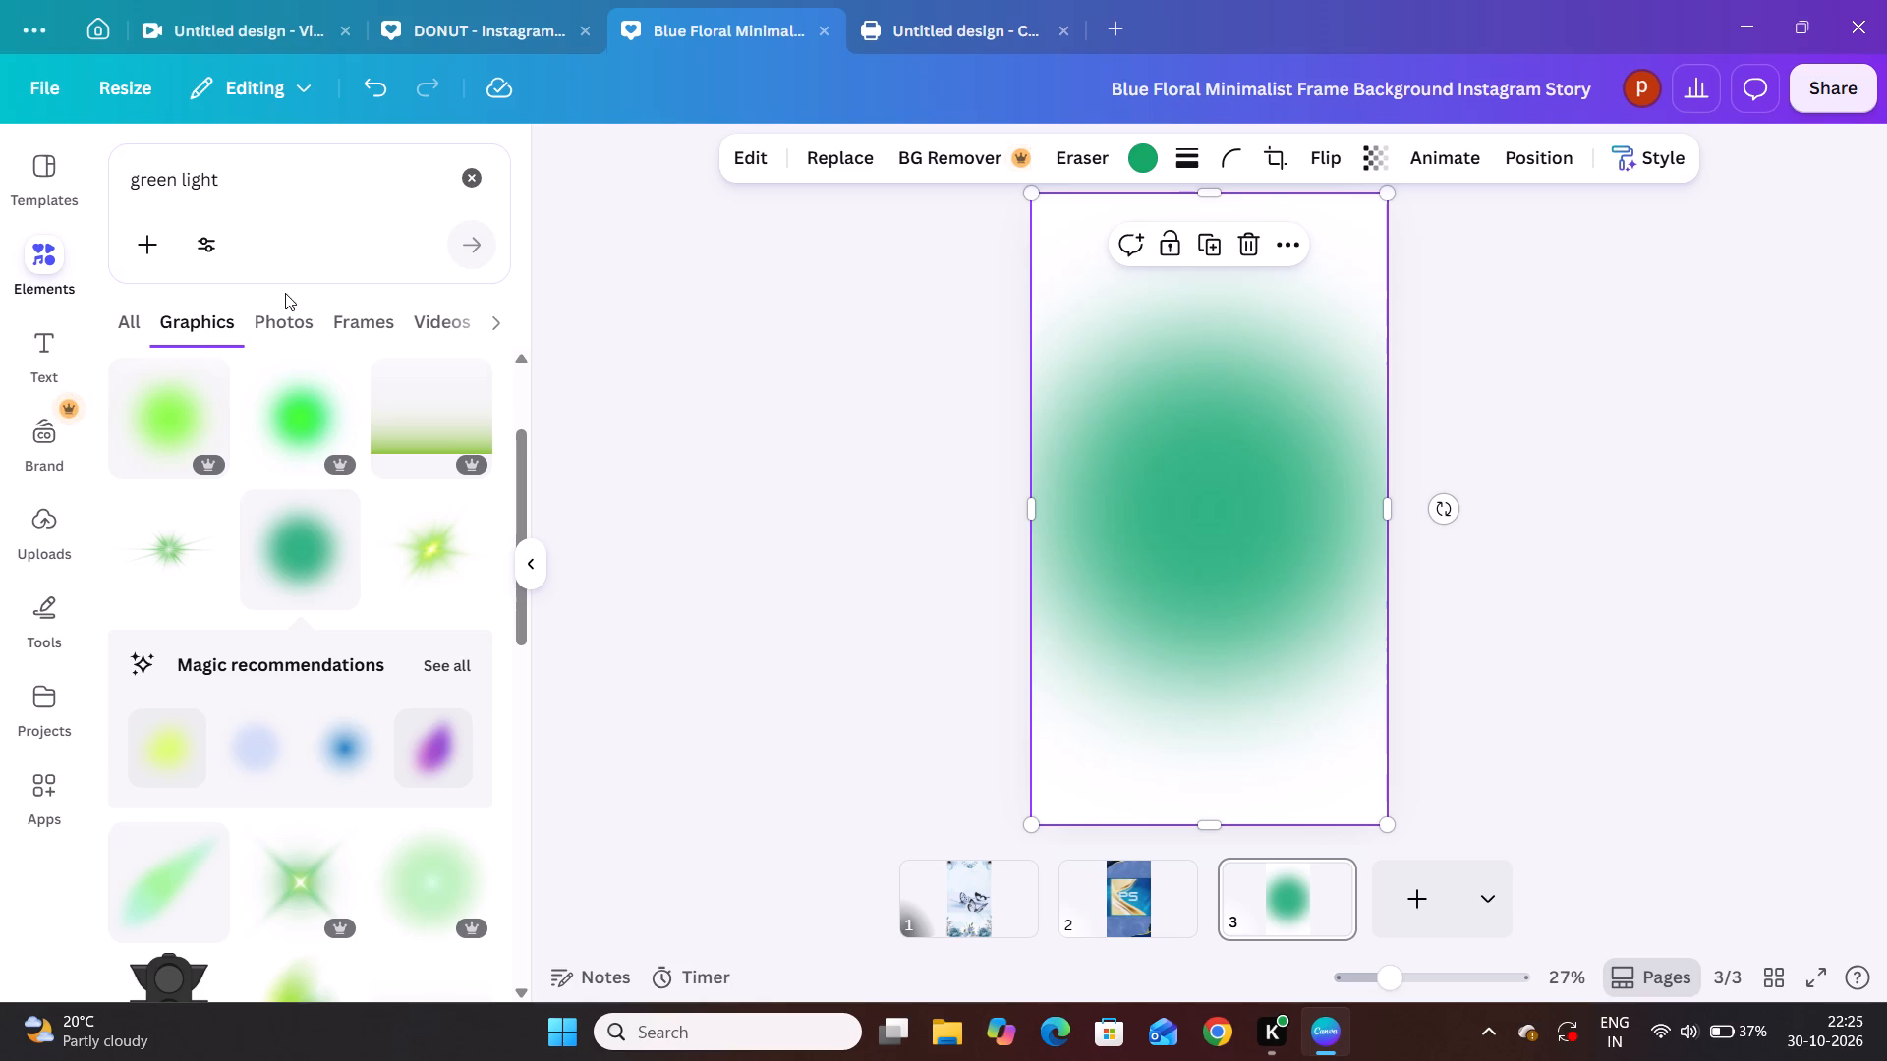
pyautogui.click(51, 348)
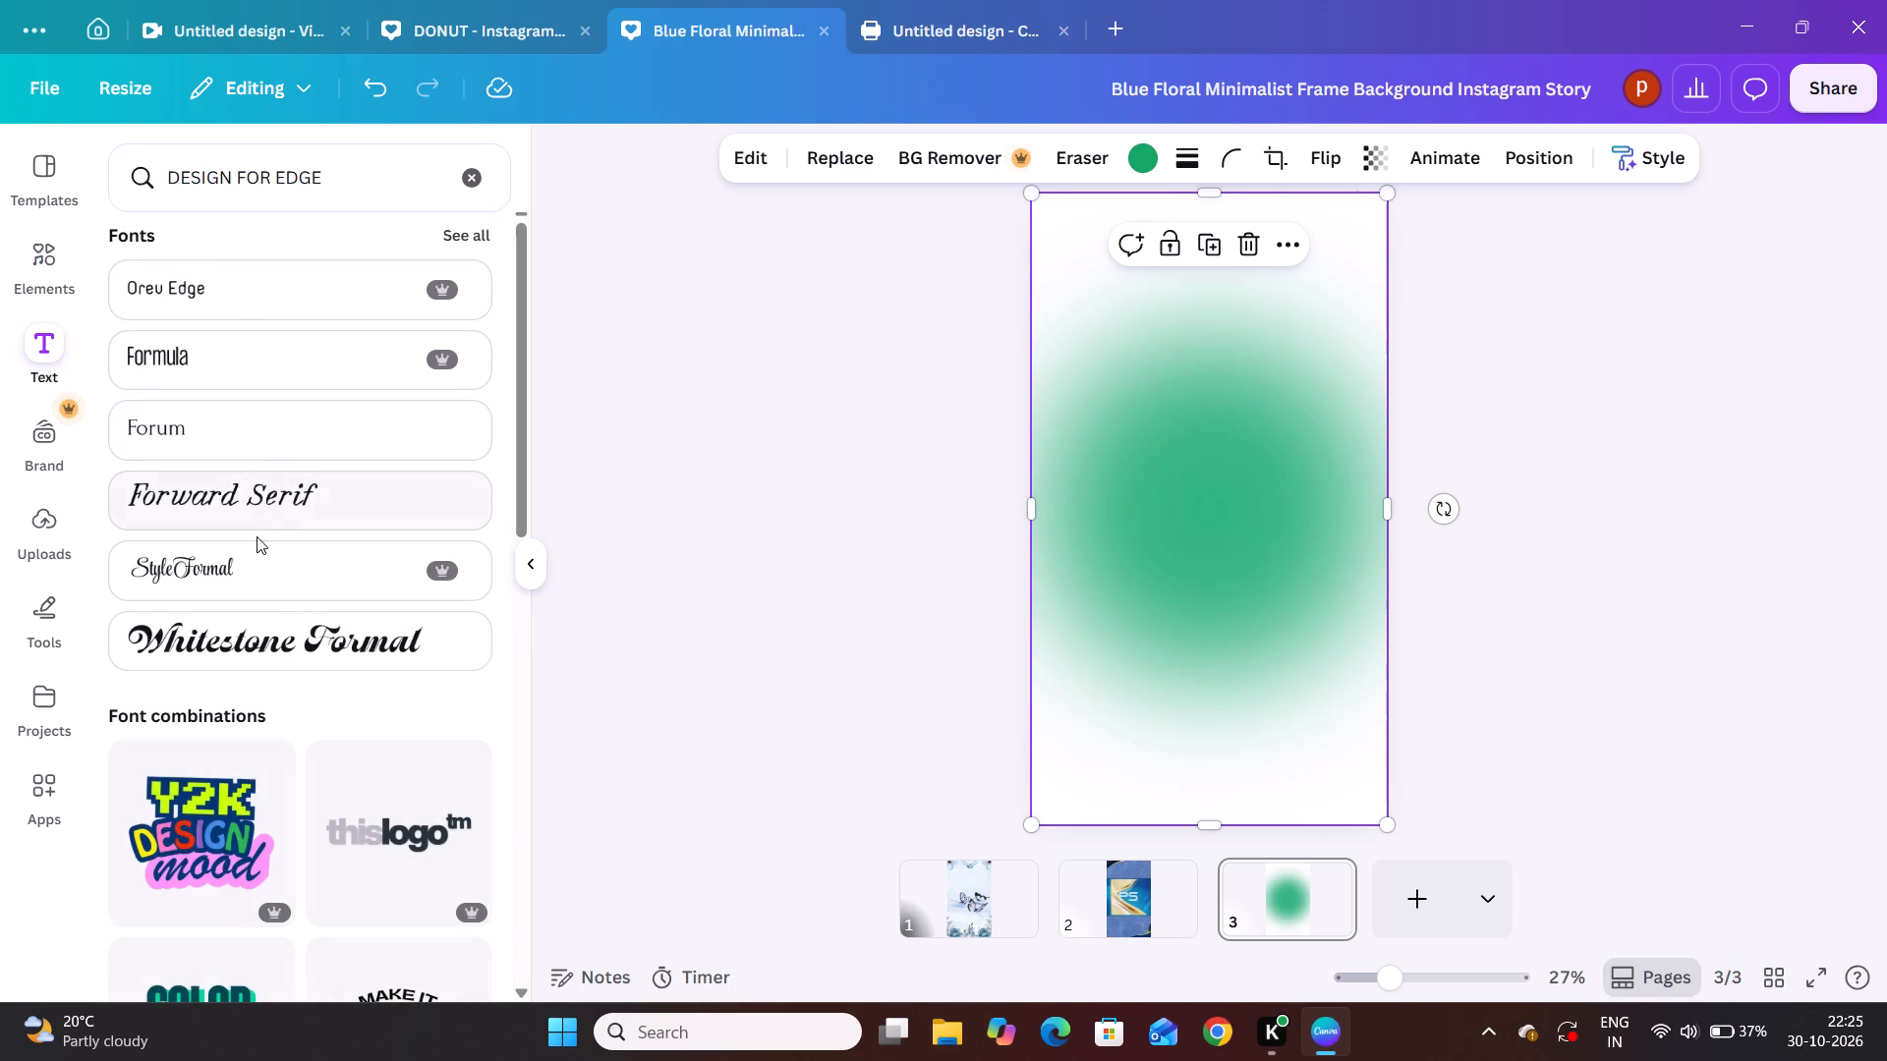
pyautogui.click(276, 640)
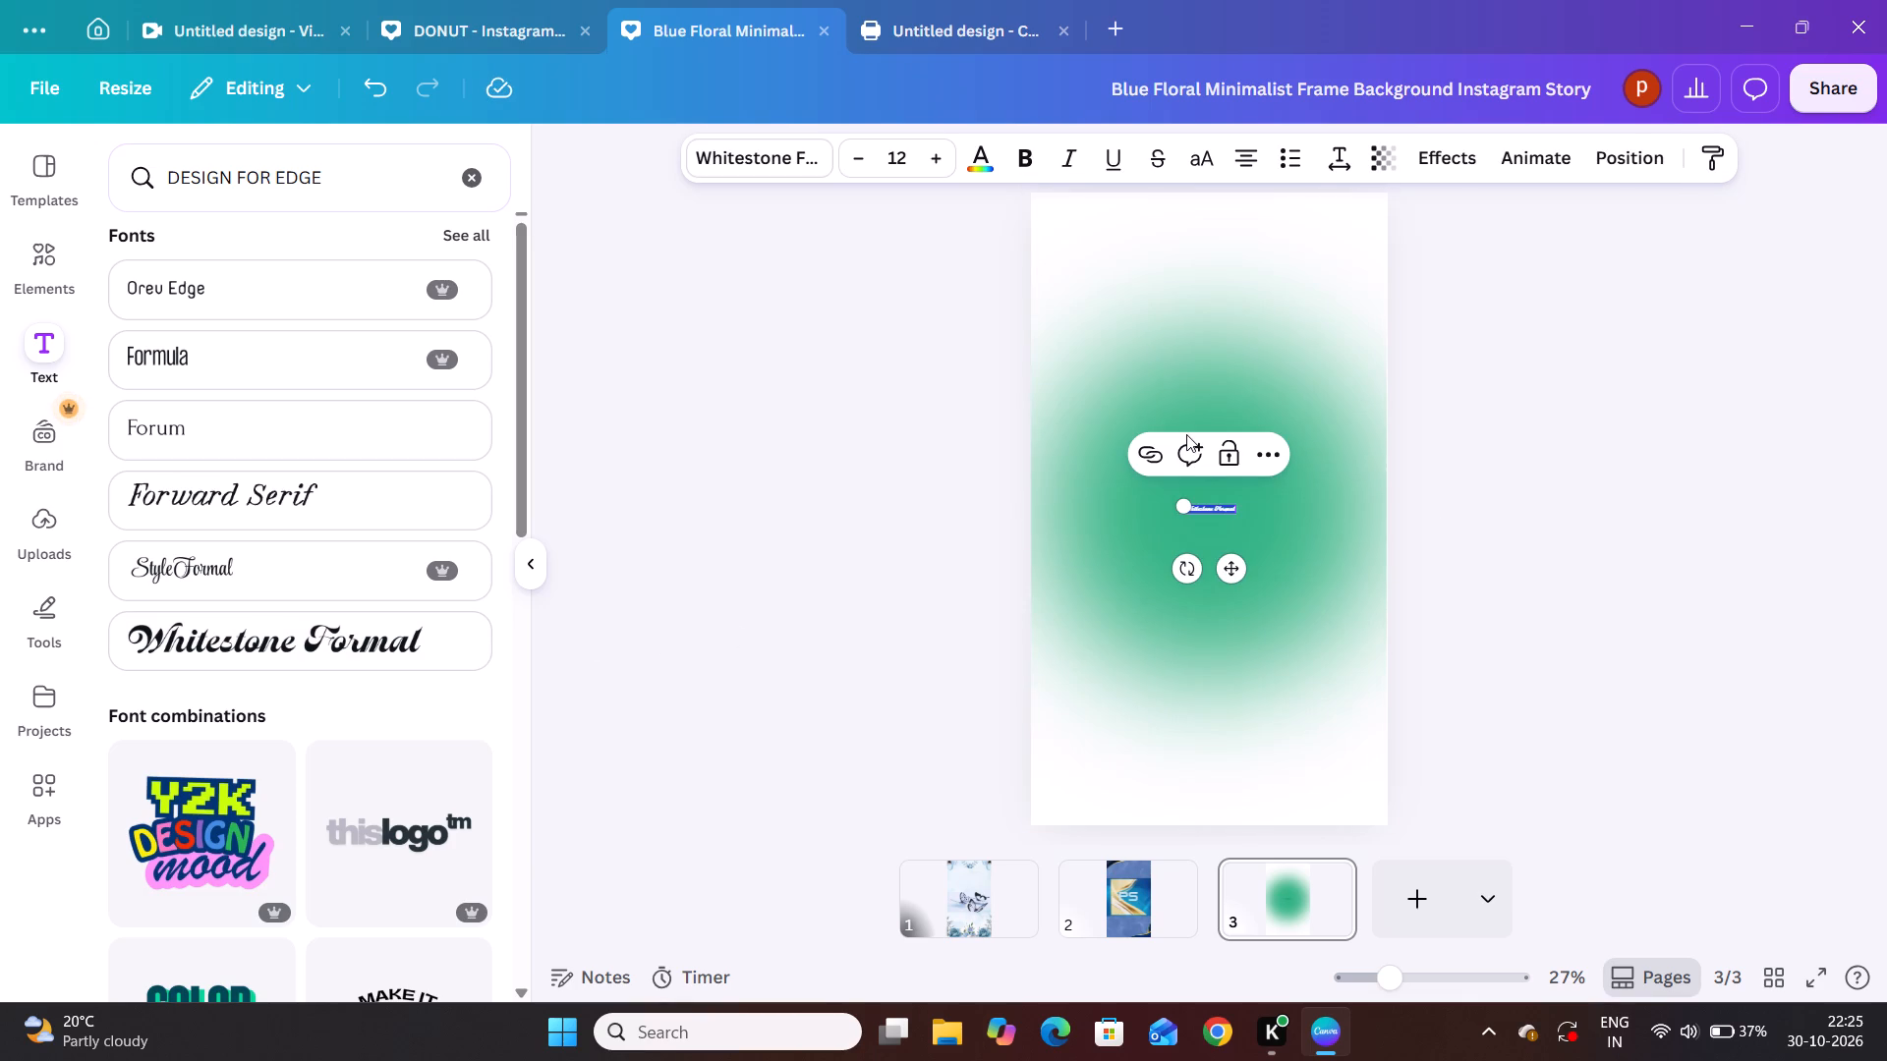
# Enlarge the Whitestone Formal text to about size 38, widen its box and move it slightly up within the glow.
pyautogui.moveTo(1182, 504); pyautogui.dragTo(1177, 474)
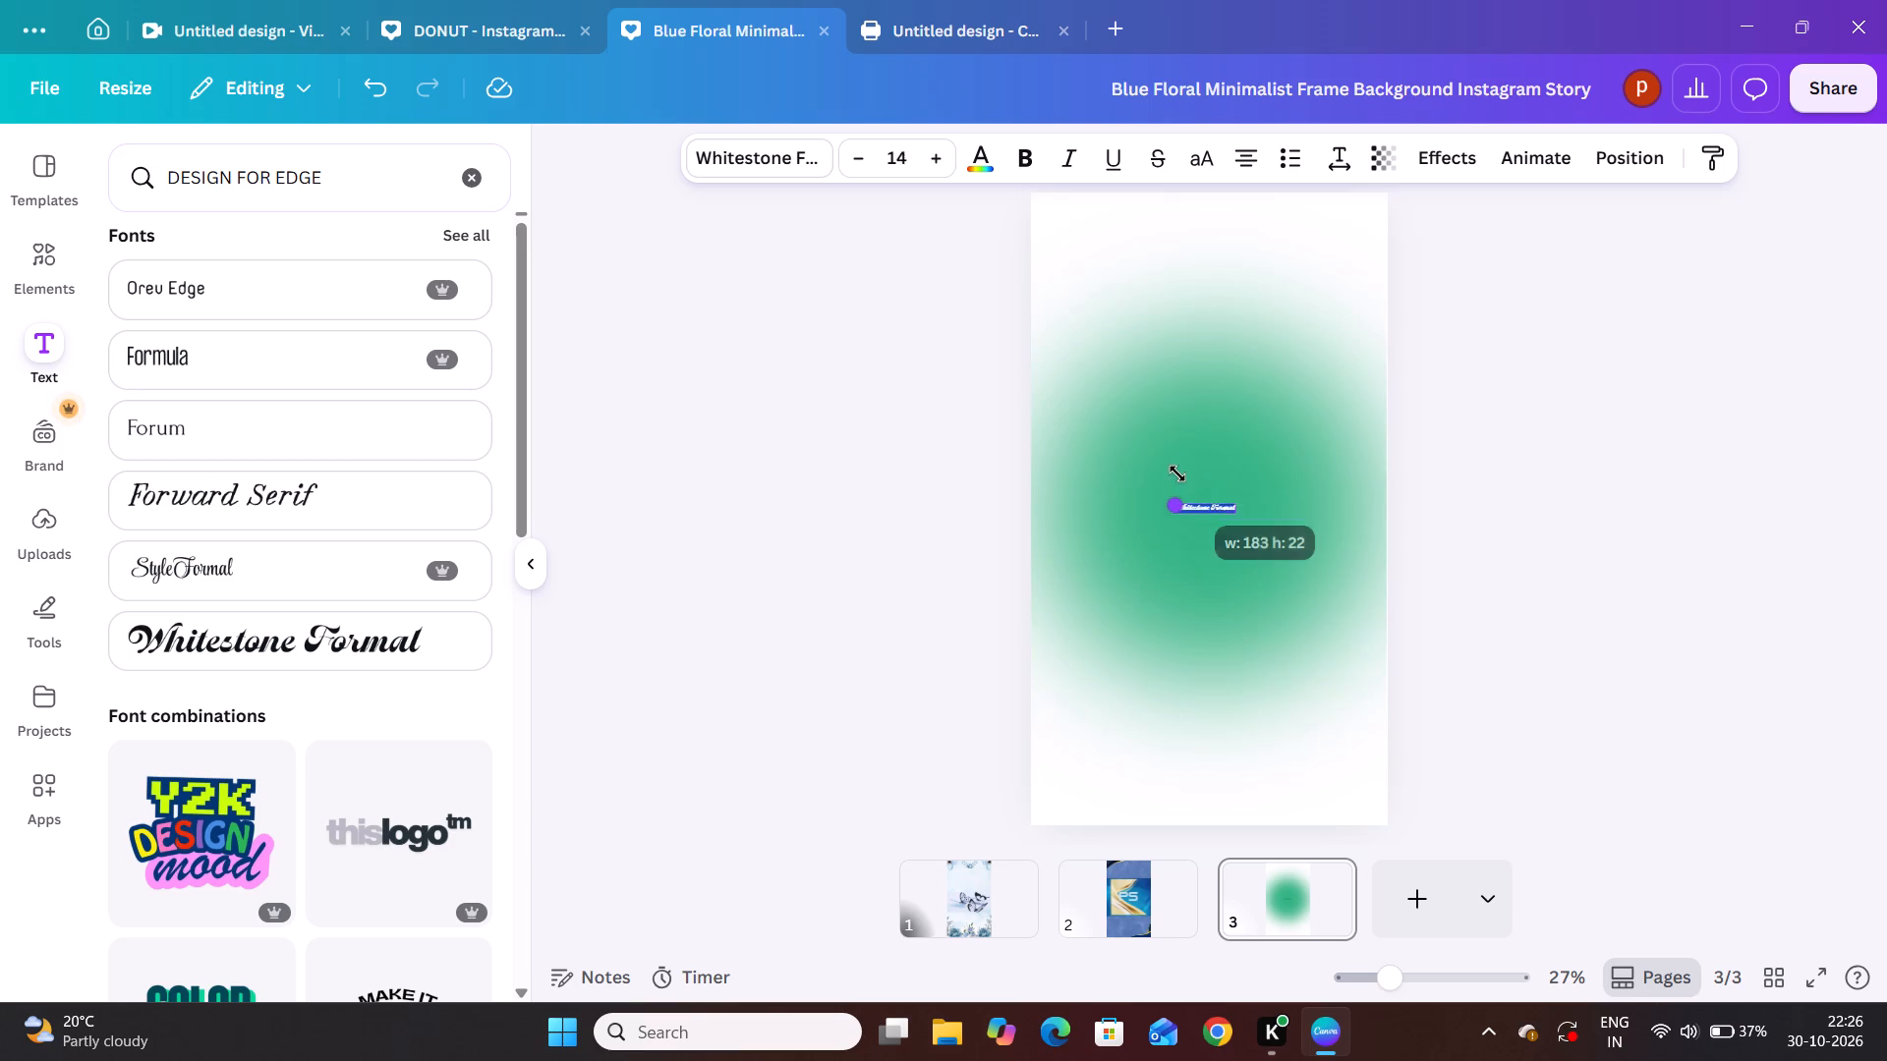
pyautogui.moveTo(1177, 474); pyautogui.dragTo(1097, 474)
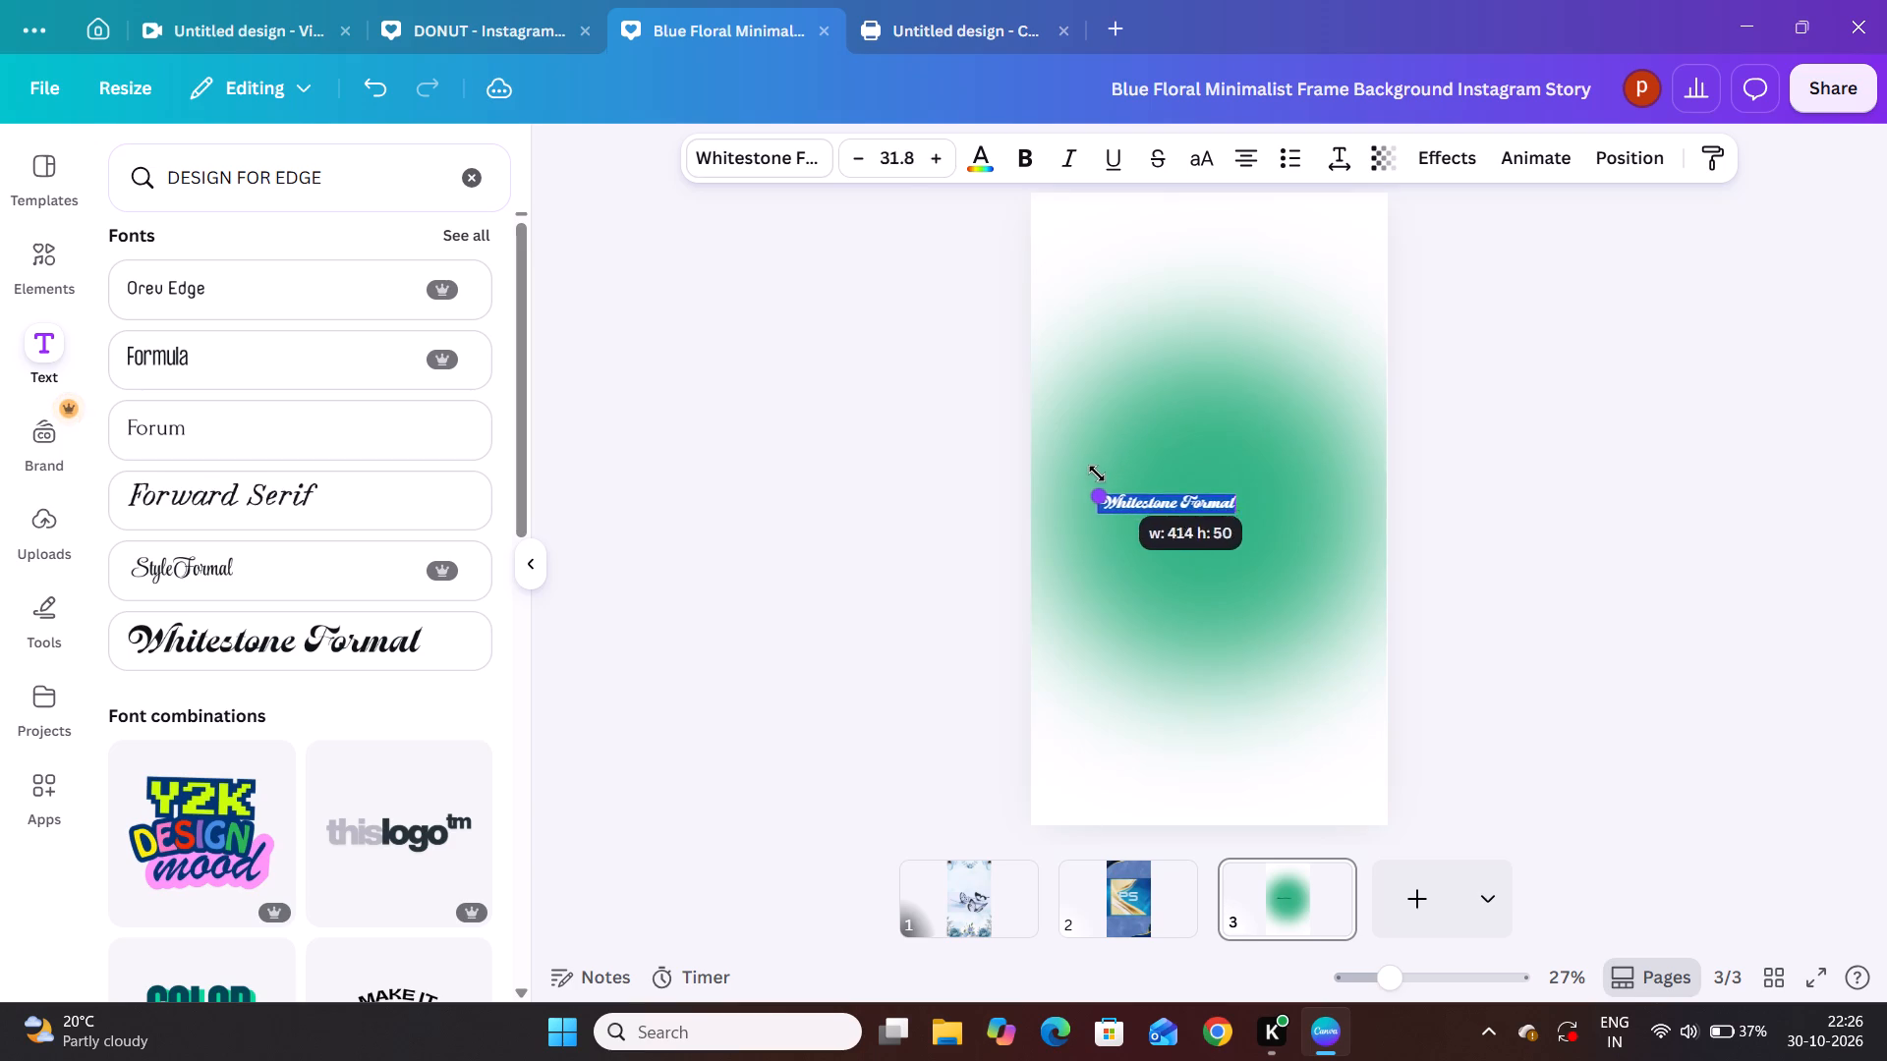
pyautogui.moveTo(1097, 474); pyautogui.dragTo(1094, 480)
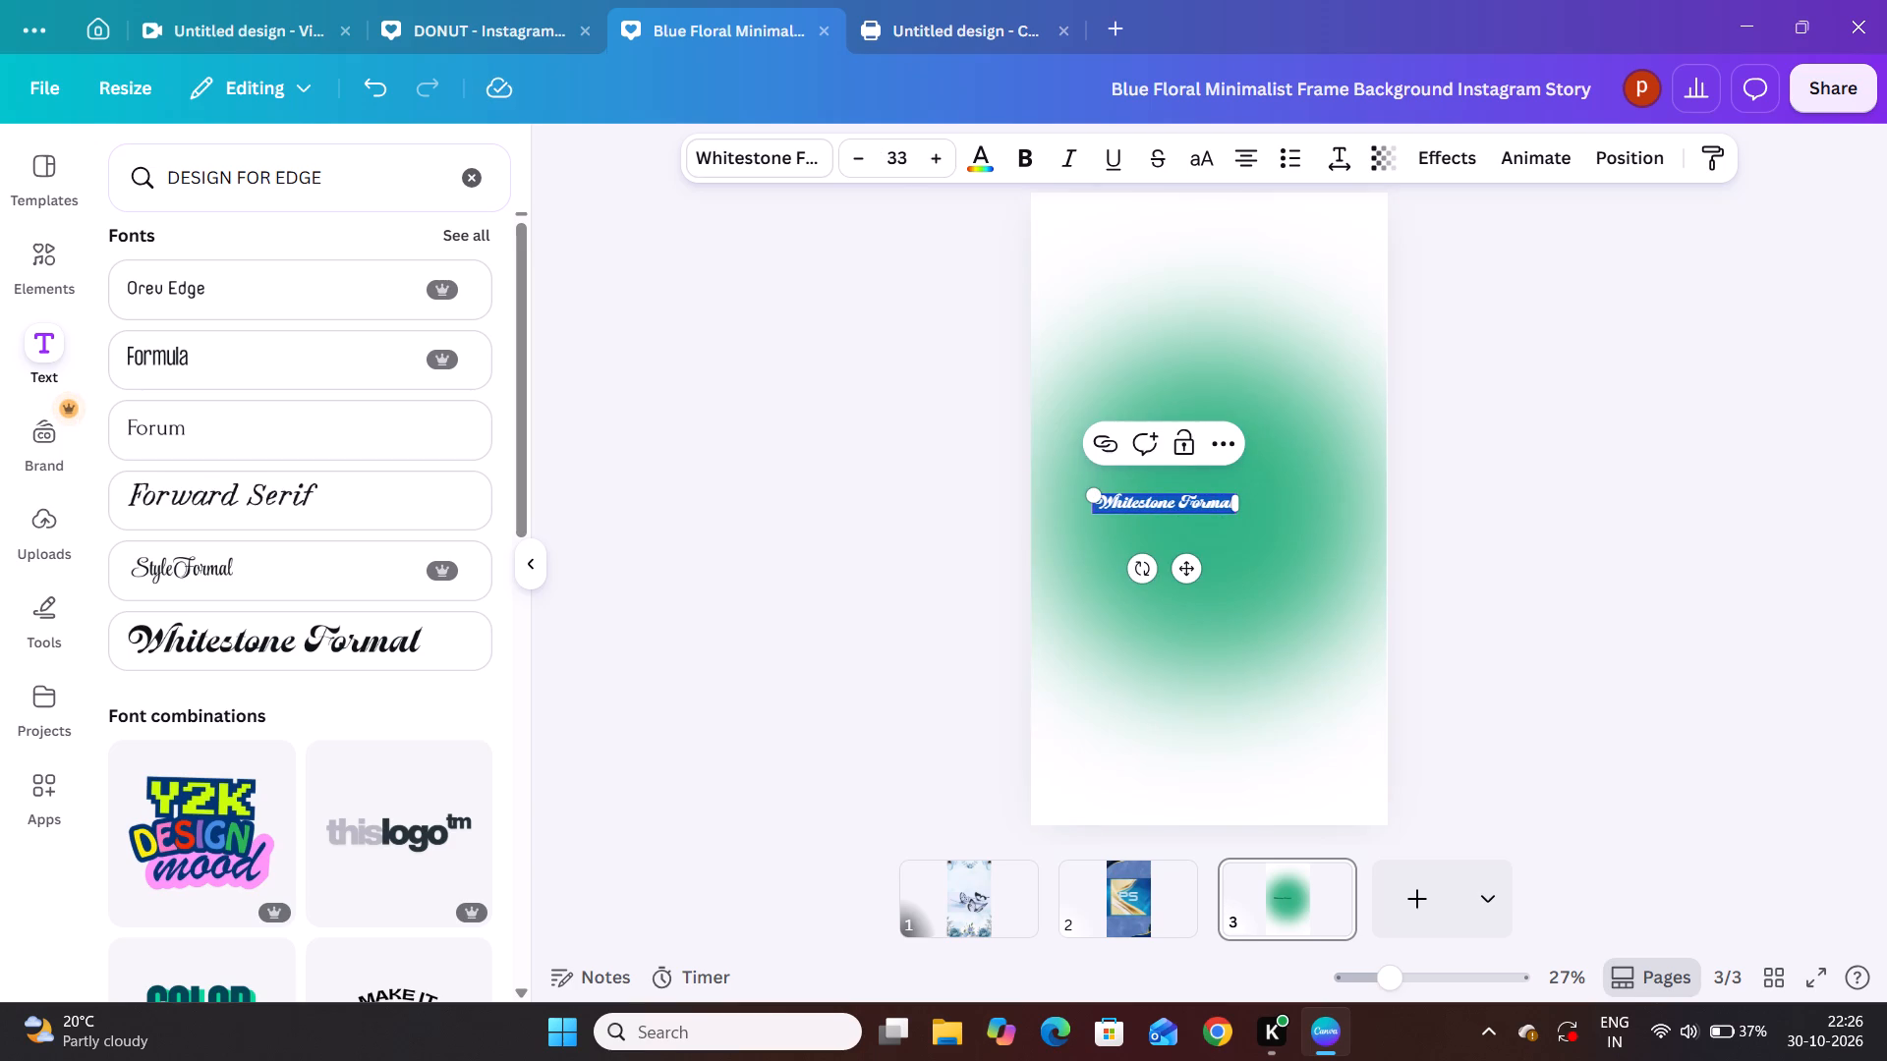
pyautogui.click(1188, 499)
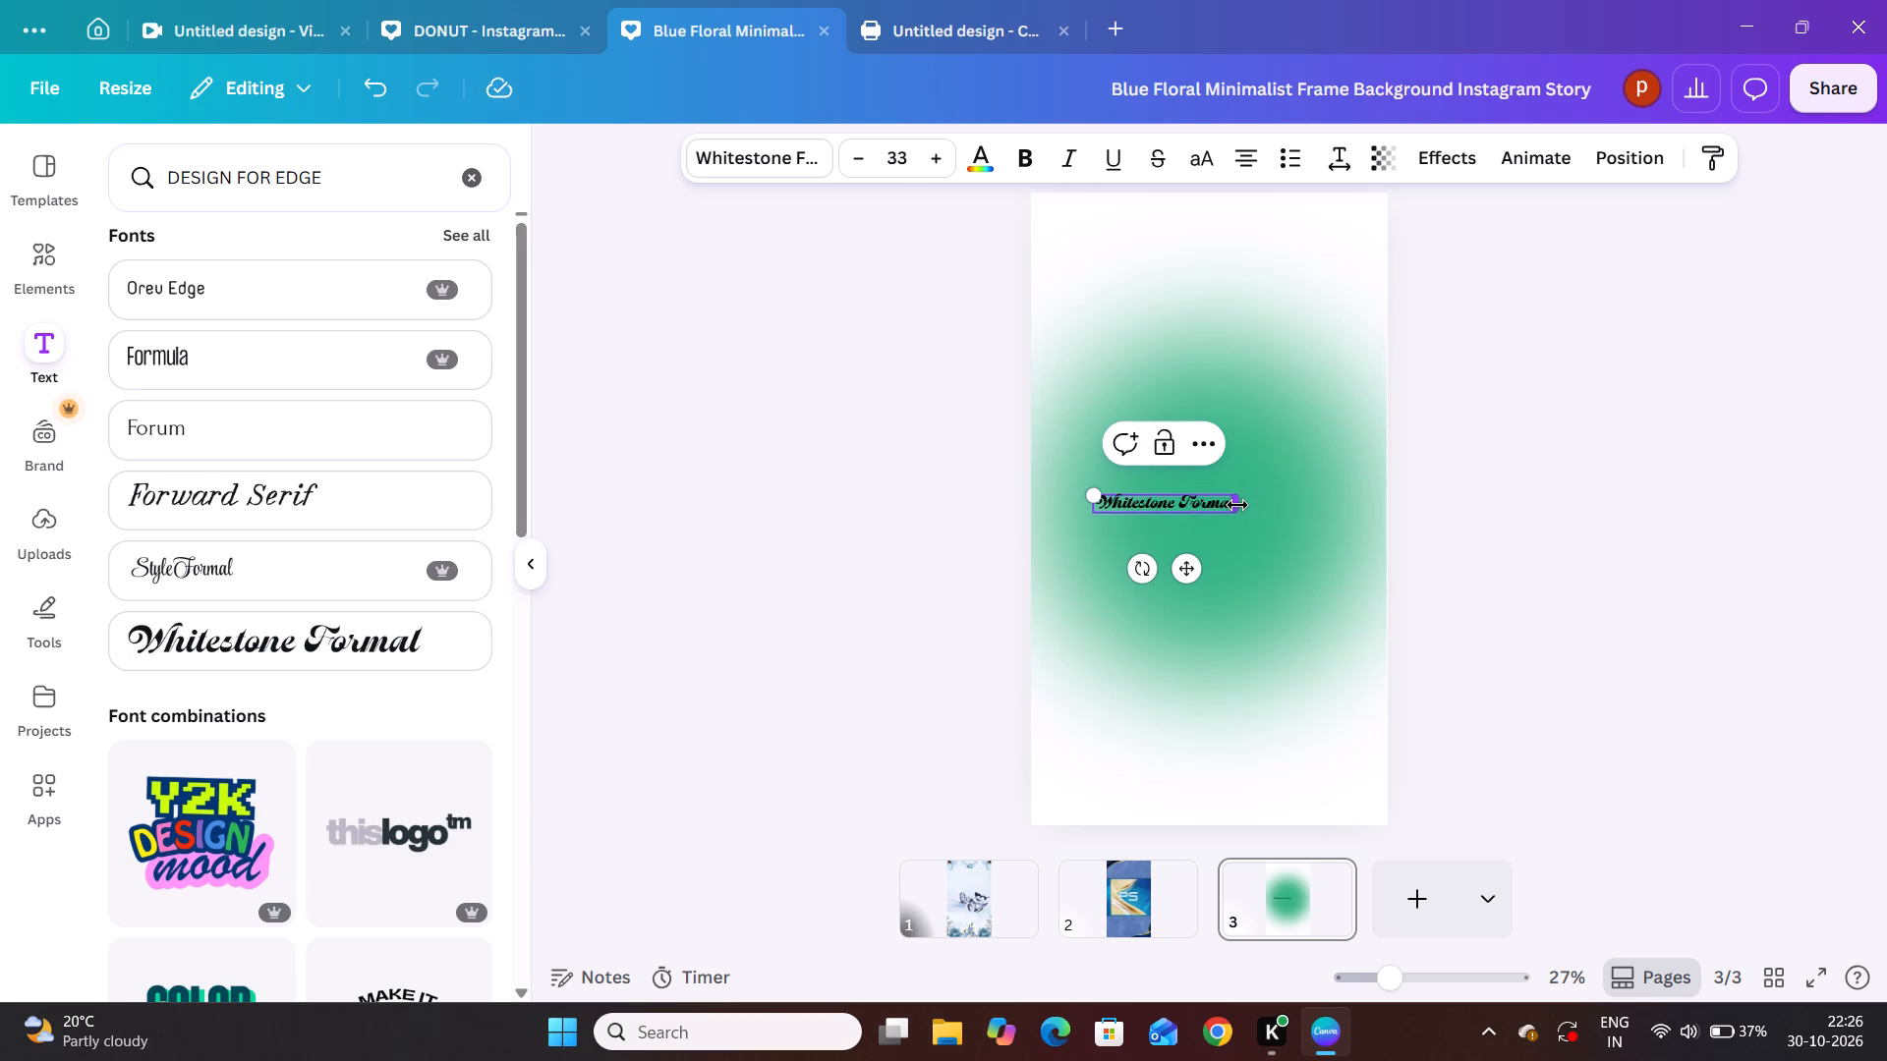
pyautogui.moveTo(1237, 505); pyautogui.dragTo(1258, 509)
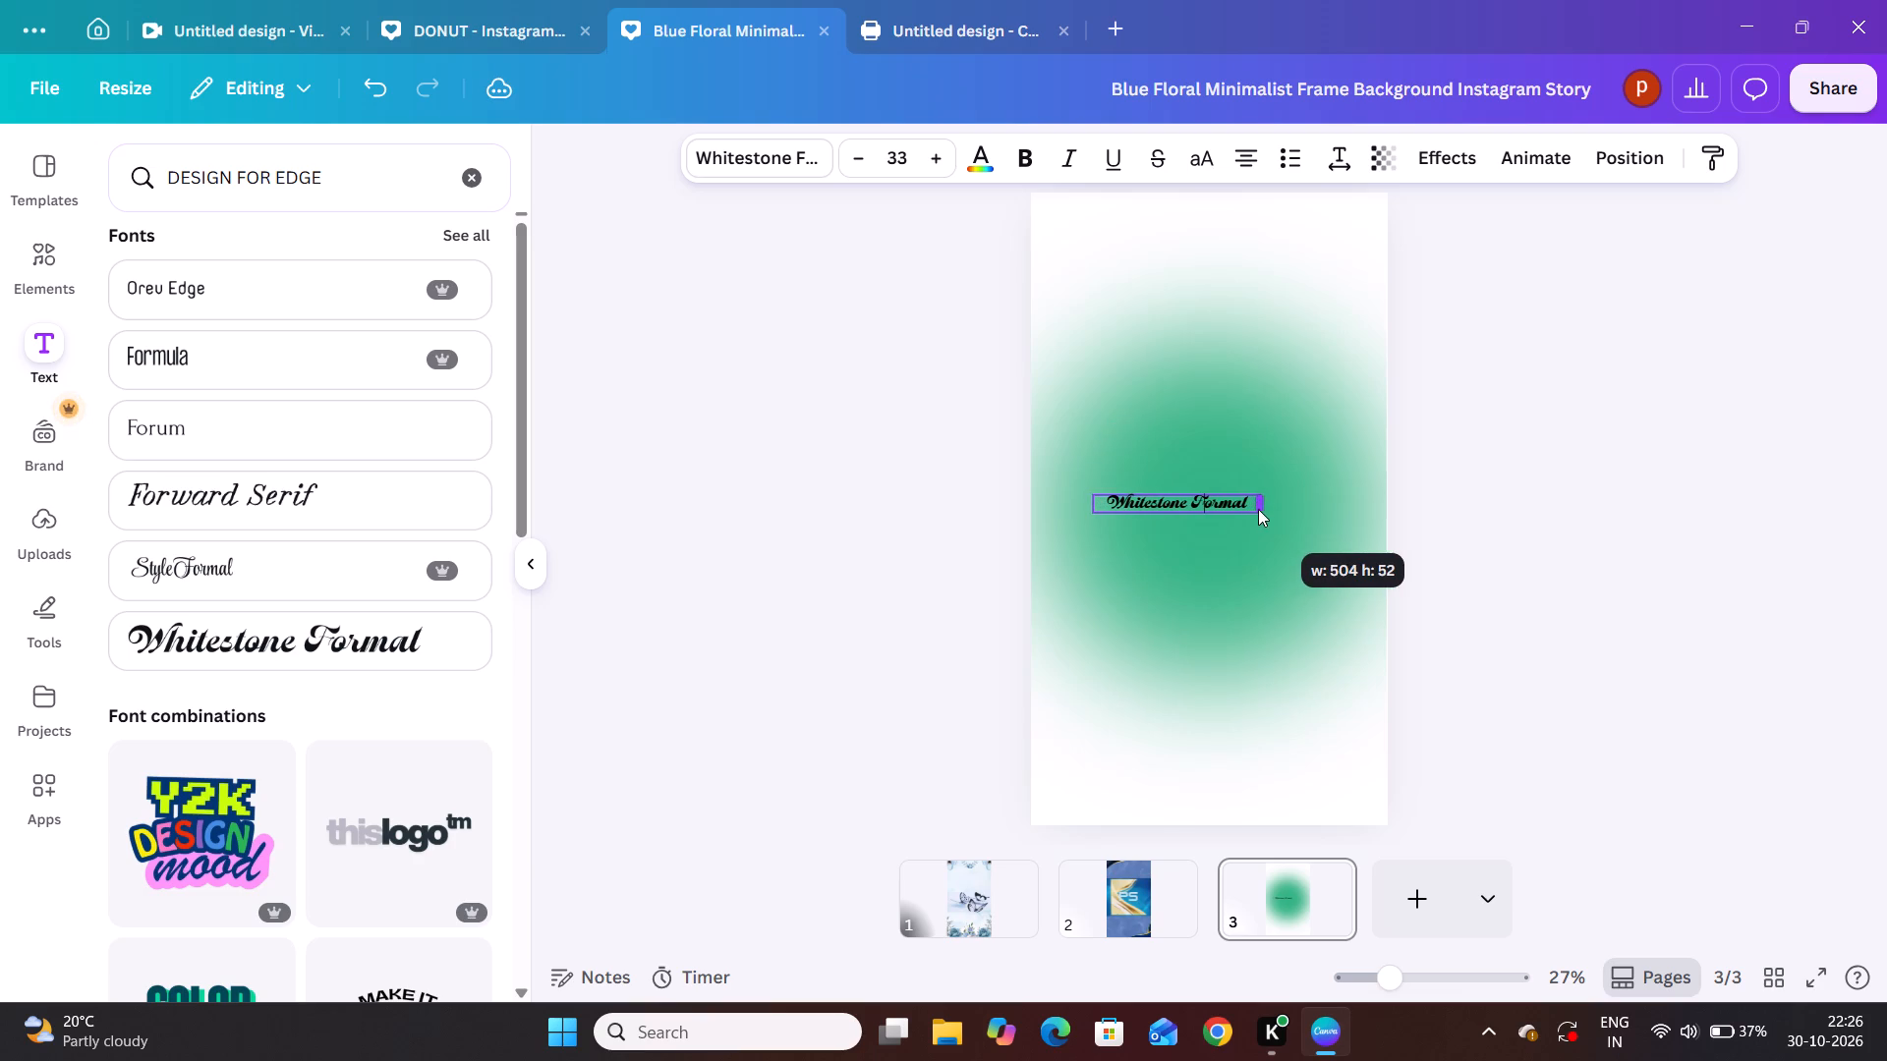
pyautogui.moveTo(1258, 509); pyautogui.dragTo(1263, 505)
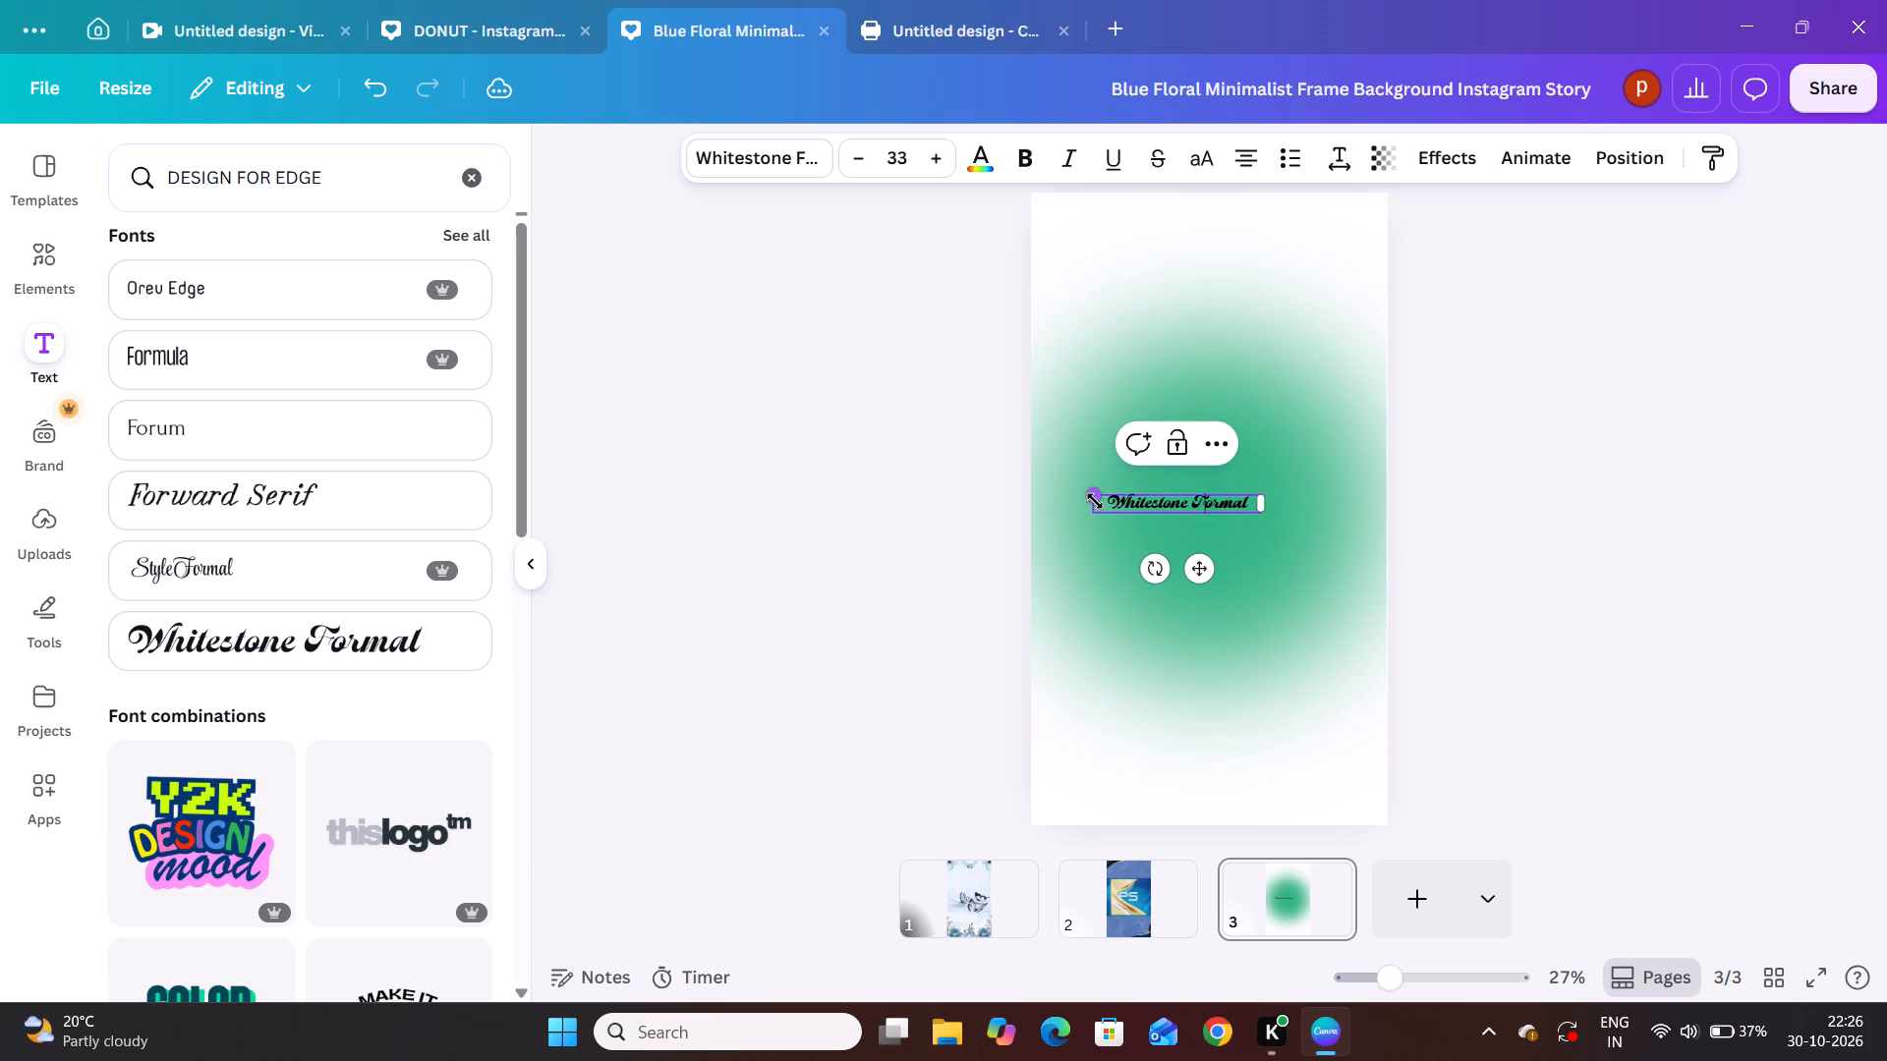
pyautogui.moveTo(1093, 500); pyautogui.dragTo(1100, 442)
pyautogui.moveTo(1096, 496); pyautogui.dragTo(1063, 475)
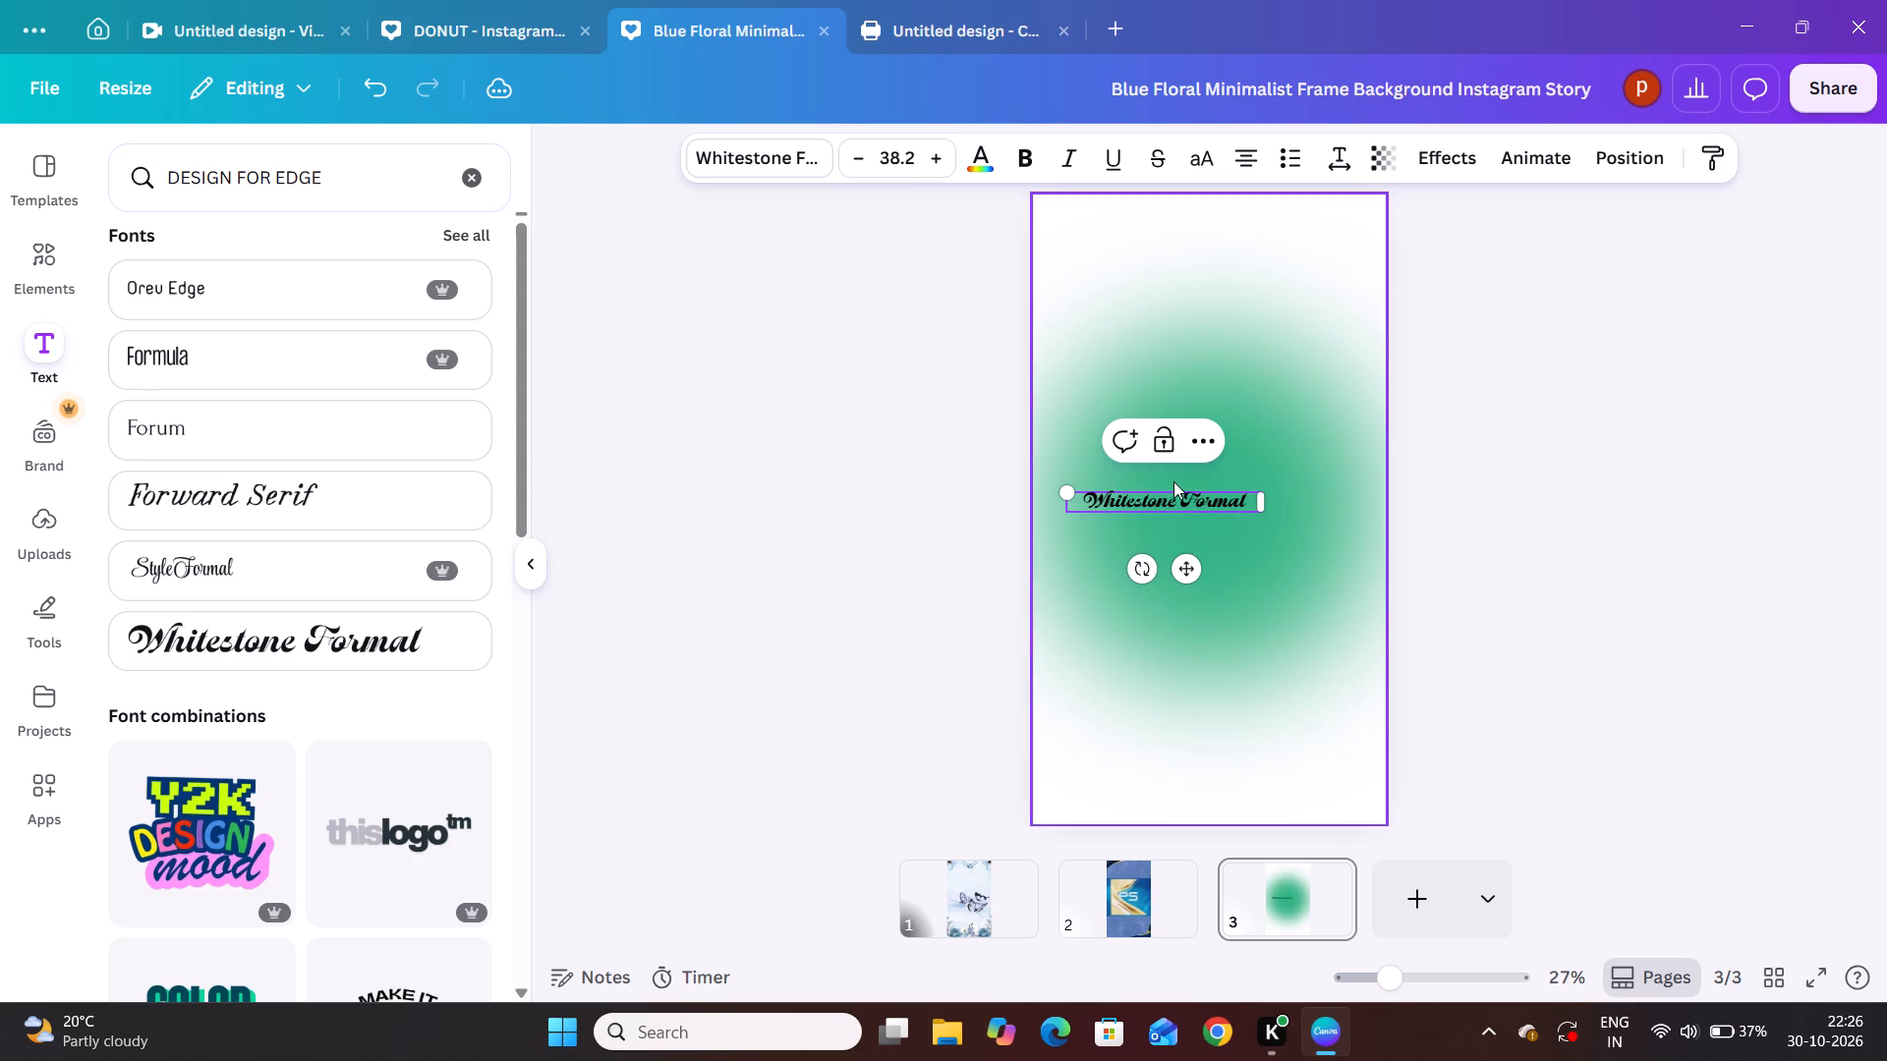
pyautogui.click(1171, 497)
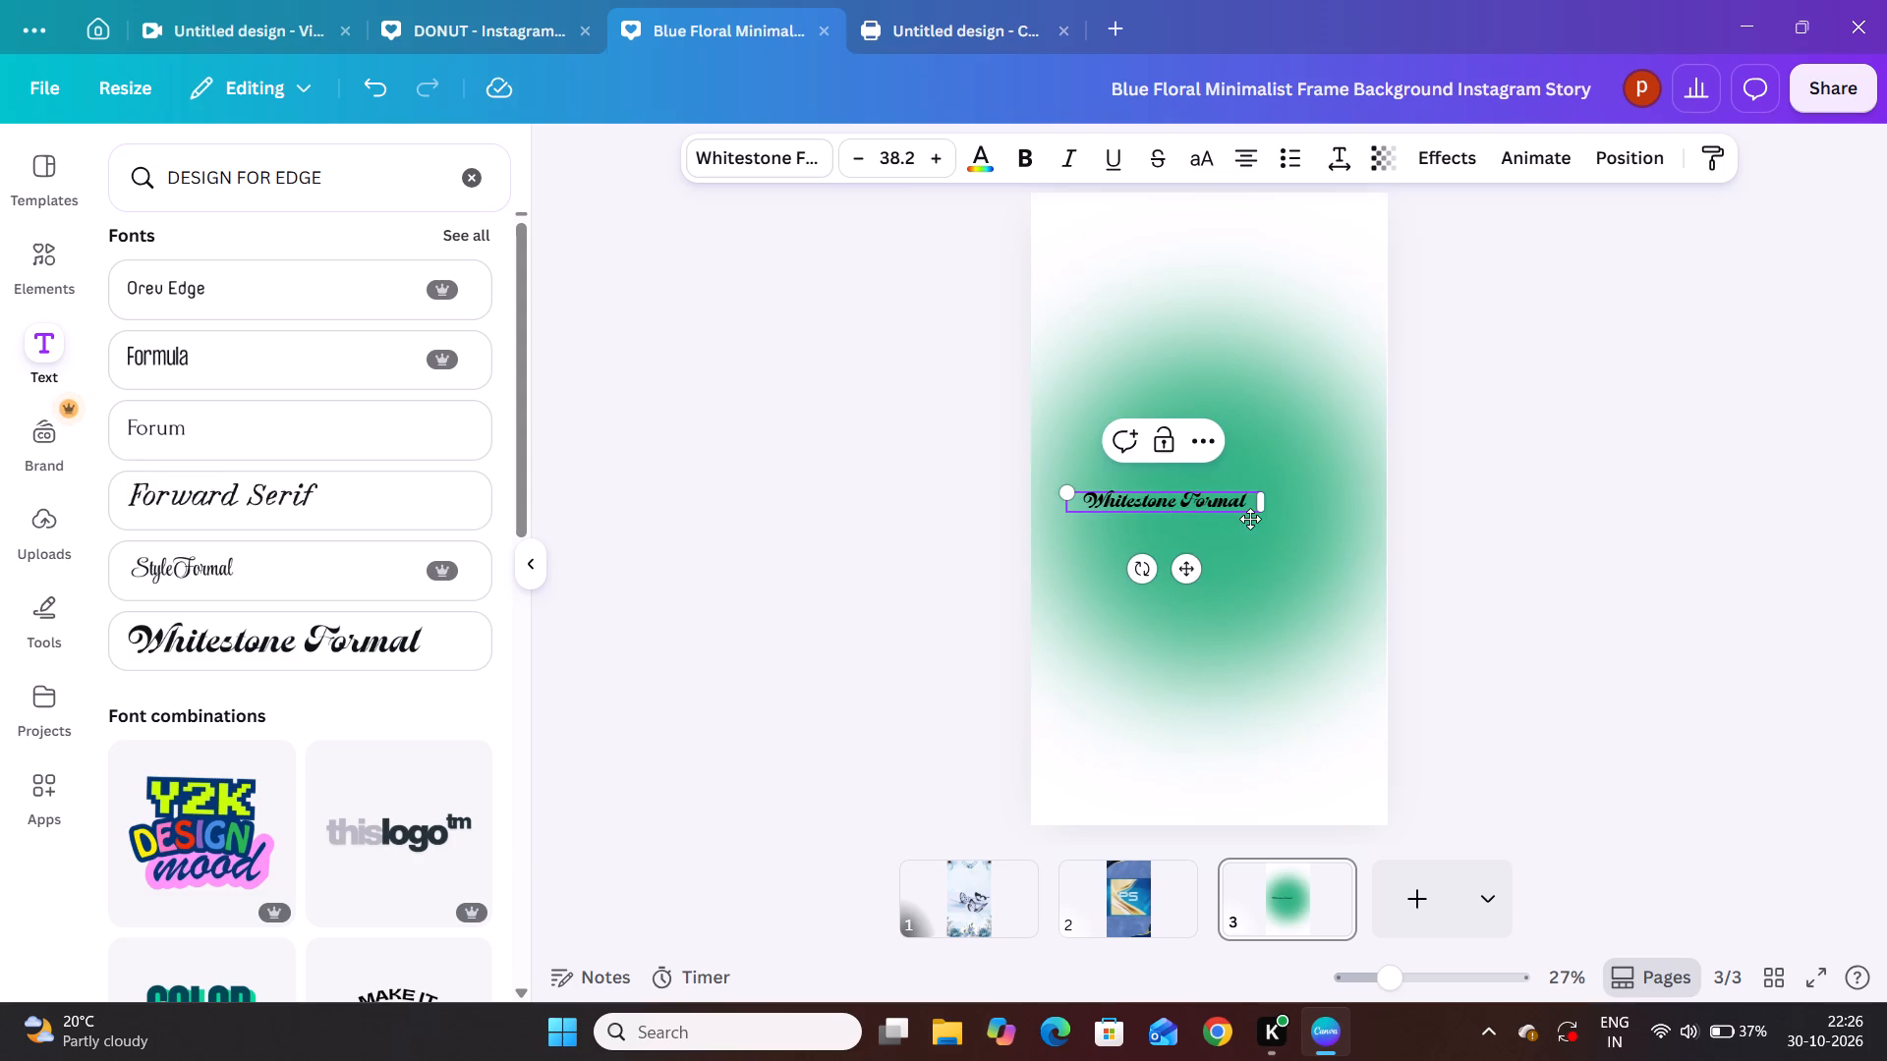
pyautogui.click(1250, 519)
pyautogui.click(1224, 501)
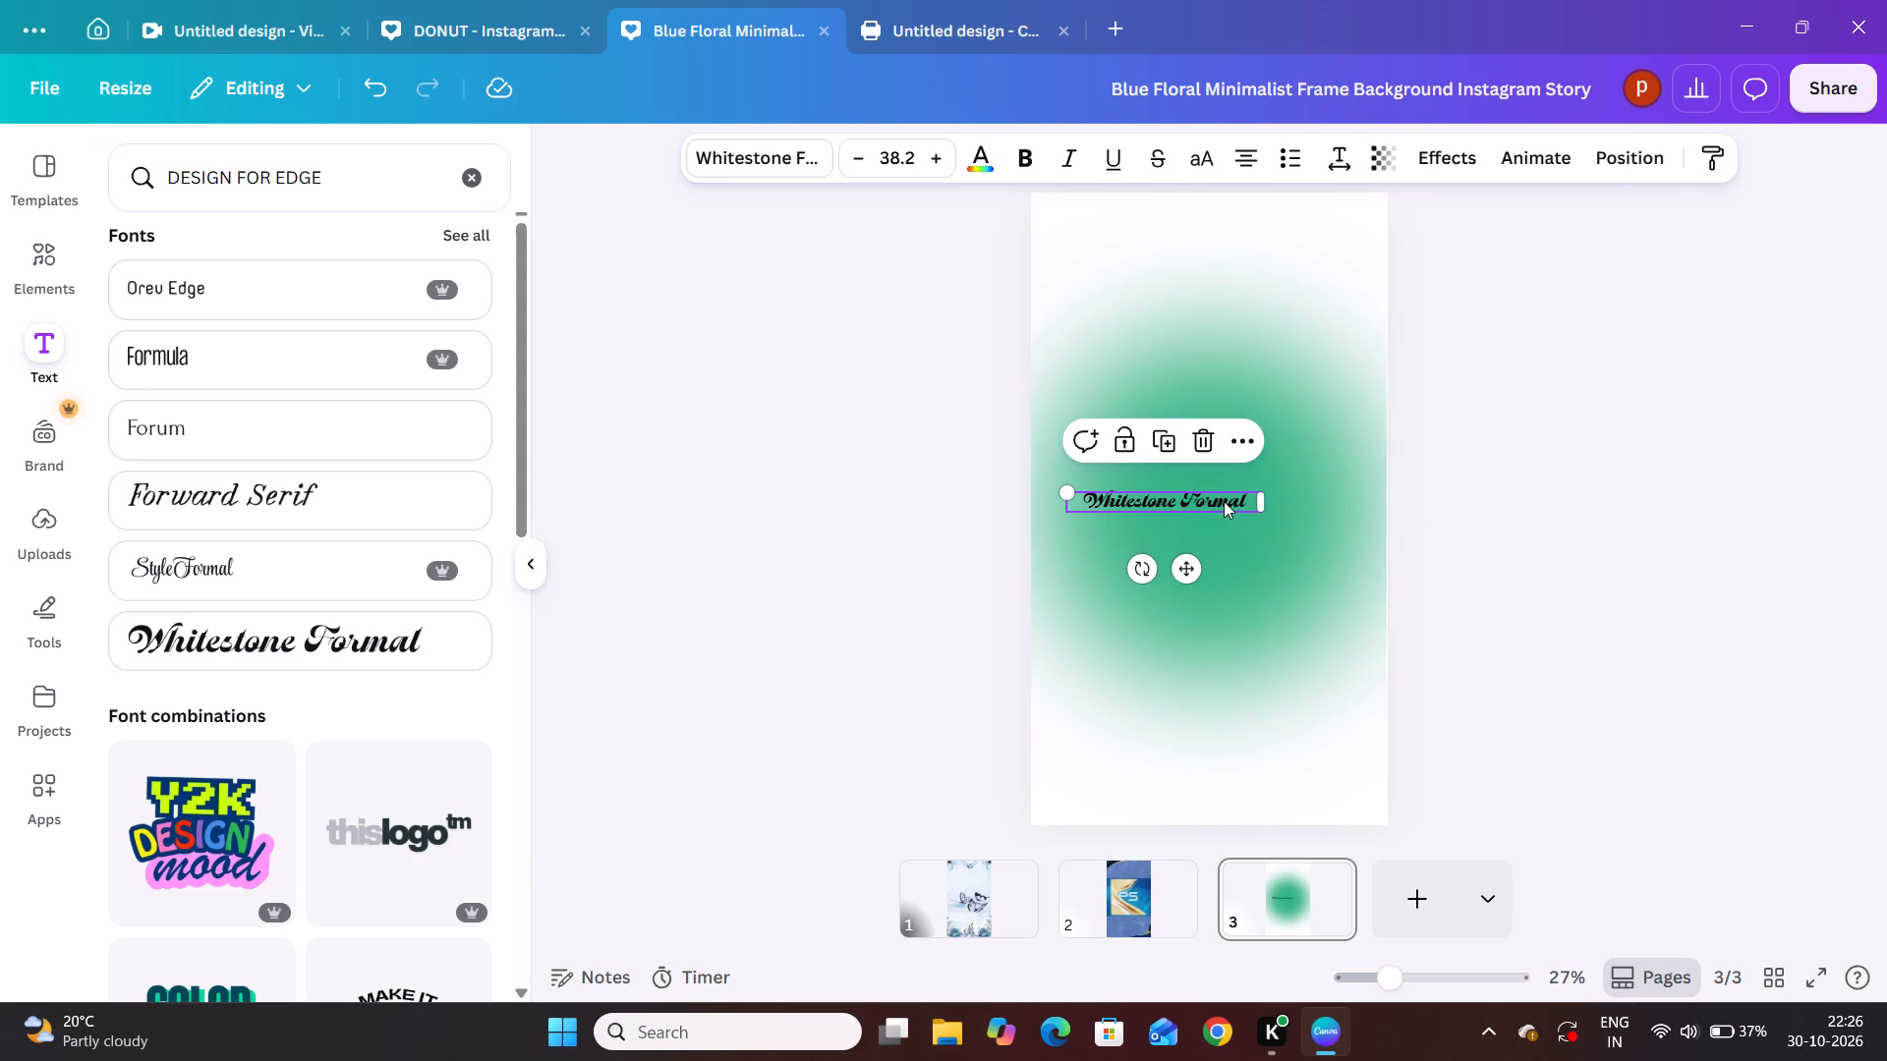
pyautogui.moveTo(1224, 501); pyautogui.dragTo(1237, 475)
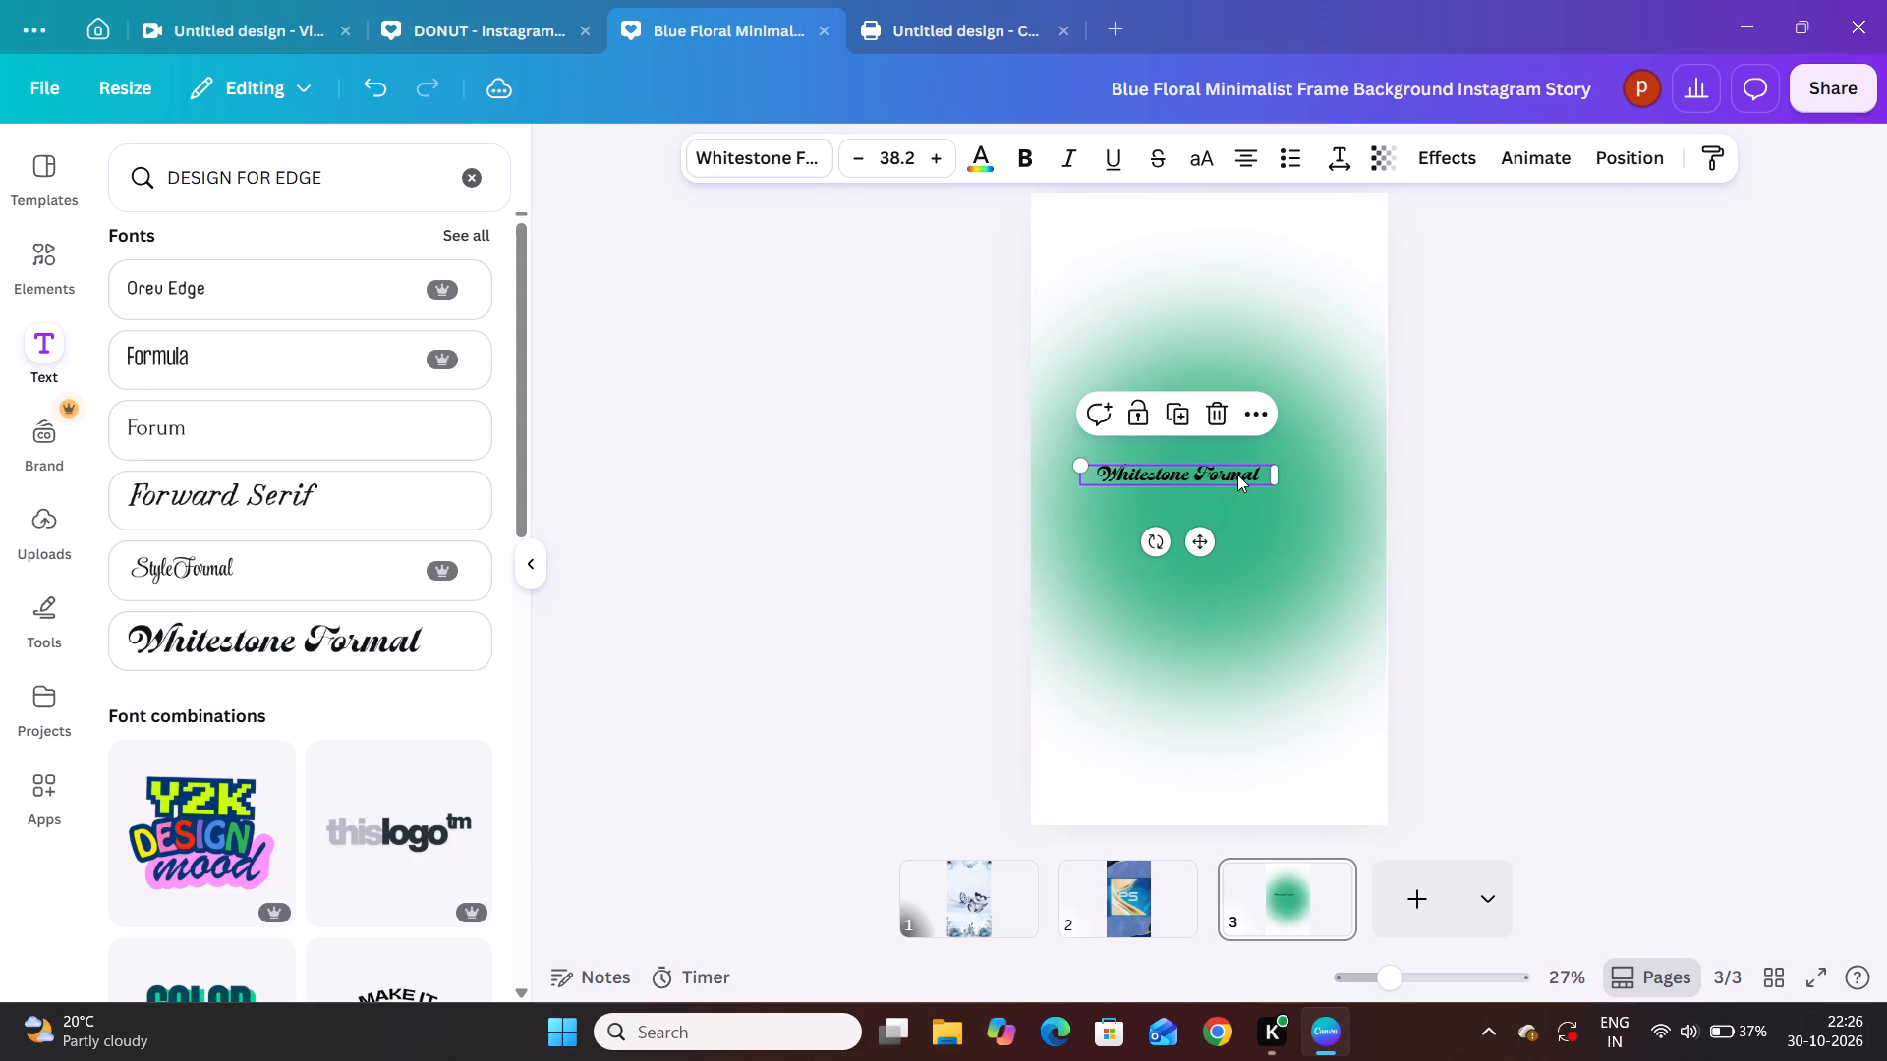
# Replace the placeholder text with the person's full name in capitals.
pyautogui.doubleClick(1237, 475)
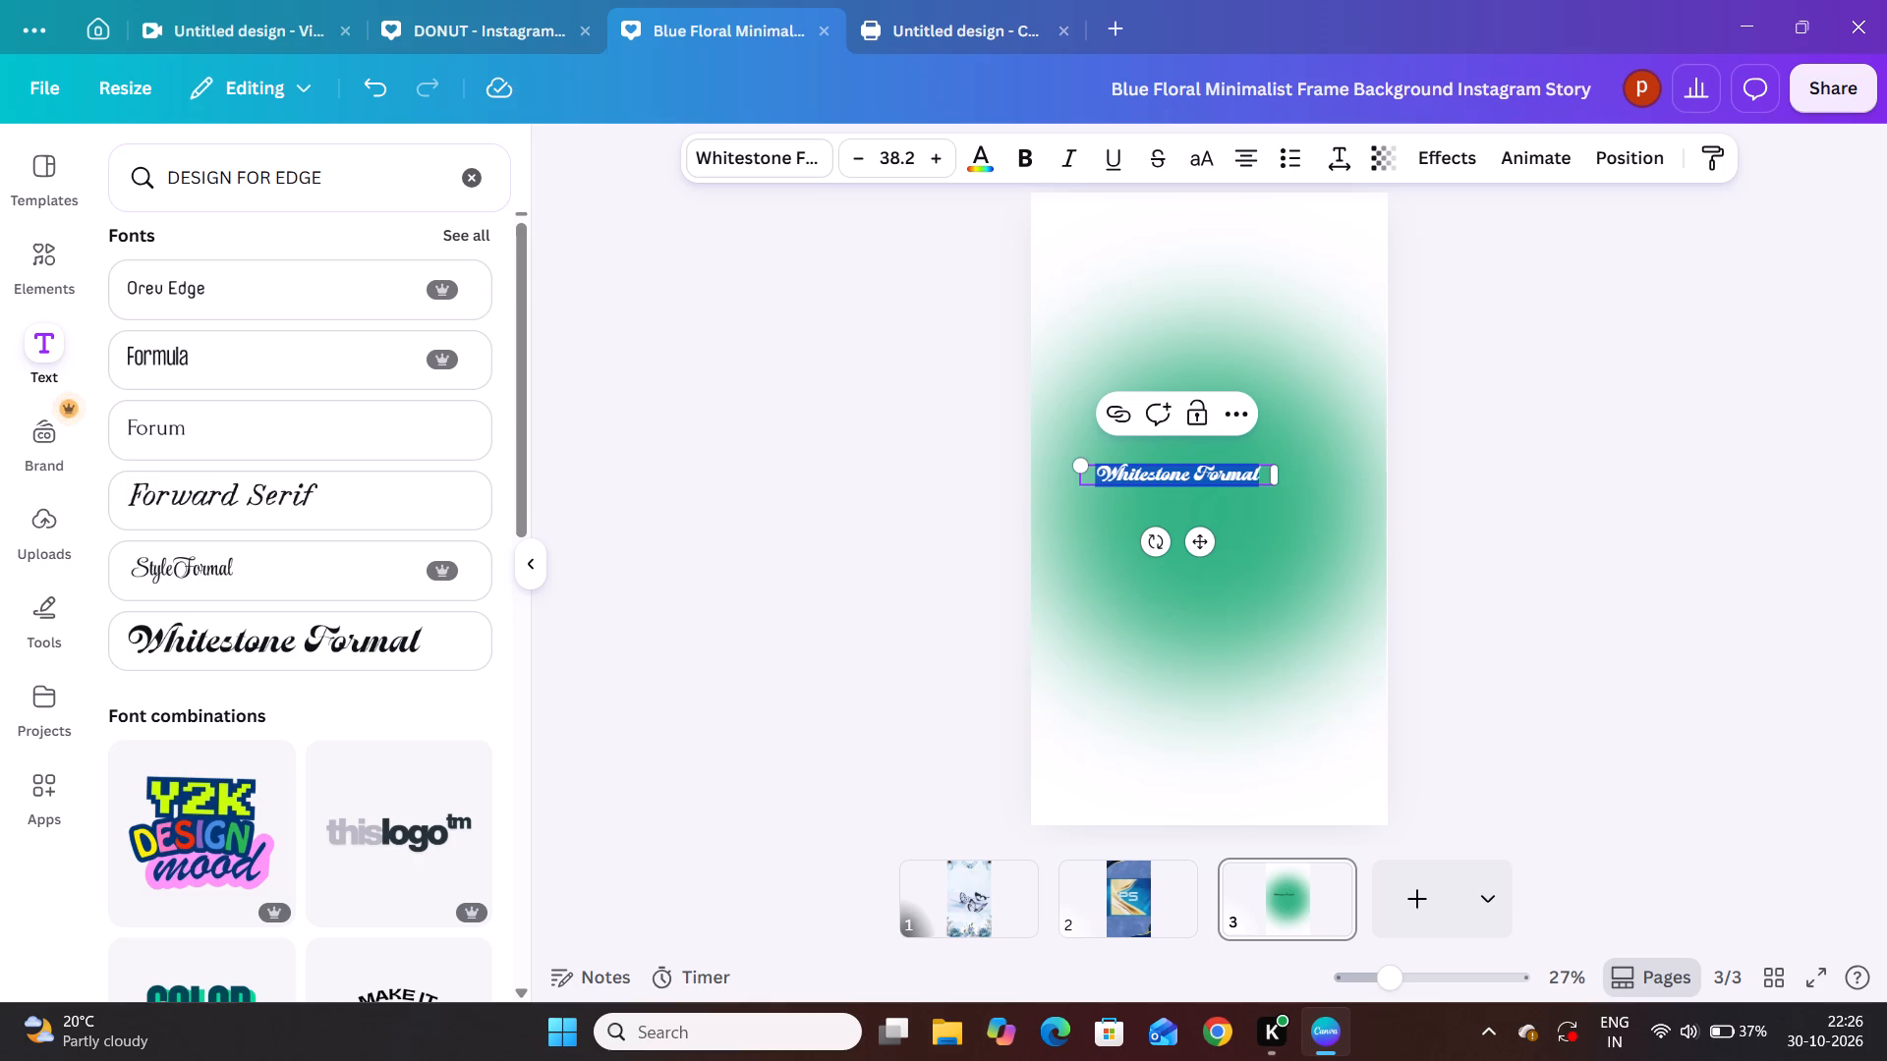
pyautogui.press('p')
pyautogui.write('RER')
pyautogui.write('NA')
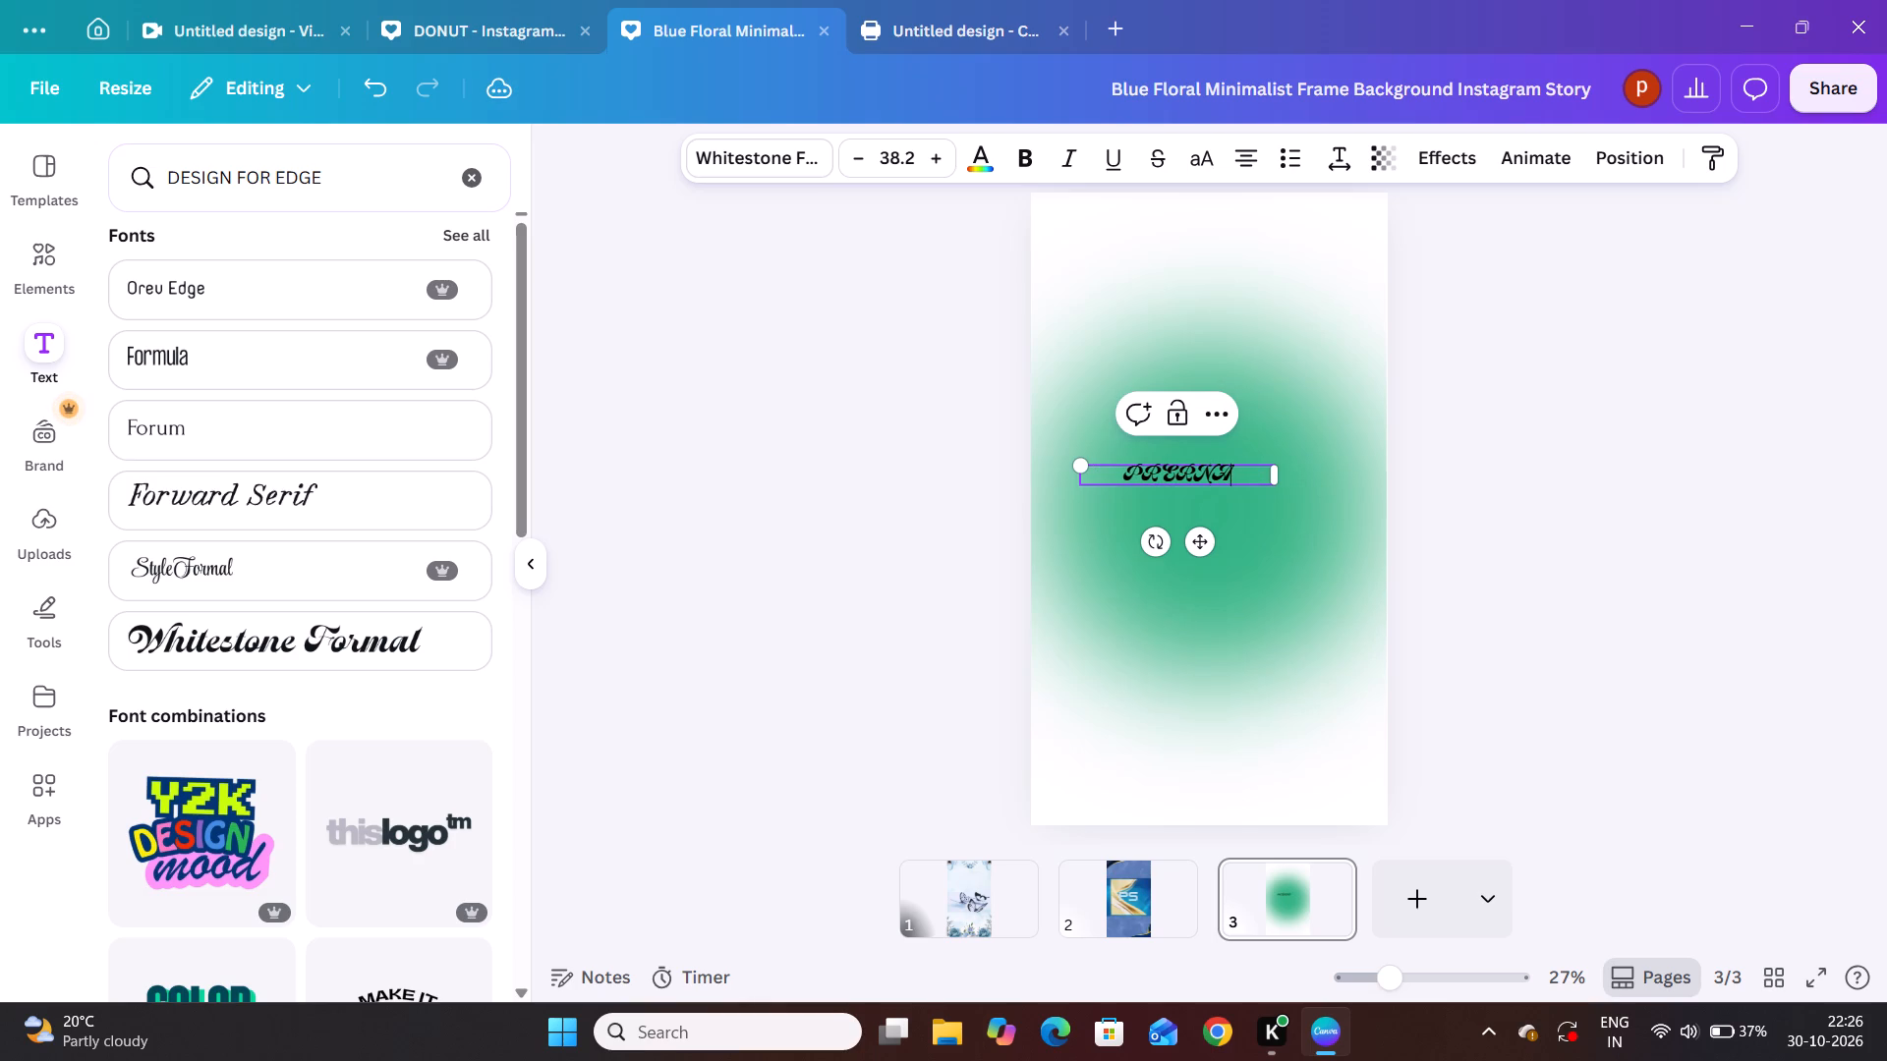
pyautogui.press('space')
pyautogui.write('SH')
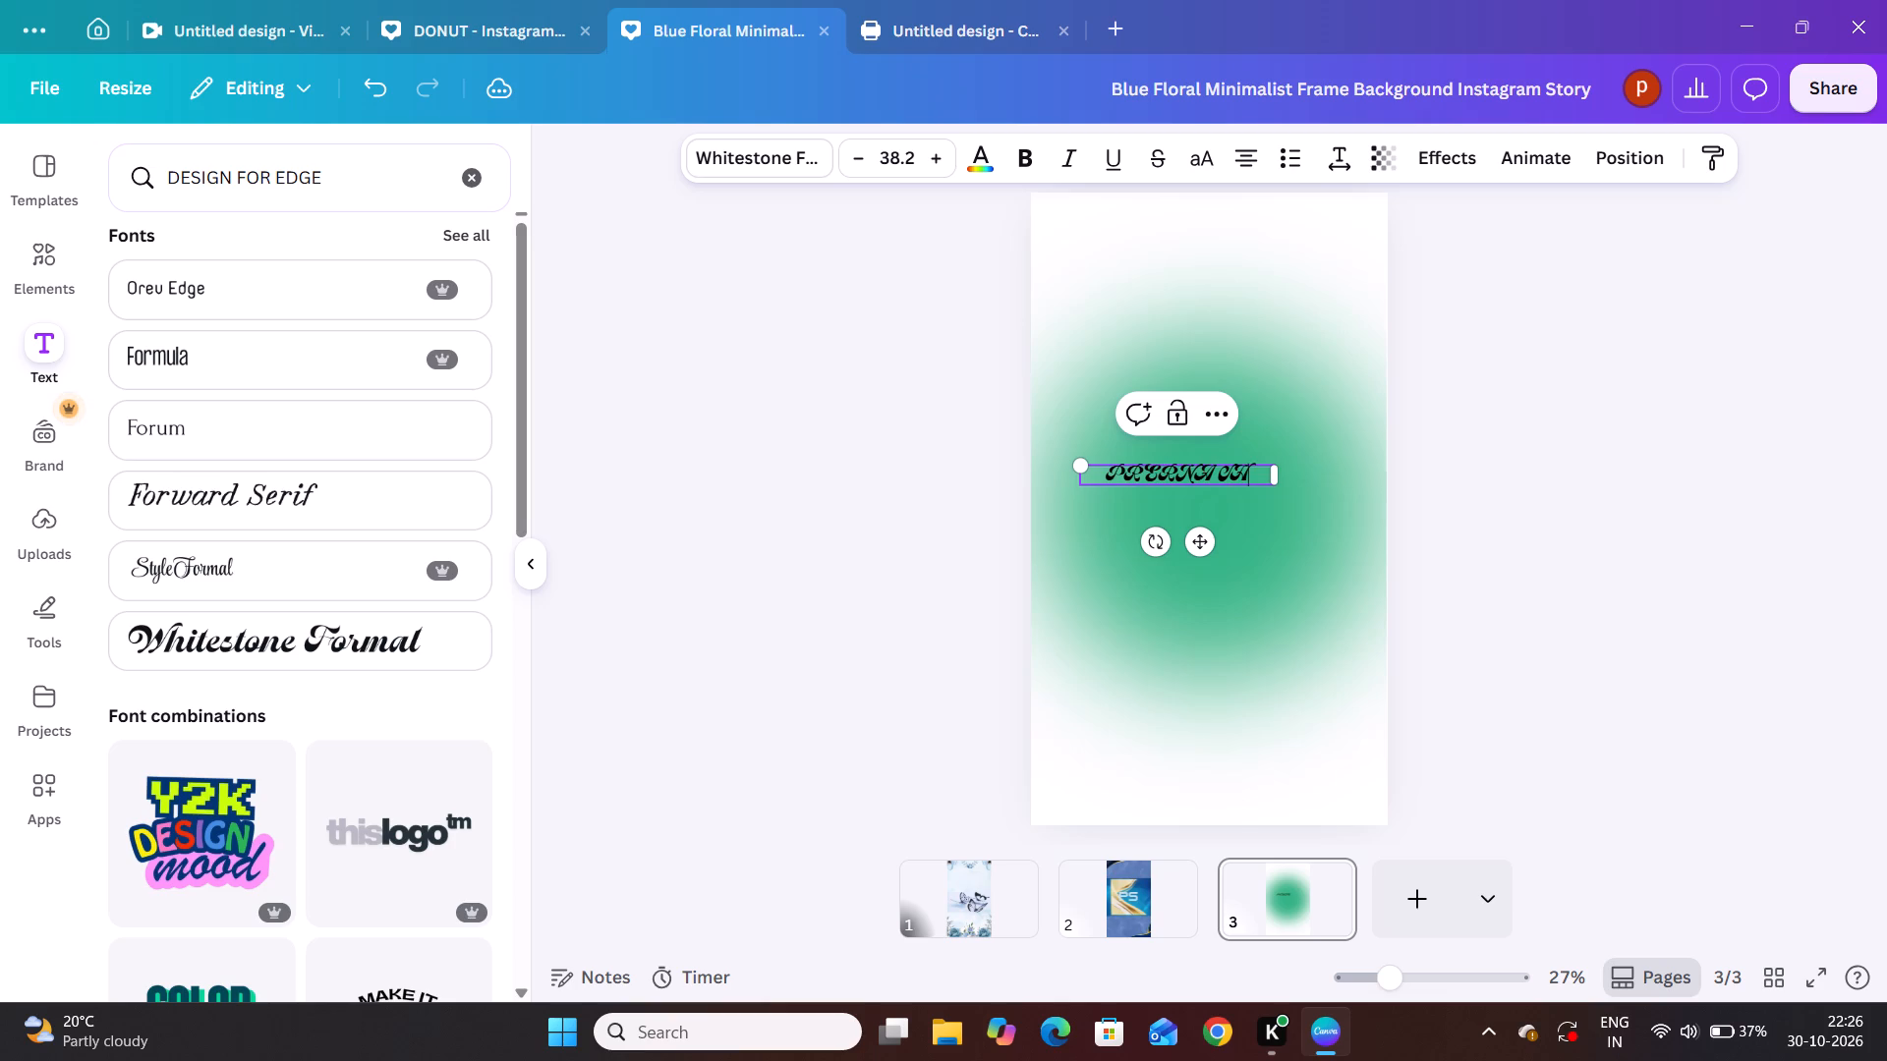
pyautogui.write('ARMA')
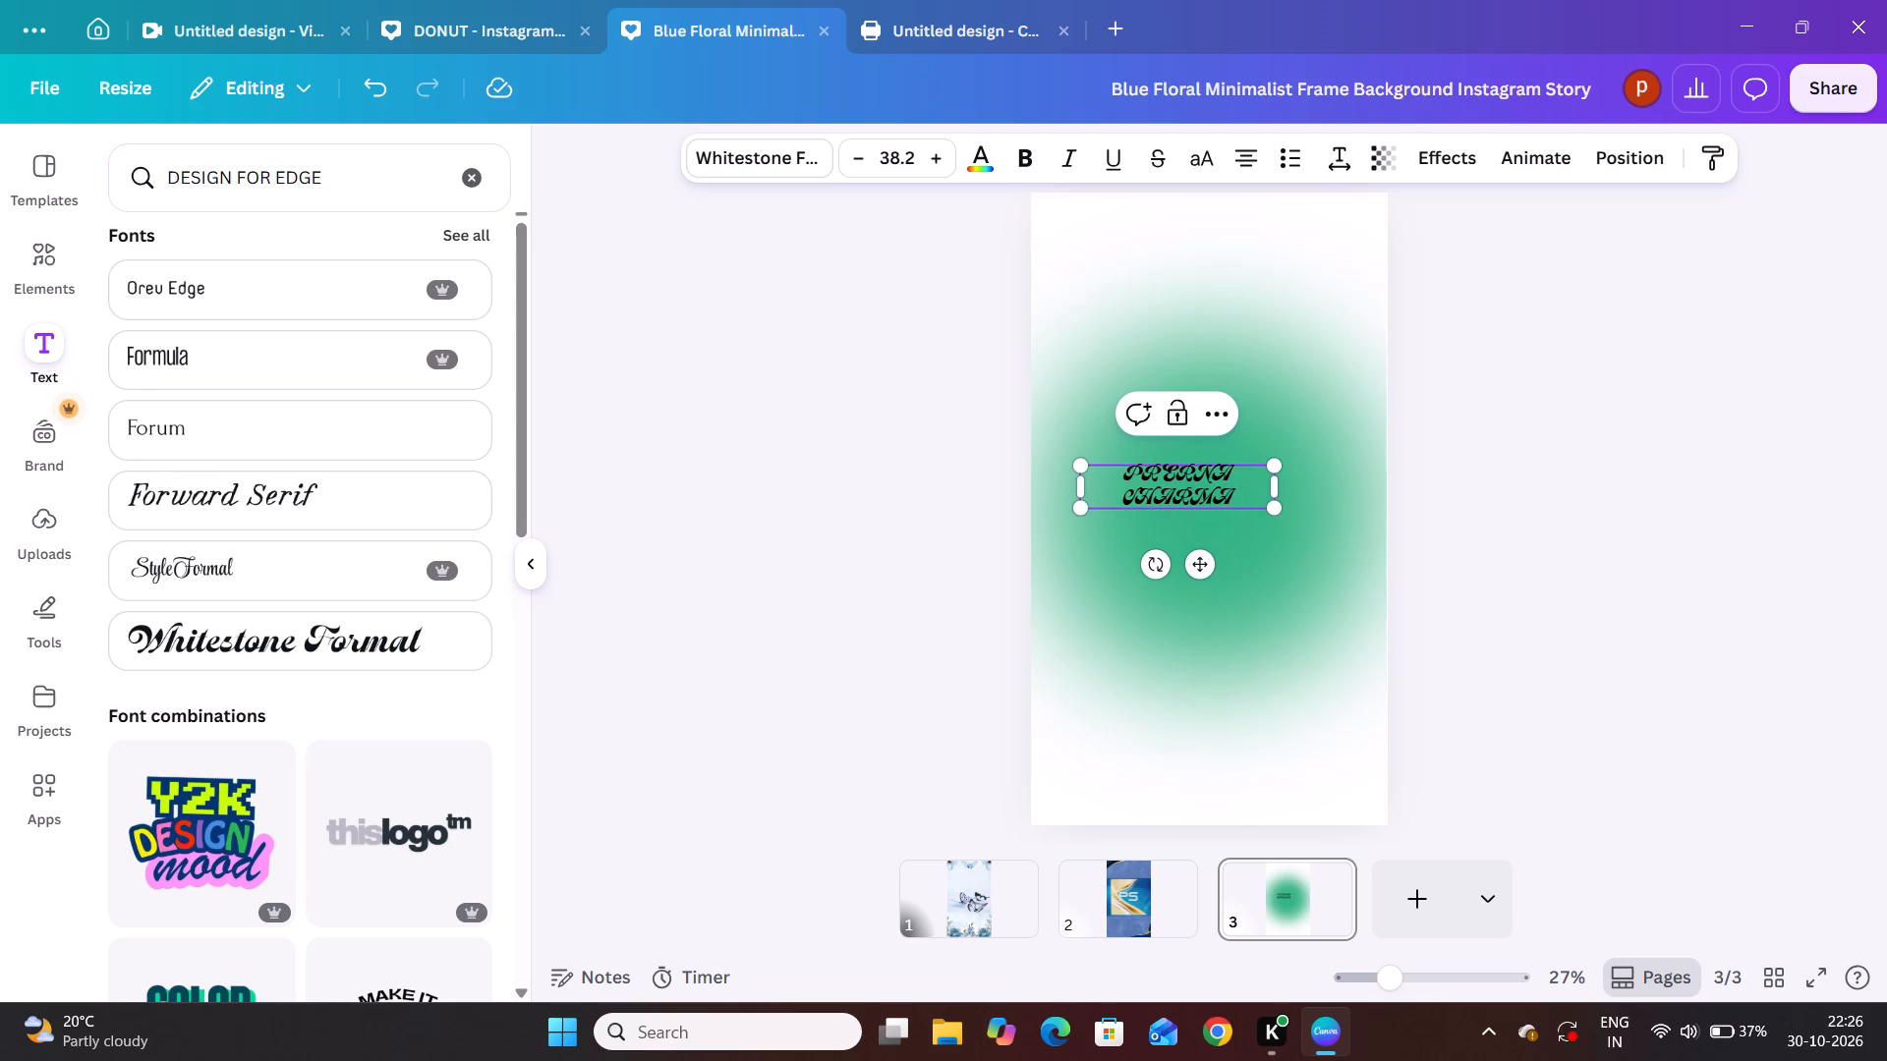
pyautogui.click(1455, 489)
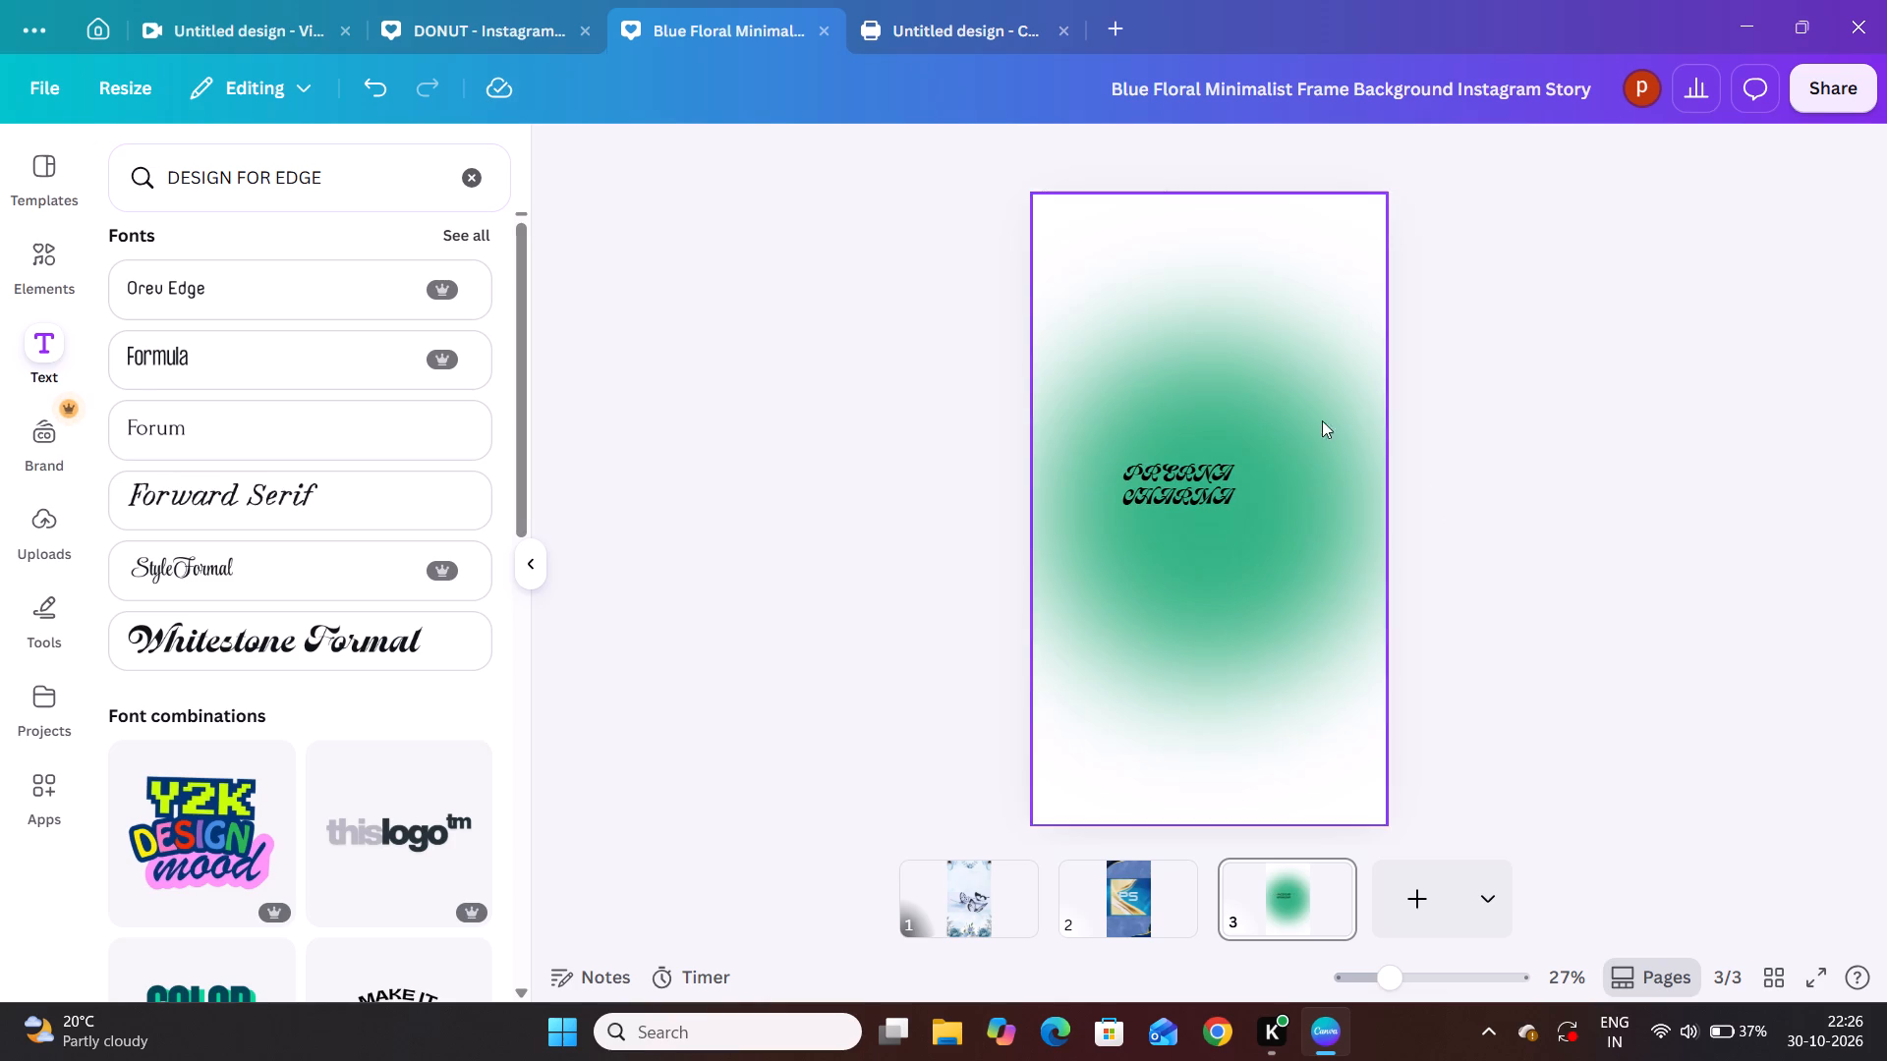
# Scale up the name text box on the third page to a font size of about 43.
pyautogui.click(1225, 489)
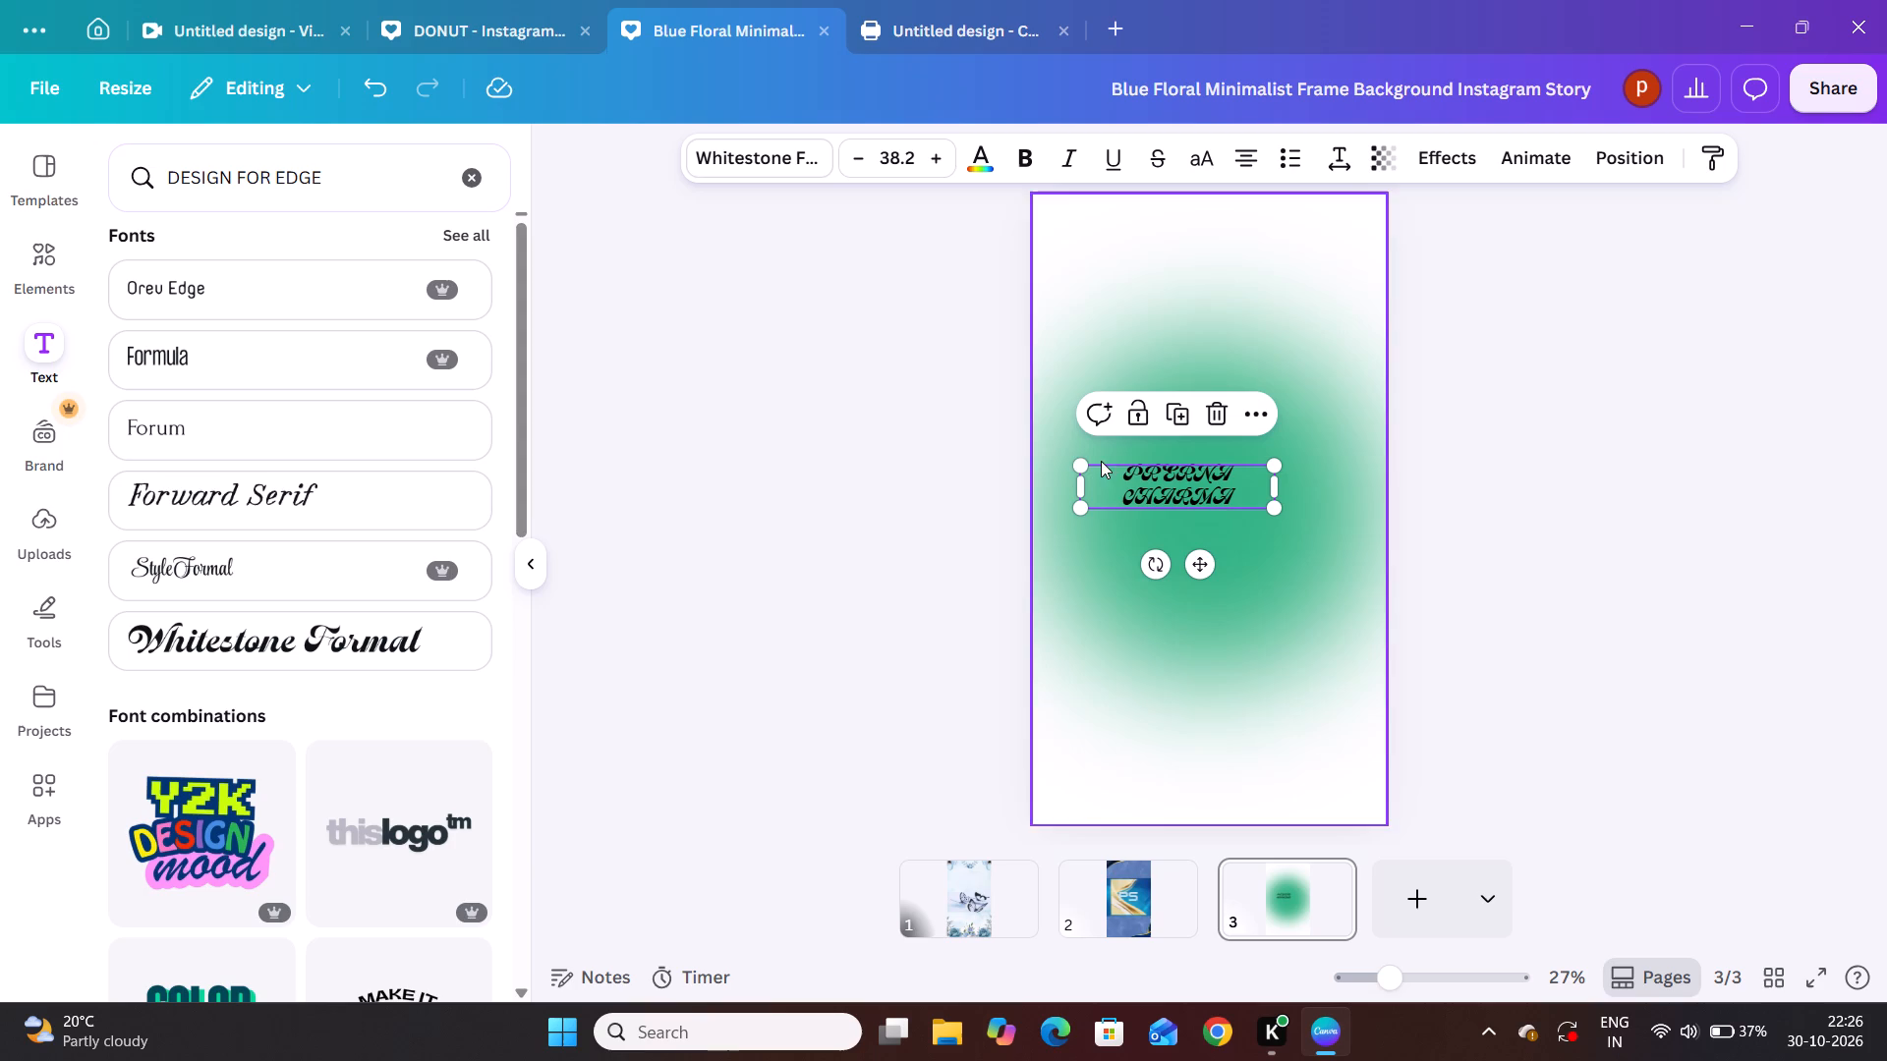
pyautogui.moveTo(1078, 460); pyautogui.dragTo(1056, 435)
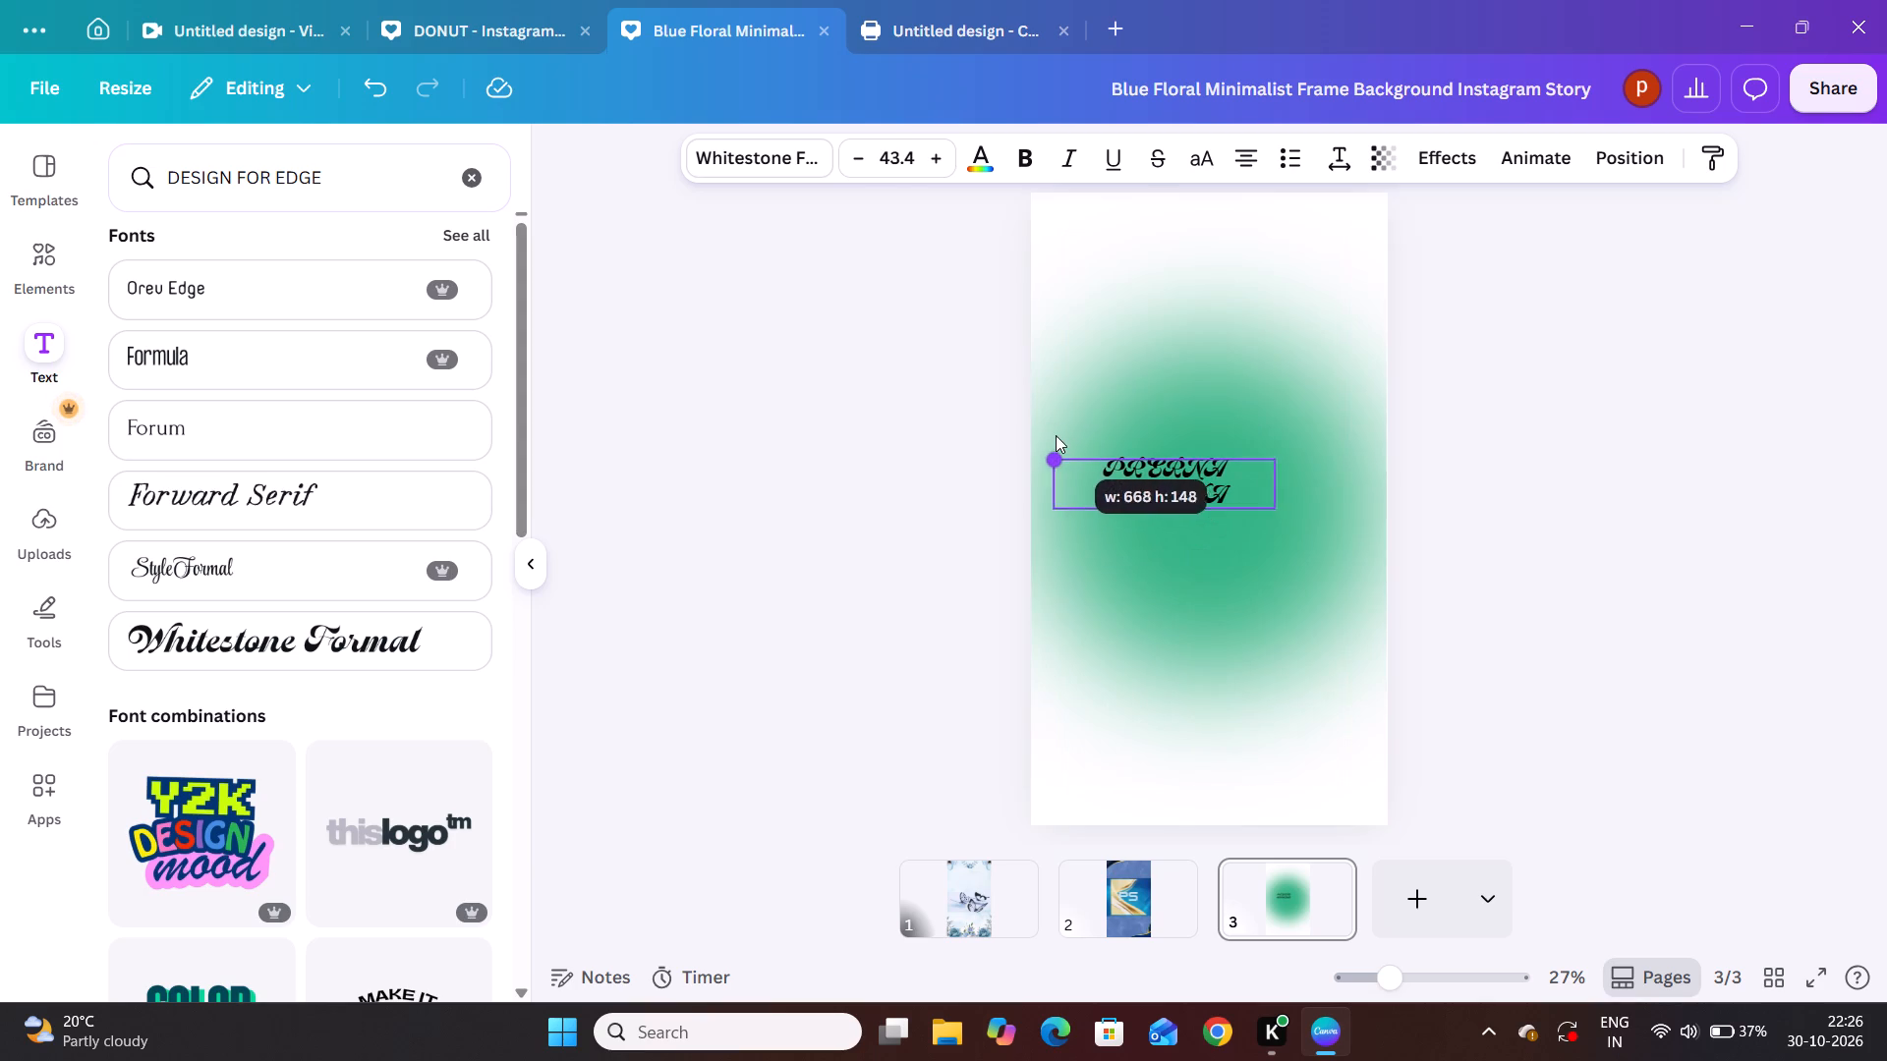
# Delete the surname from the text box, keeping only the first name.
pyautogui.doubleClick(1241, 492)
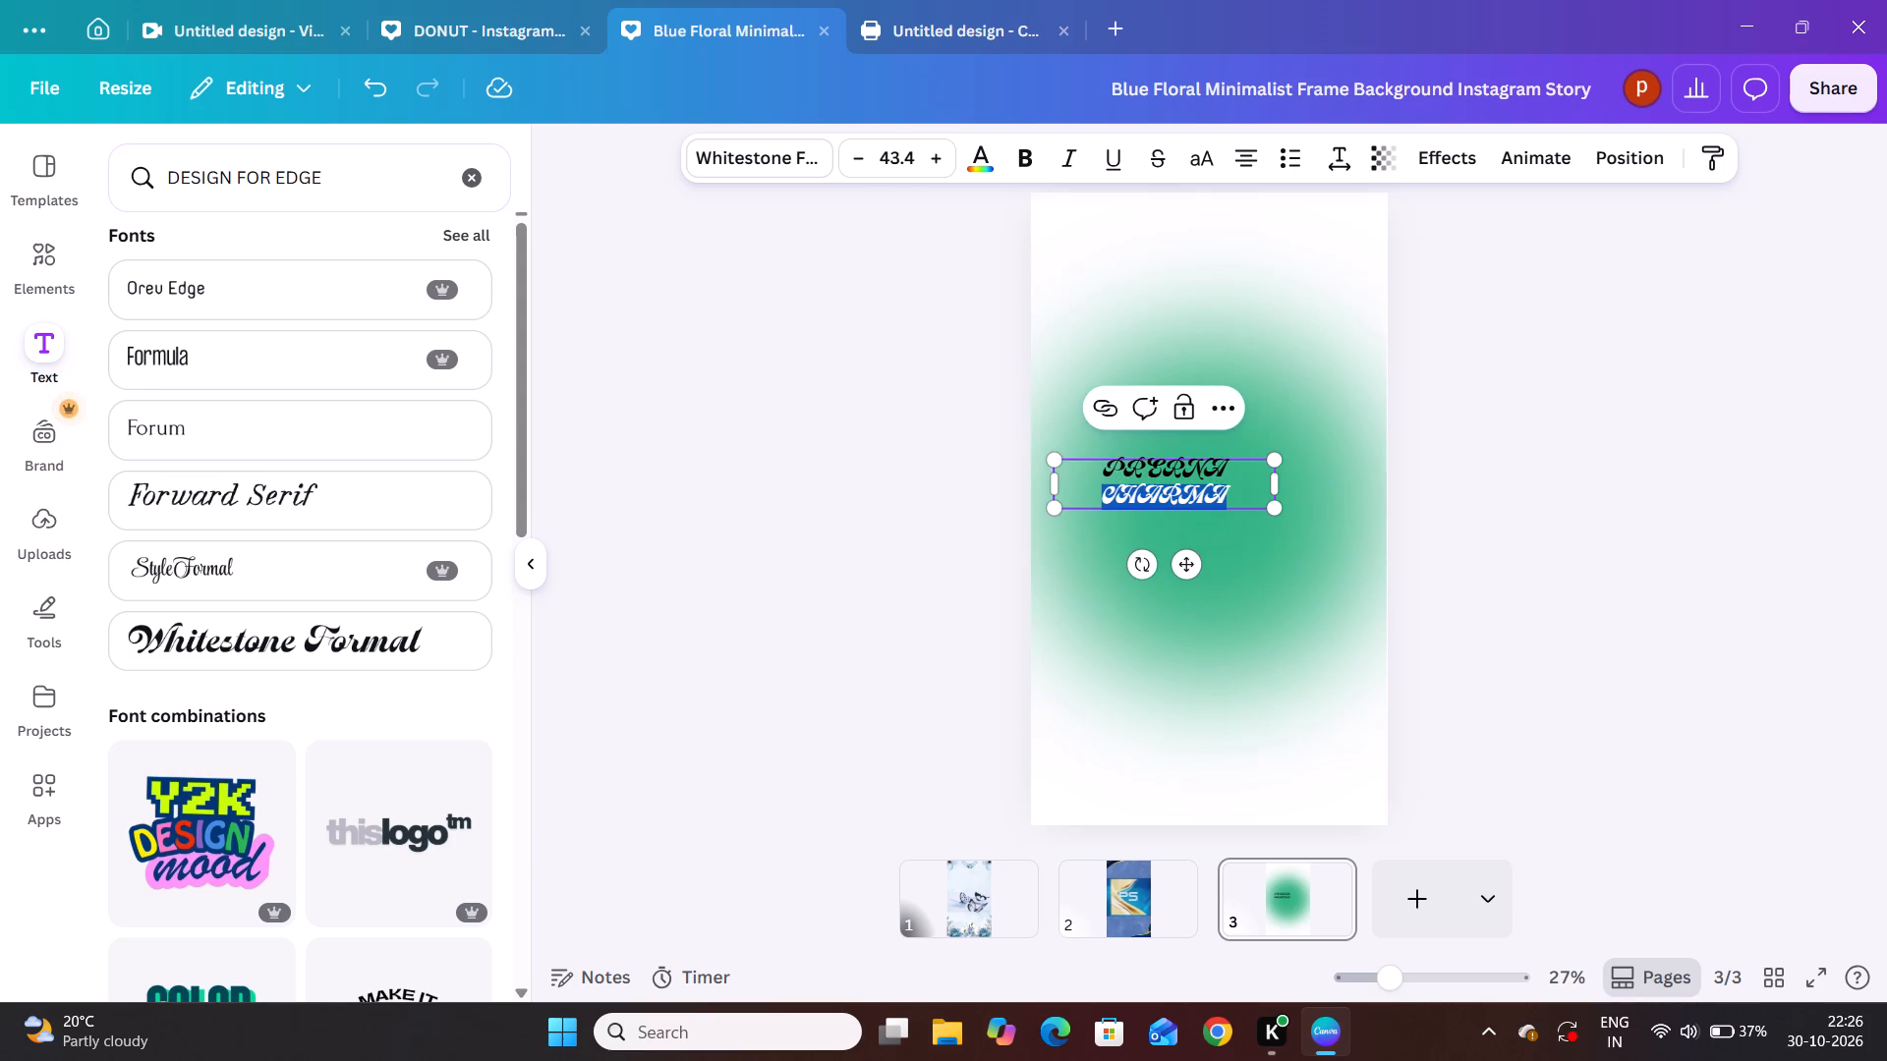
pyautogui.press('BackSpace')
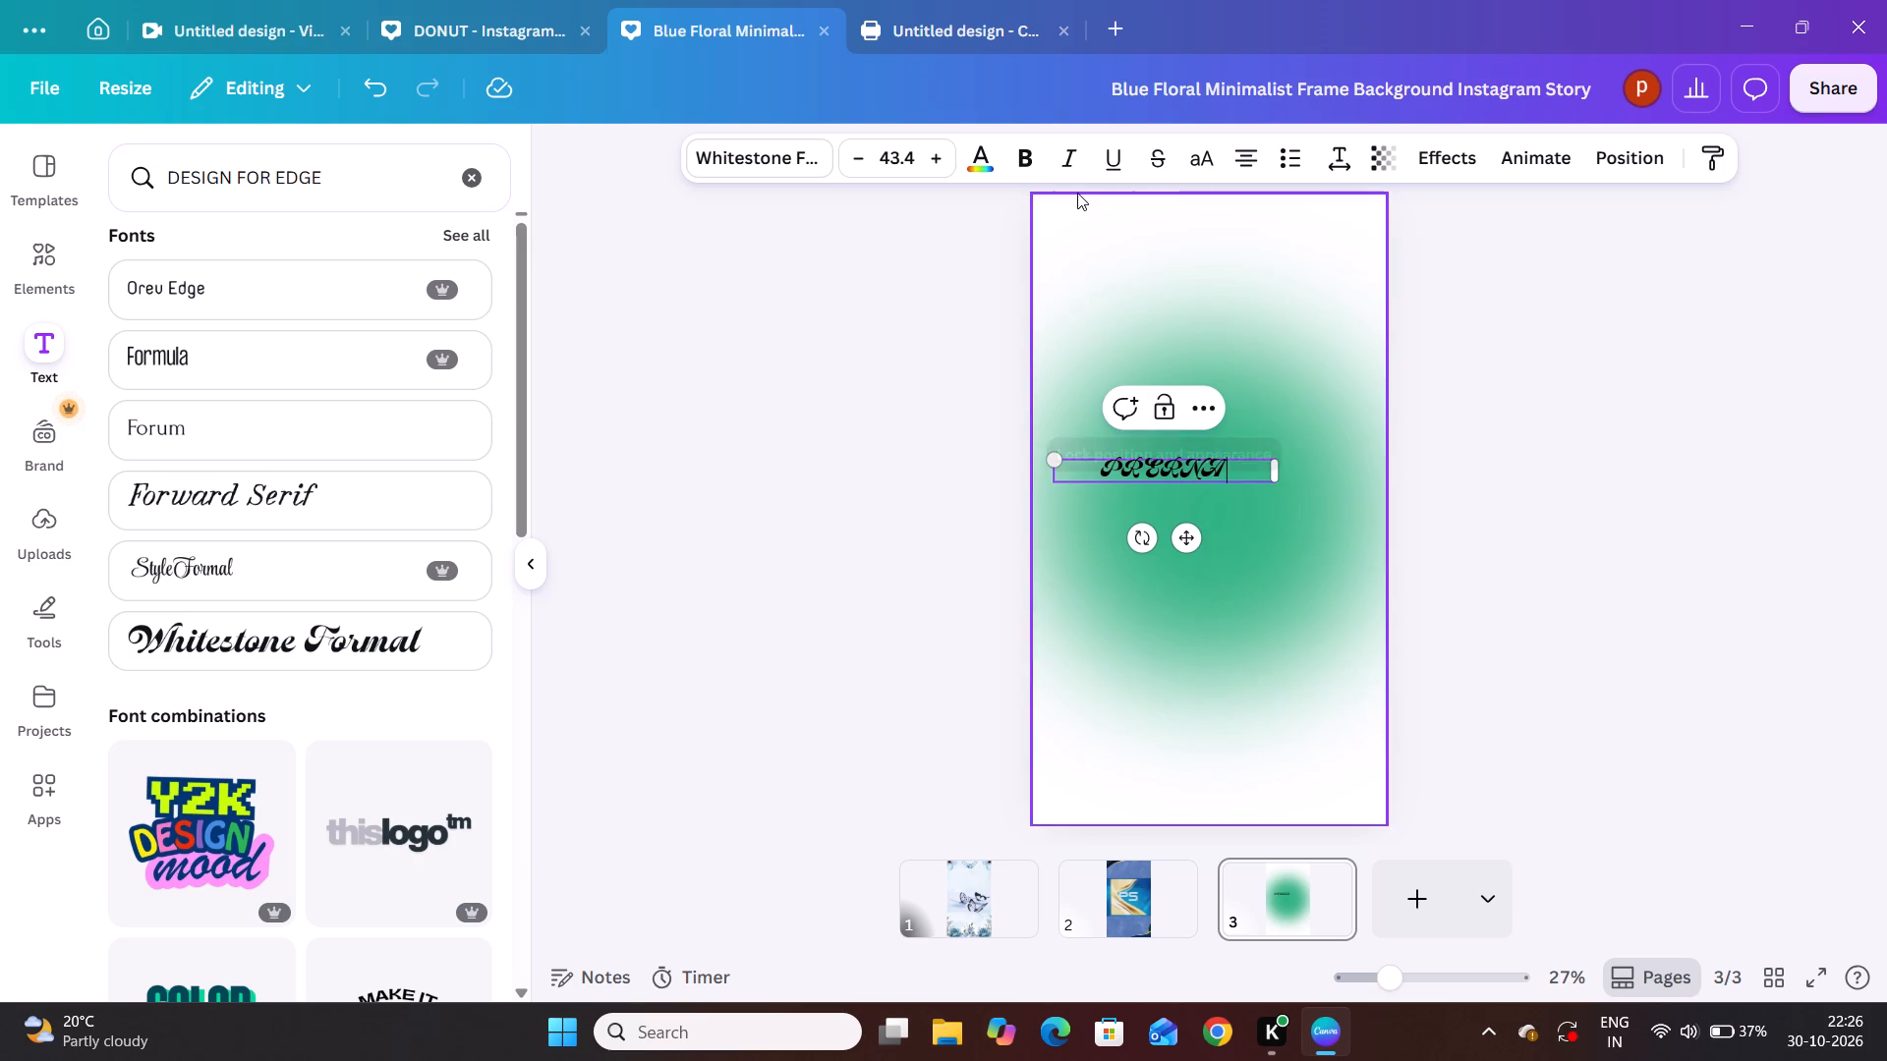
# Adjust the first-name text's font size to 76.4 so that it fits on one line.
pyautogui.tripleClick(929, 154)
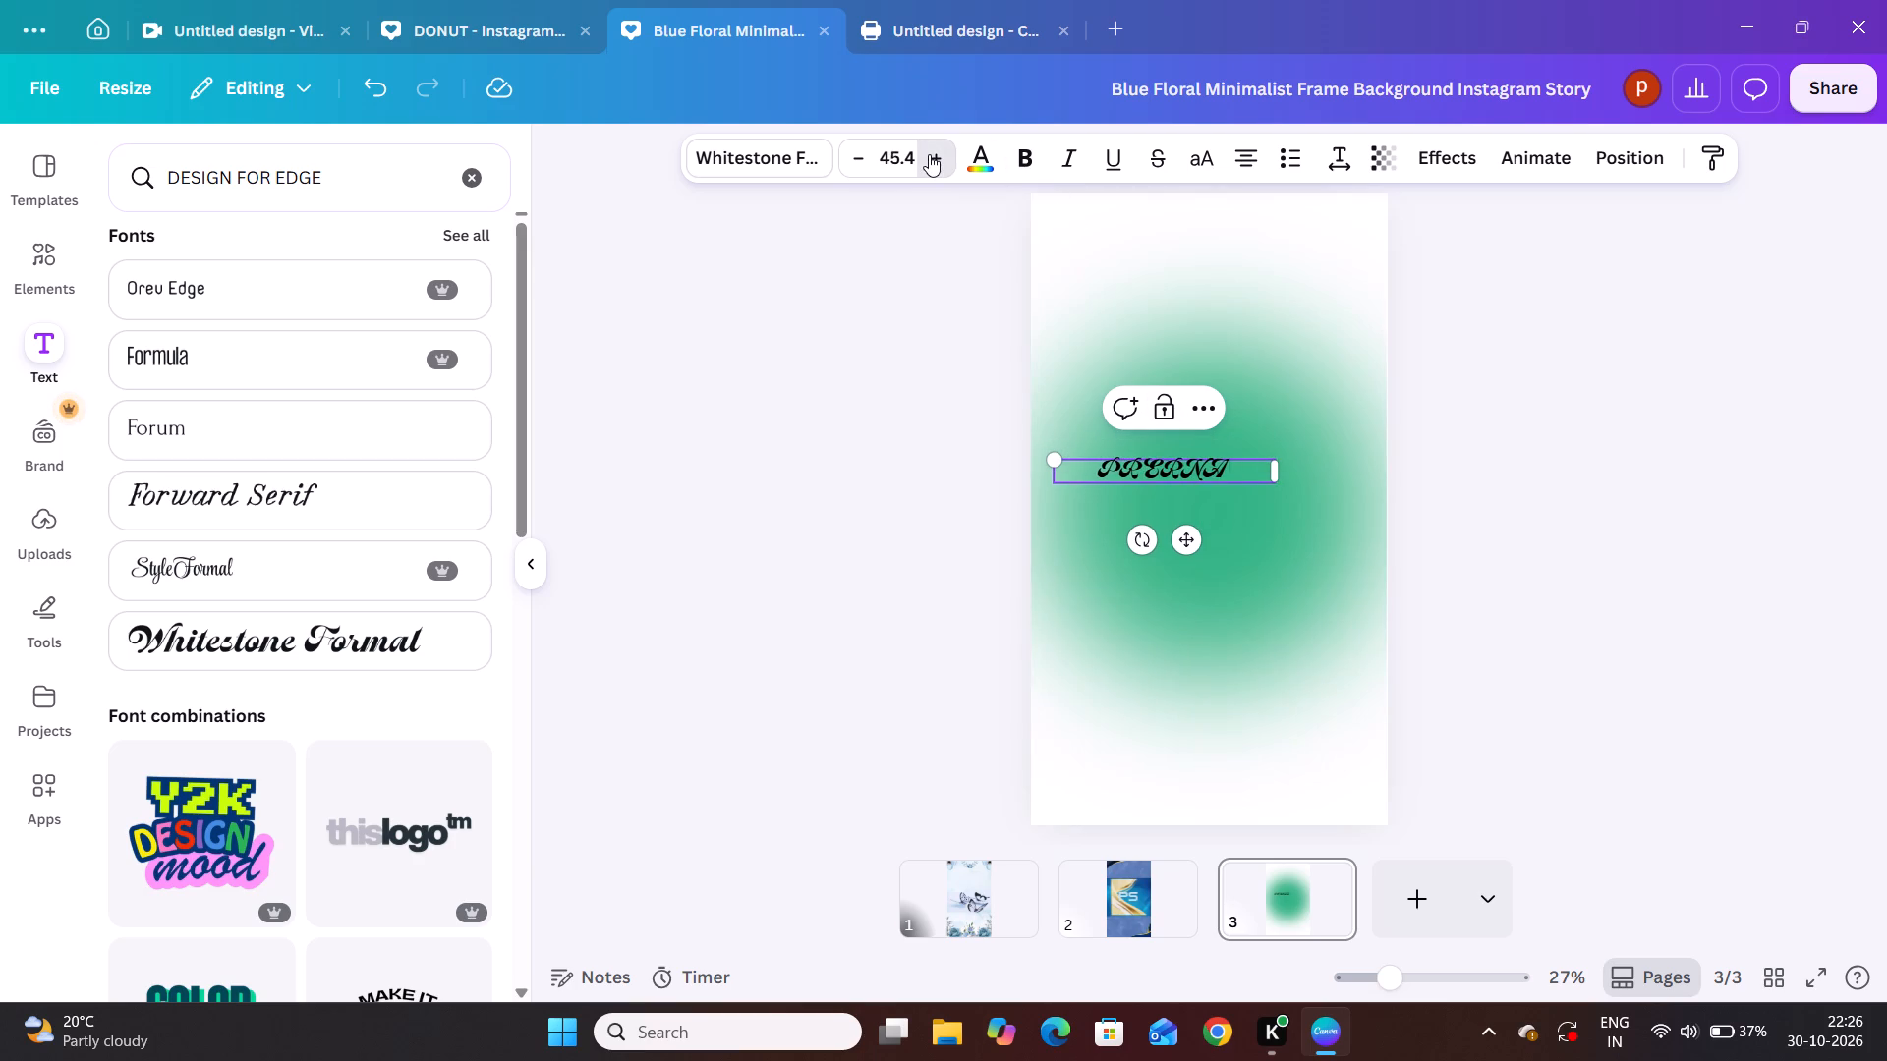
pyautogui.tripleClick(929, 154)
pyautogui.tripleClick(929, 154)
pyautogui.tripleClick(929, 154)
pyautogui.tripleClick(929, 154)
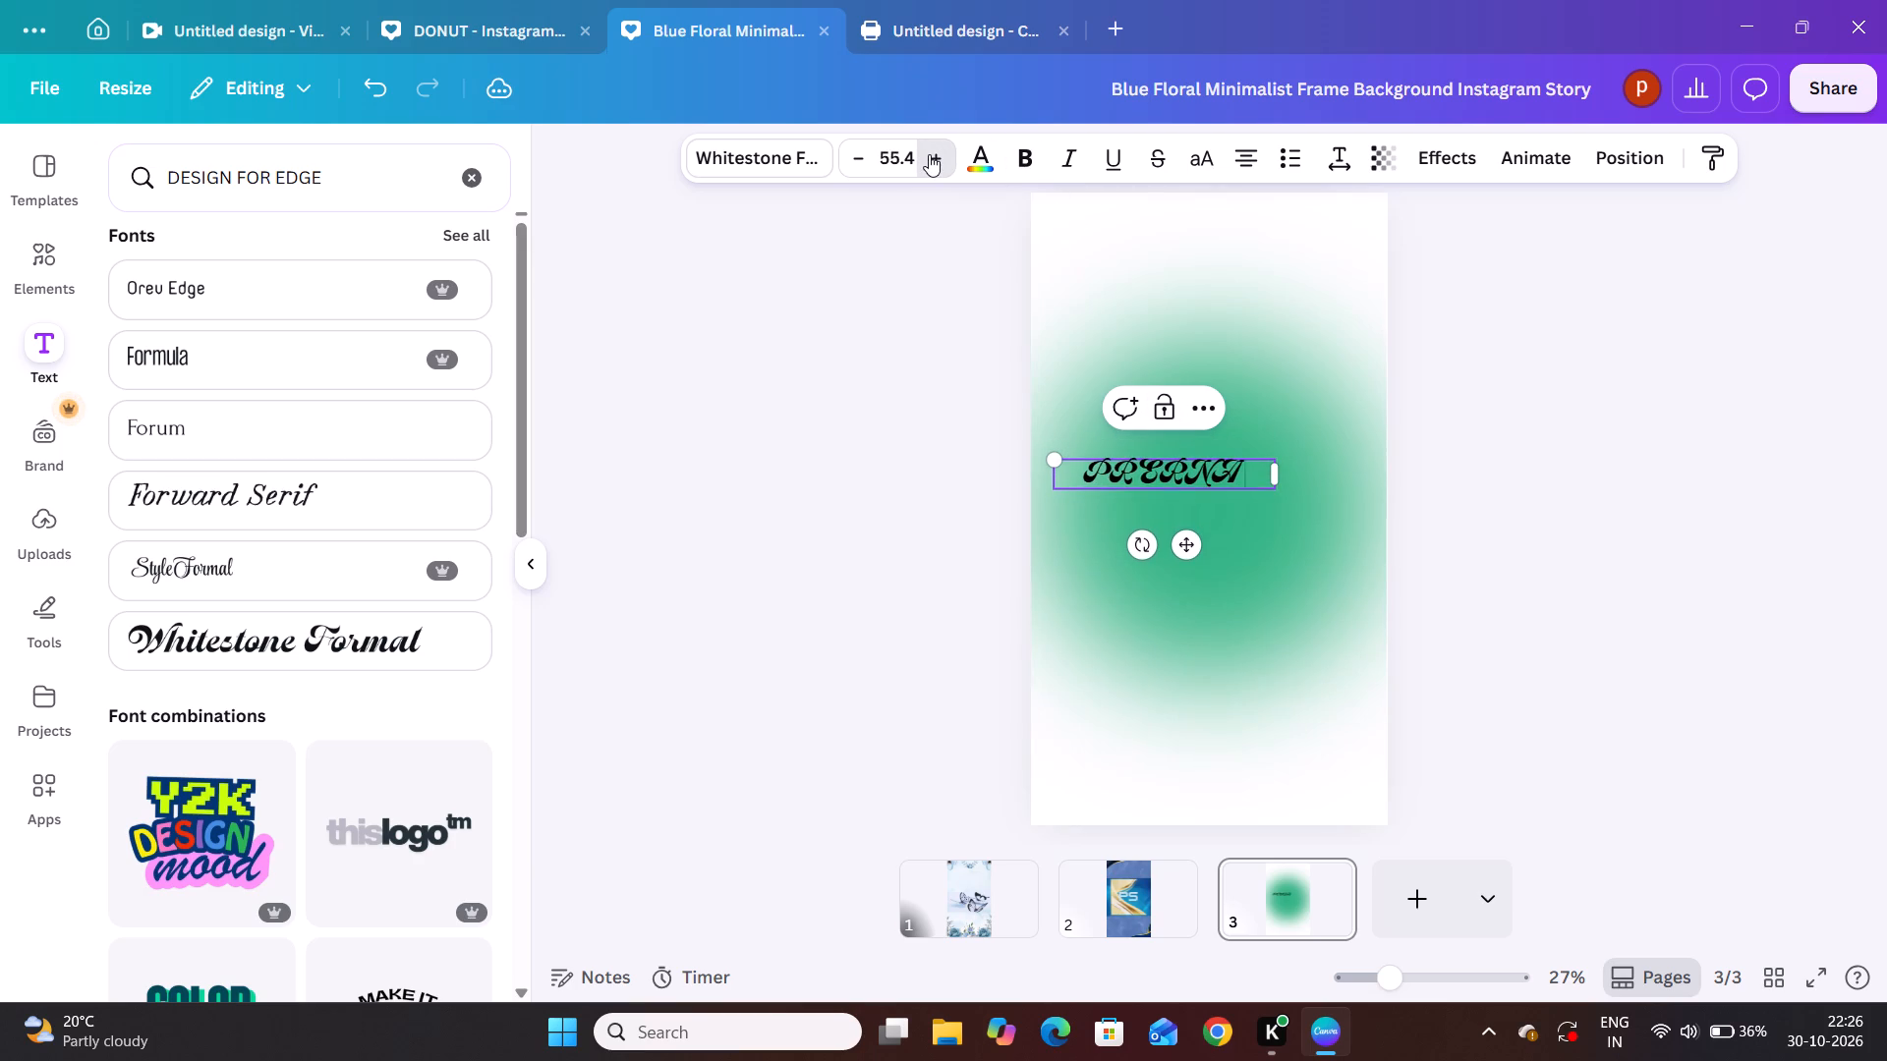
pyautogui.tripleClick(929, 154)
pyautogui.tripleClick(929, 154)
pyautogui.tripleClick(929, 154)
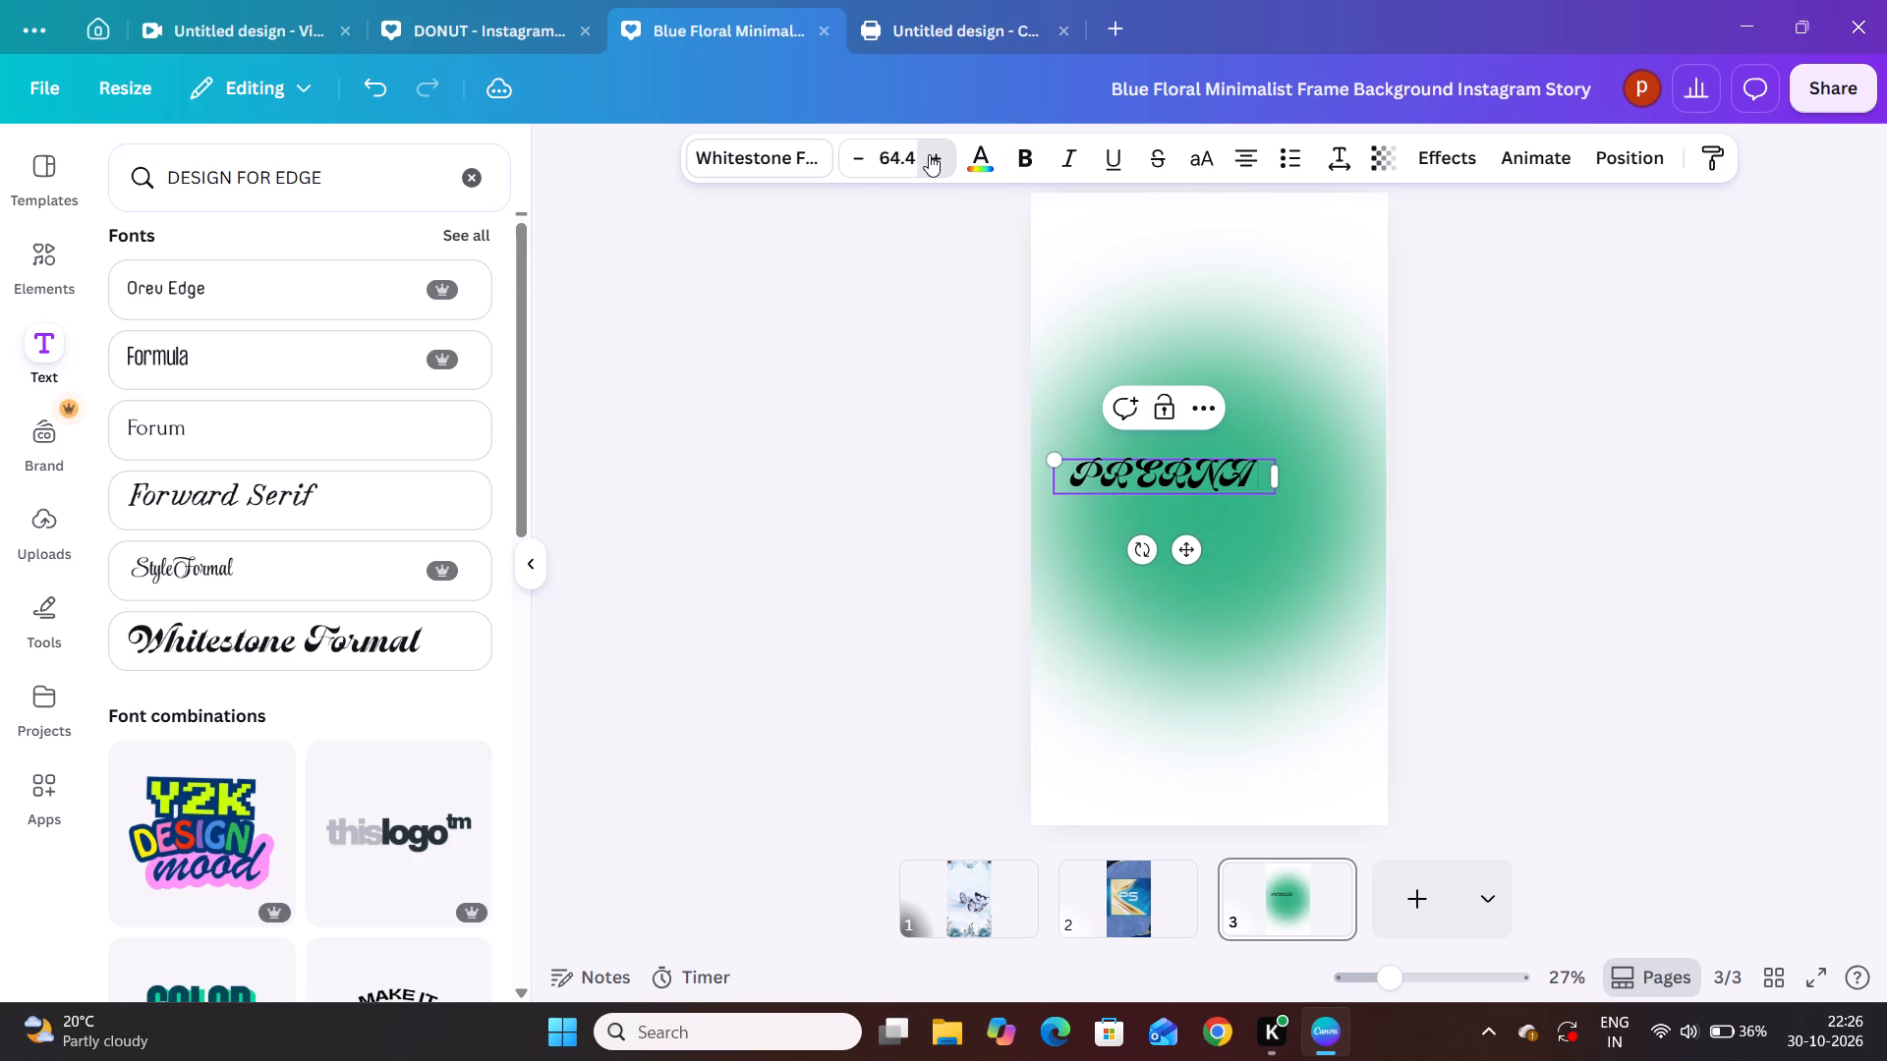
pyautogui.tripleClick(929, 154)
pyautogui.tripleClick(929, 154)
pyautogui.tripleClick(929, 154)
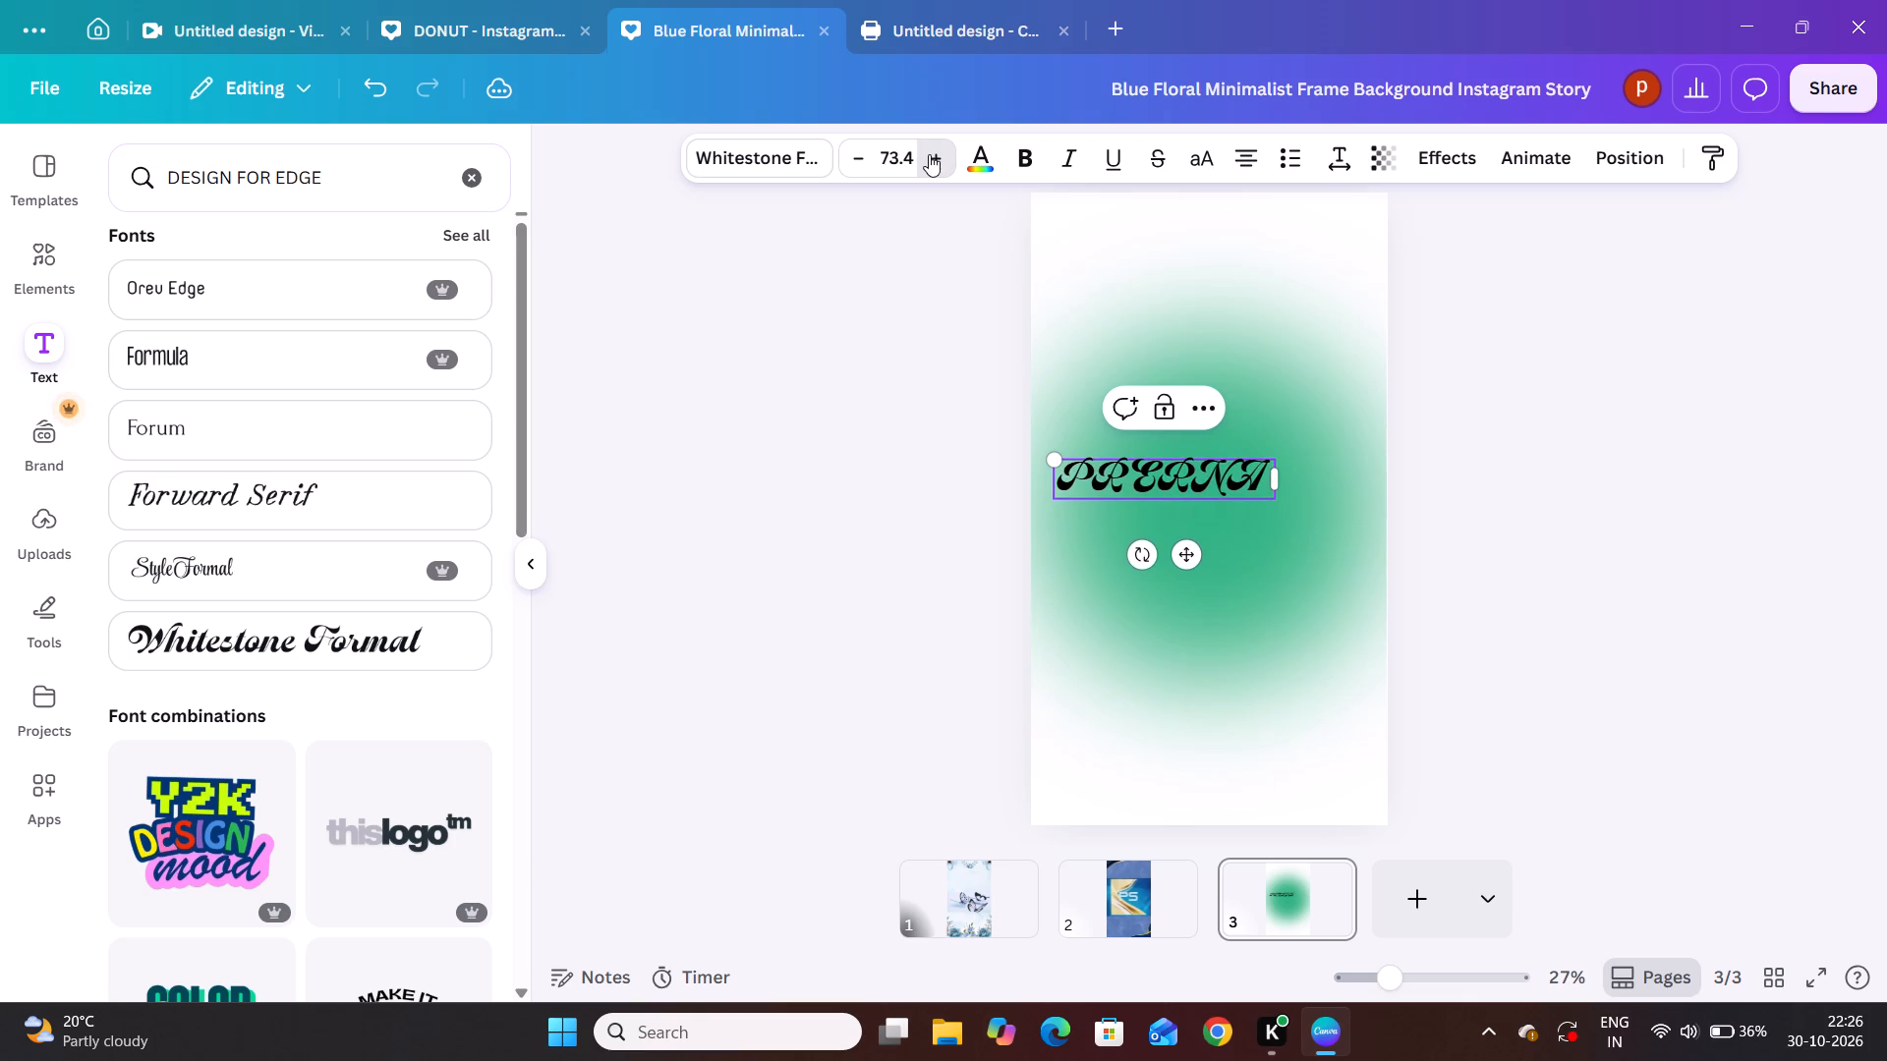
pyautogui.tripleClick(929, 154)
pyautogui.doubleClick(929, 154)
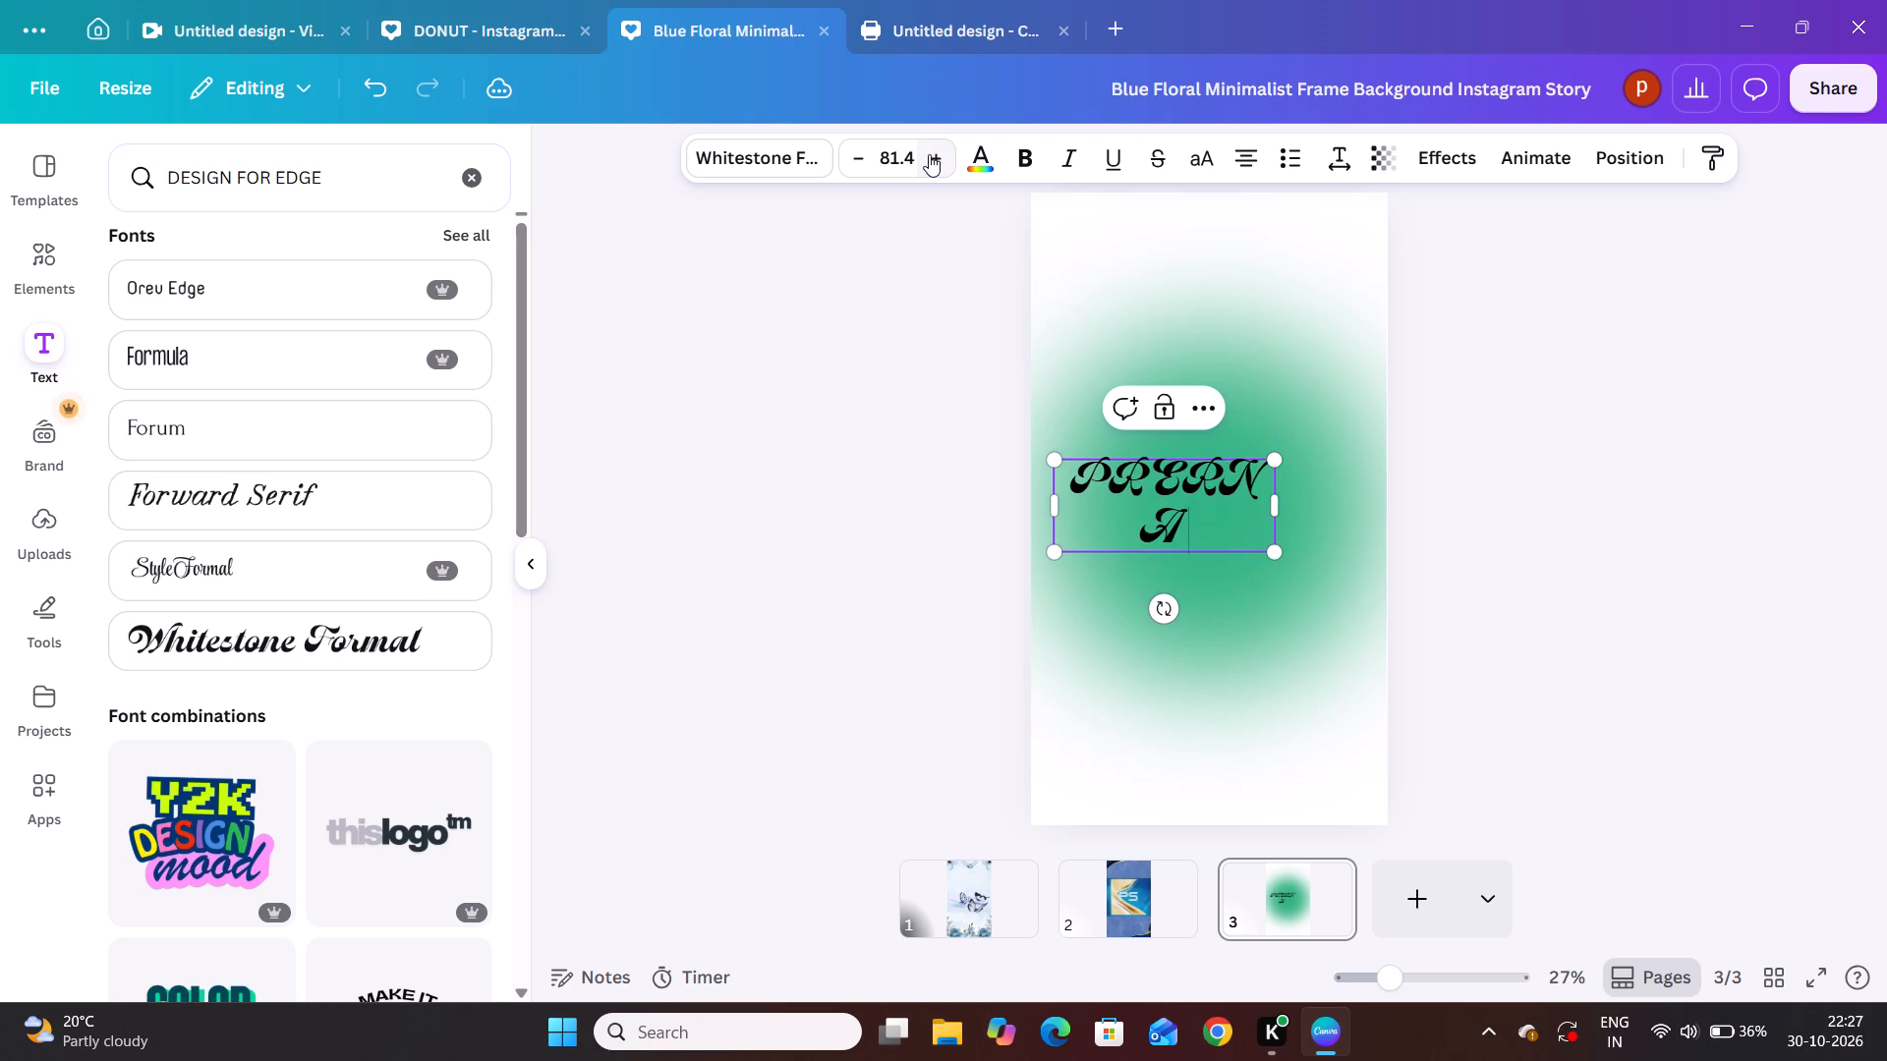
pyautogui.tripleClick(929, 154)
pyautogui.click(929, 154)
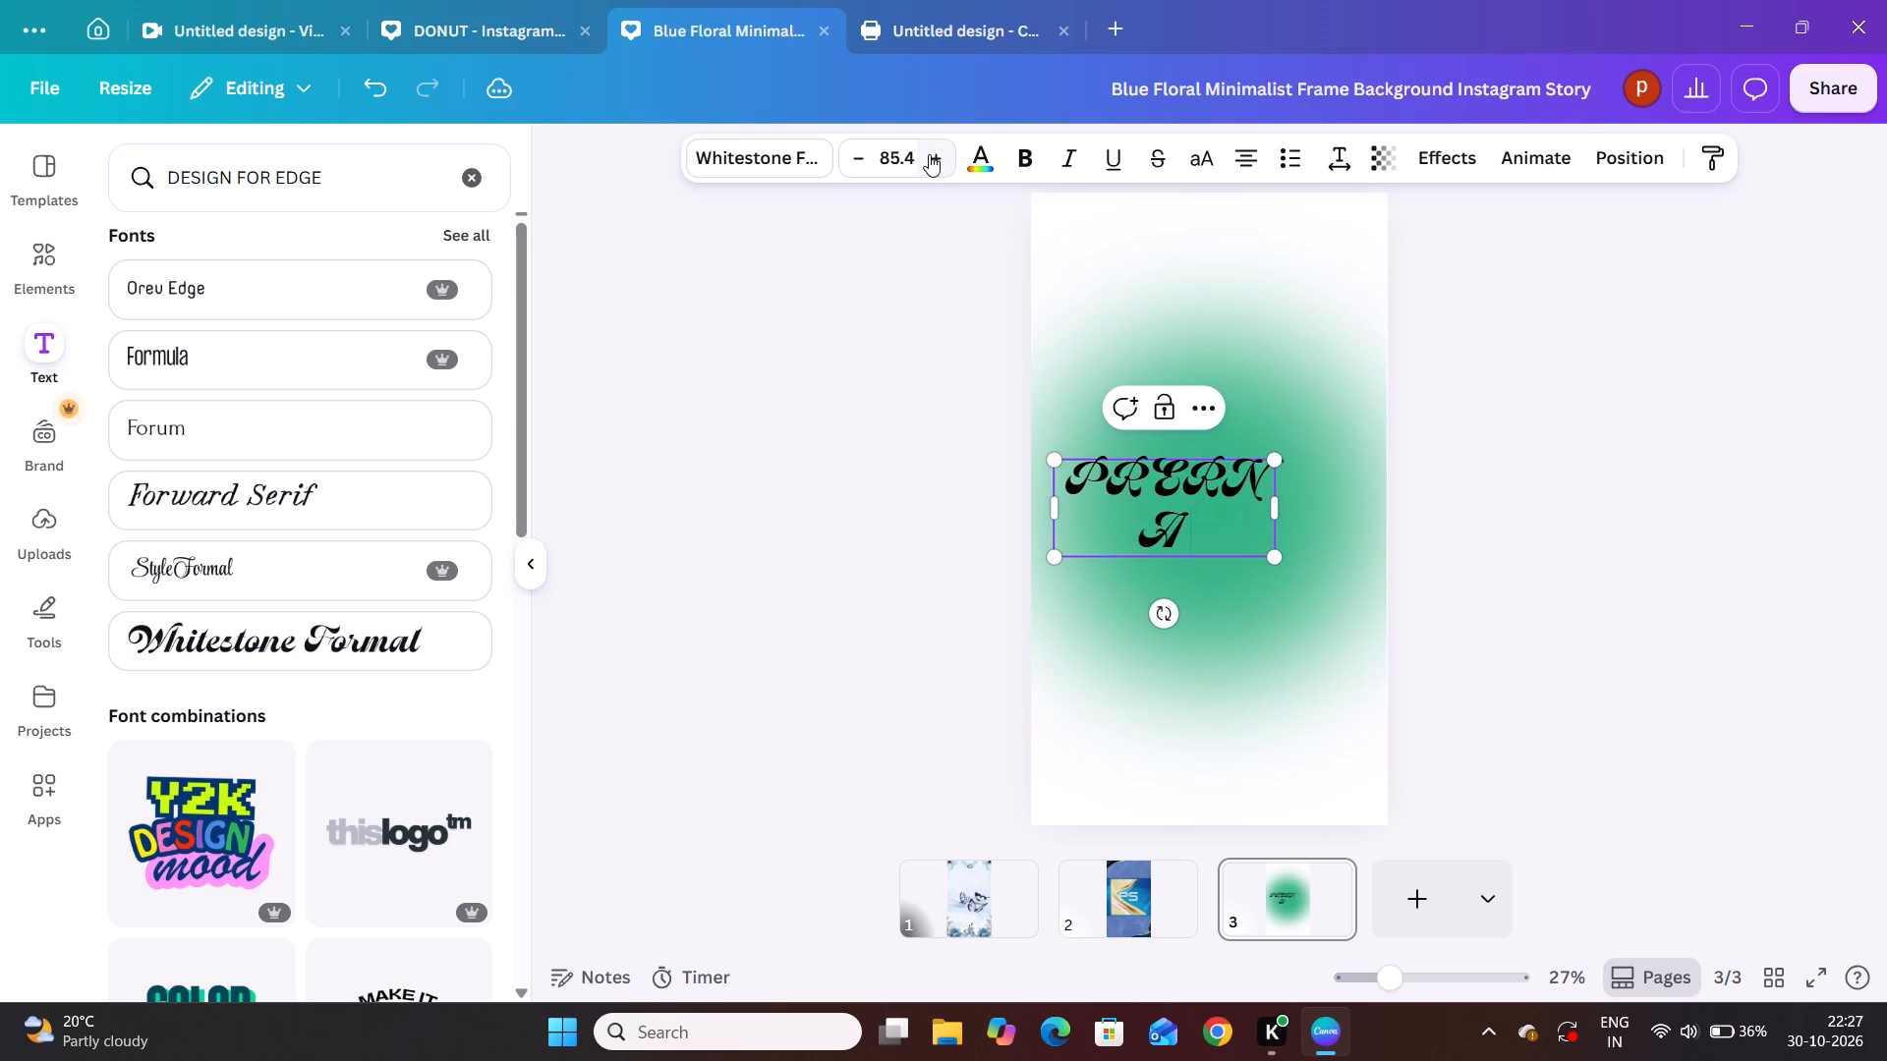
pyautogui.tripleClick(929, 154)
pyautogui.tripleClick(929, 154)
pyautogui.click(929, 154)
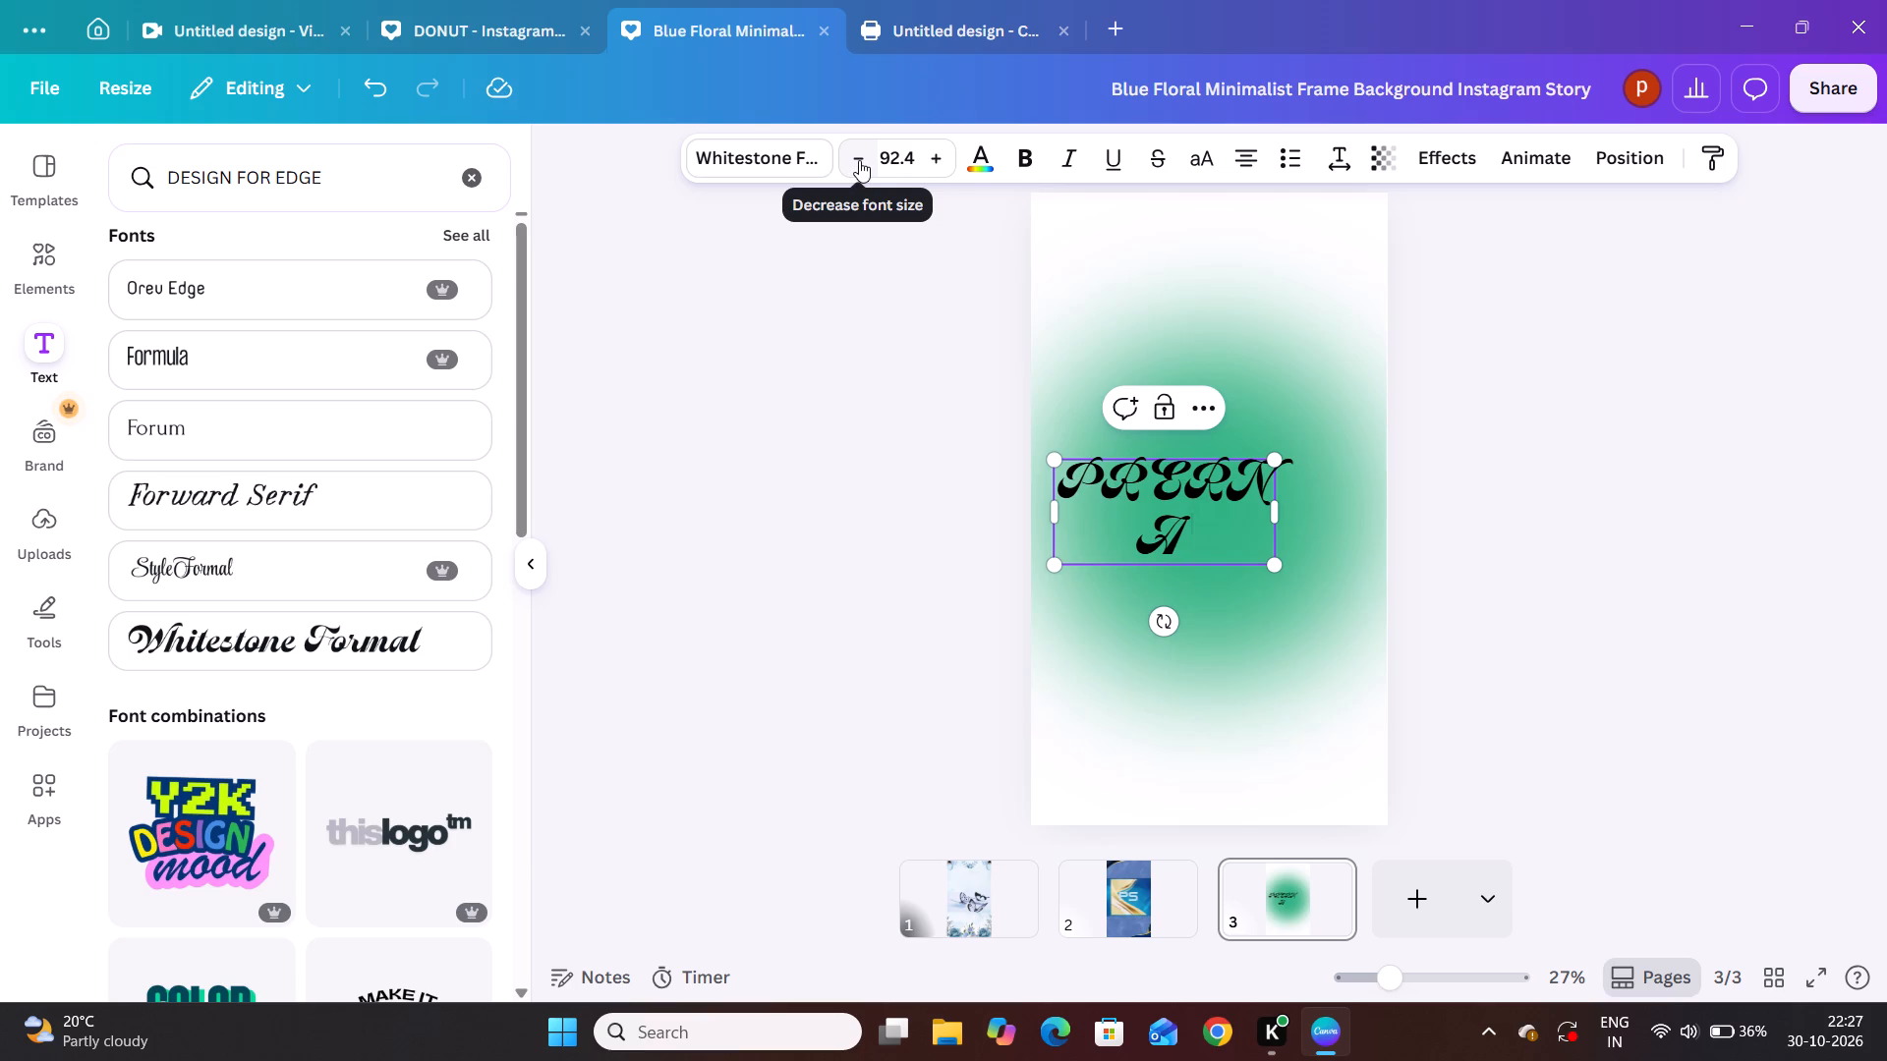
pyautogui.doubleClick(935, 158)
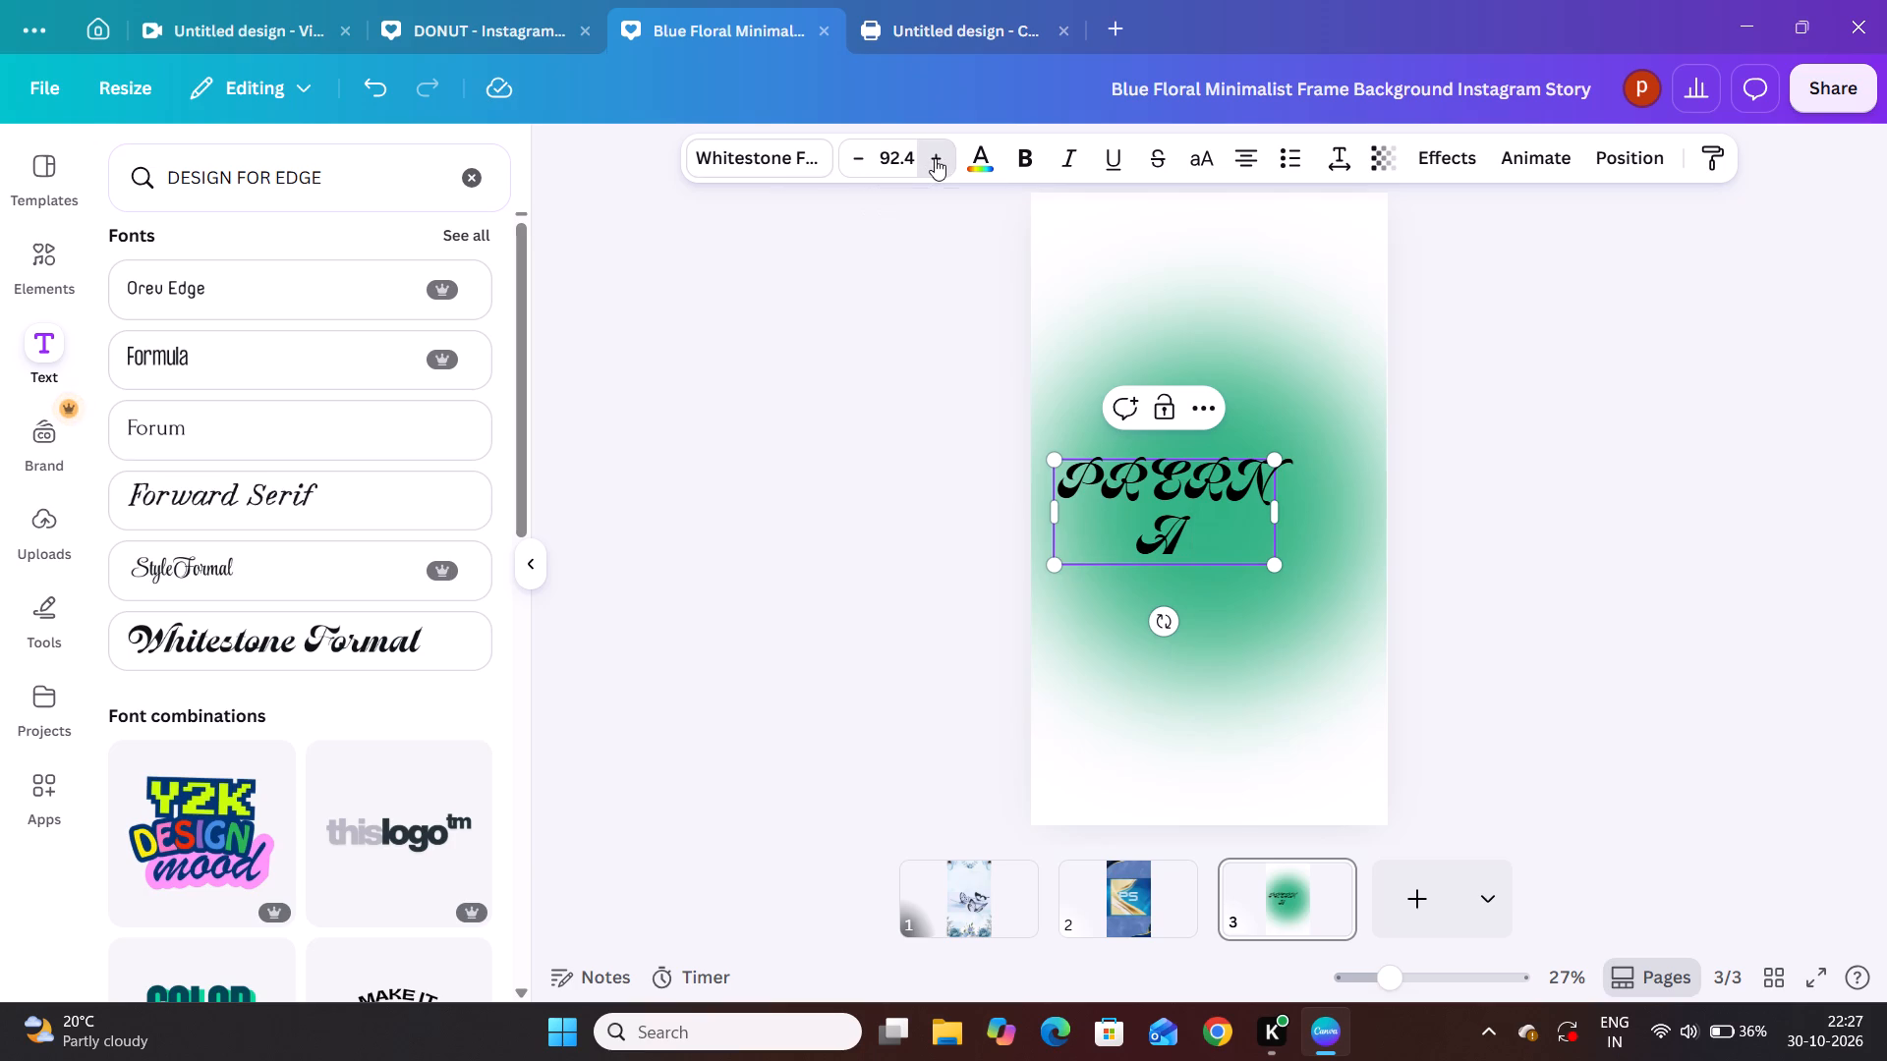
pyautogui.tripleClick(935, 158)
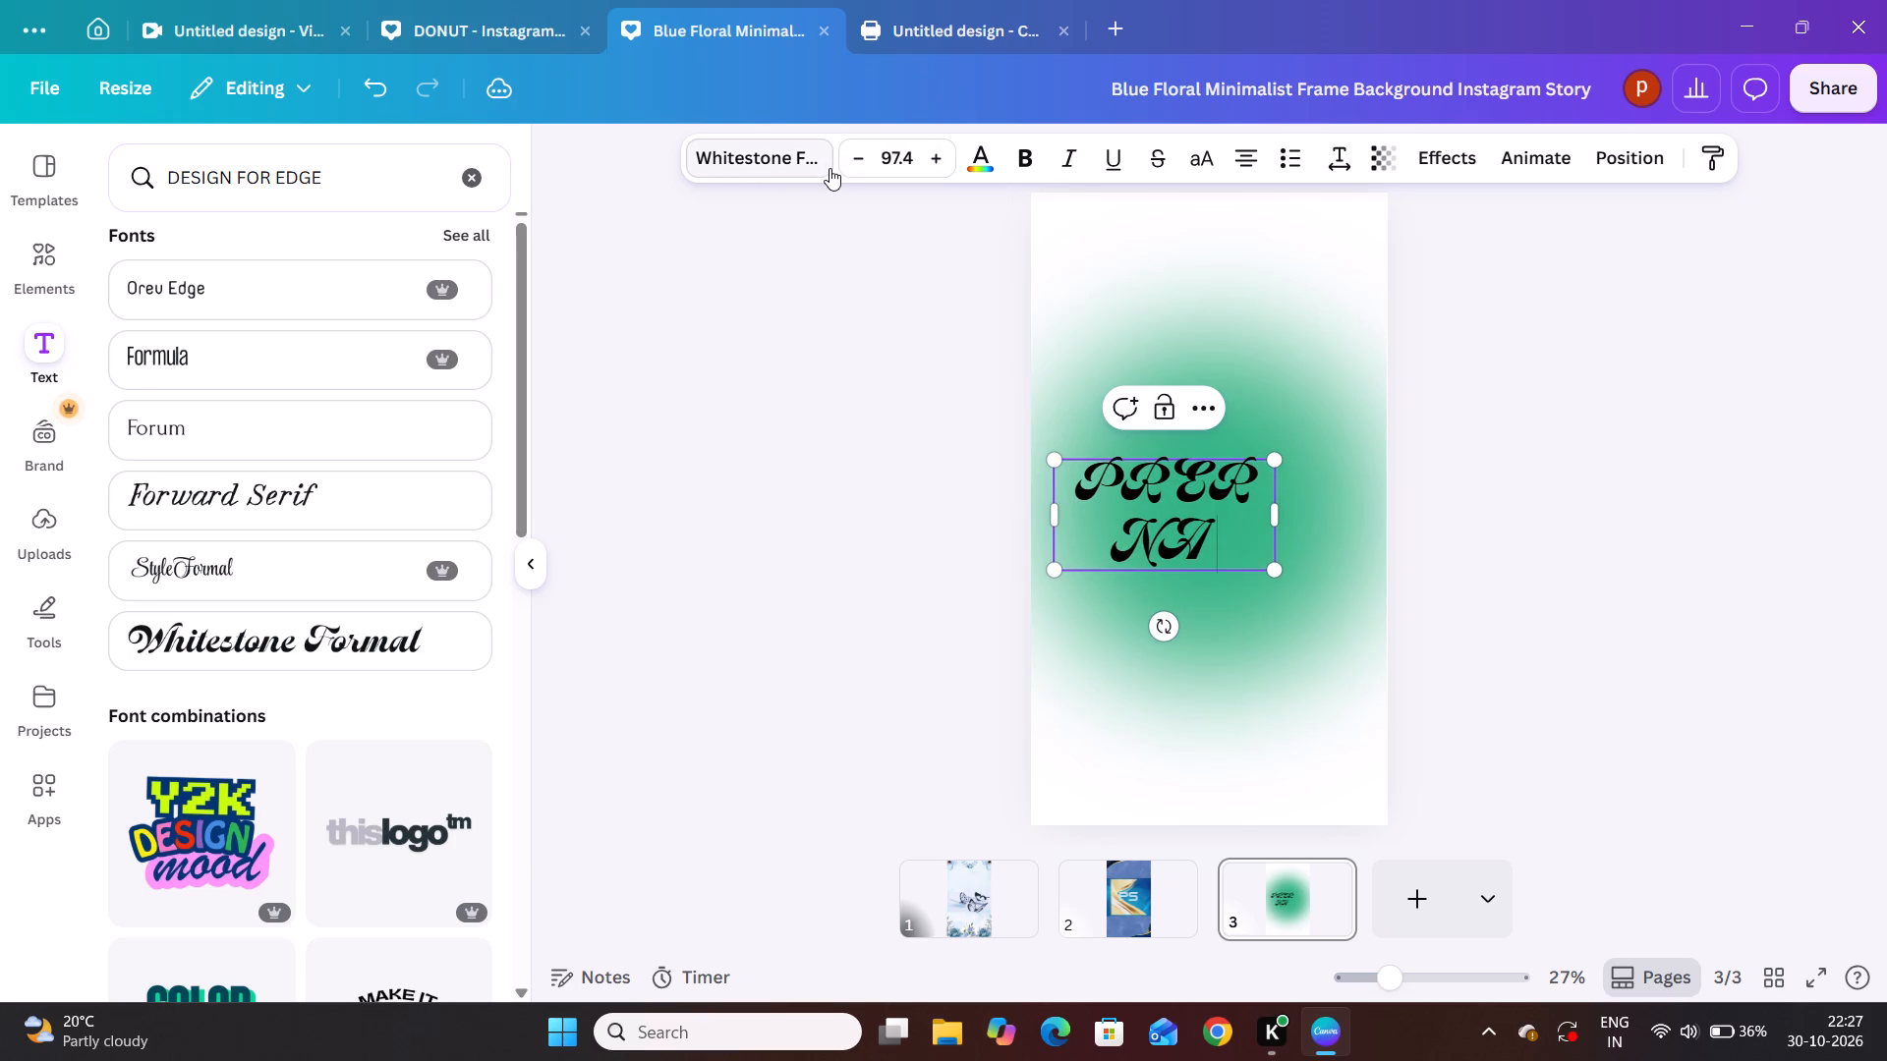
pyautogui.tripleClick(853, 160)
pyautogui.tripleClick(853, 160)
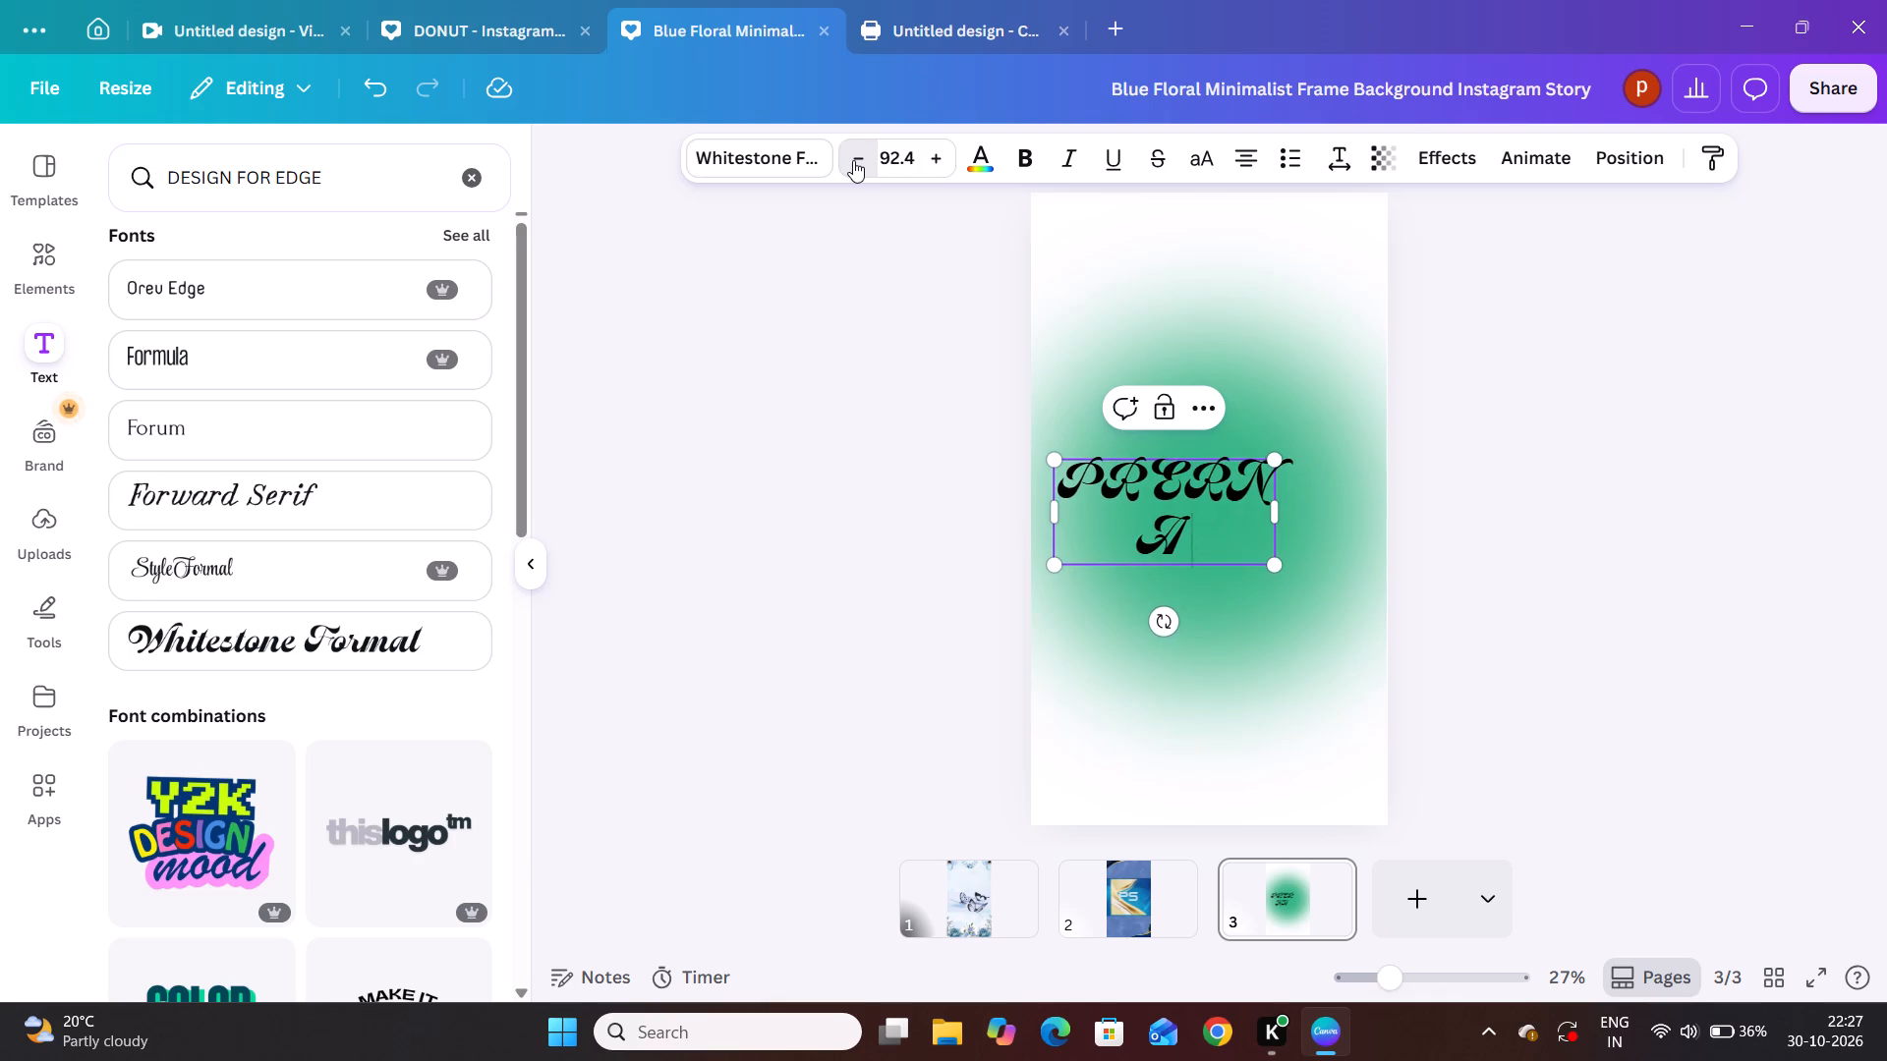
pyautogui.tripleClick(853, 160)
pyautogui.tripleClick(853, 160)
pyautogui.tripleClick(853, 160)
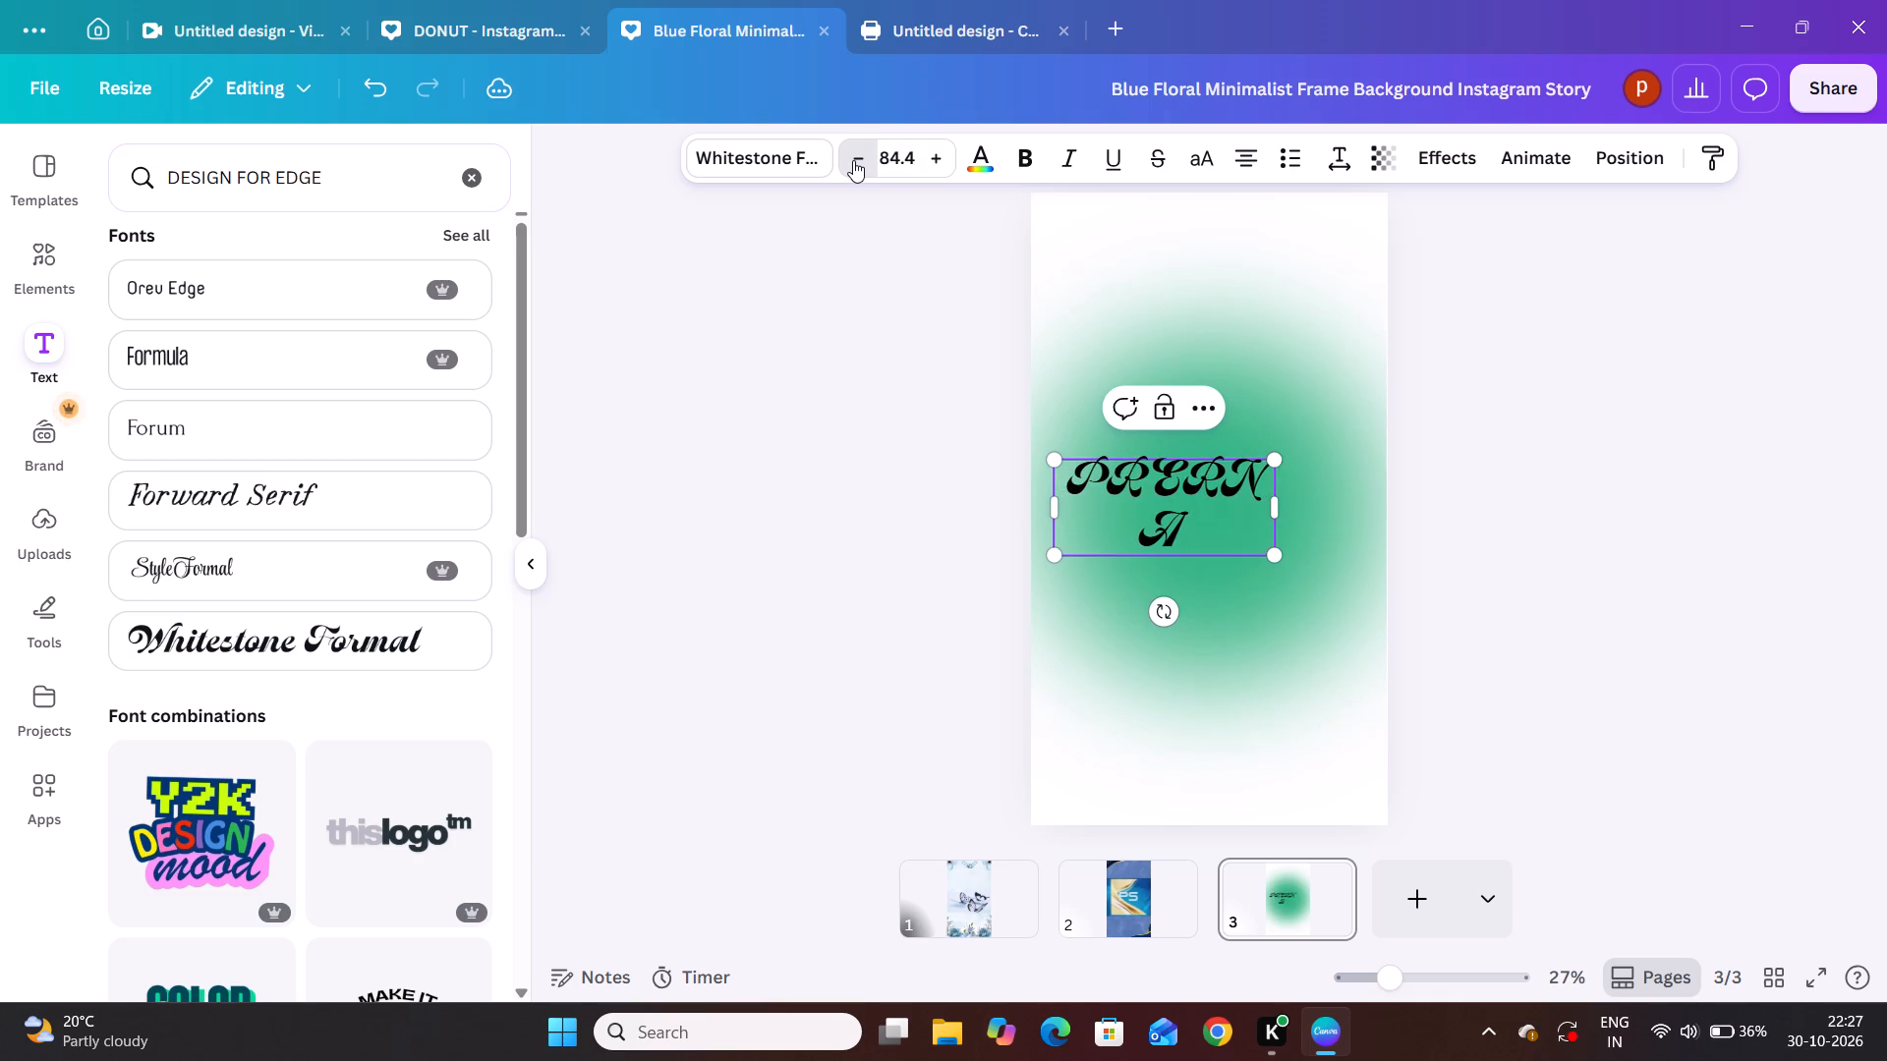
pyautogui.tripleClick(853, 160)
pyautogui.click(853, 160)
pyautogui.click(853, 160)
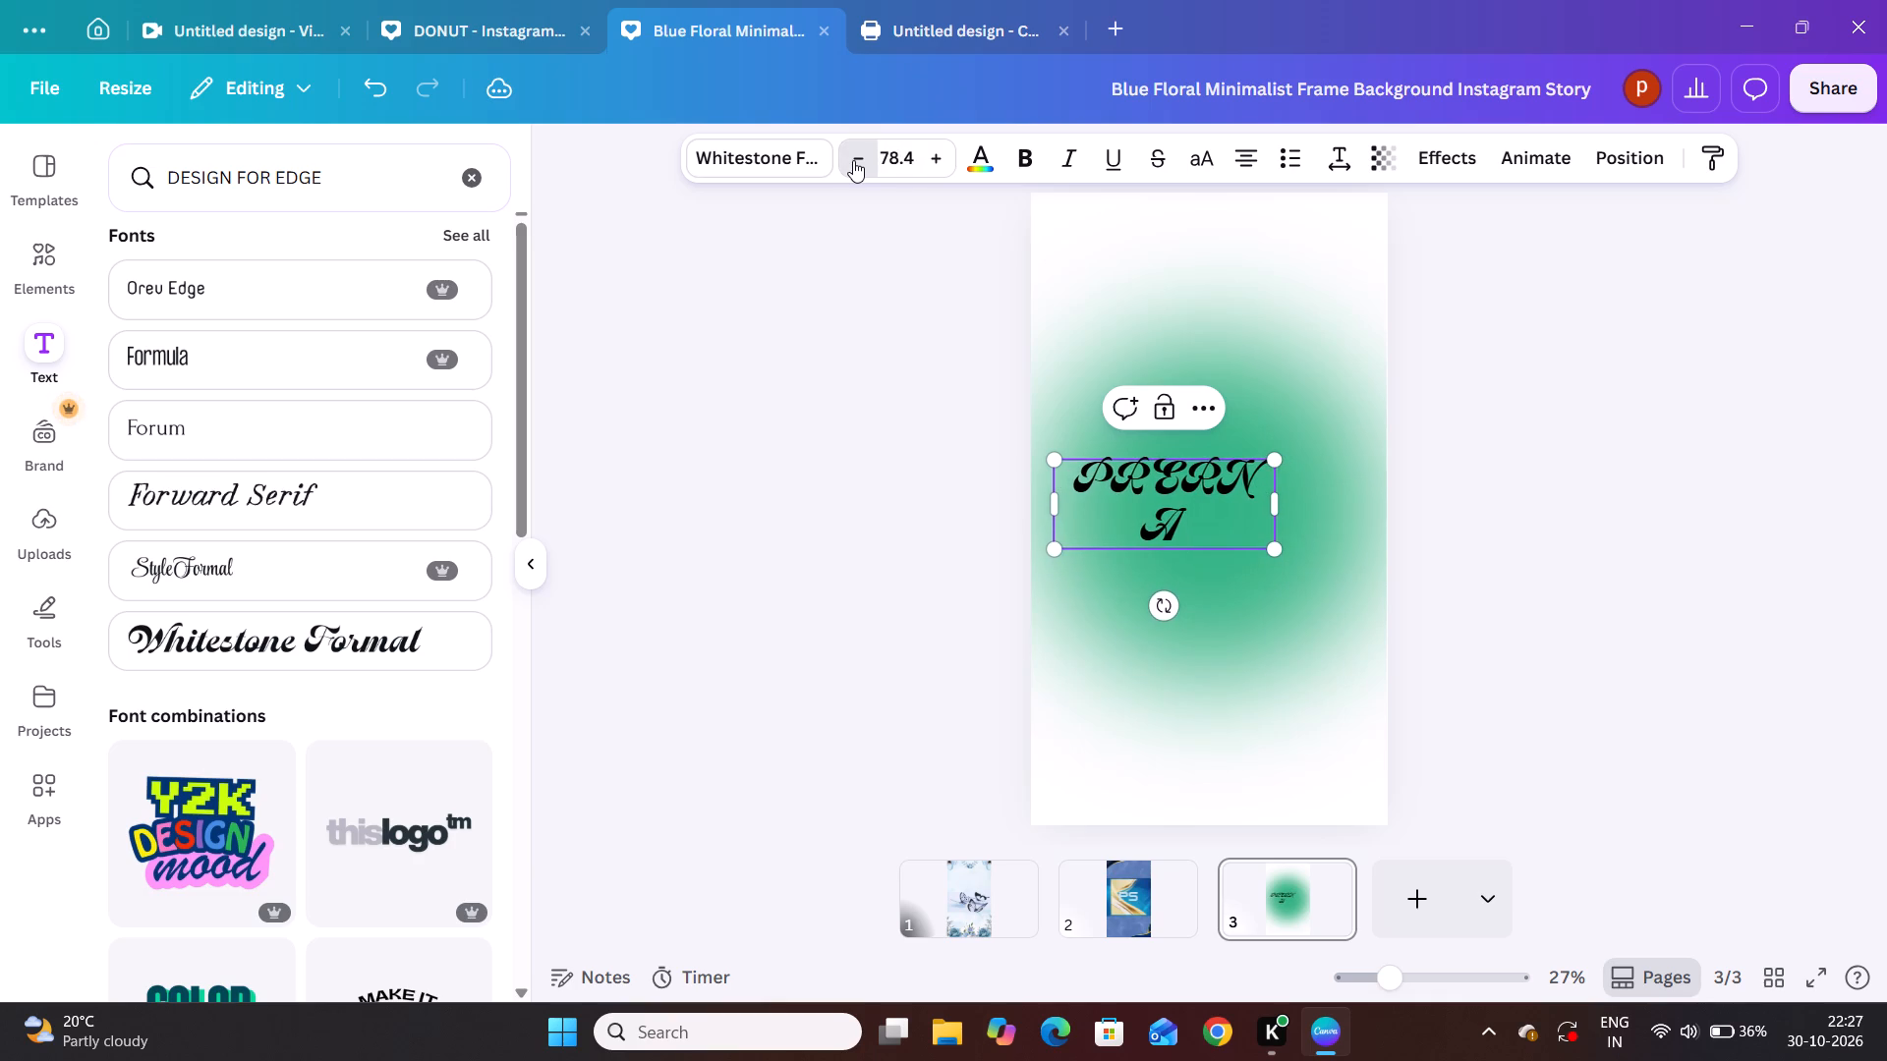
pyautogui.click(853, 160)
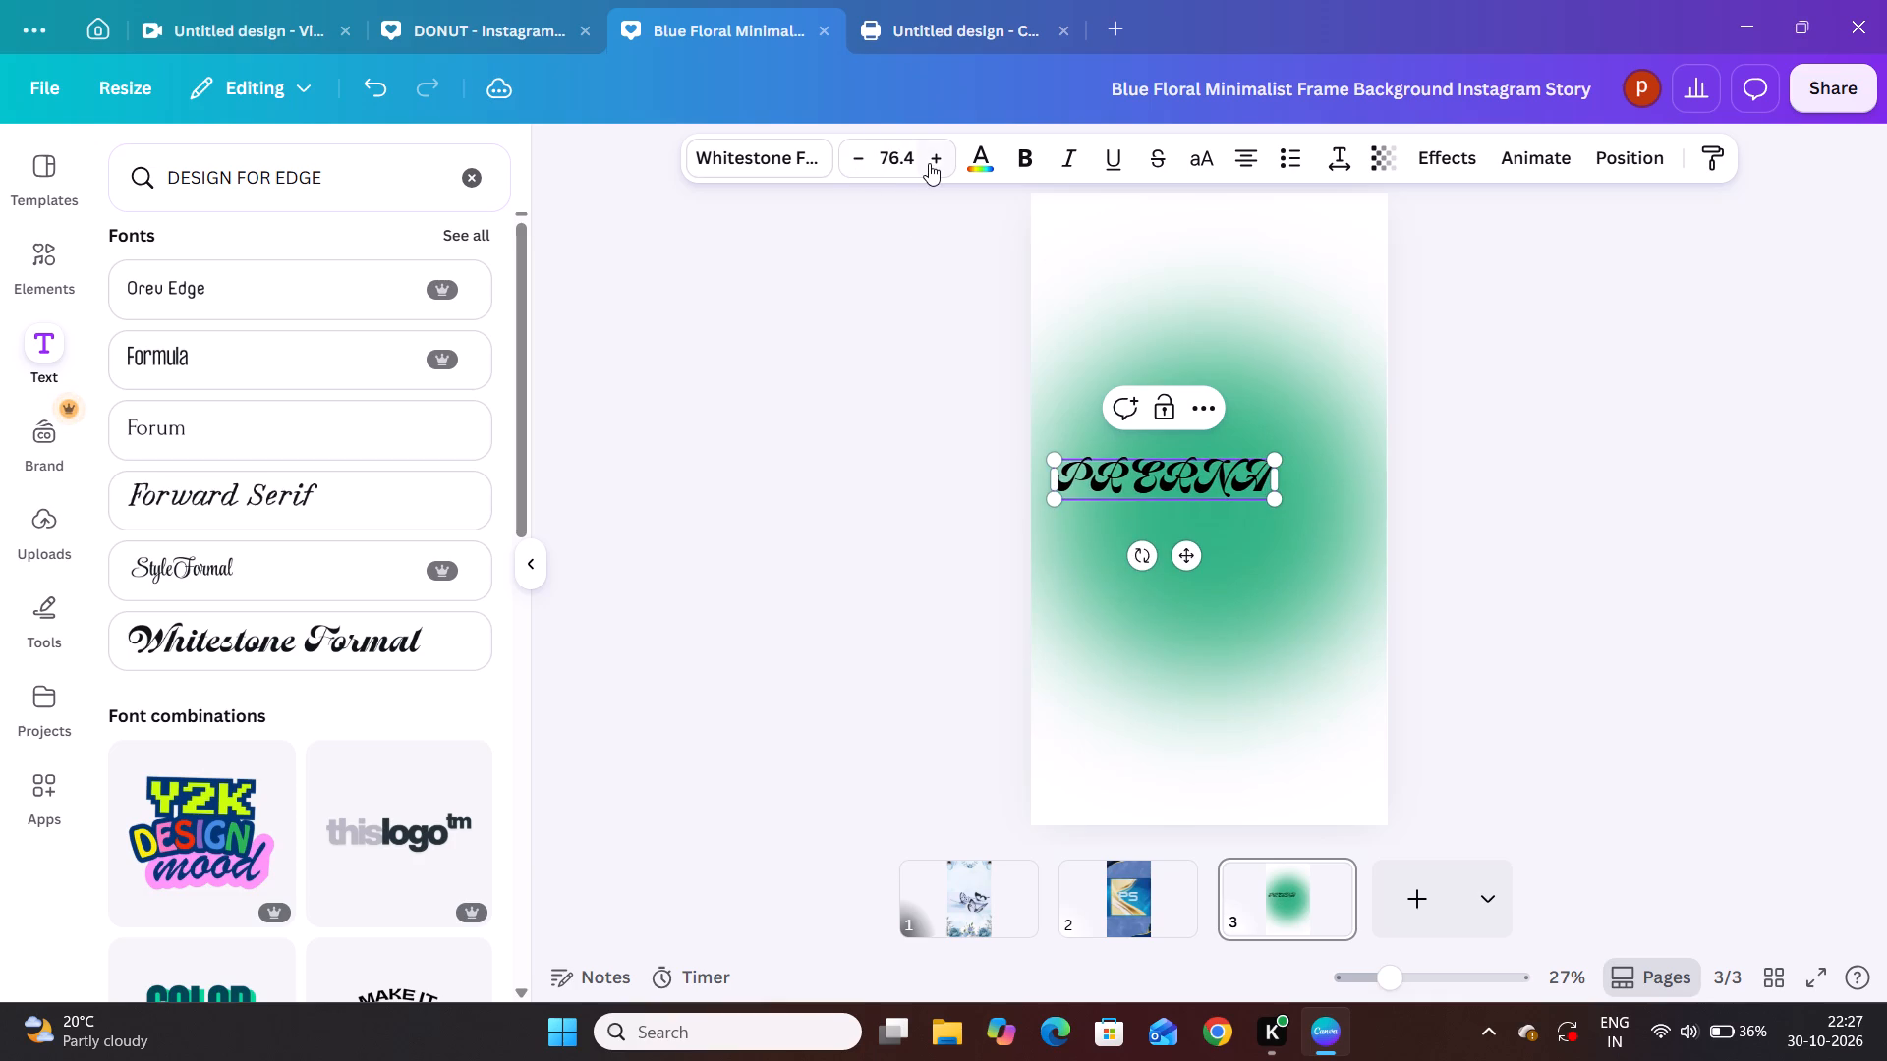
# Set the first-name text's font size to 77.4, keeping it on one line.
pyautogui.click(930, 163)
pyautogui.click(930, 163)
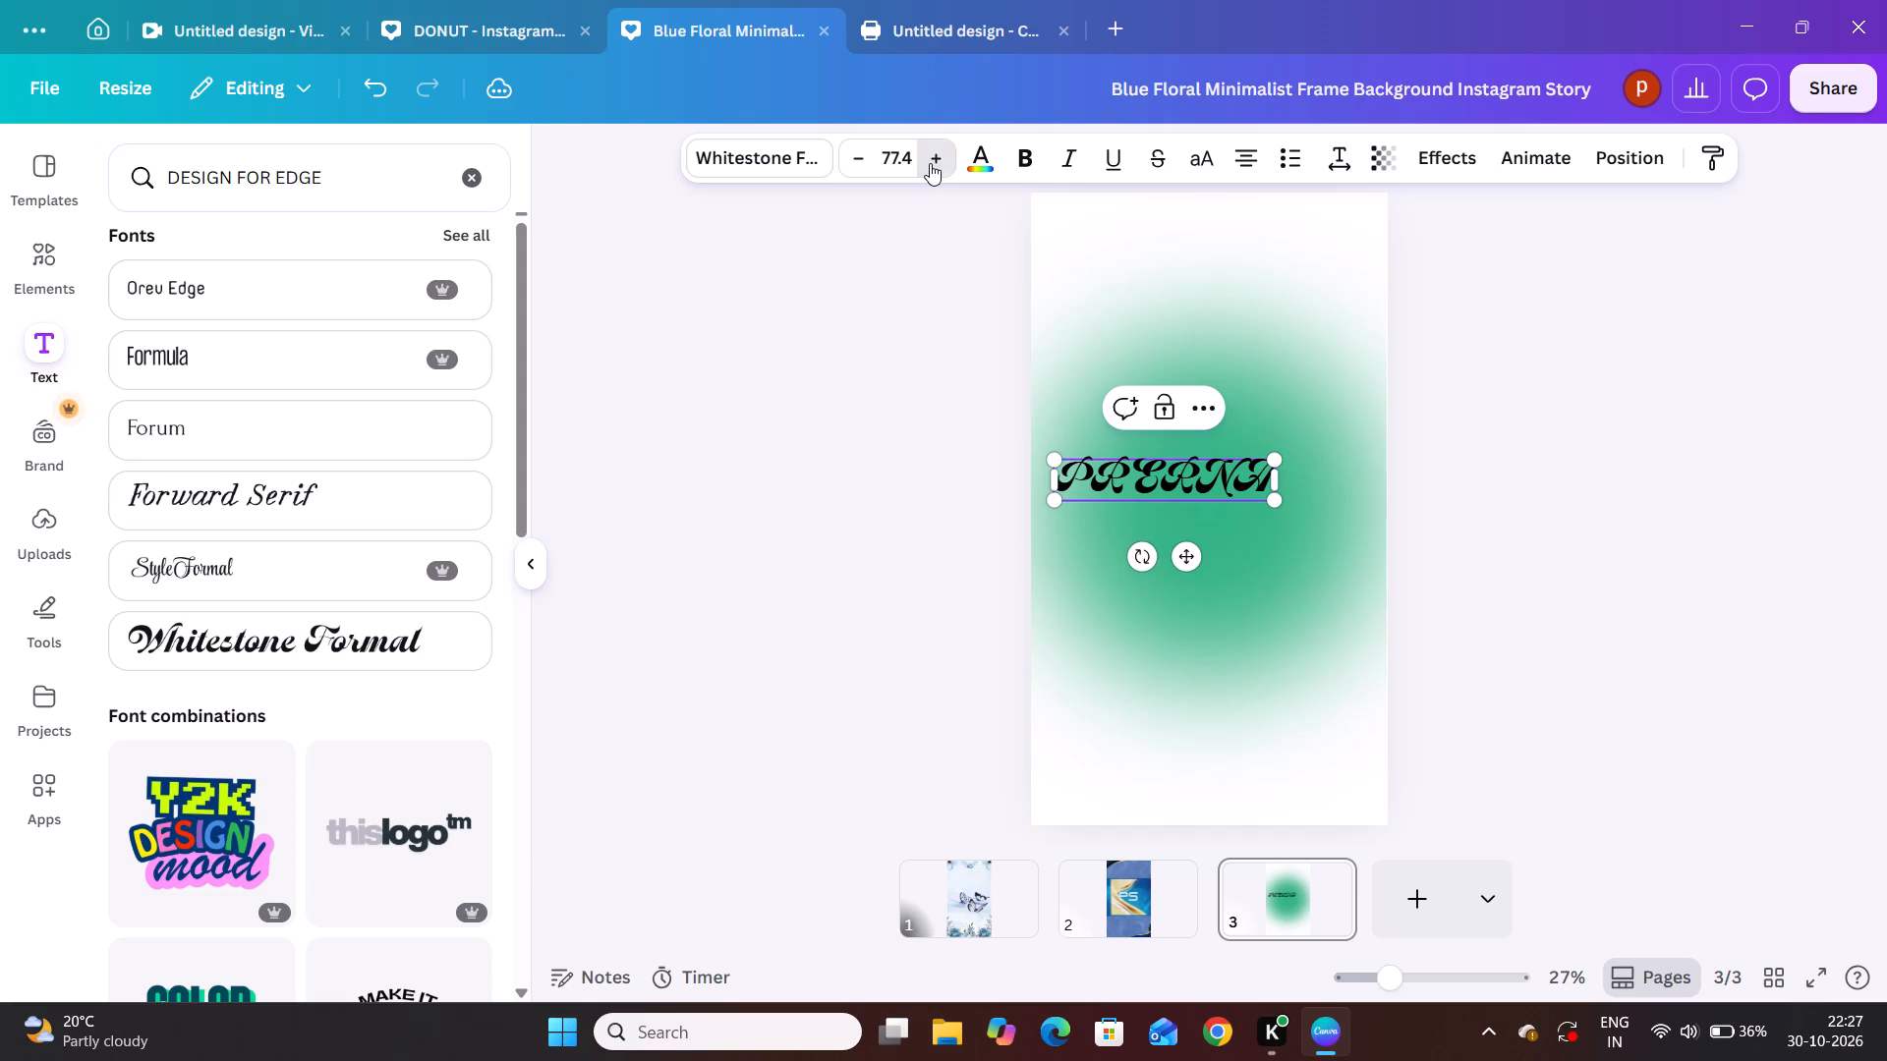
pyautogui.click(868, 163)
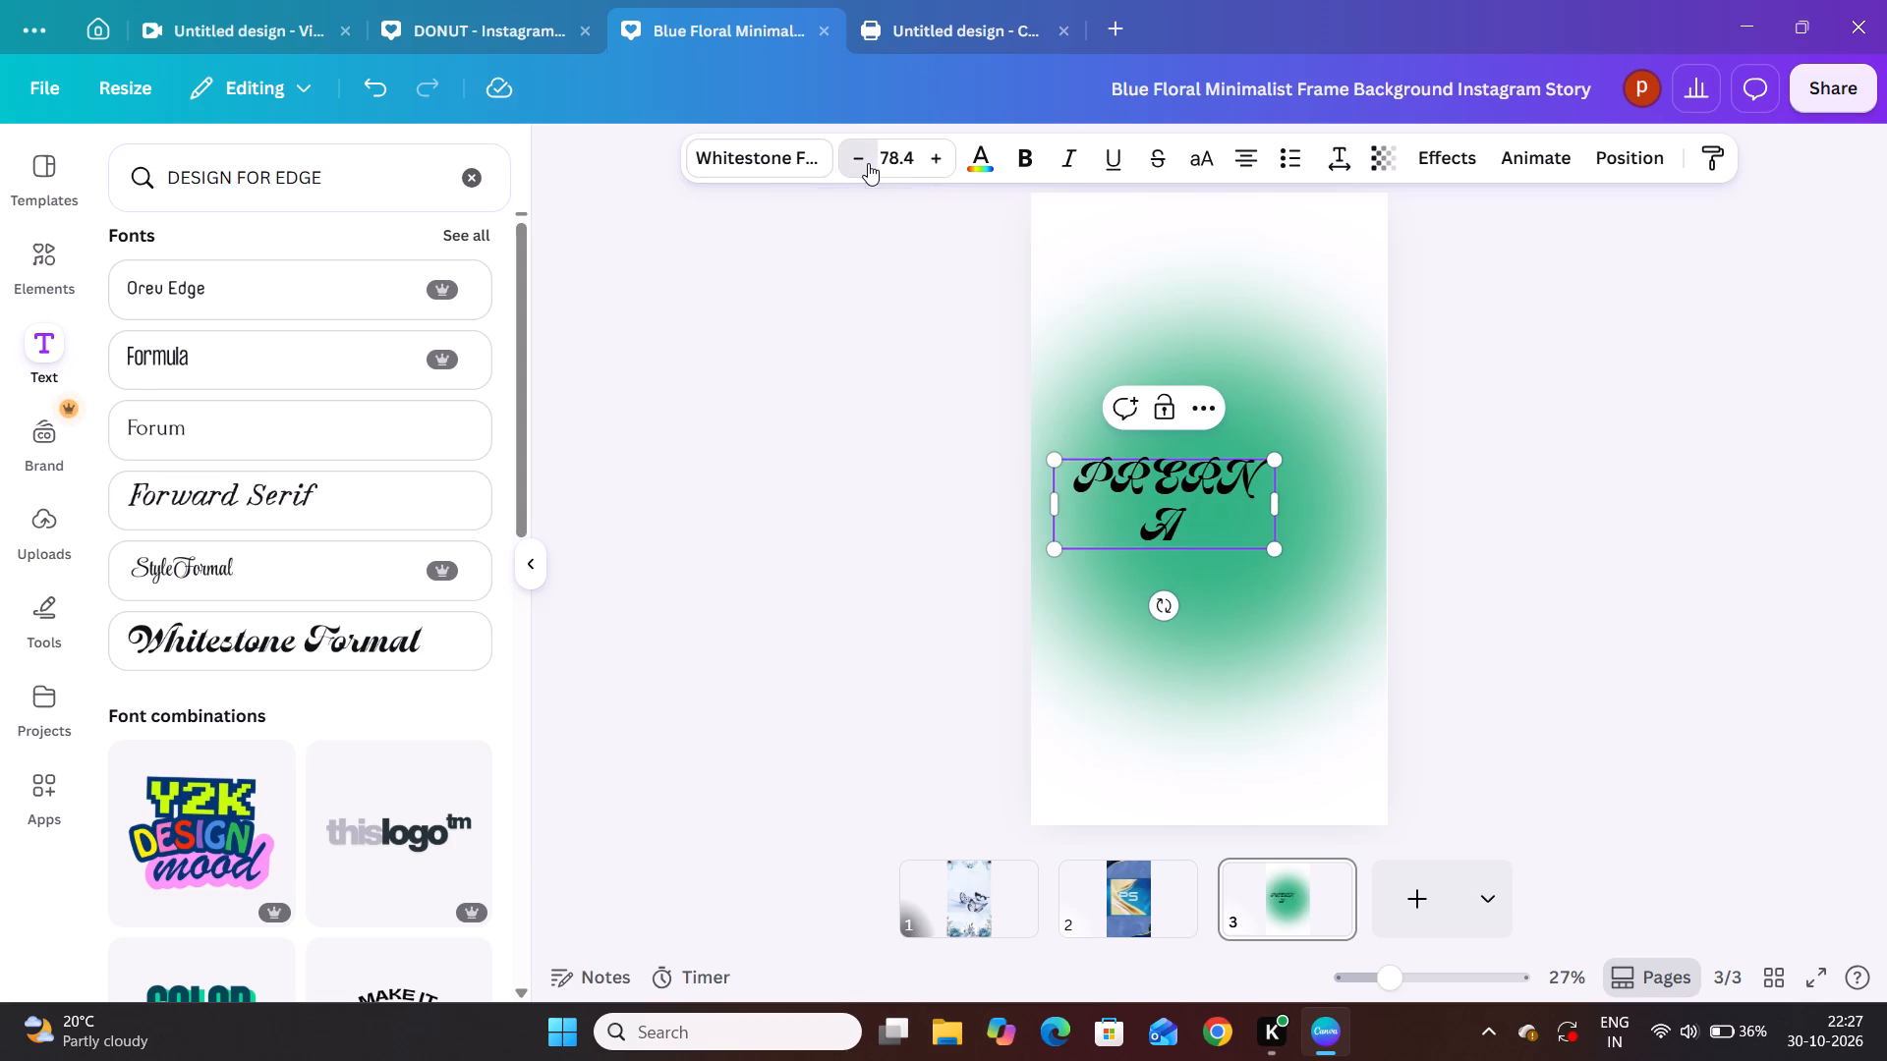
# Move the first-name text on the third page to near the middle of the green gradient circle.
pyautogui.moveTo(1164, 479); pyautogui.dragTo(1197, 470)
pyautogui.click(958, 523)
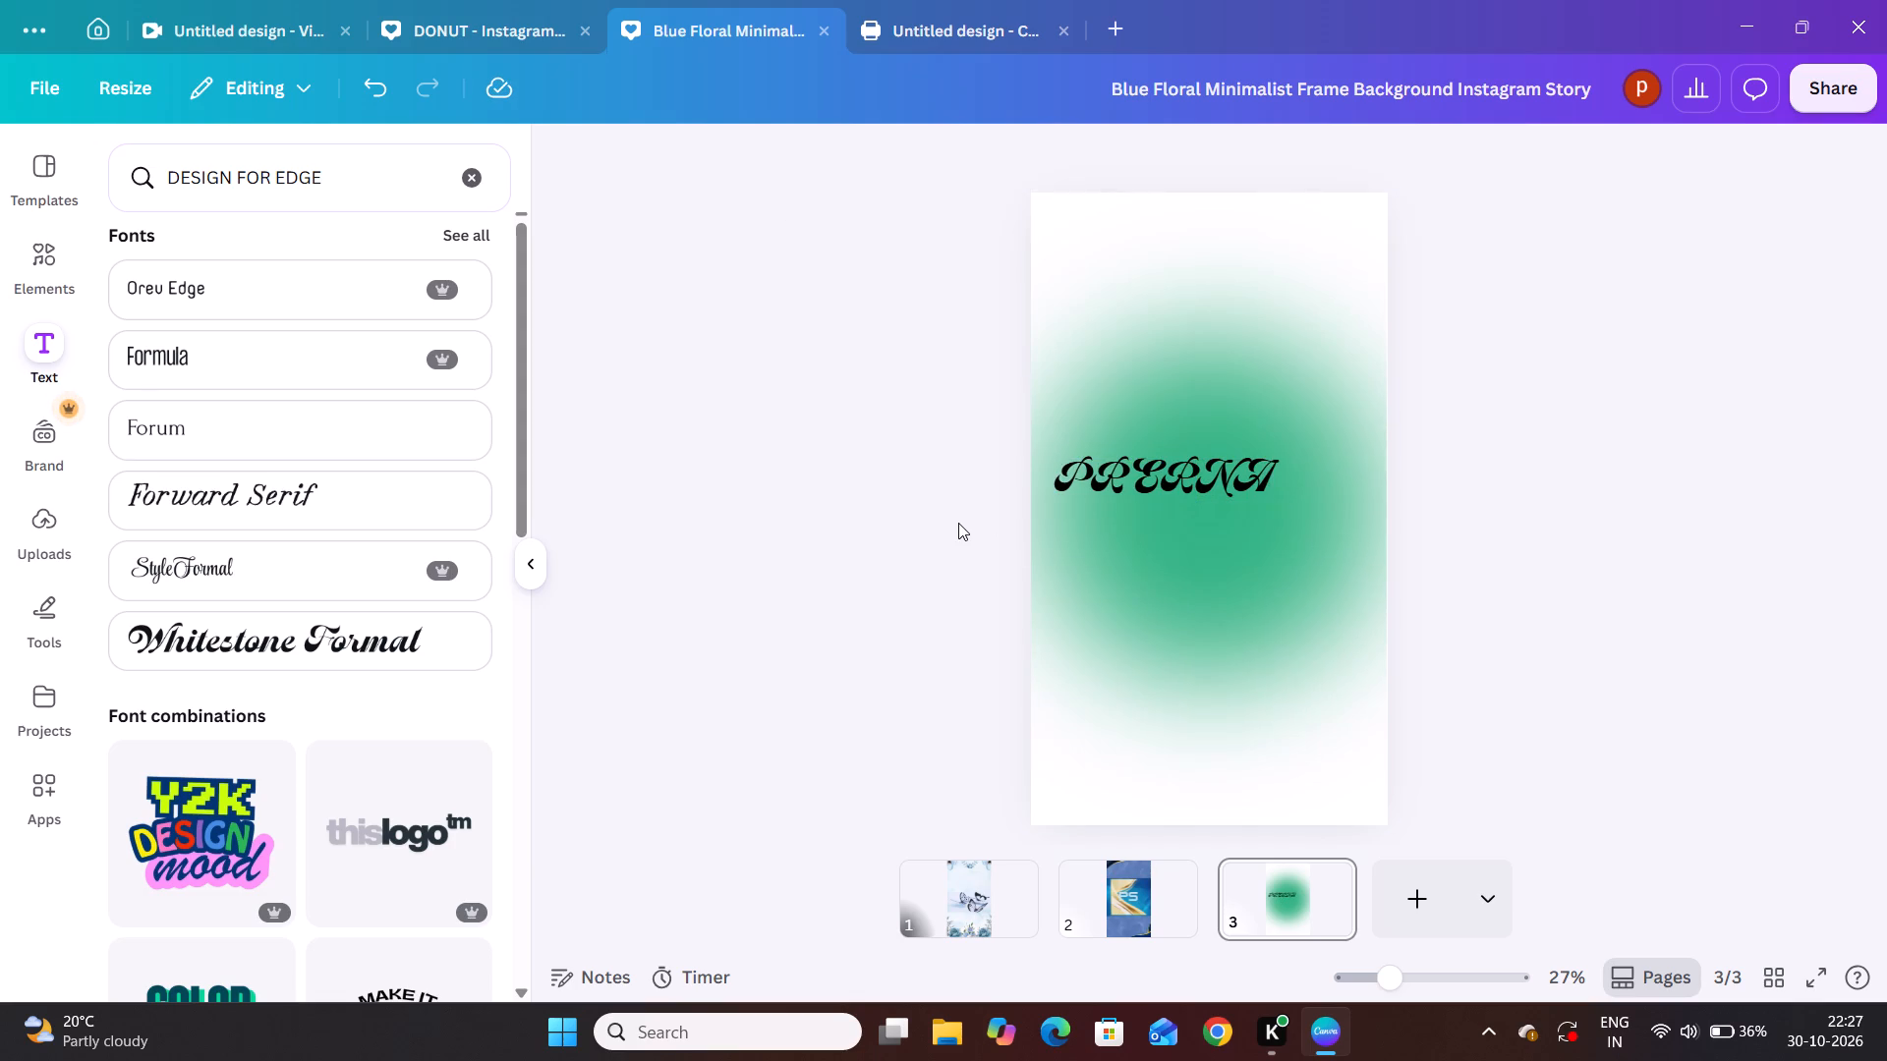
pyautogui.click(1210, 498)
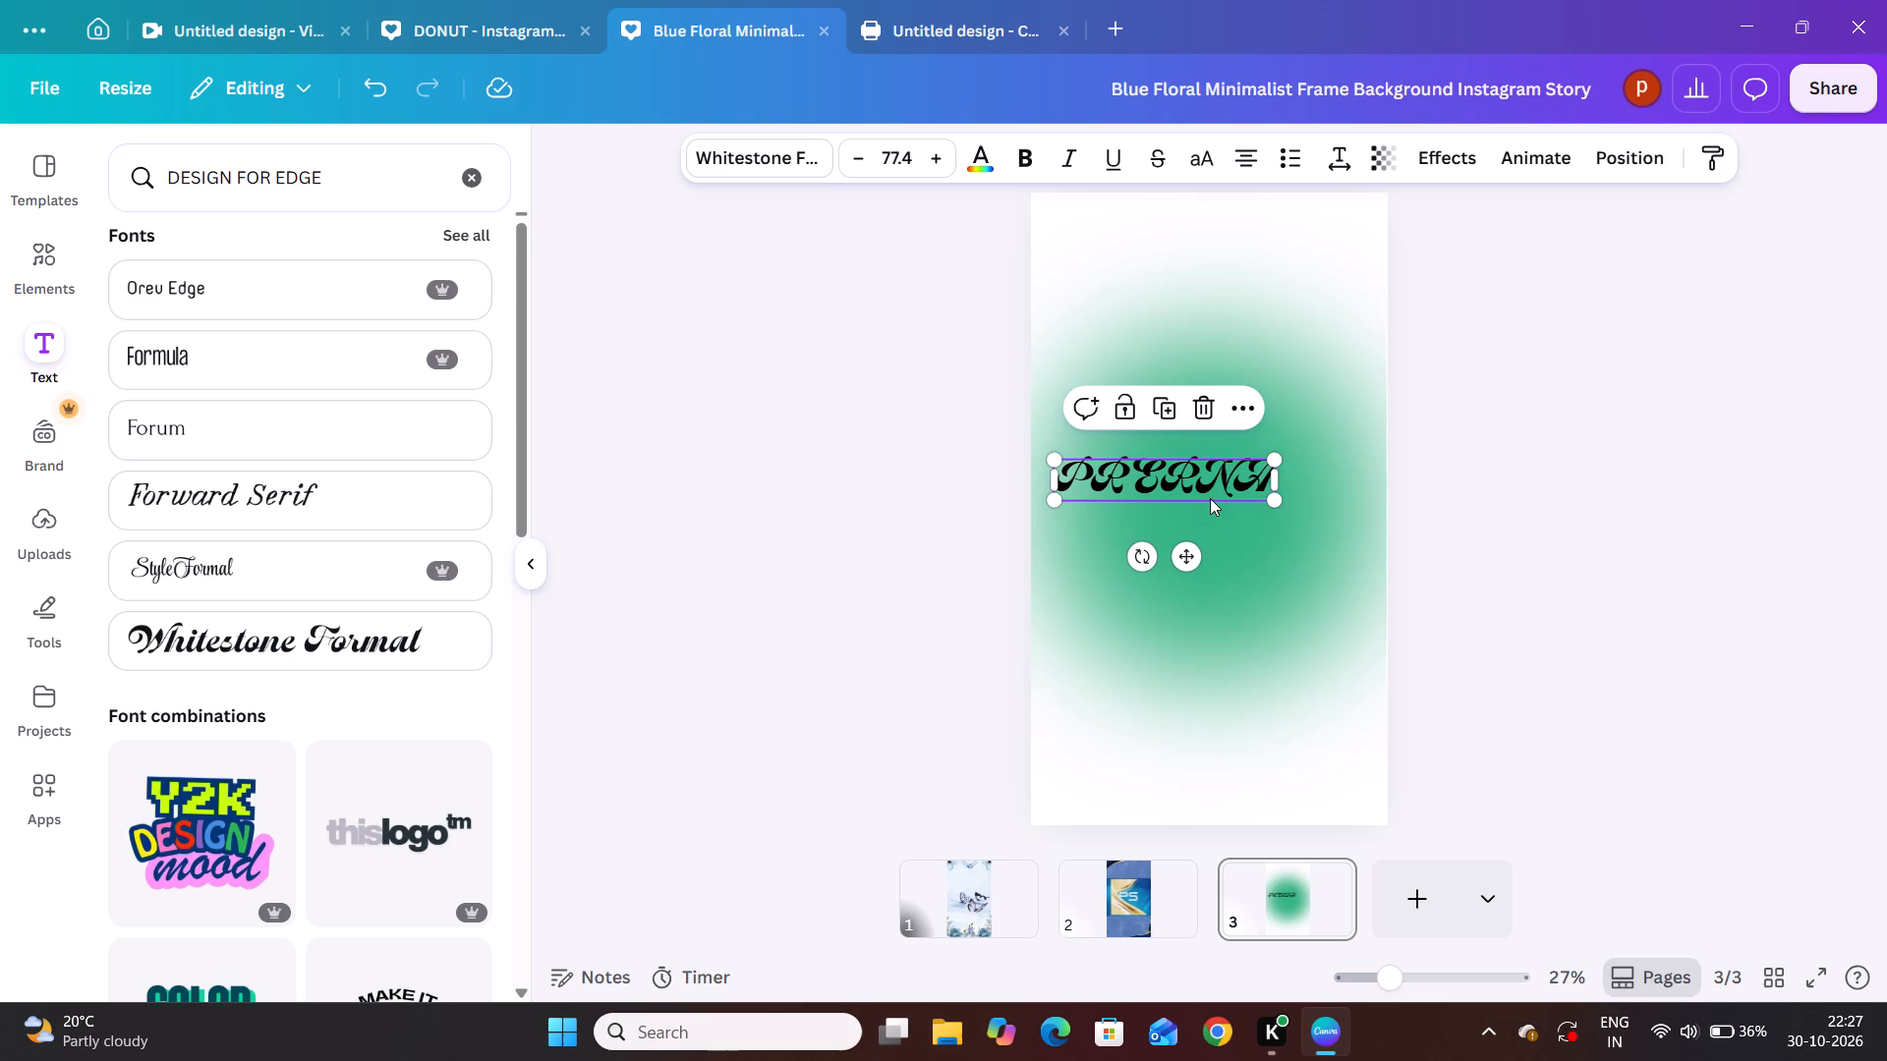
pyautogui.moveTo(1210, 498); pyautogui.dragTo(1260, 481)
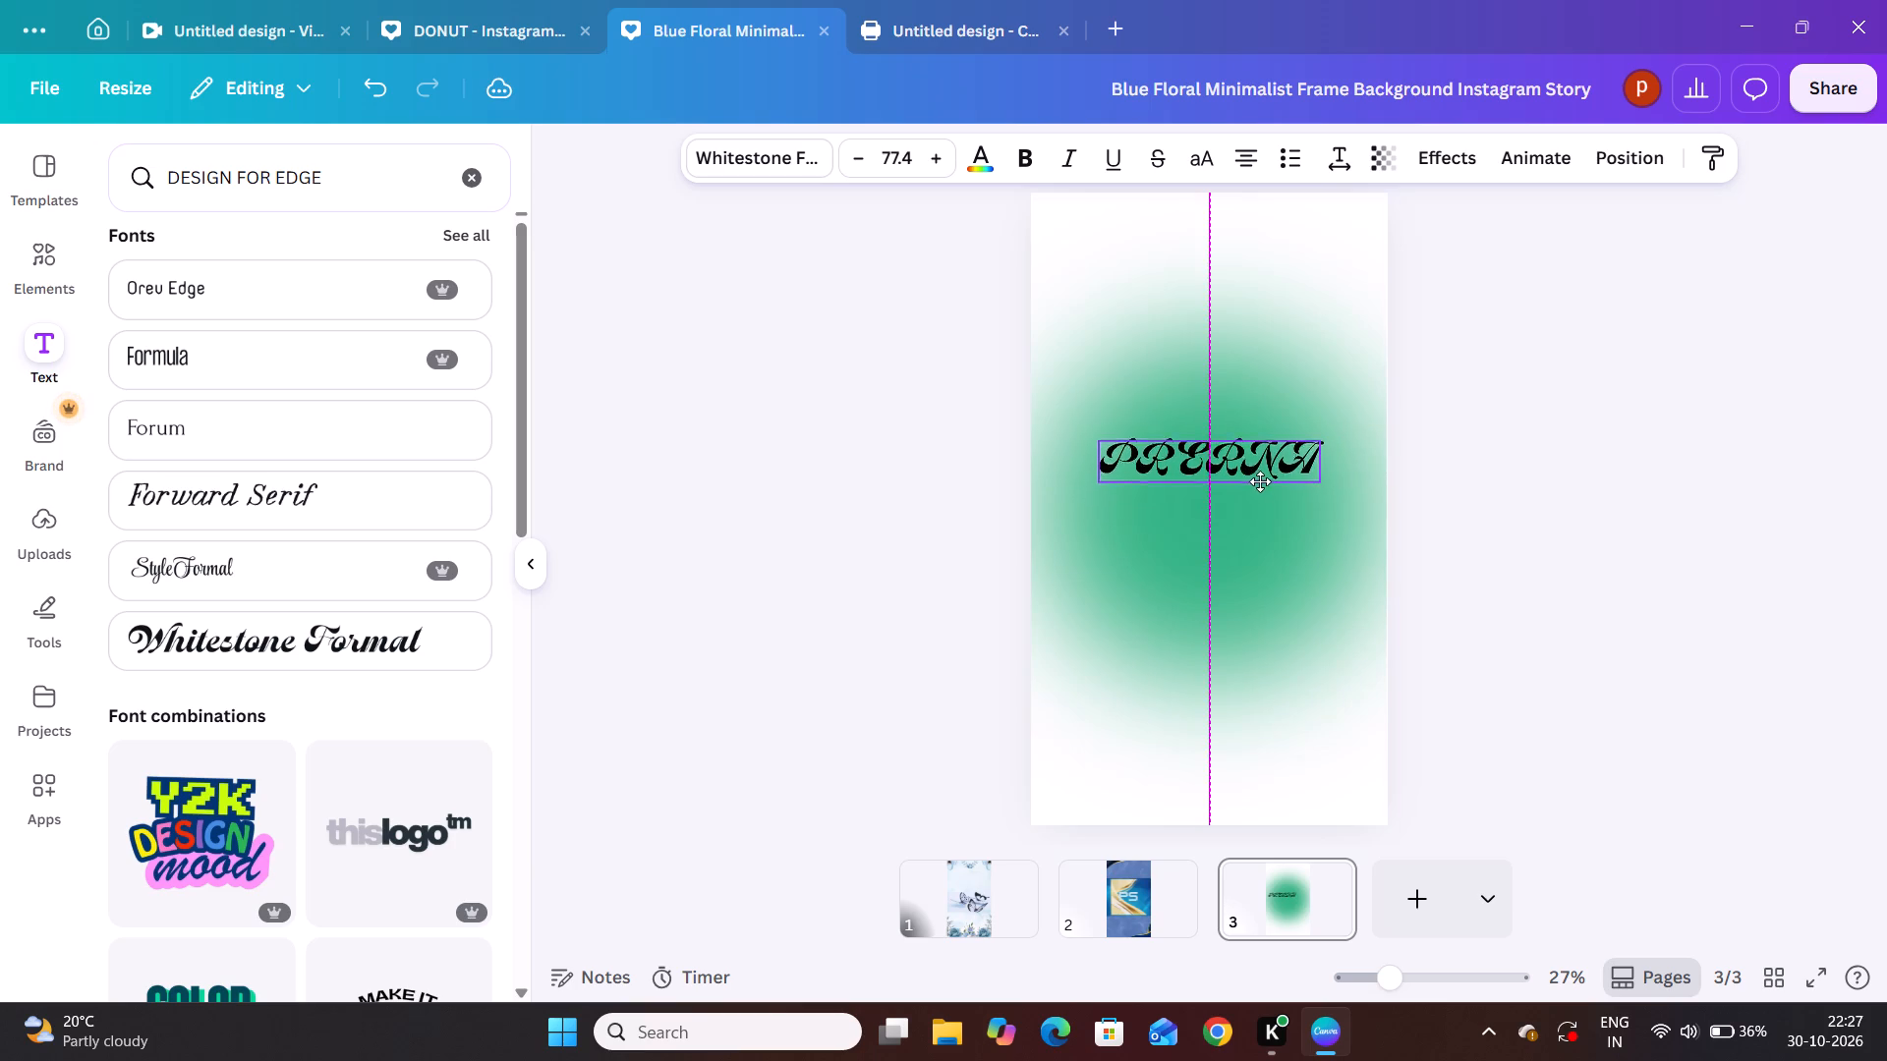
pyautogui.moveTo(1260, 481); pyautogui.dragTo(1244, 500)
pyautogui.click(1244, 500)
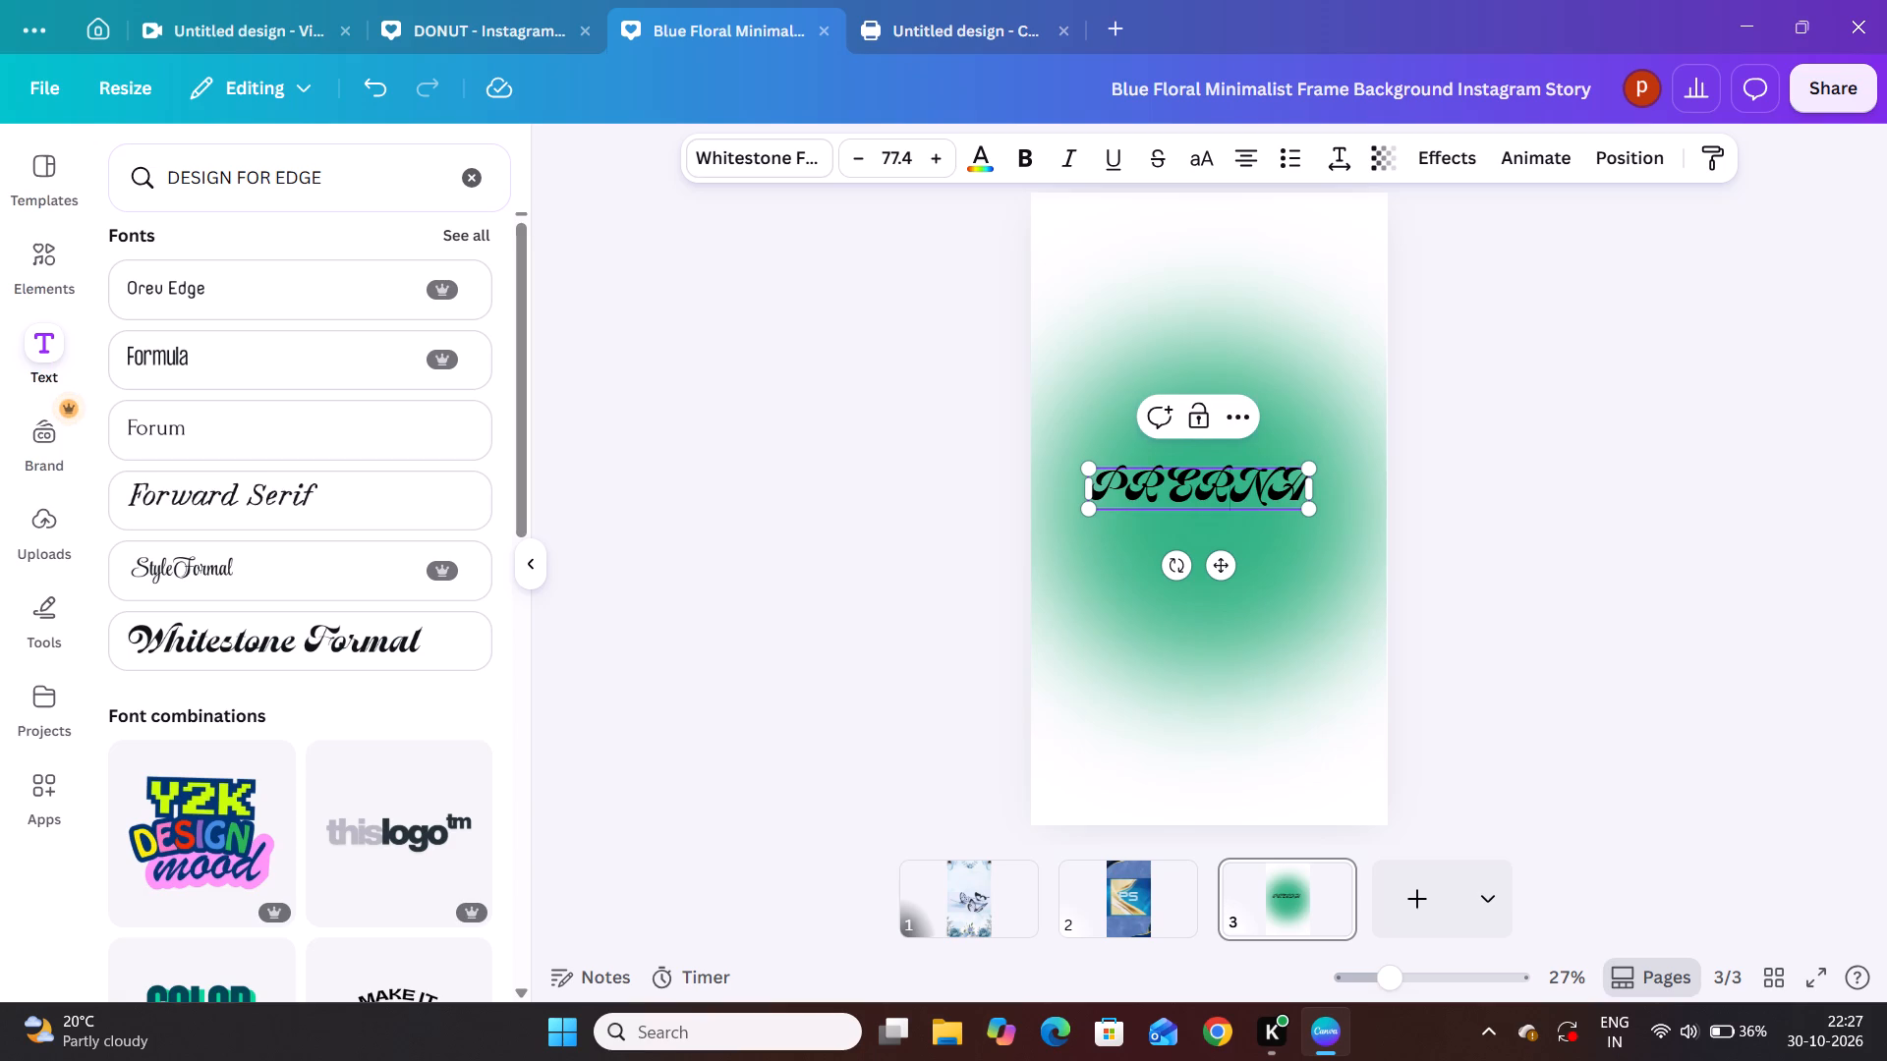
pyautogui.click(774, 641)
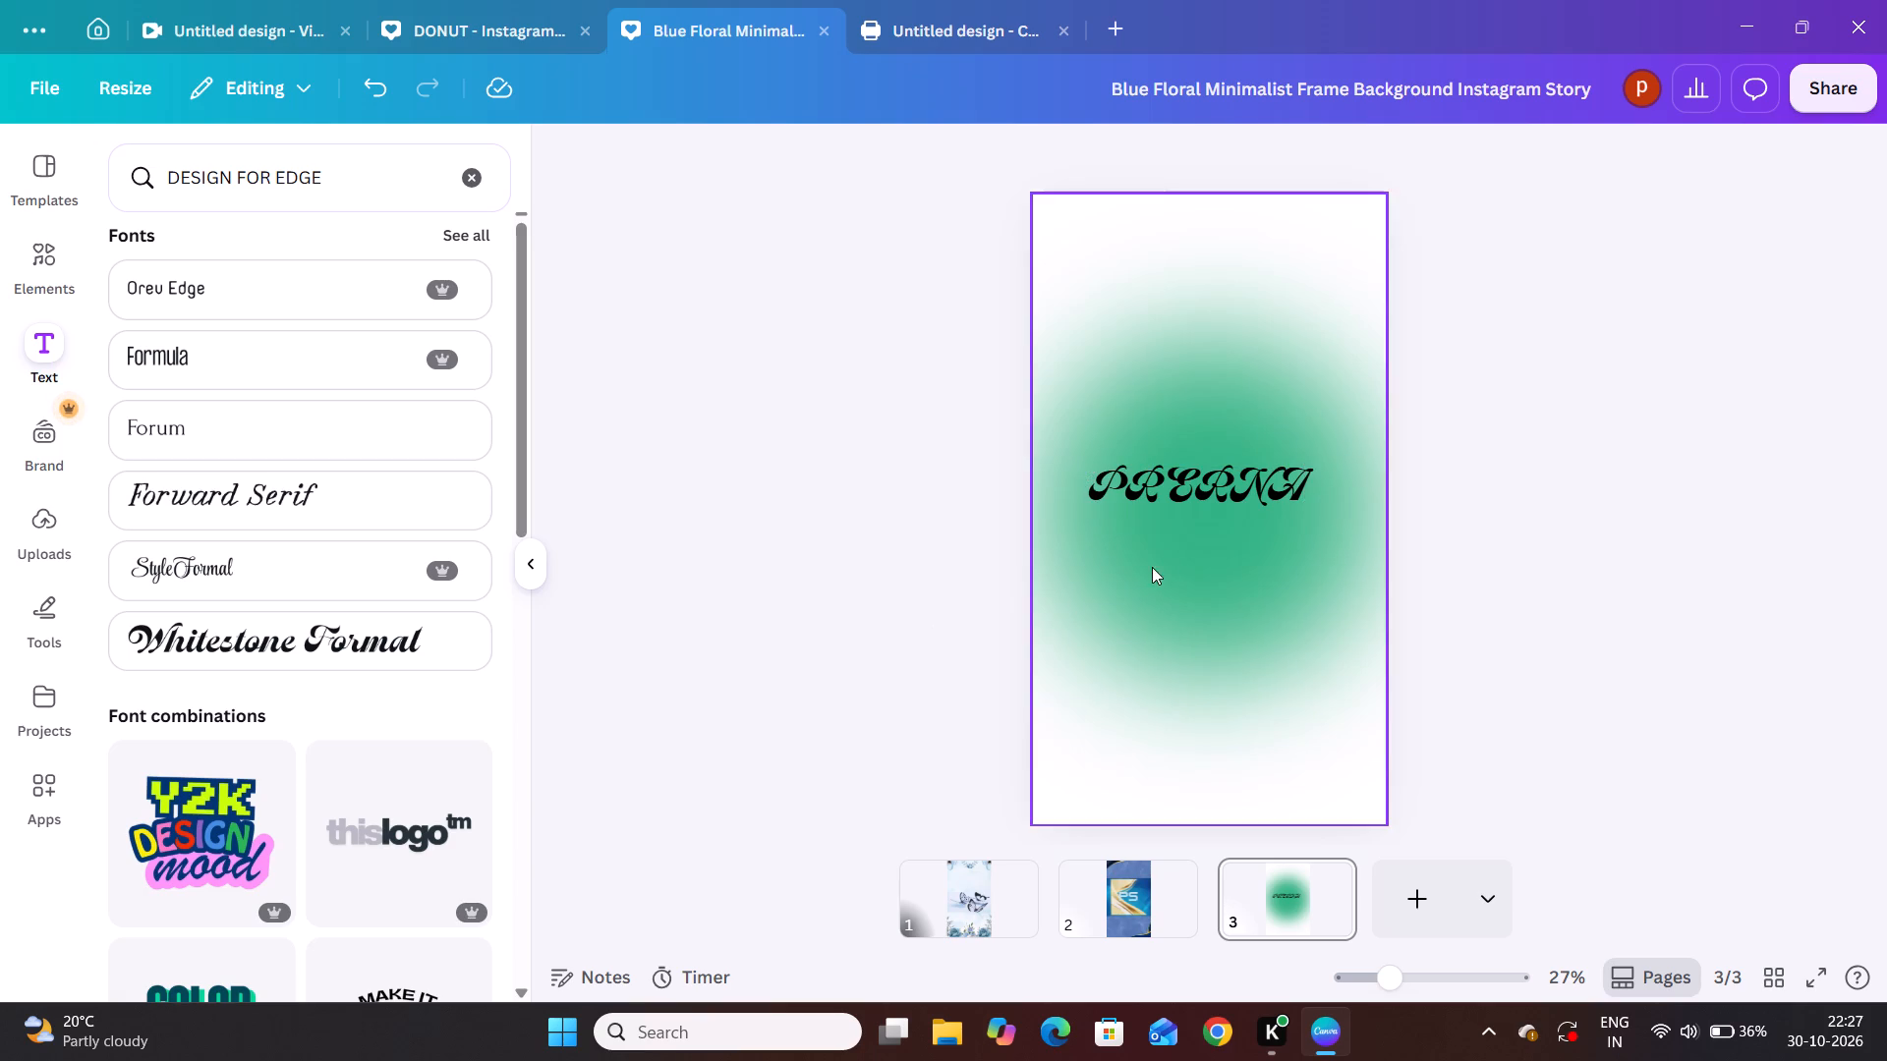
# Rotate the first-name text counterclockwise to about -11° so that it slants upward across the green gradient.
pyautogui.click(1198, 499)
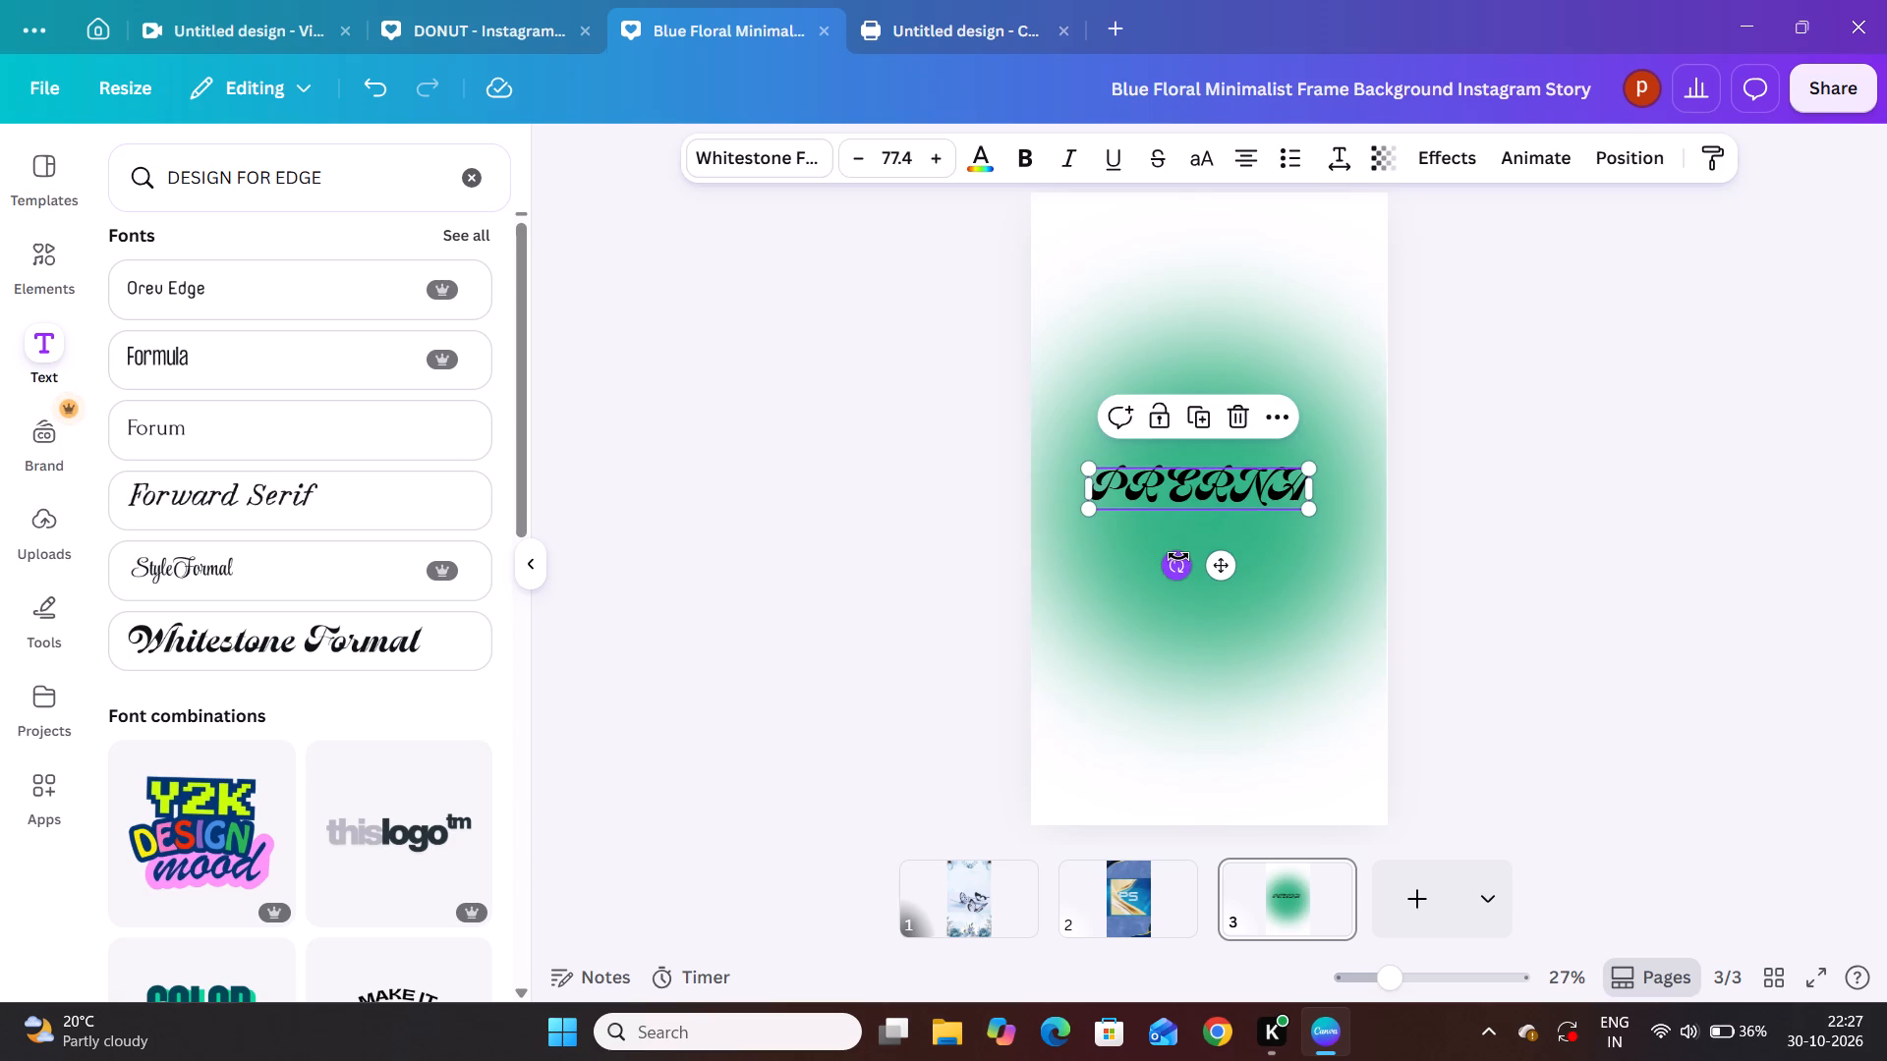
pyautogui.moveTo(1178, 556); pyautogui.dragTo(1189, 560)
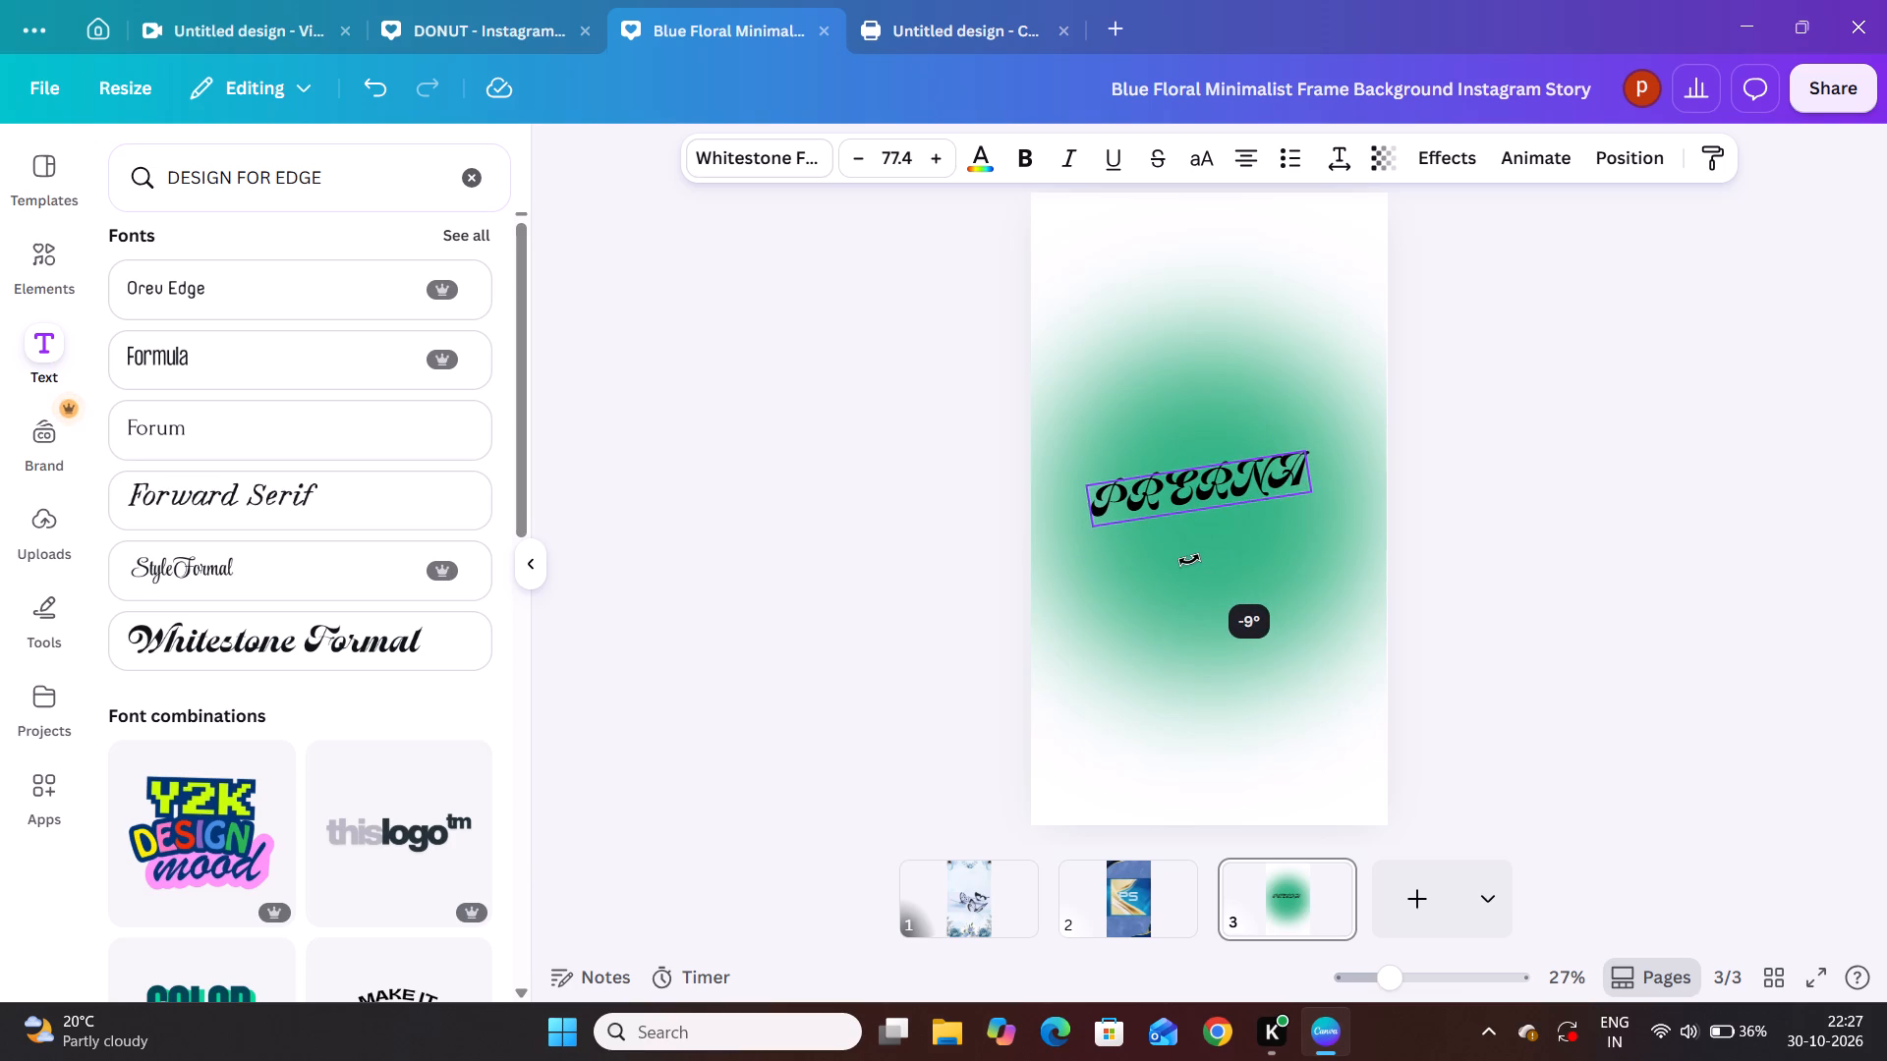
pyautogui.moveTo(1189, 560); pyautogui.dragTo(1192, 561)
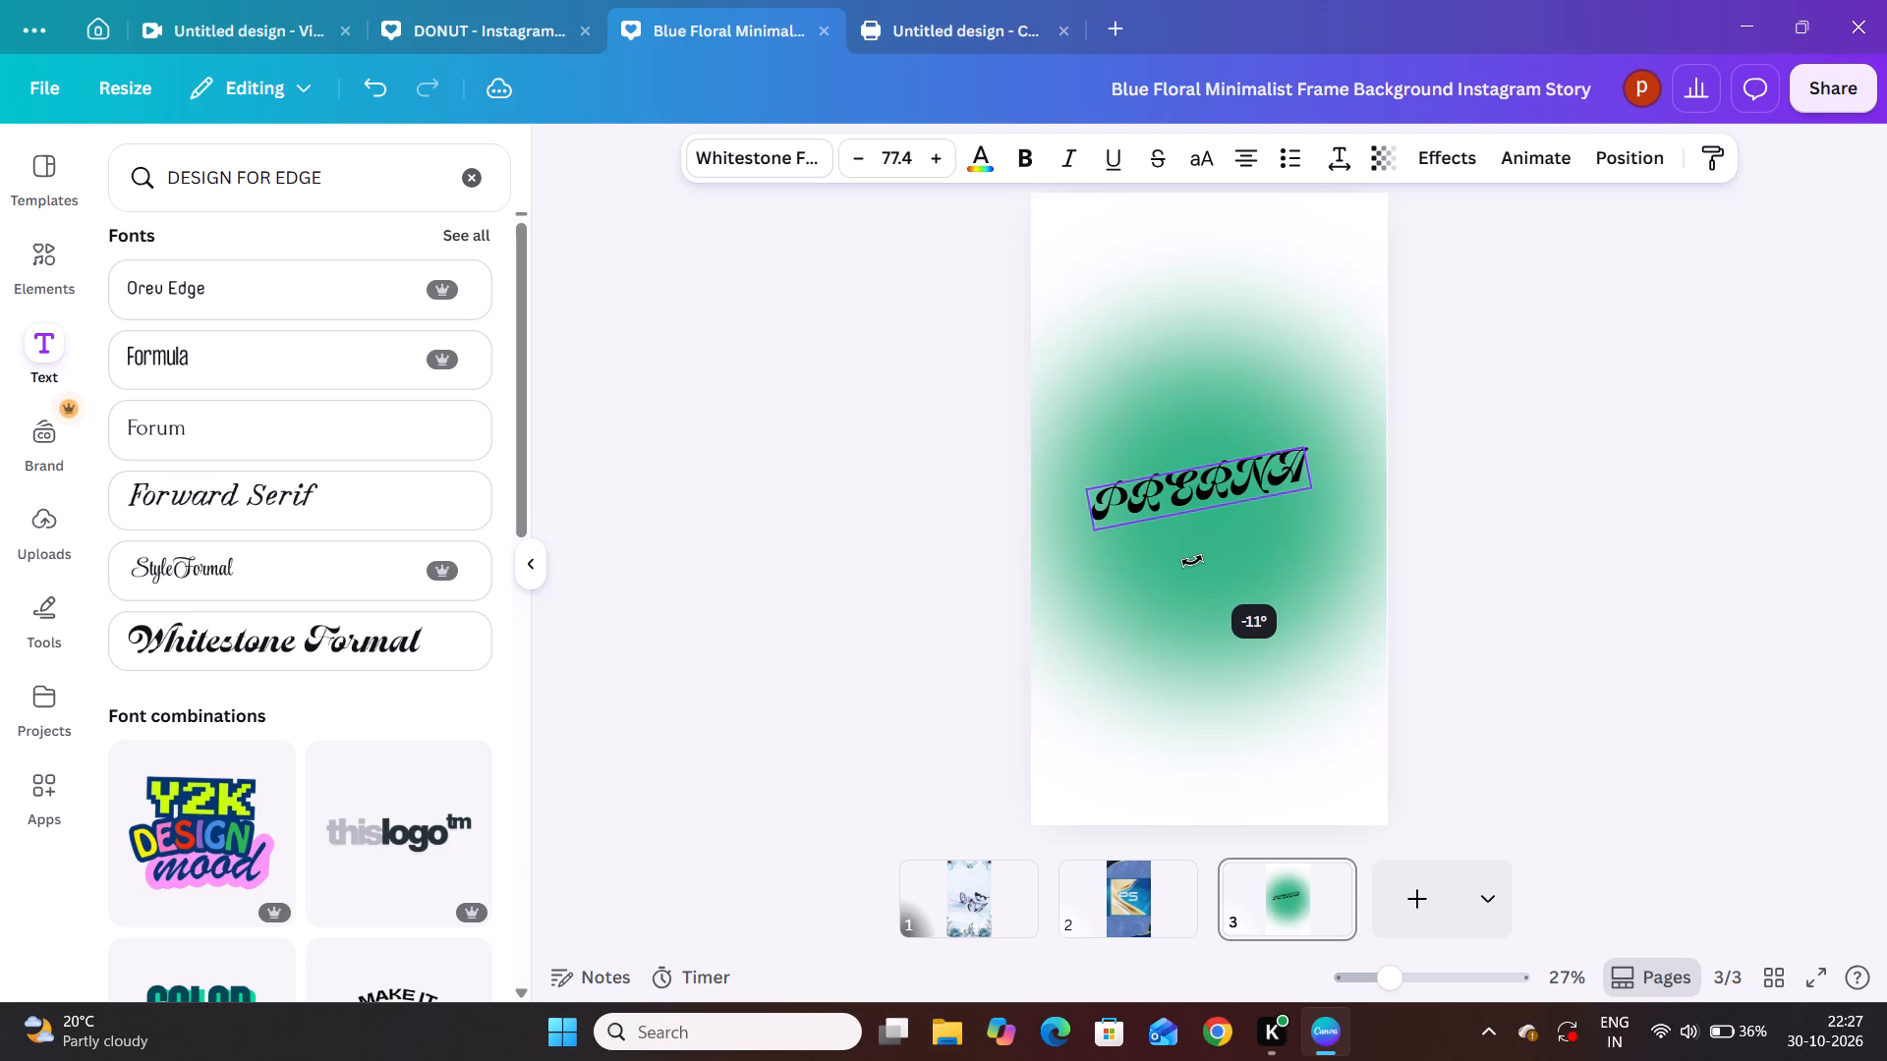
pyautogui.moveTo(1192, 561); pyautogui.dragTo(1193, 561)
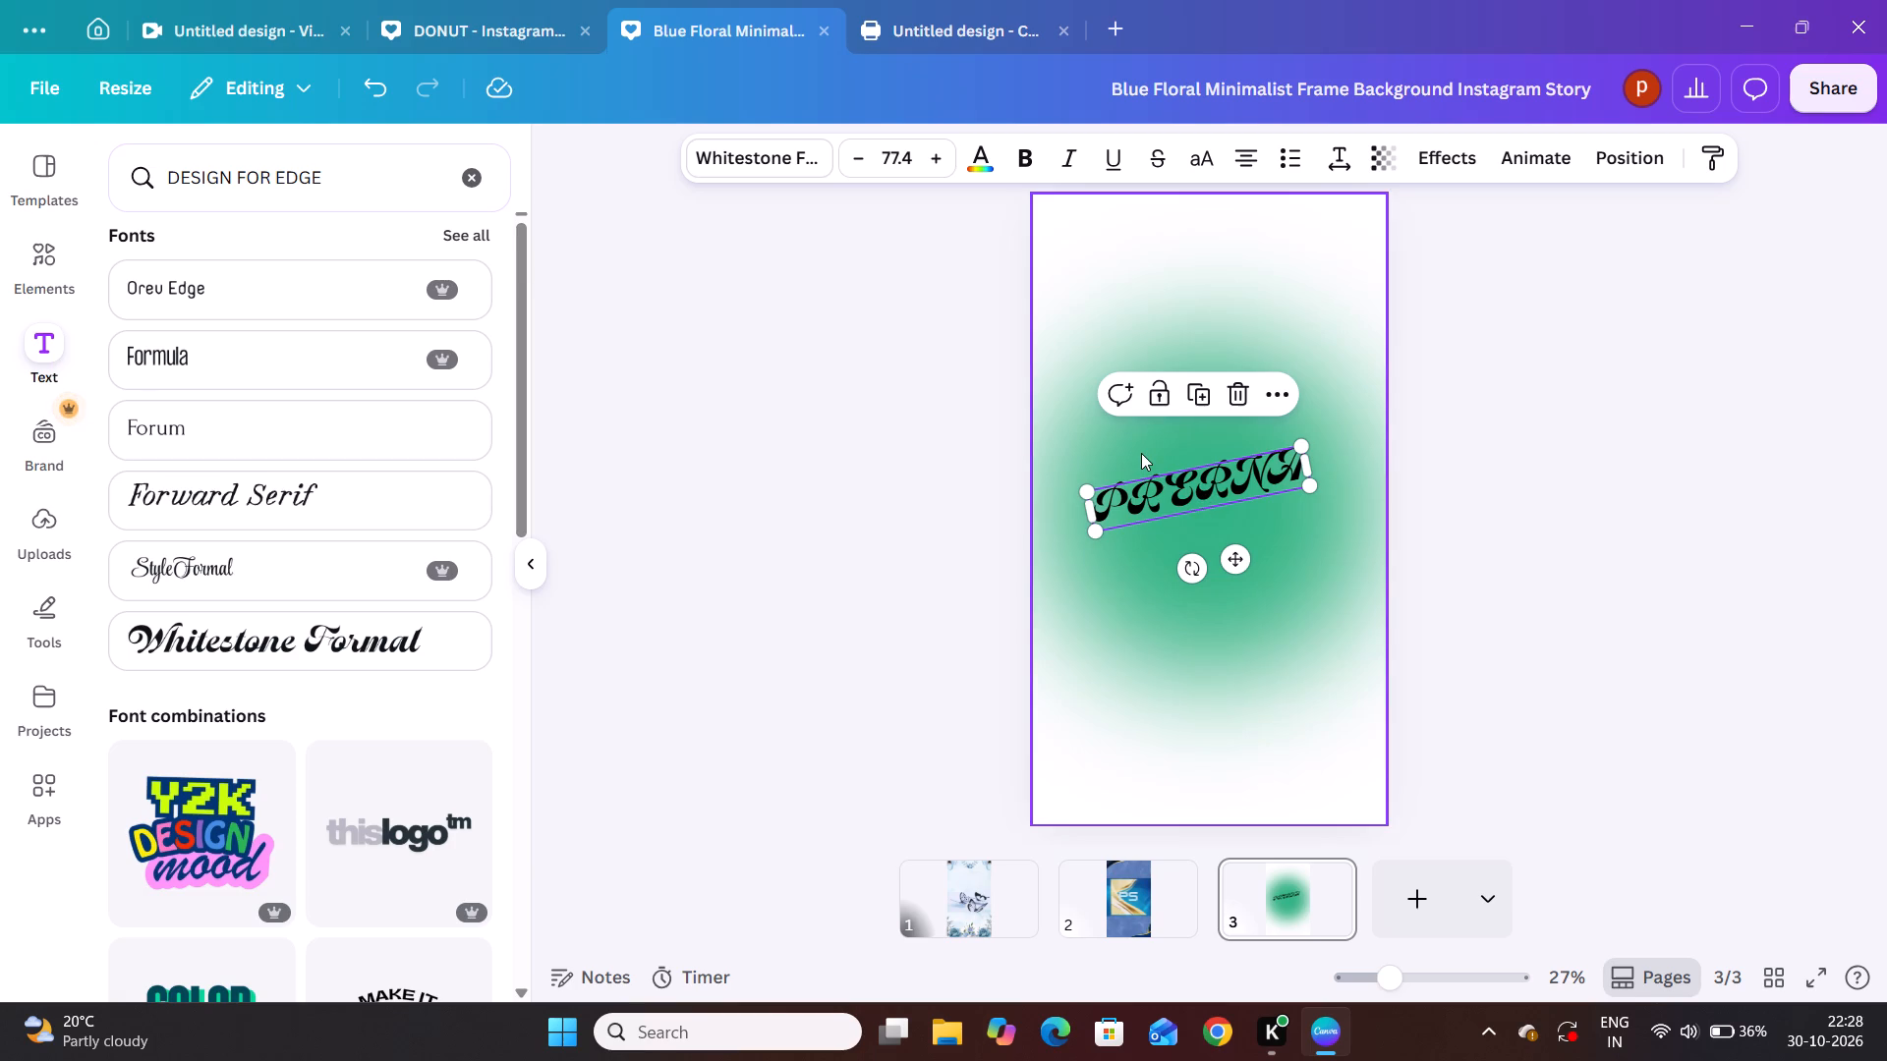
pyautogui.click(921, 487)
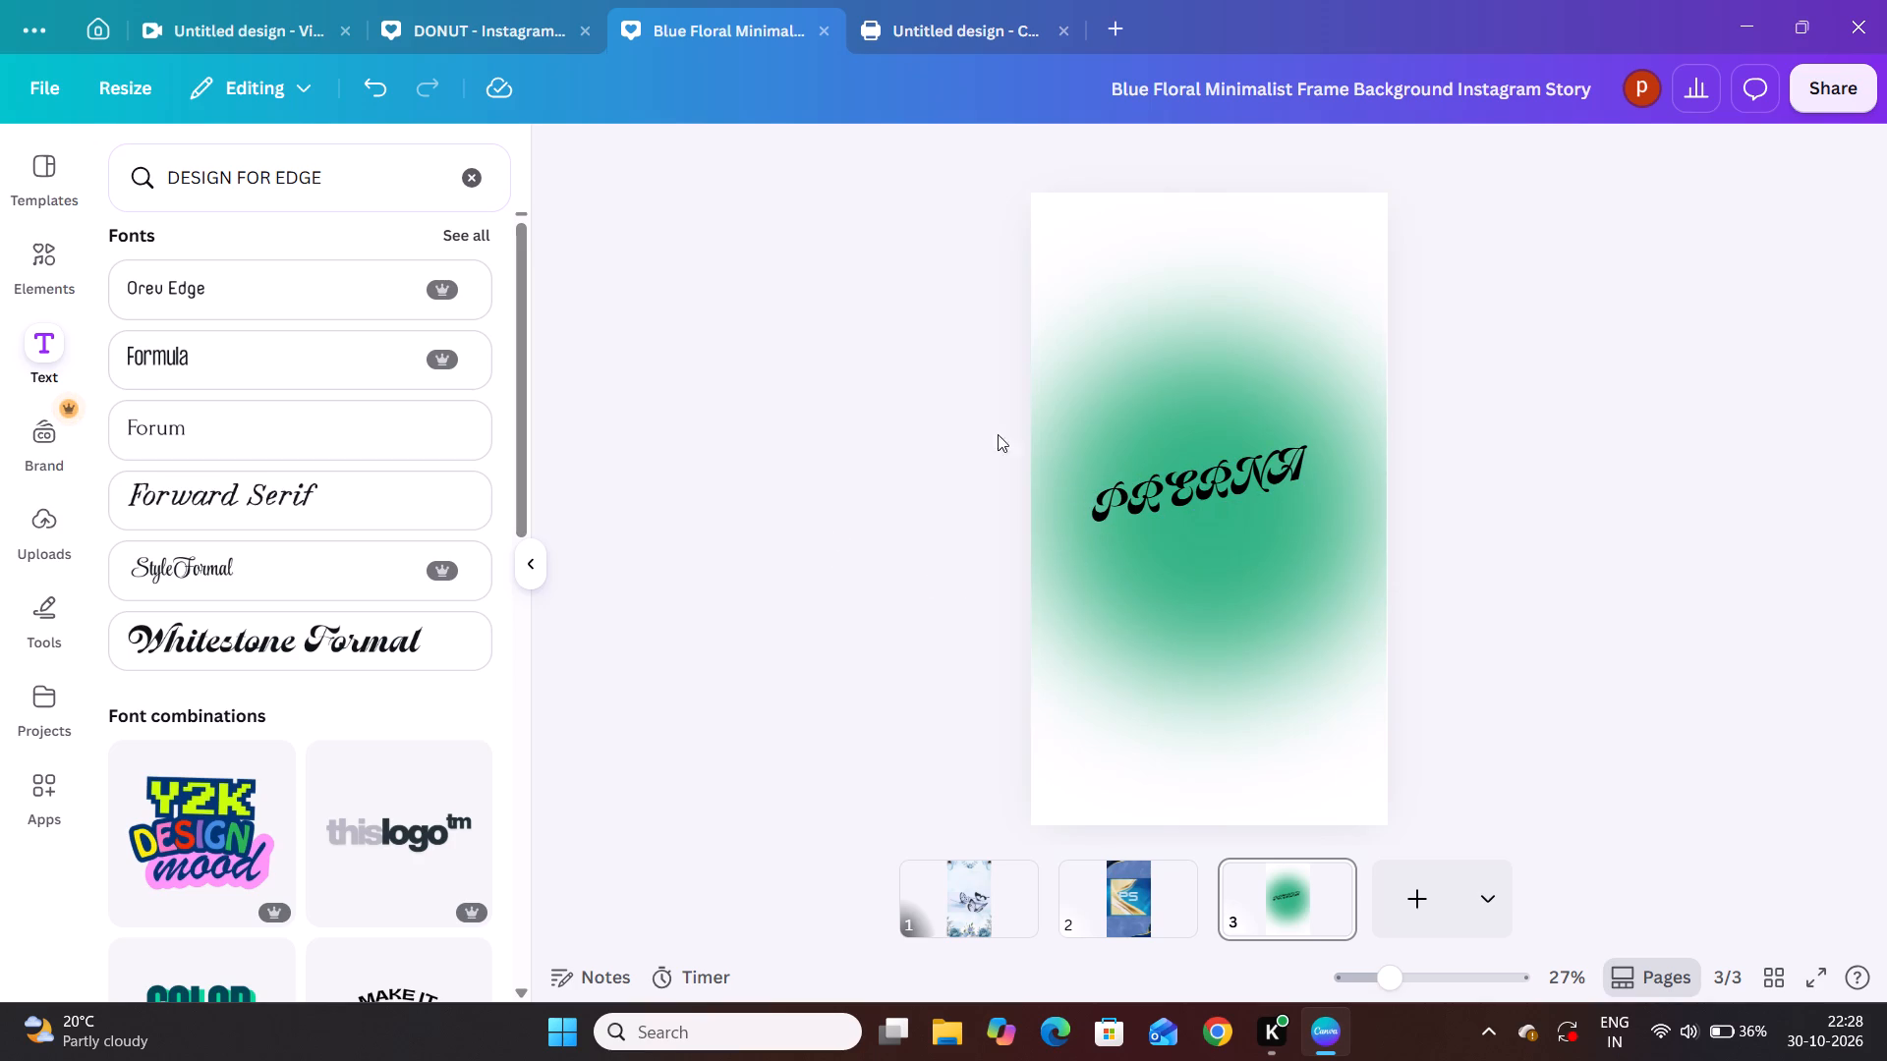
# Add the "thislogo™" font combination to the third page.
pyautogui.click(543, 417)
pyautogui.scroll(-4, 341, 481)
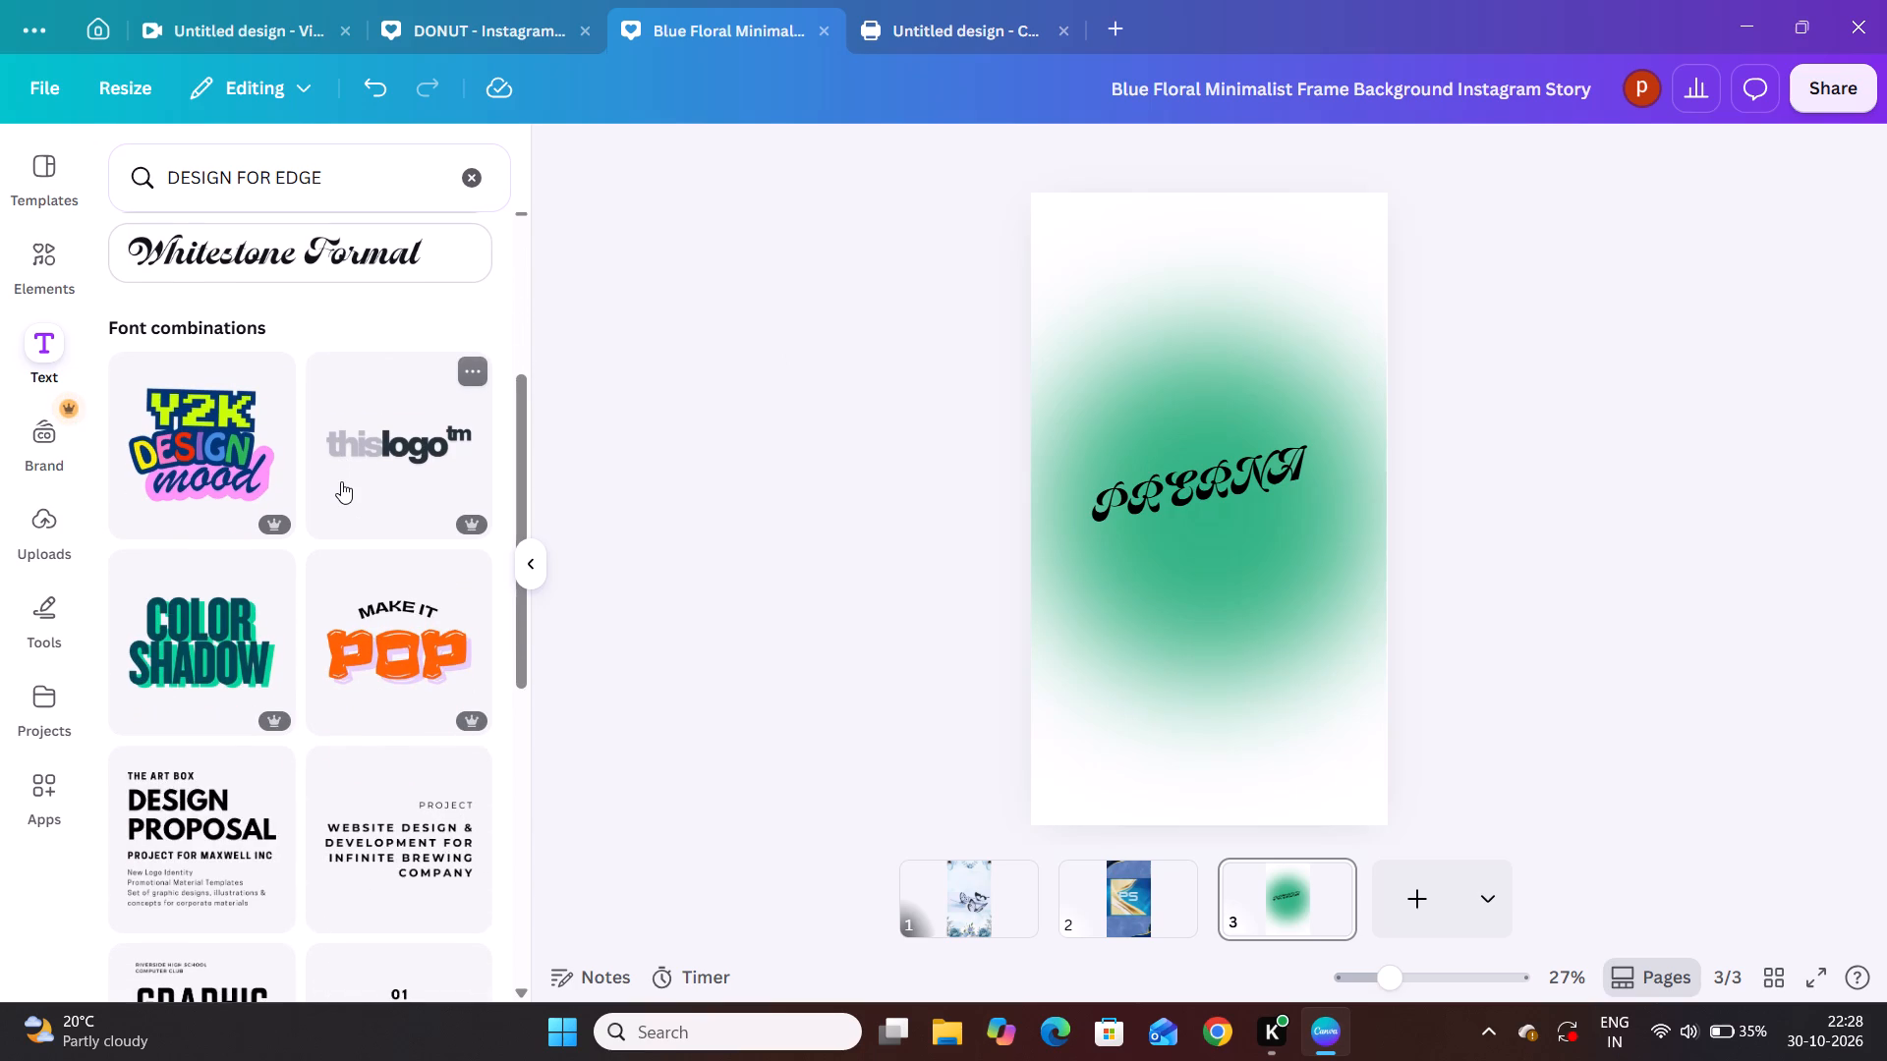
pyautogui.click(390, 432)
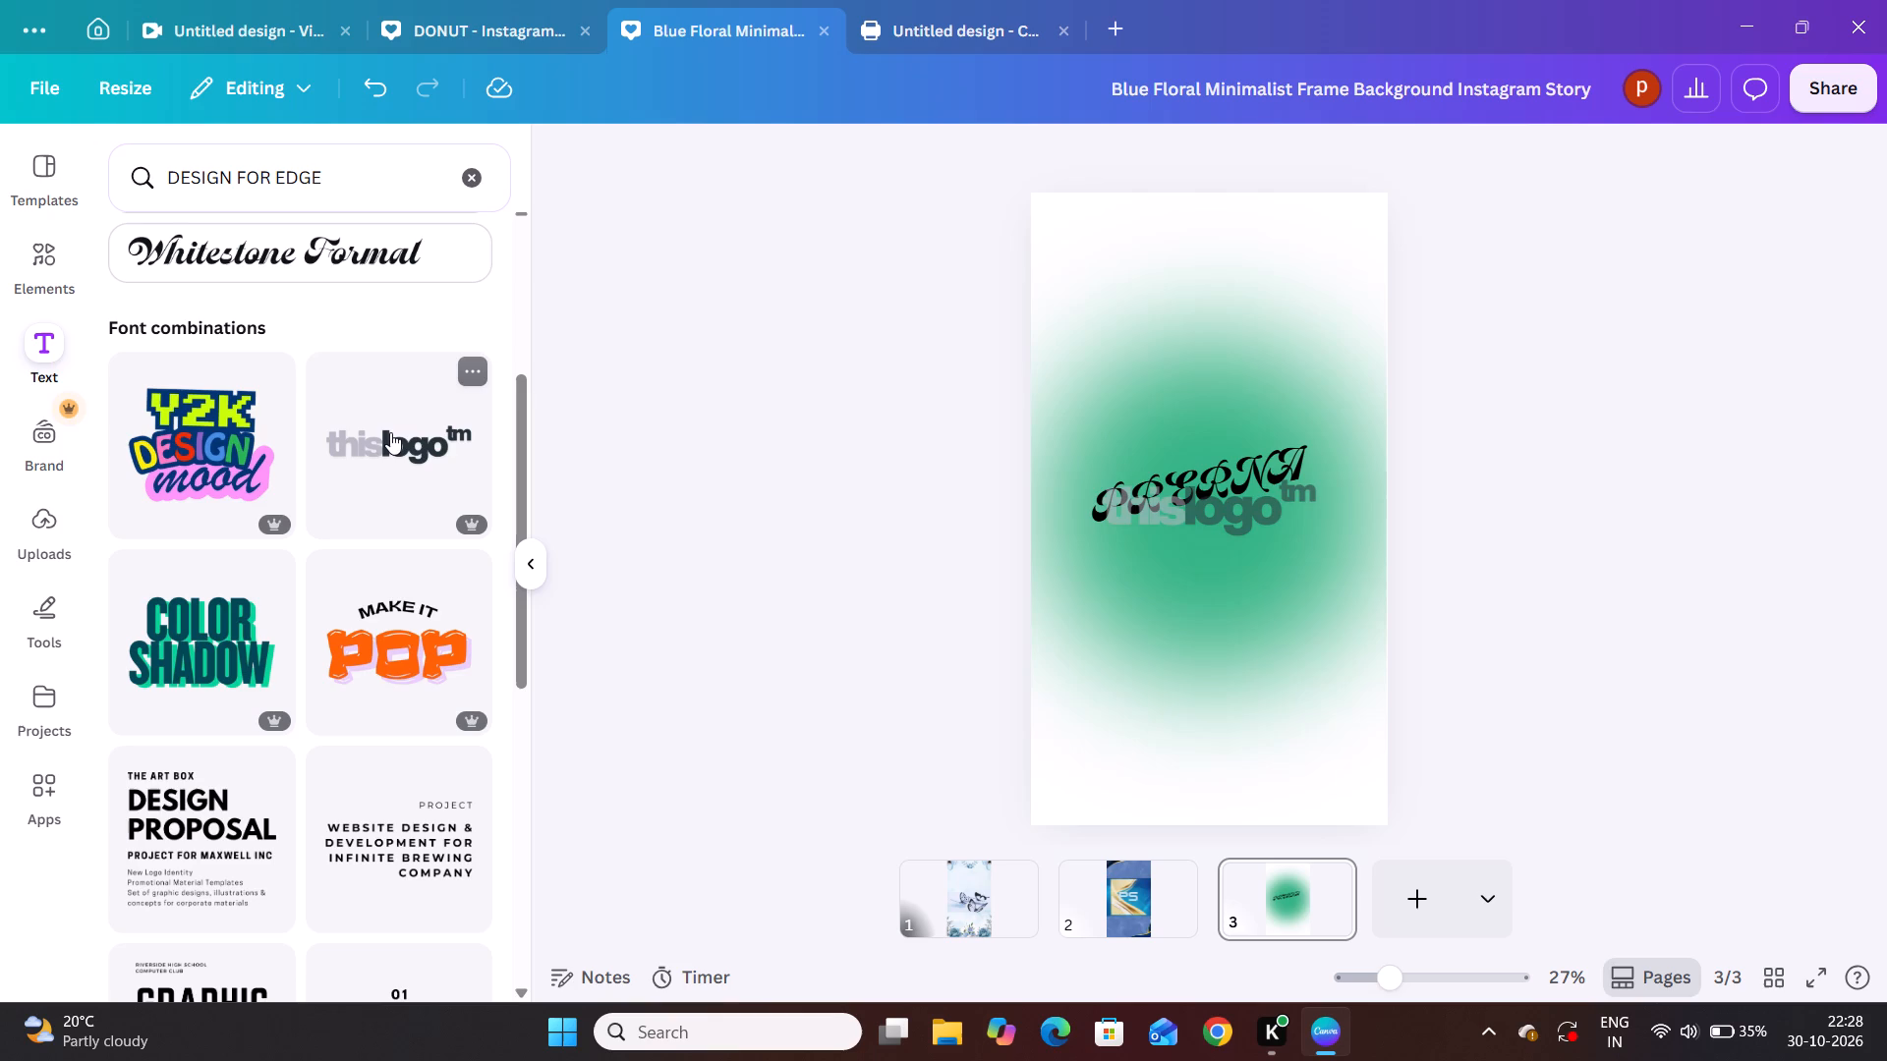
# Move the "thislogo™" text off the first name to the top edge of the page.
pyautogui.click(1186, 512)
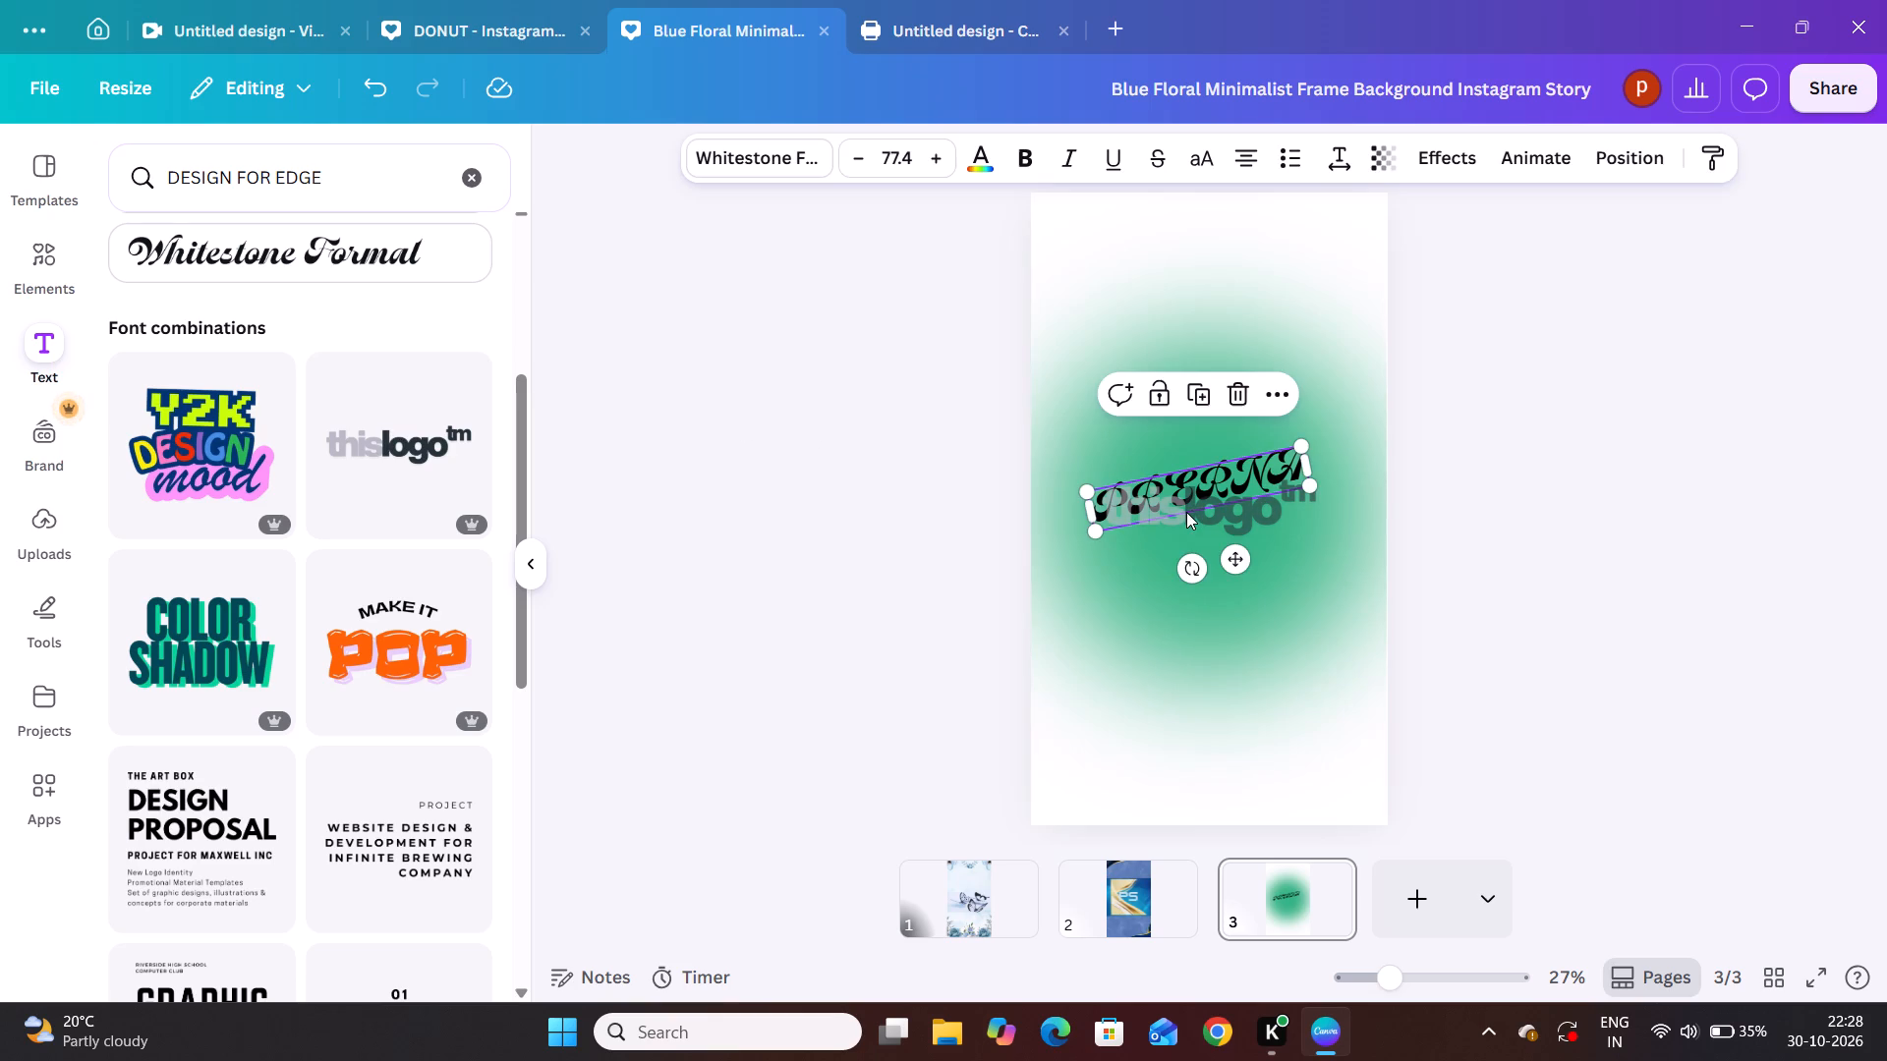
pyautogui.click(1241, 516)
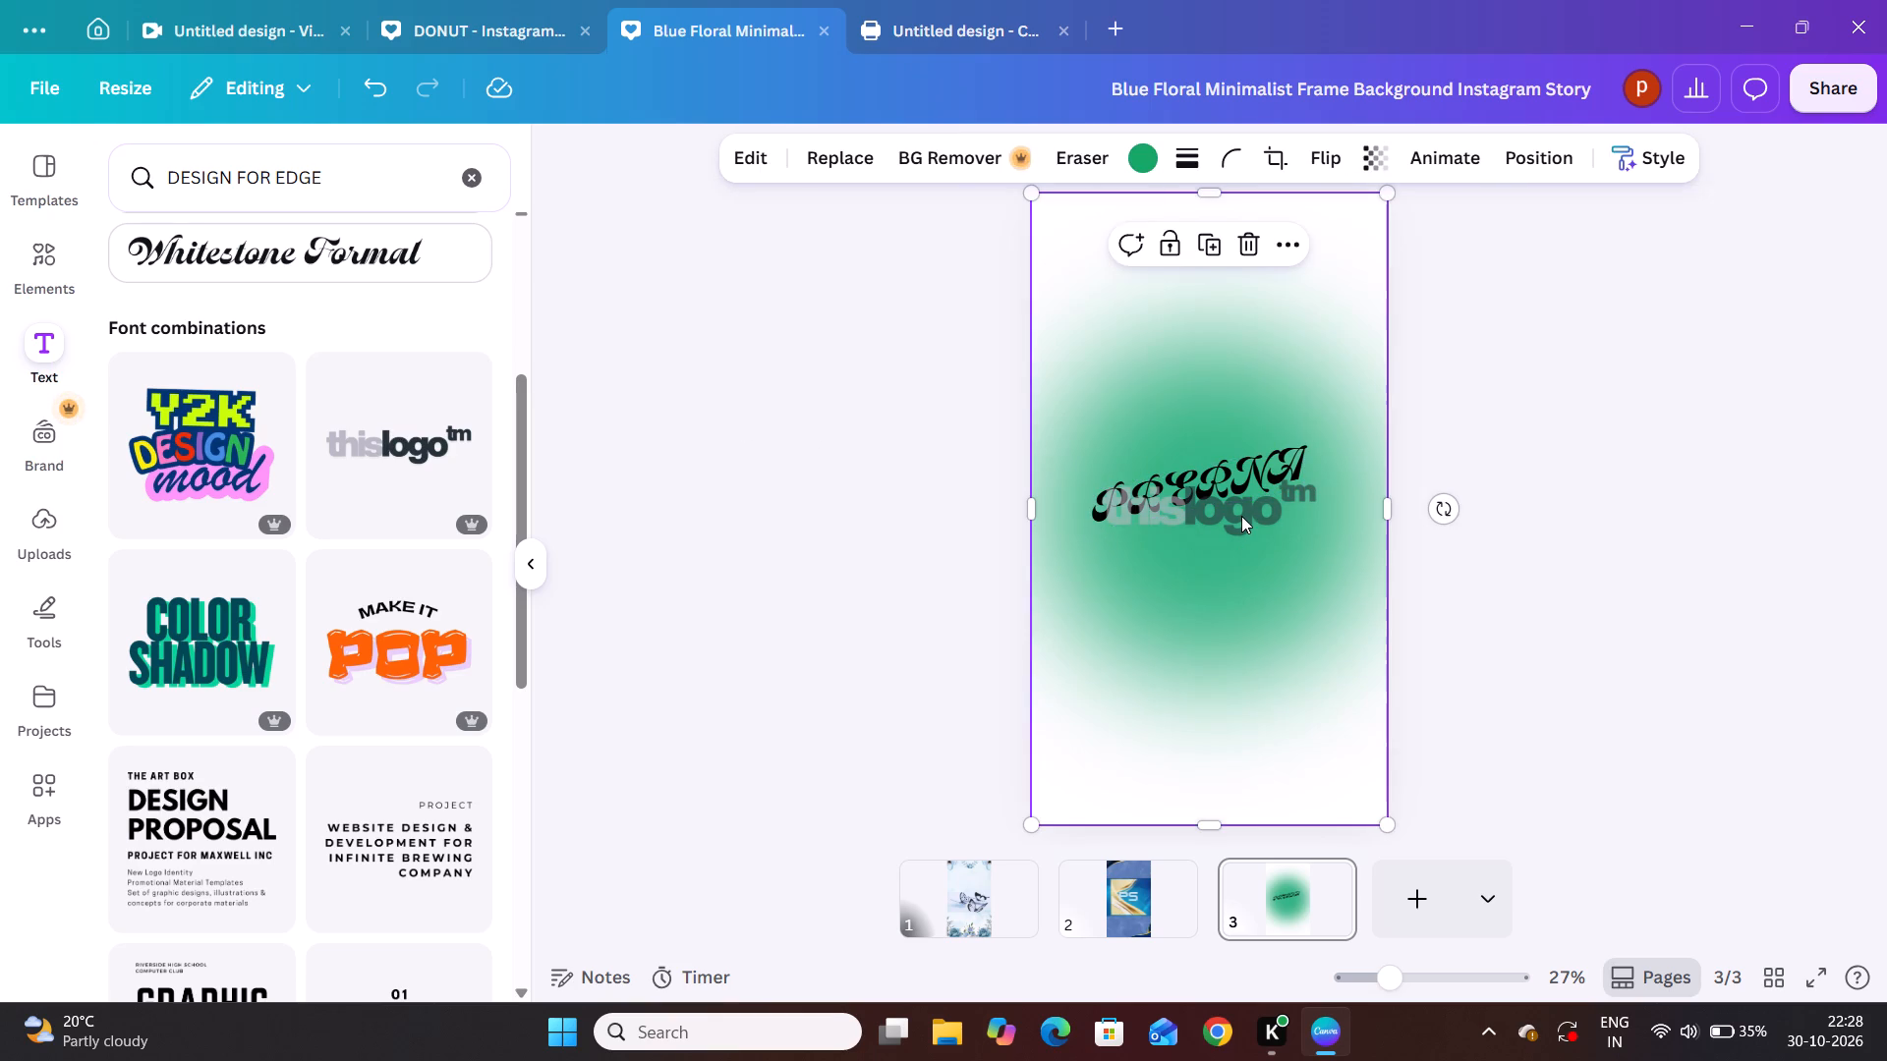
pyautogui.click(1243, 521)
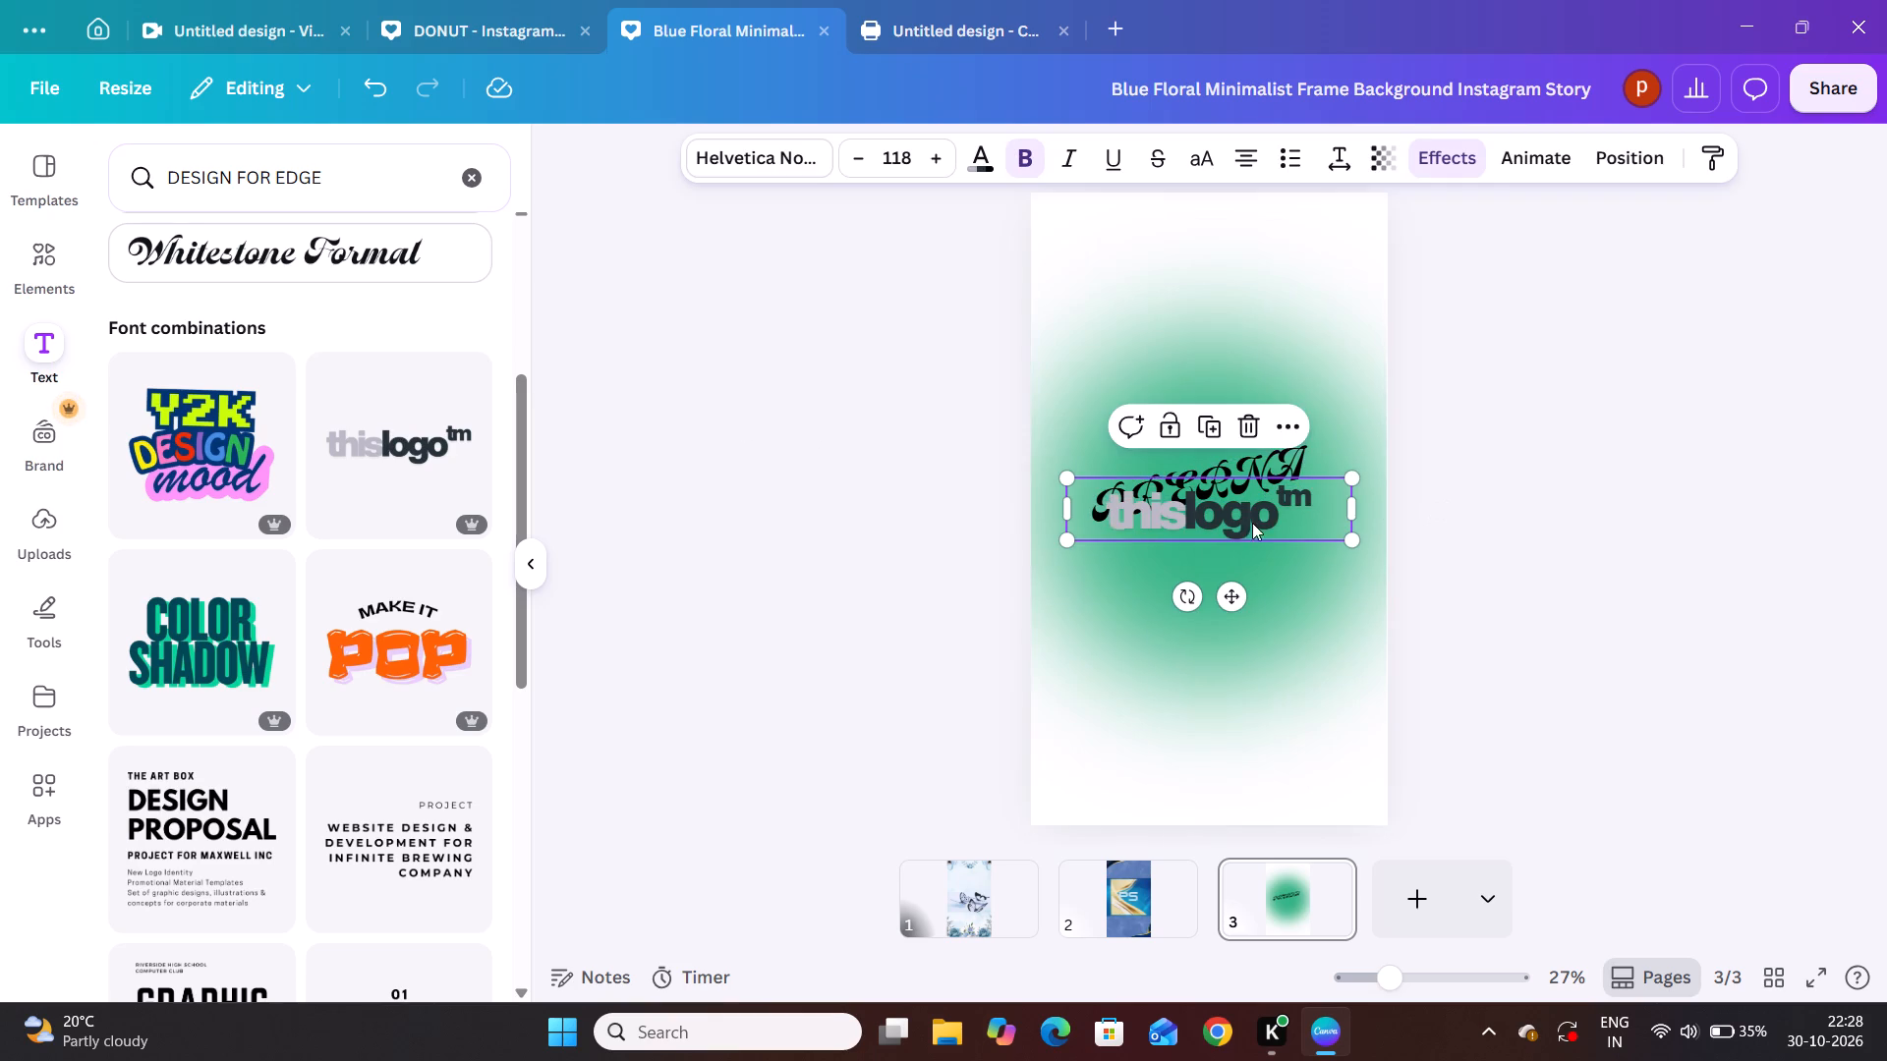
pyautogui.moveTo(1263, 524); pyautogui.dragTo(1216, 309)
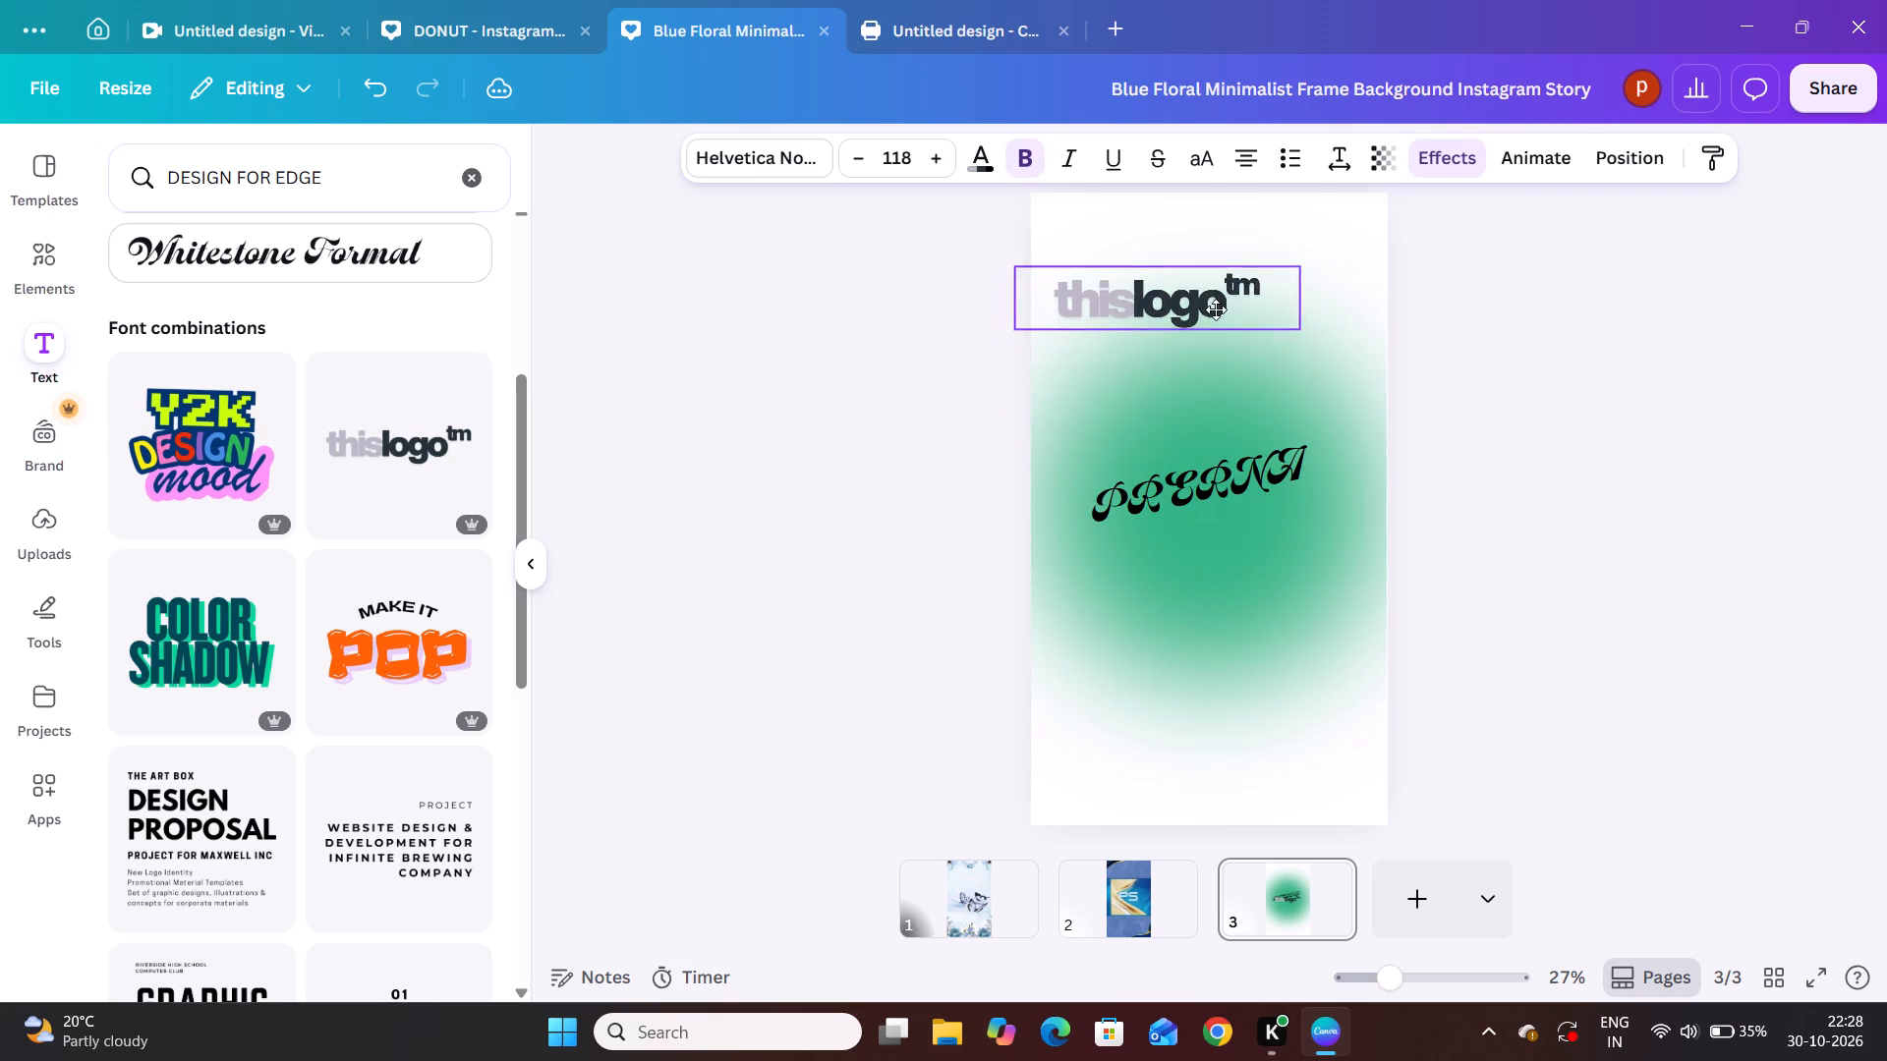
pyautogui.moveTo(1216, 309); pyautogui.dragTo(1232, 293)
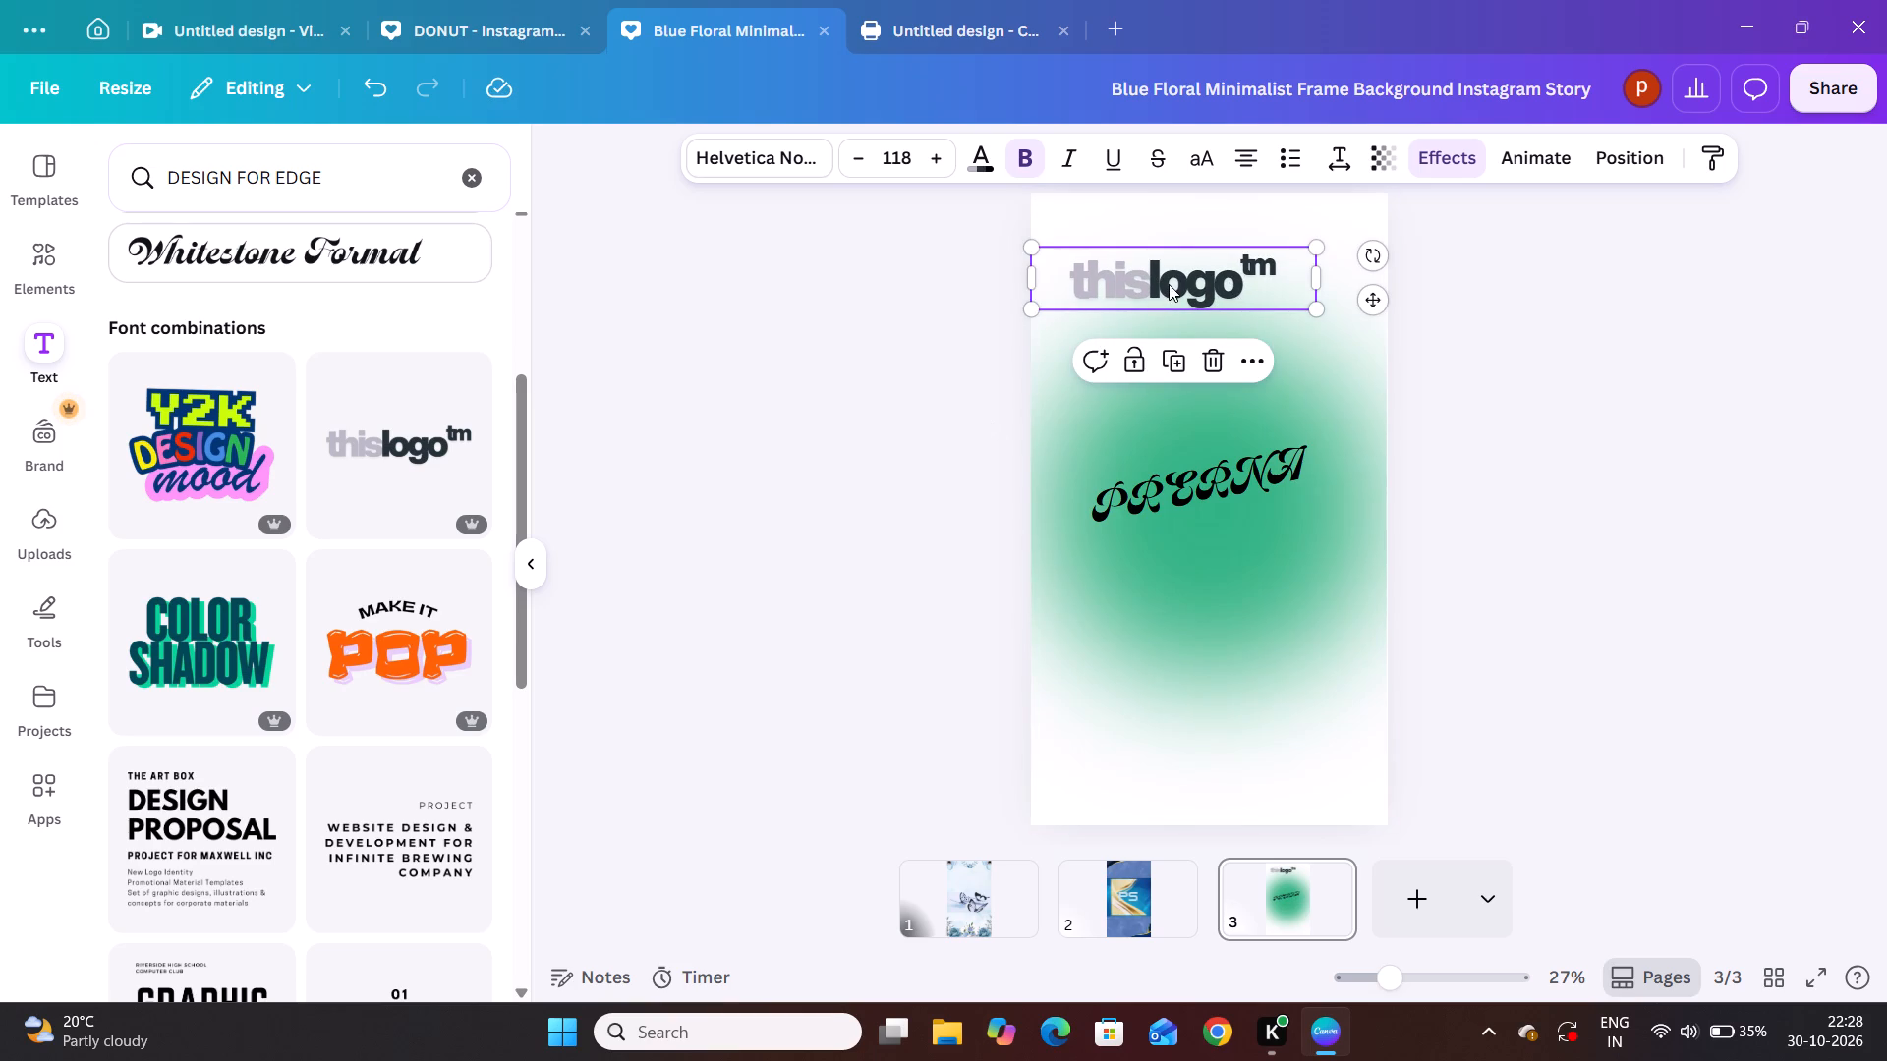
pyautogui.moveTo(1169, 284); pyautogui.dragTo(1178, 236)
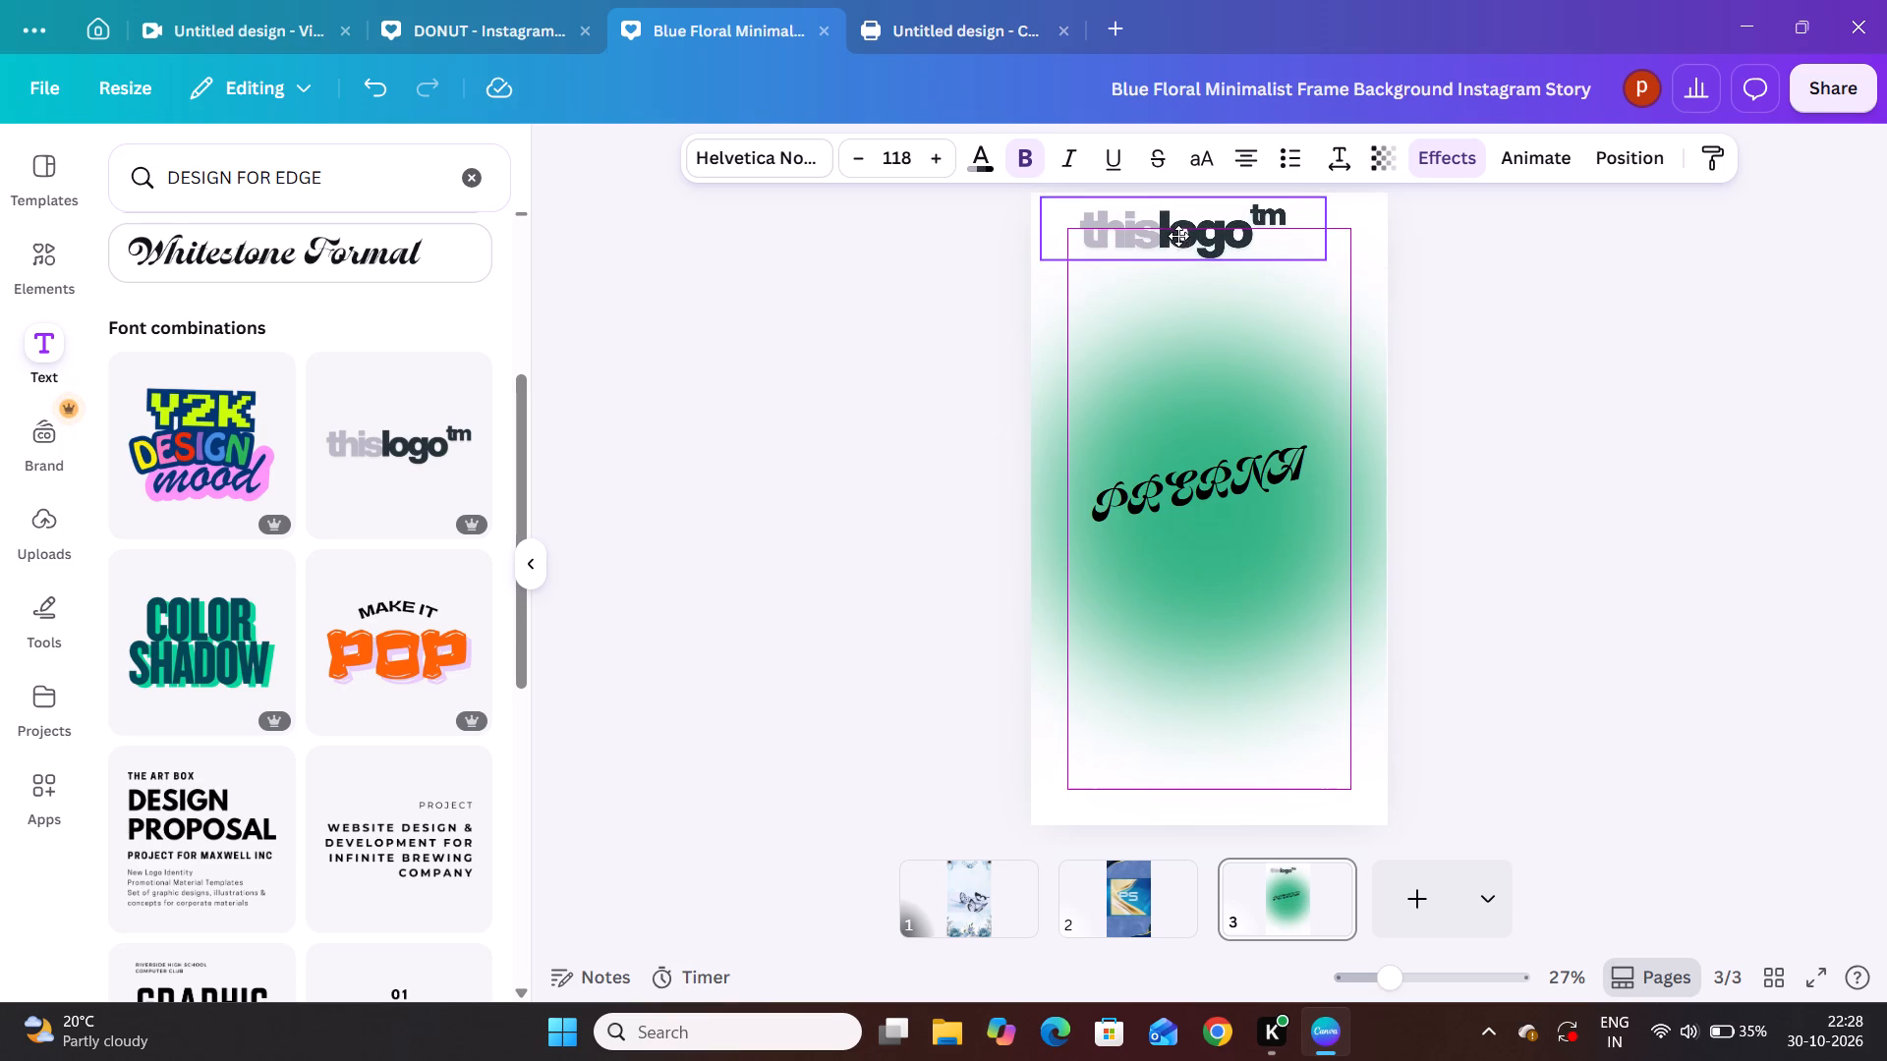
pyautogui.moveTo(1178, 236); pyautogui.dragTo(1173, 234)
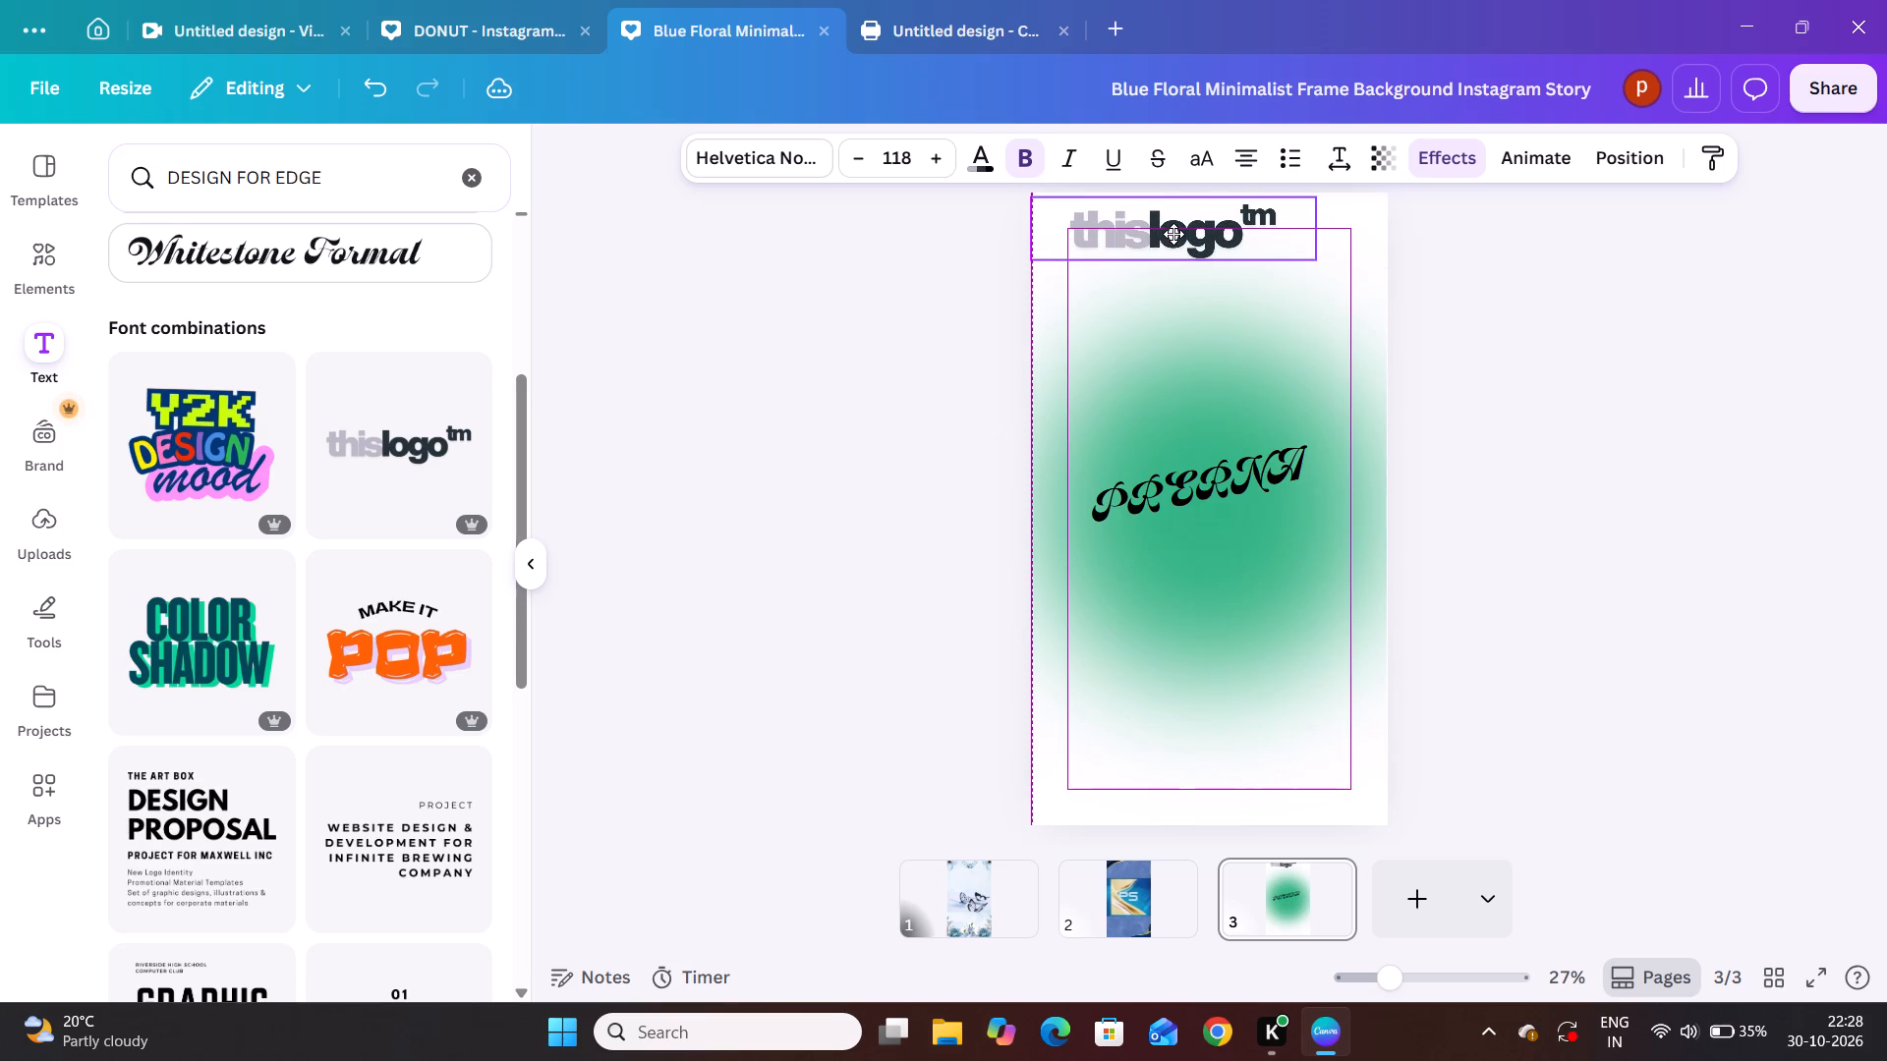
pyautogui.moveTo(1173, 234); pyautogui.dragTo(1173, 229)
# Replace the "thislogo™" placeholder text with the initials PS.
pyautogui.doubleClick(1203, 220)
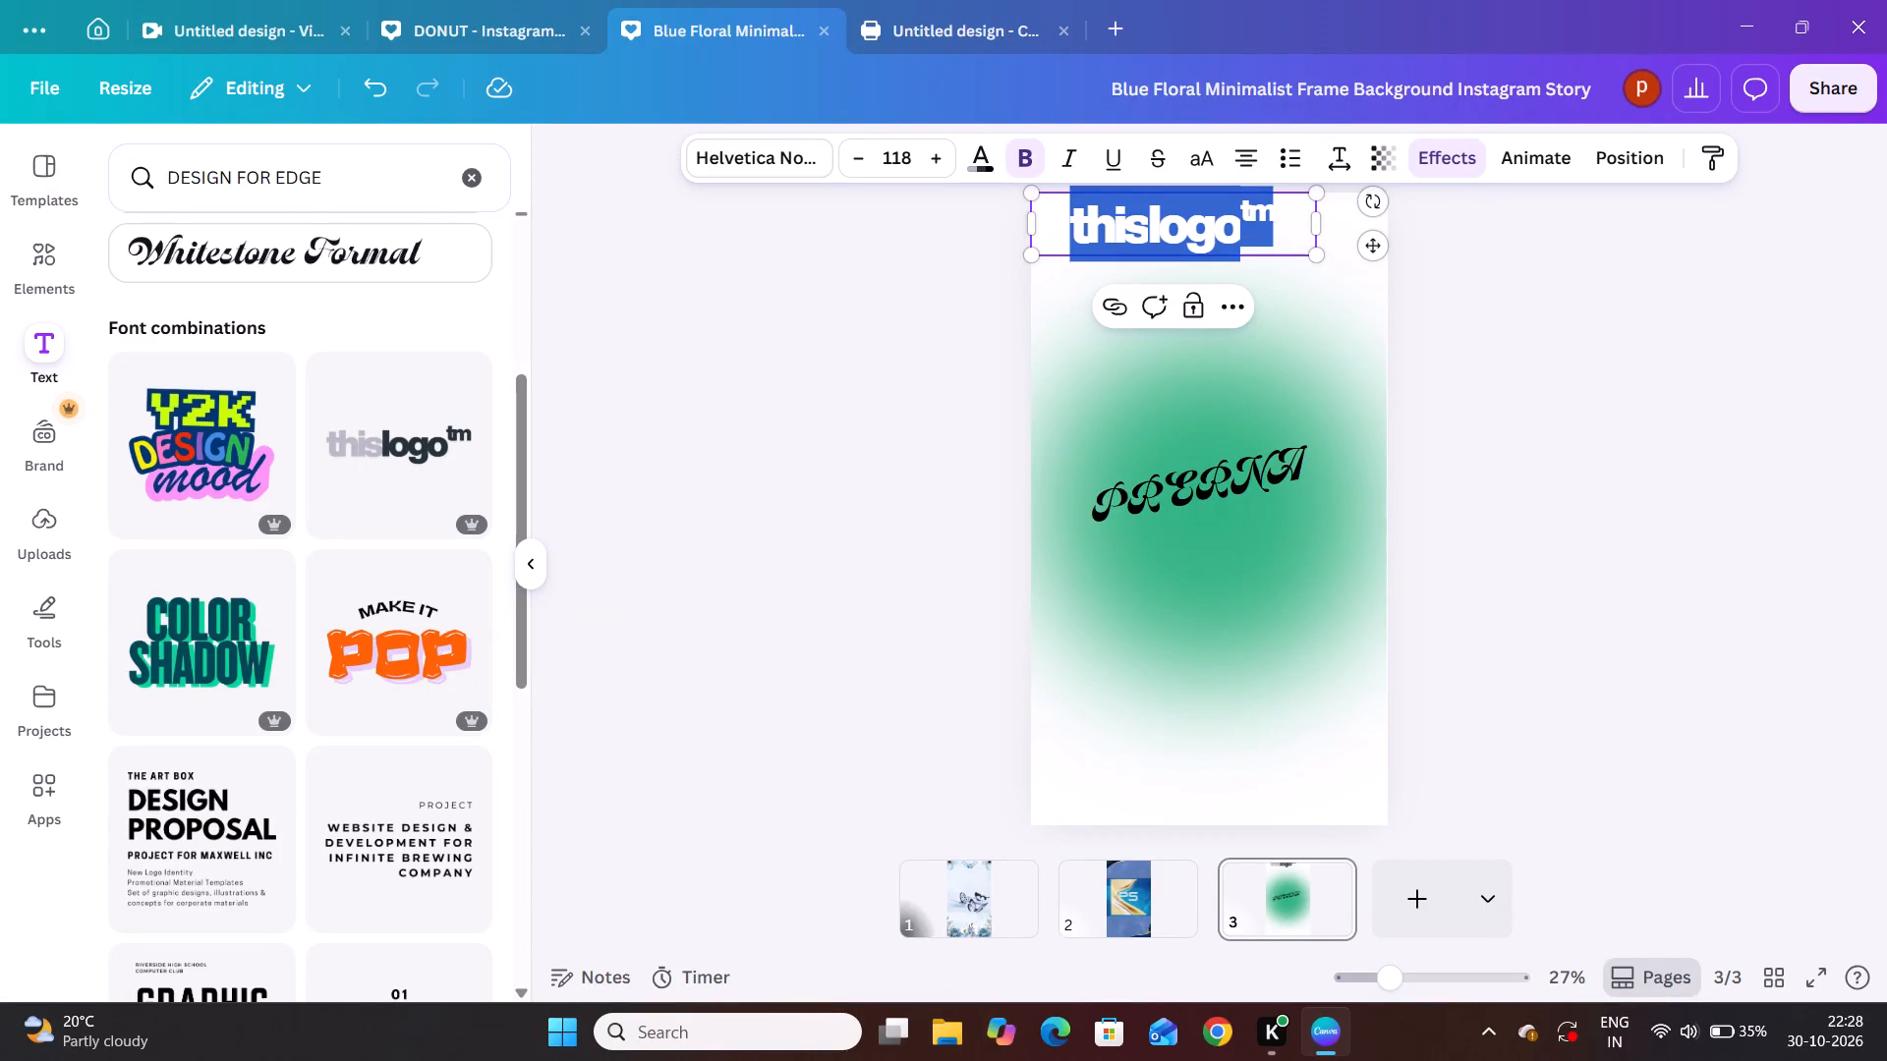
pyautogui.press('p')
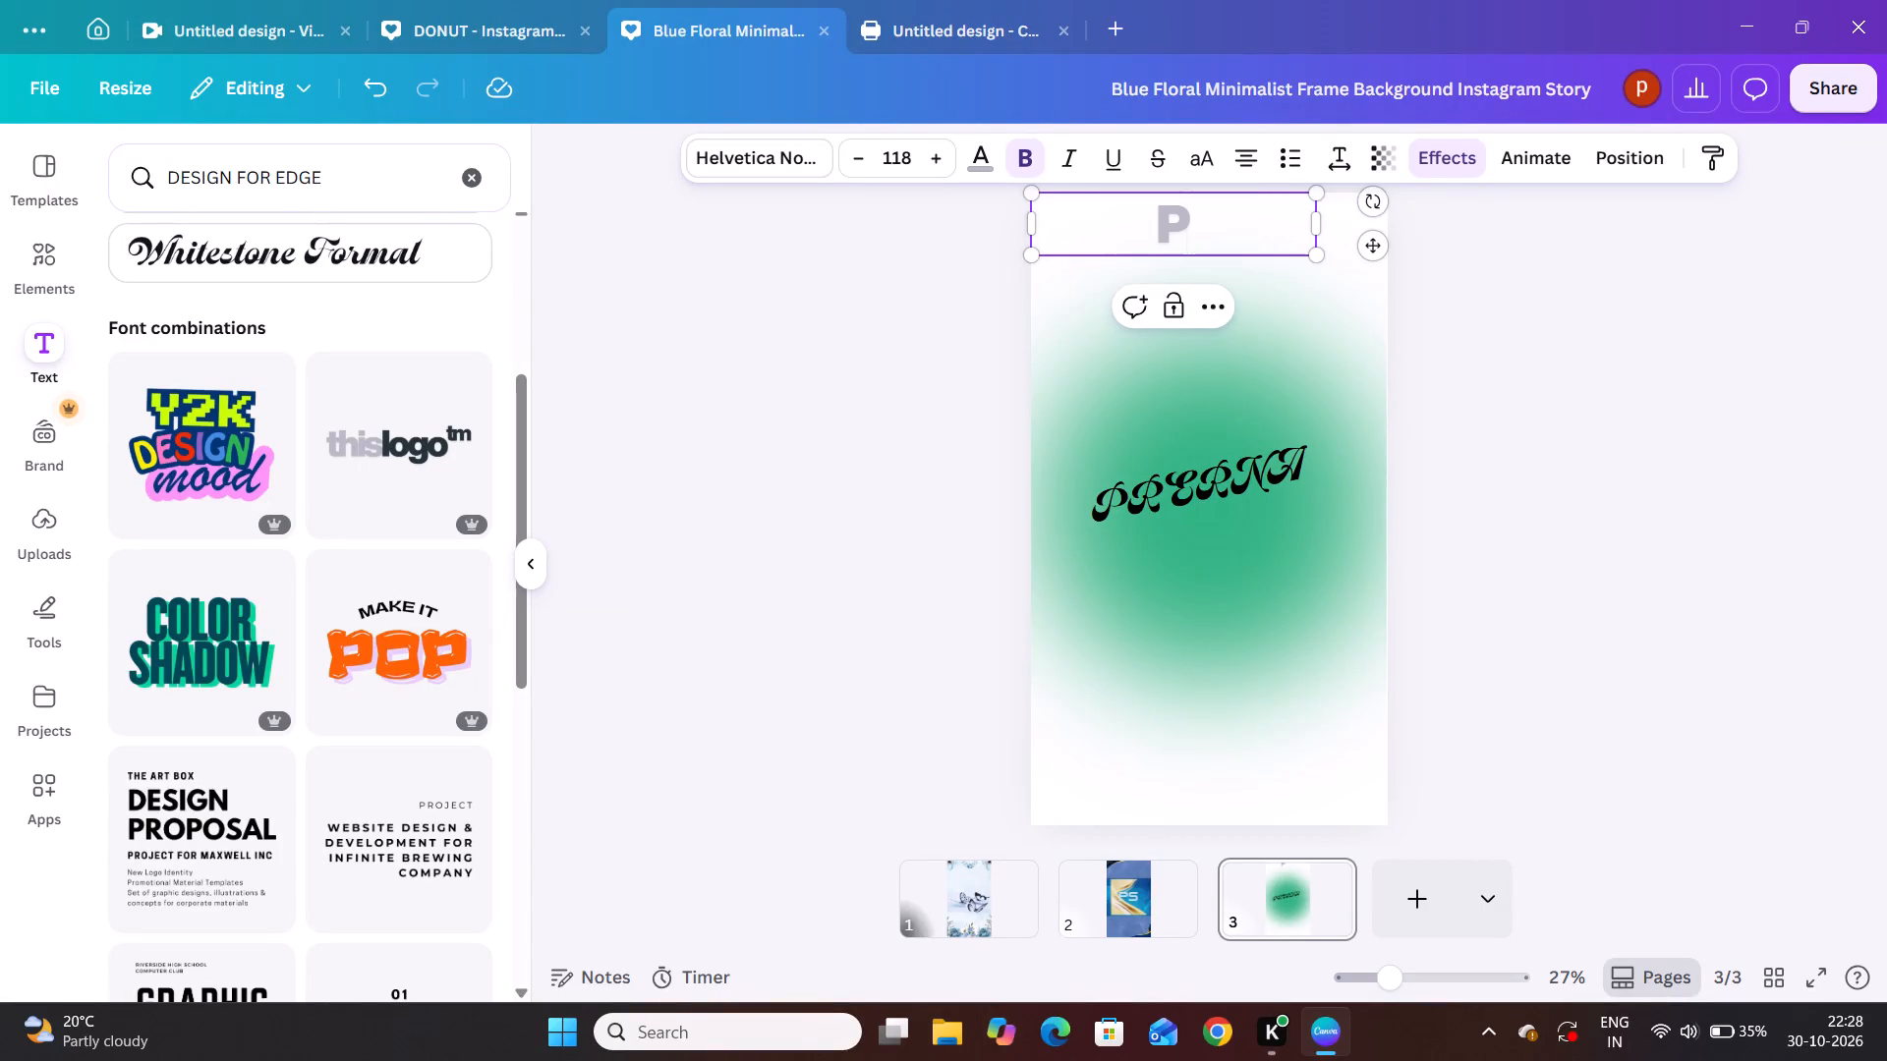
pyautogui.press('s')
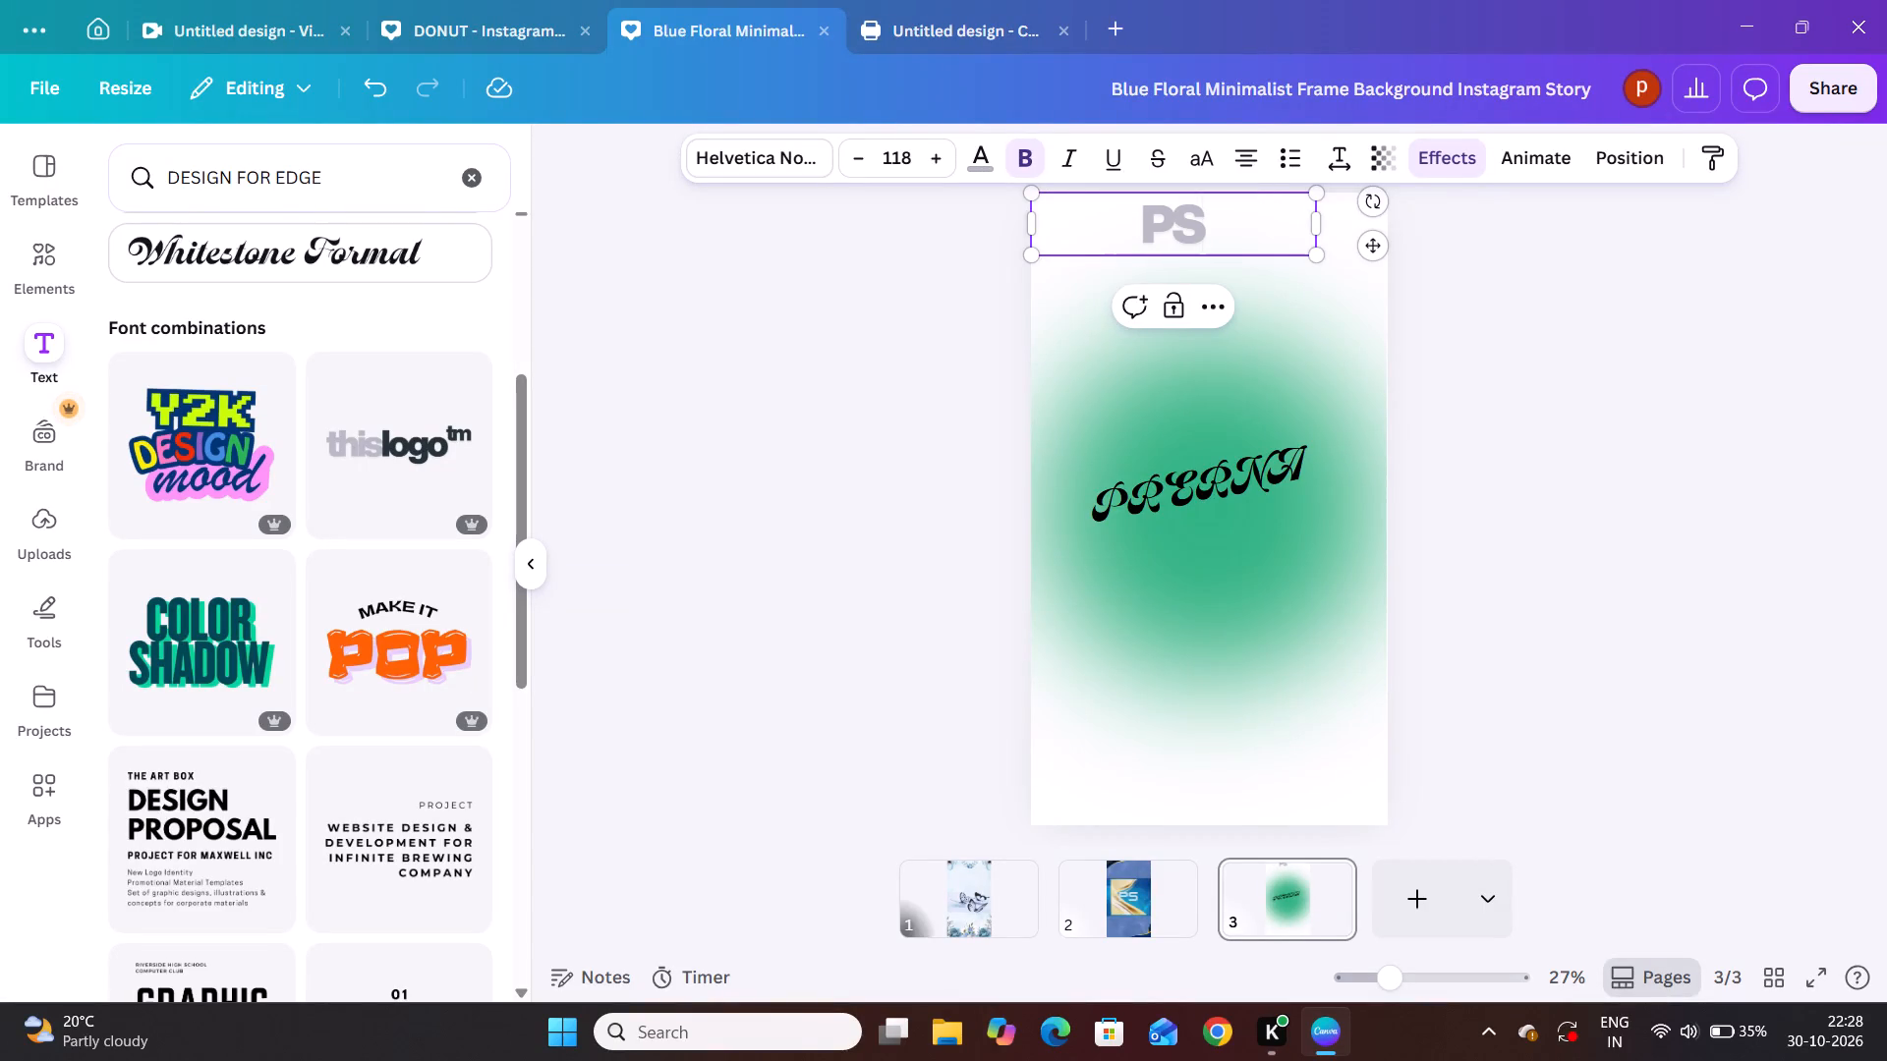
pyautogui.click(967, 332)
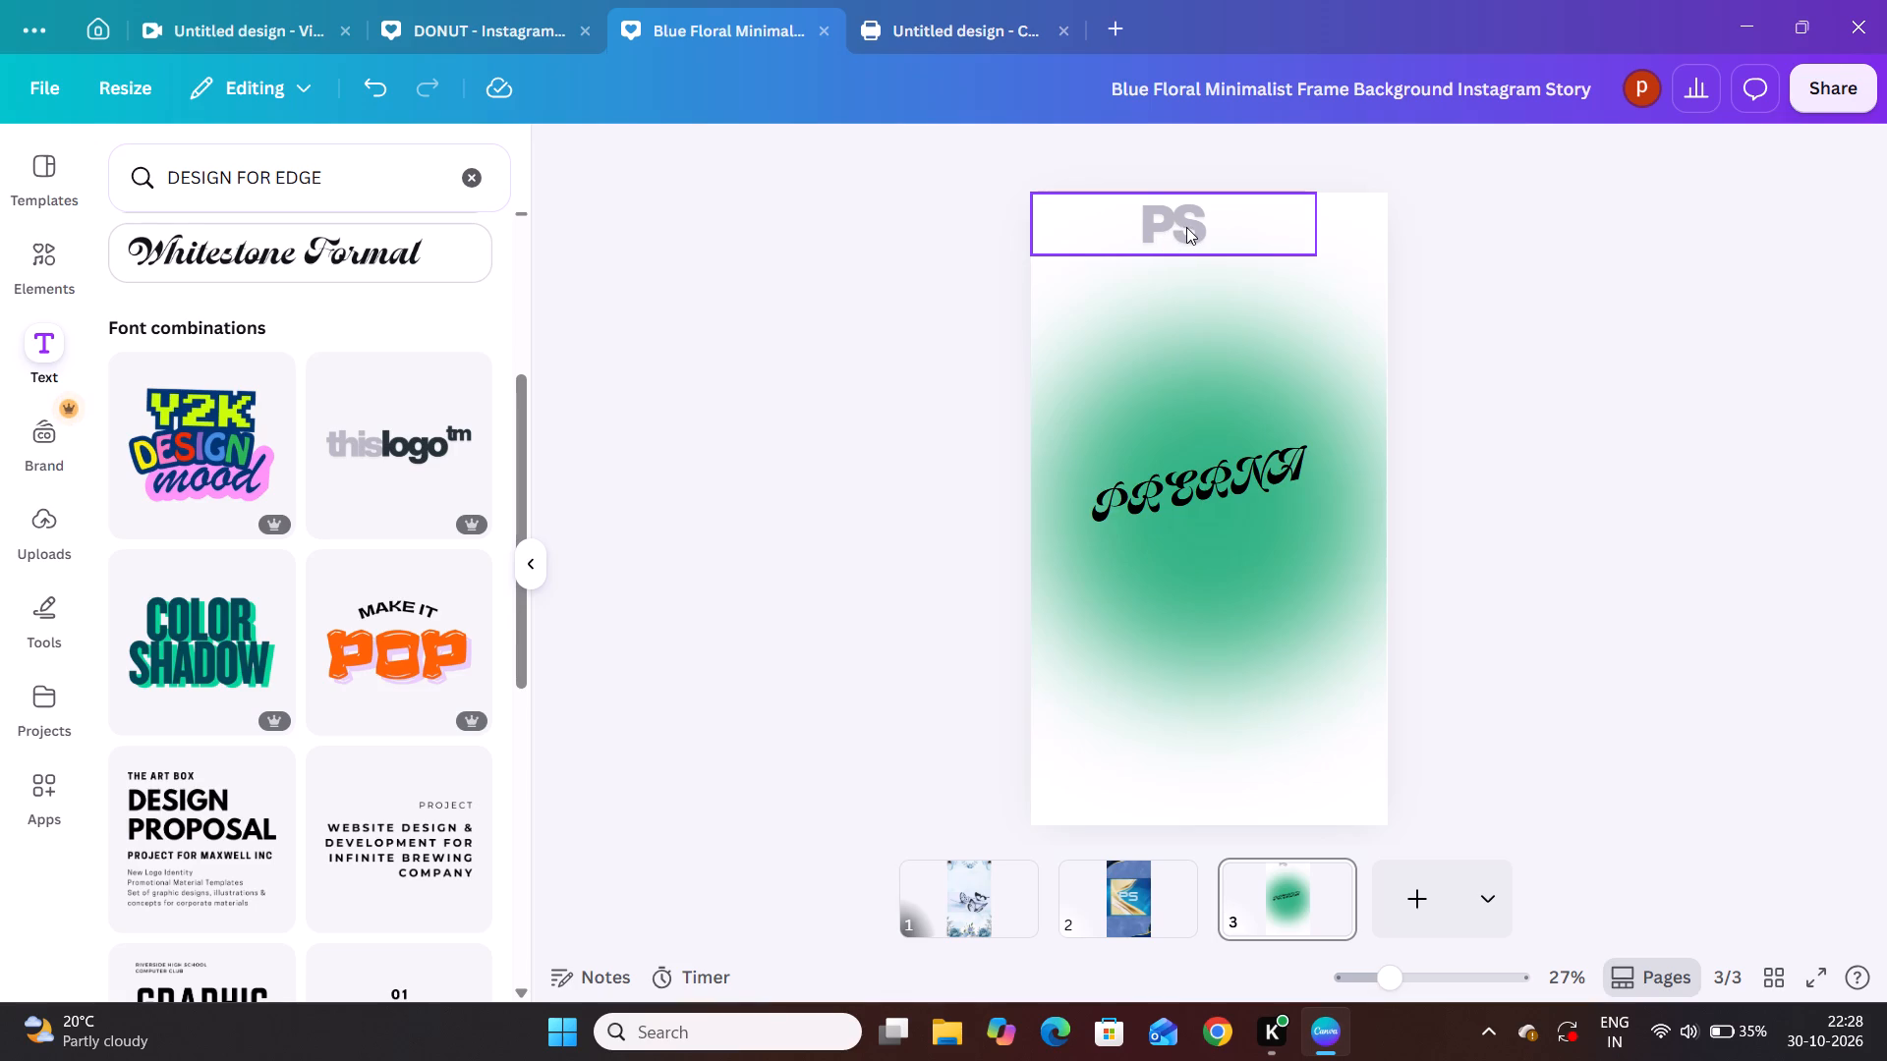
# Move the PS initials into the top-left corner of the third page.
pyautogui.moveTo(1186, 230); pyautogui.dragTo(1097, 230)
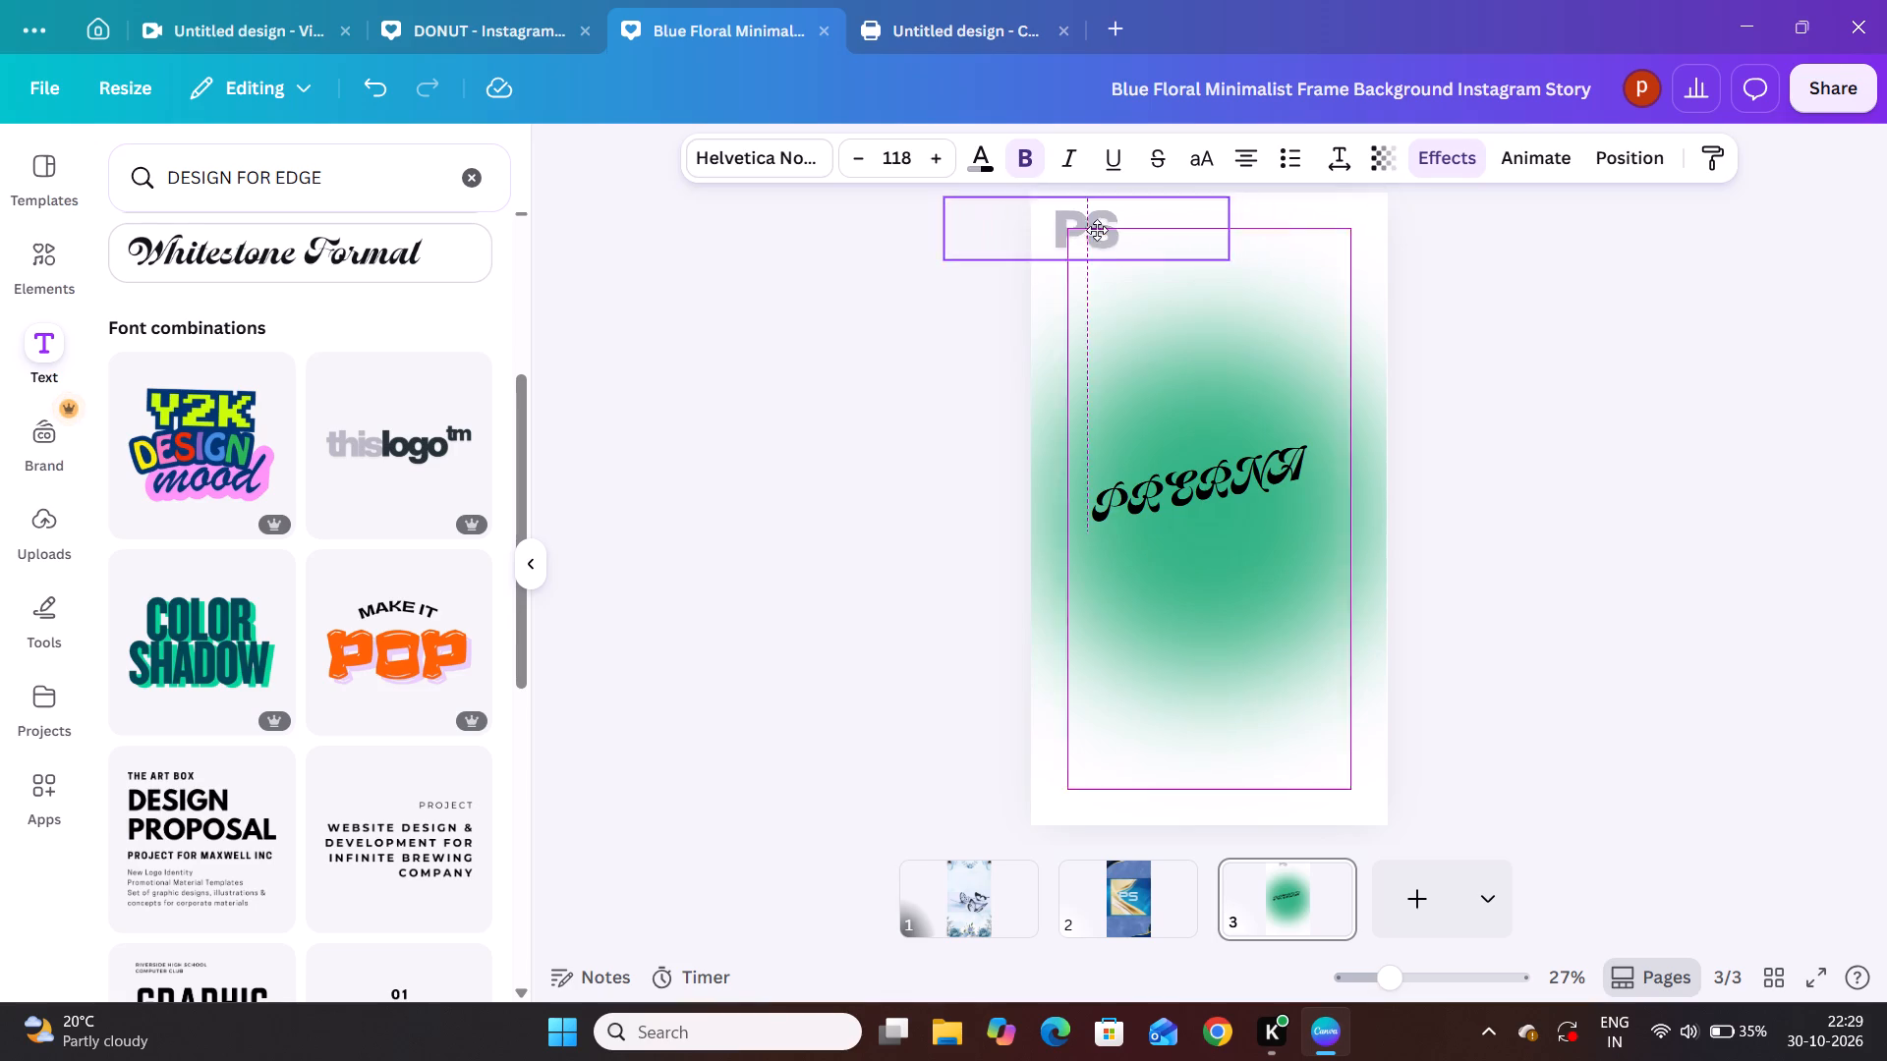
pyautogui.moveTo(1097, 230); pyautogui.dragTo(1082, 223)
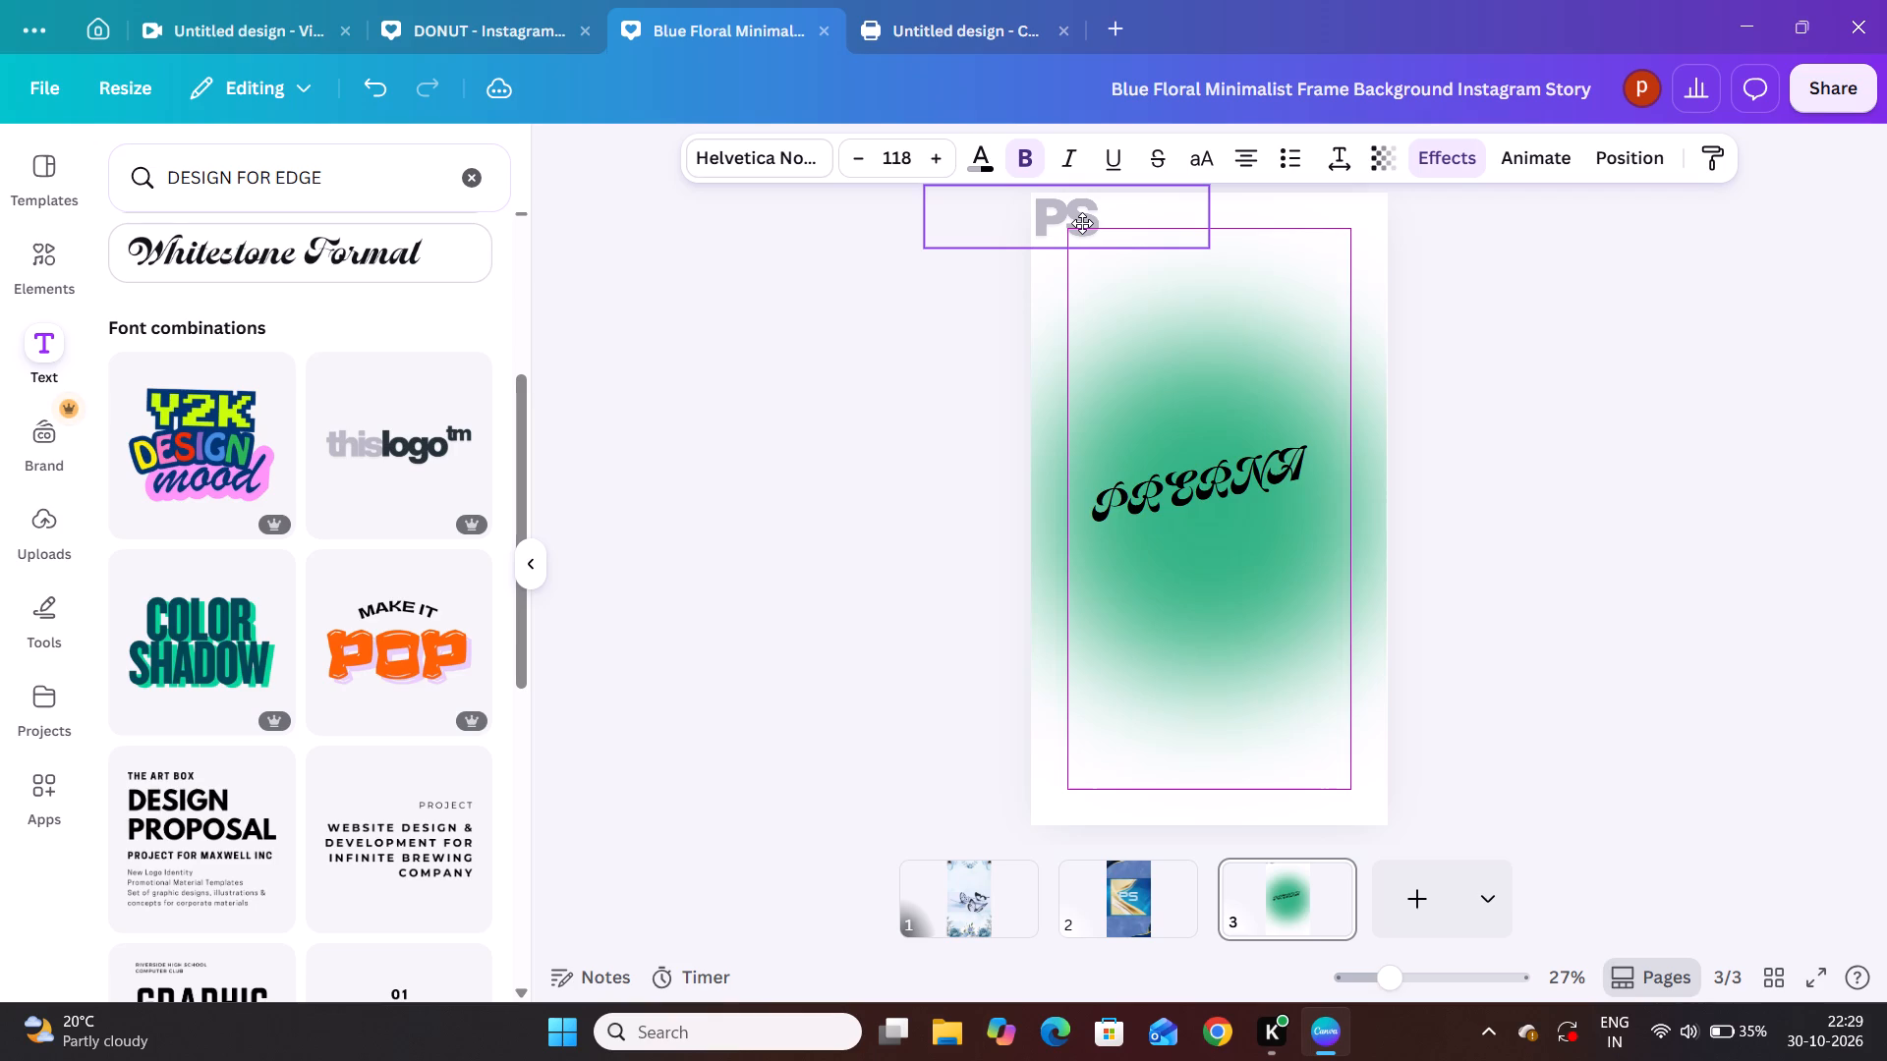
pyautogui.moveTo(1082, 223); pyautogui.dragTo(1089, 224)
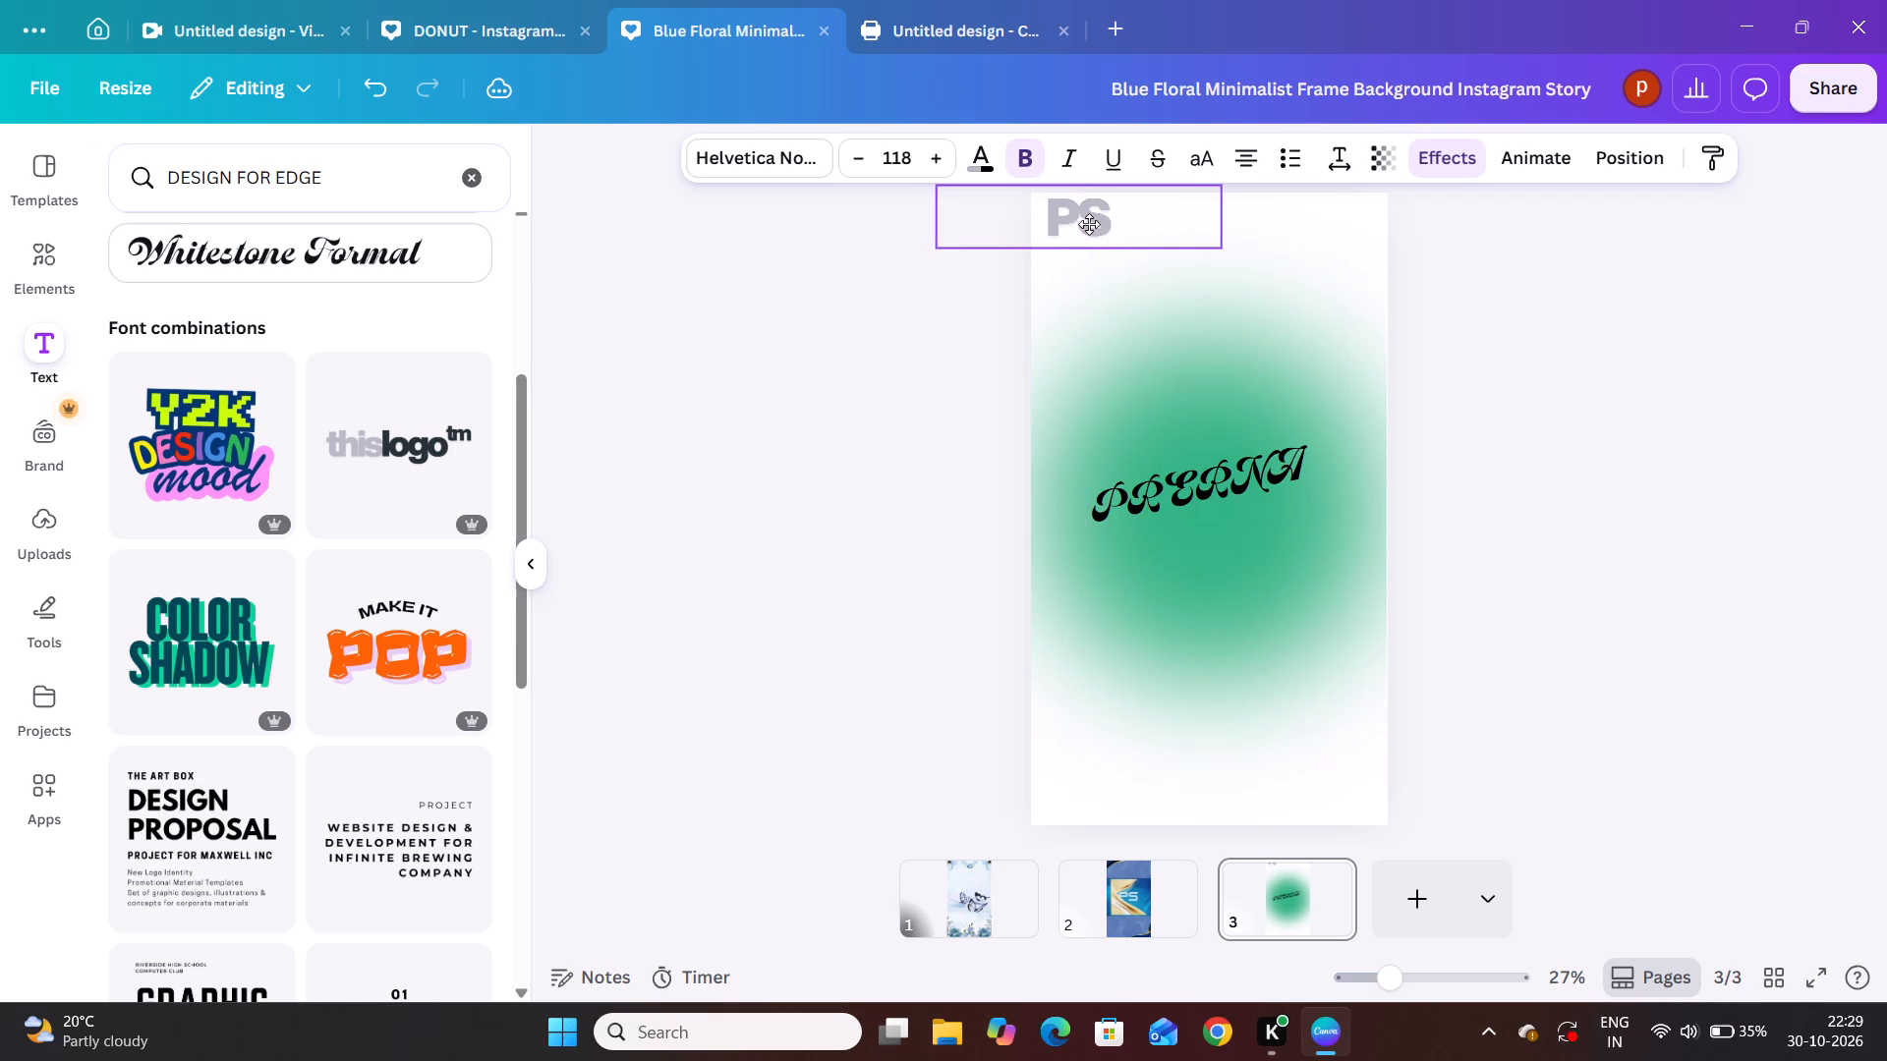
pyautogui.moveTo(1089, 224); pyautogui.dragTo(1088, 227)
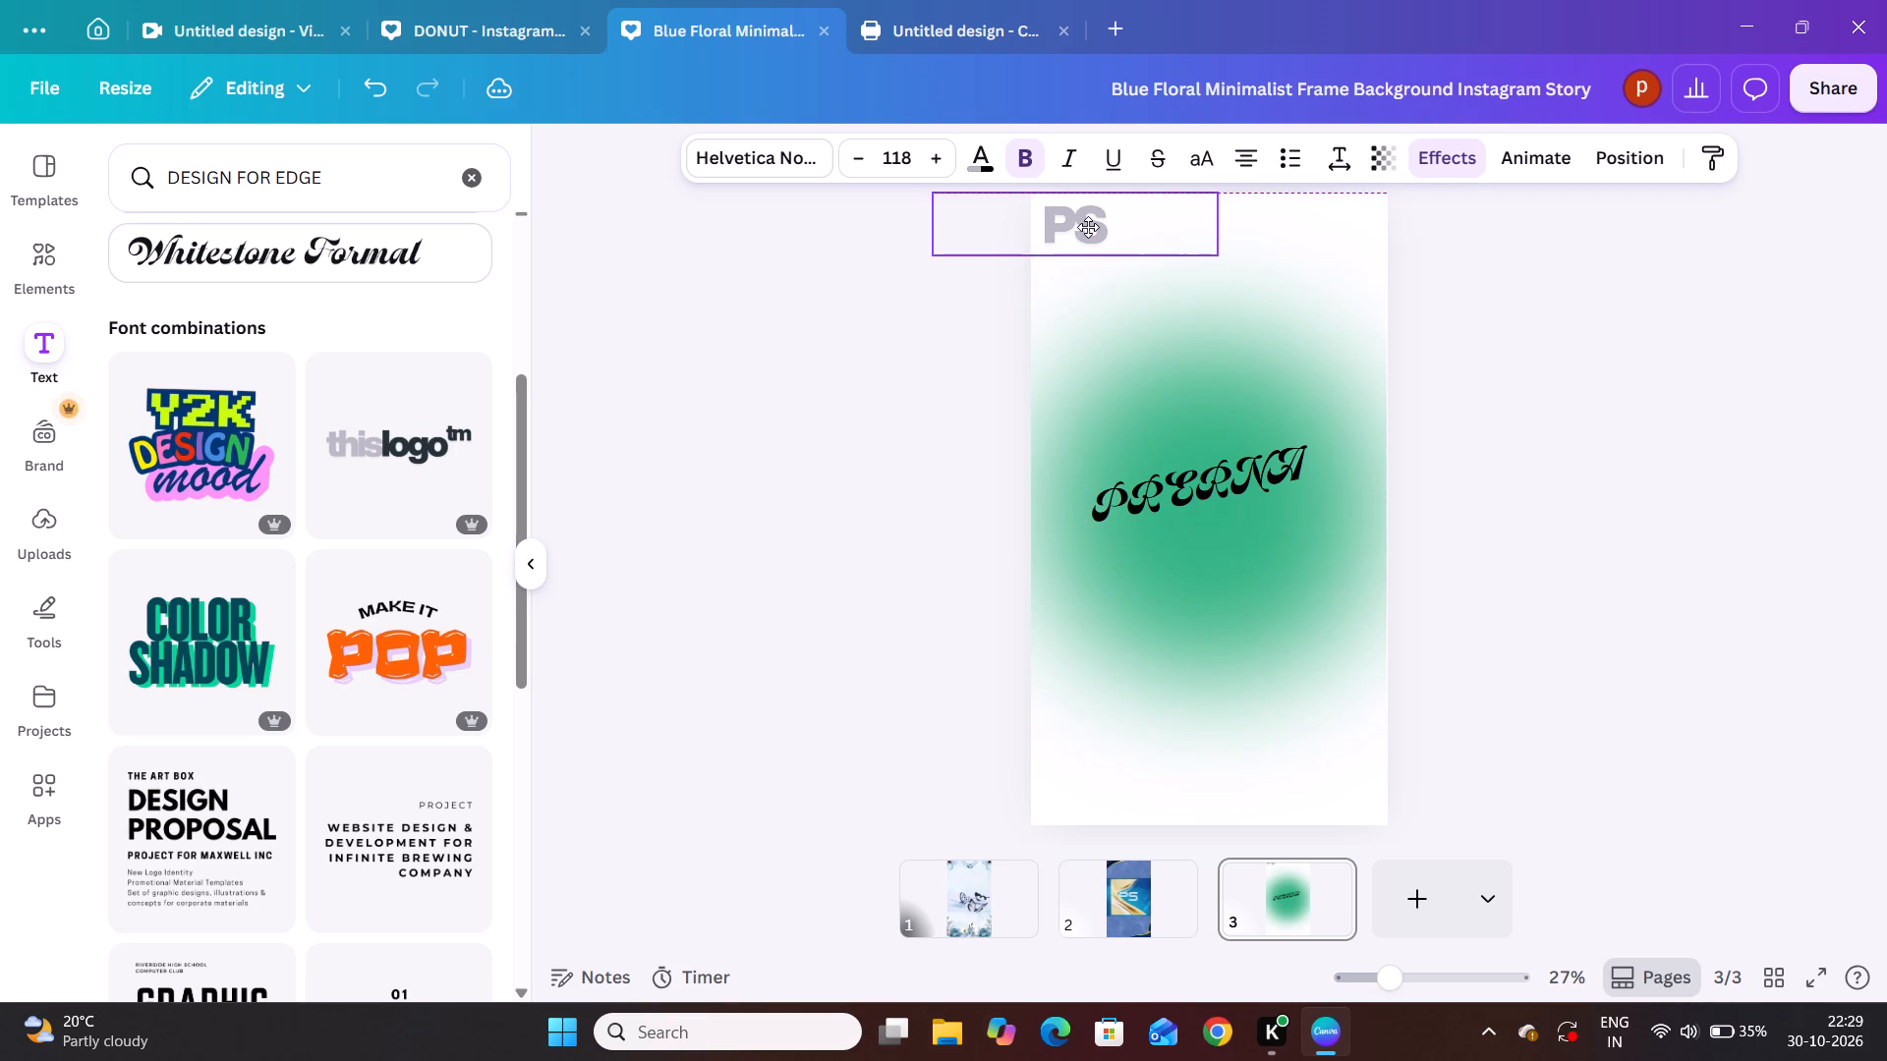
pyautogui.moveTo(1088, 227); pyautogui.dragTo(1087, 225)
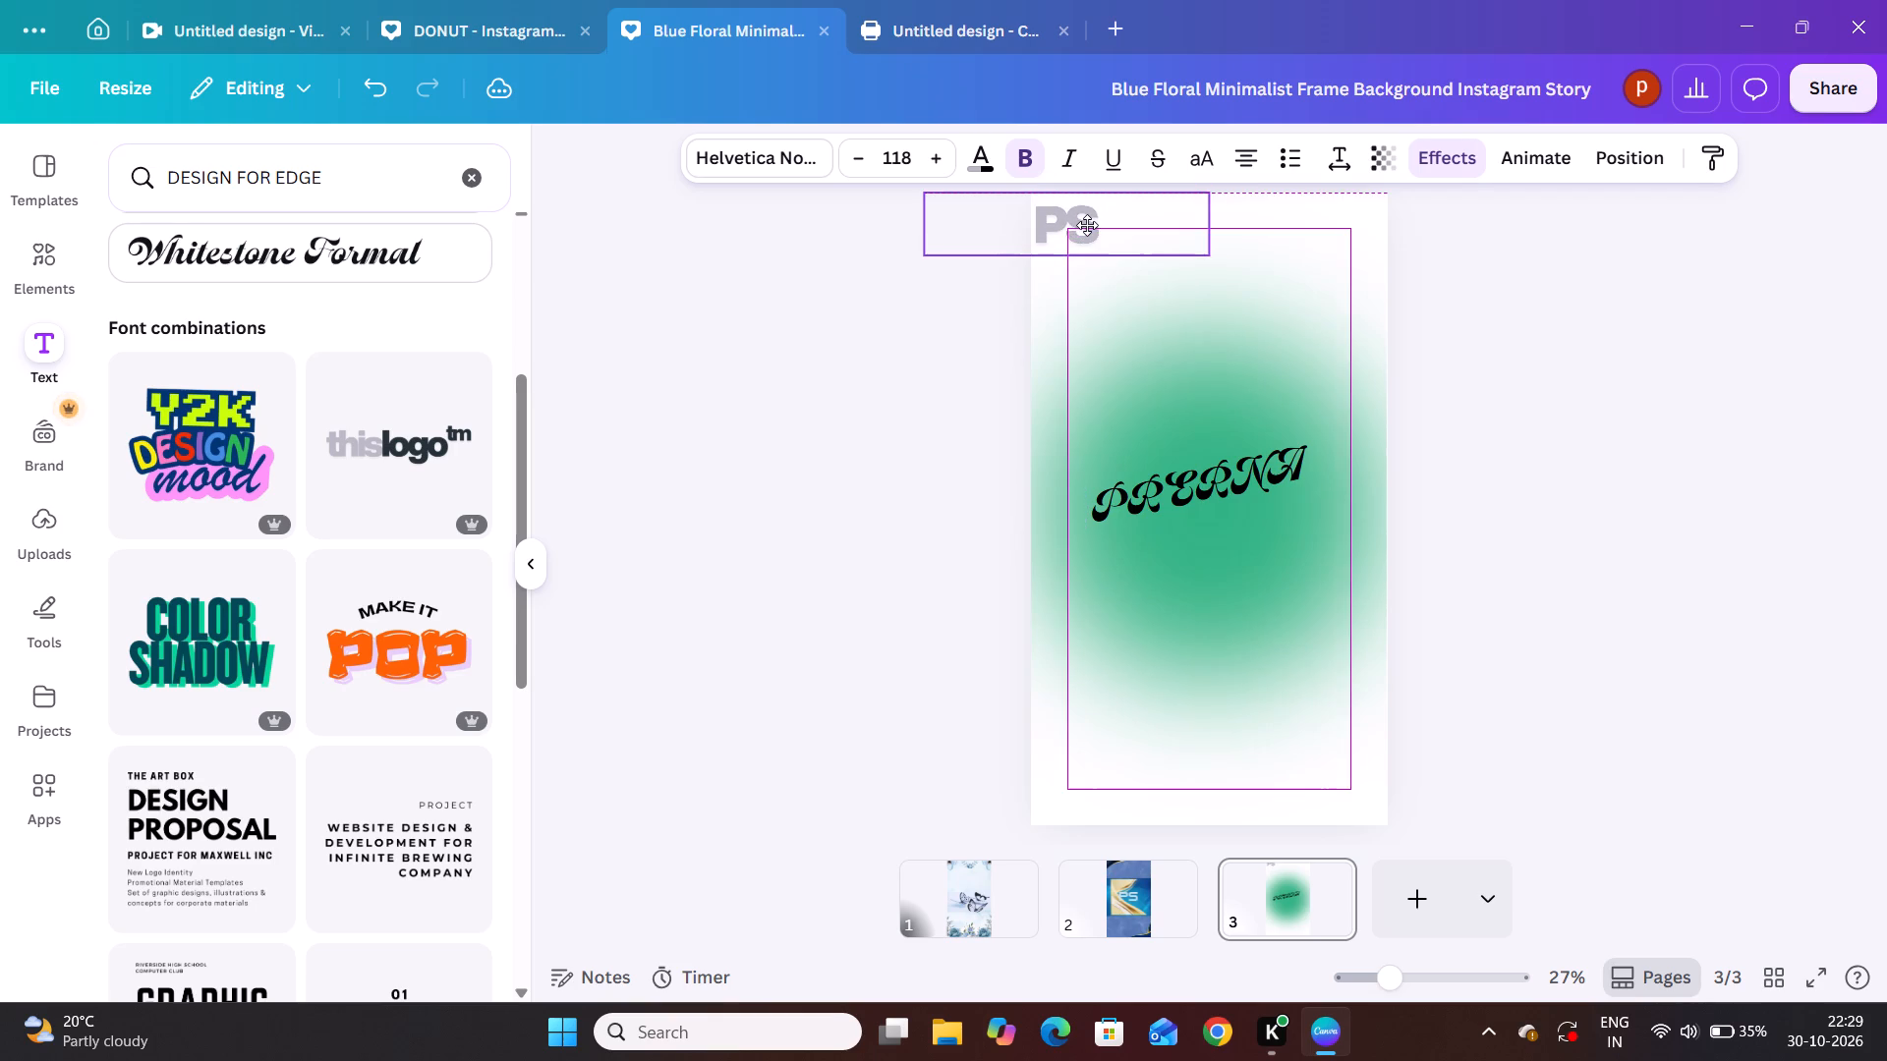
pyautogui.moveTo(1087, 225); pyautogui.dragTo(1090, 222)
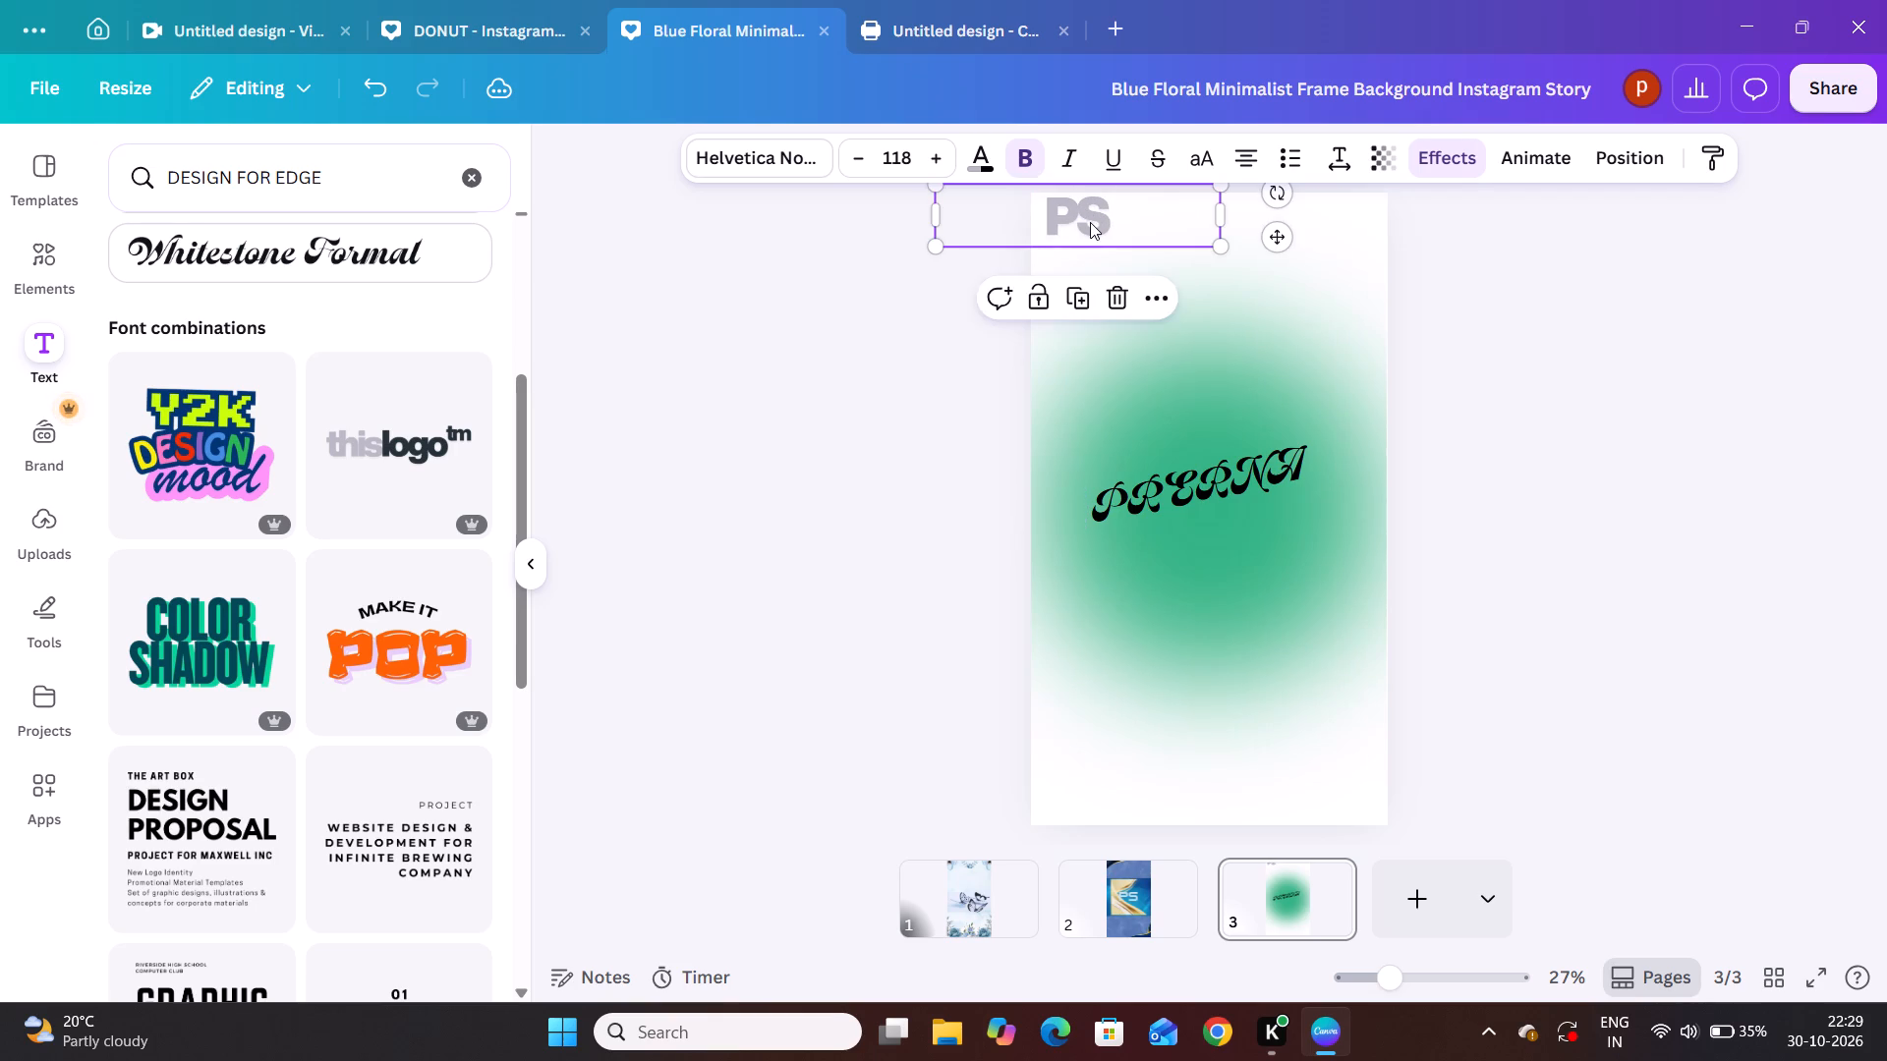
pyautogui.click(919, 327)
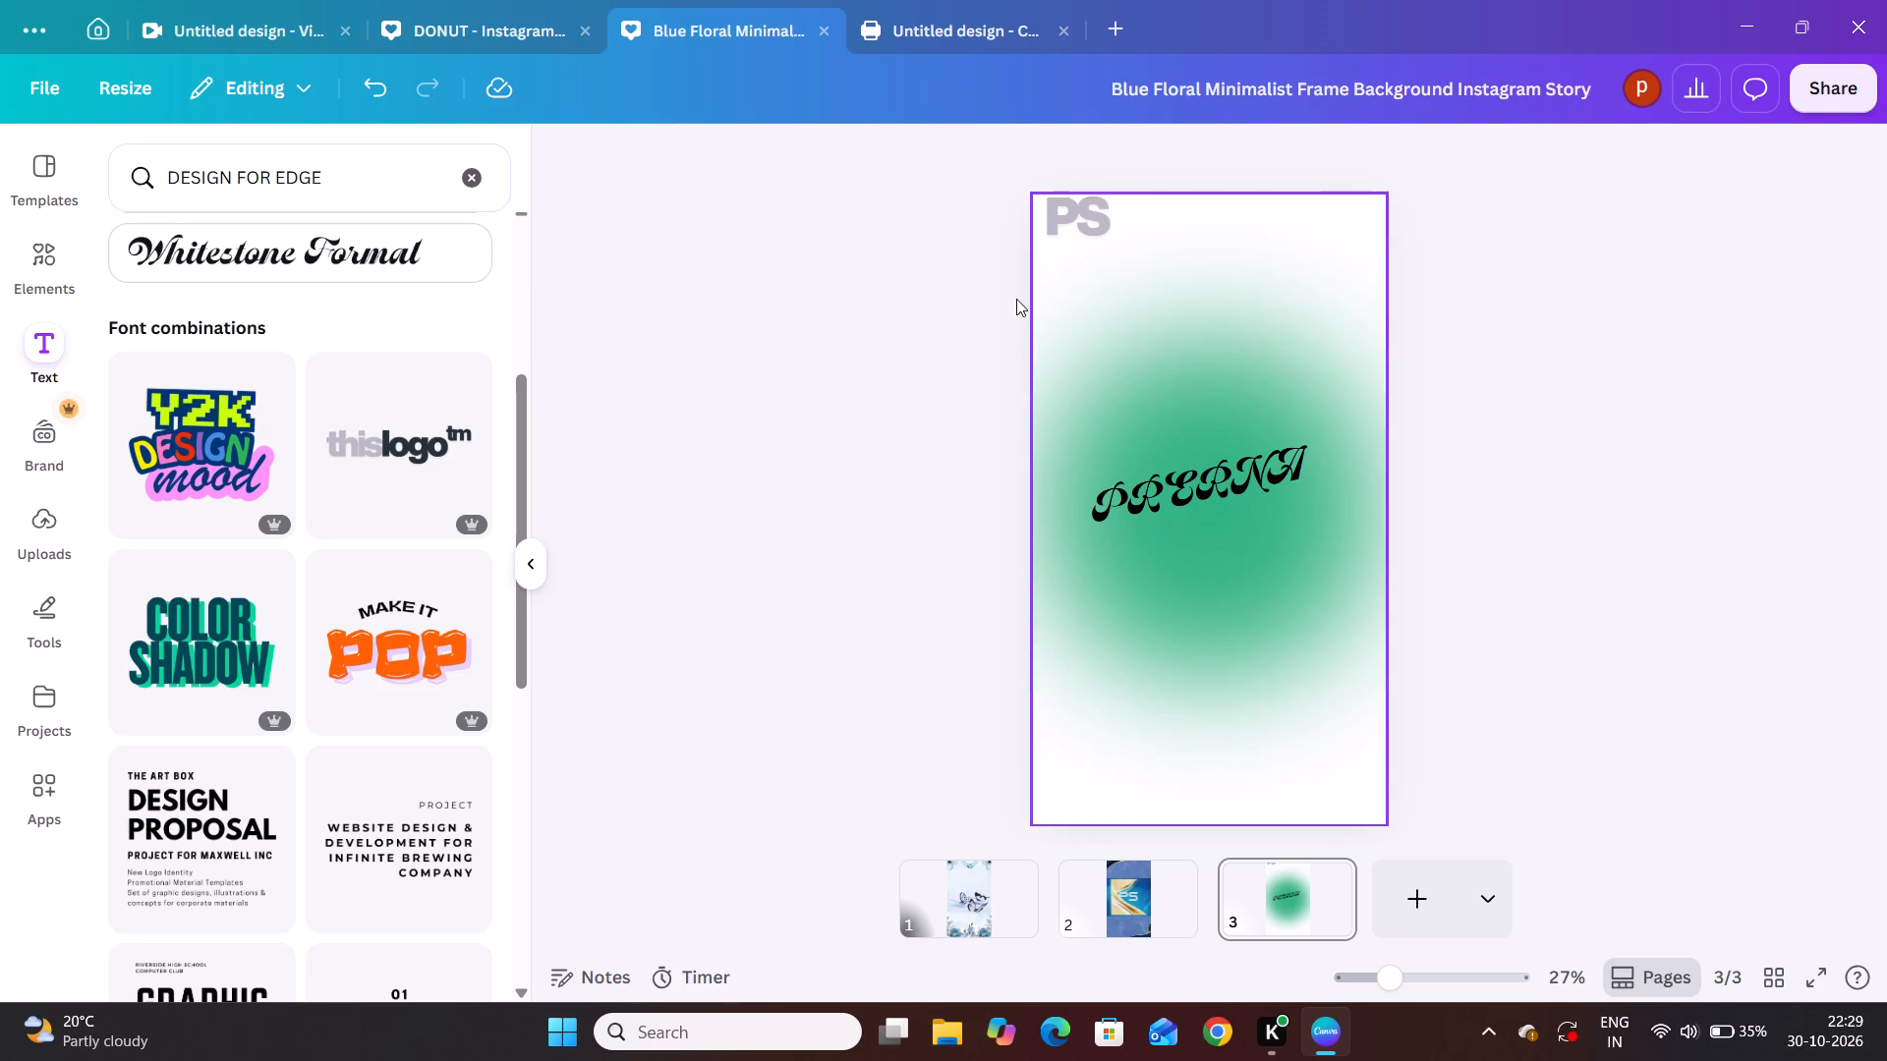
pyautogui.click(945, 330)
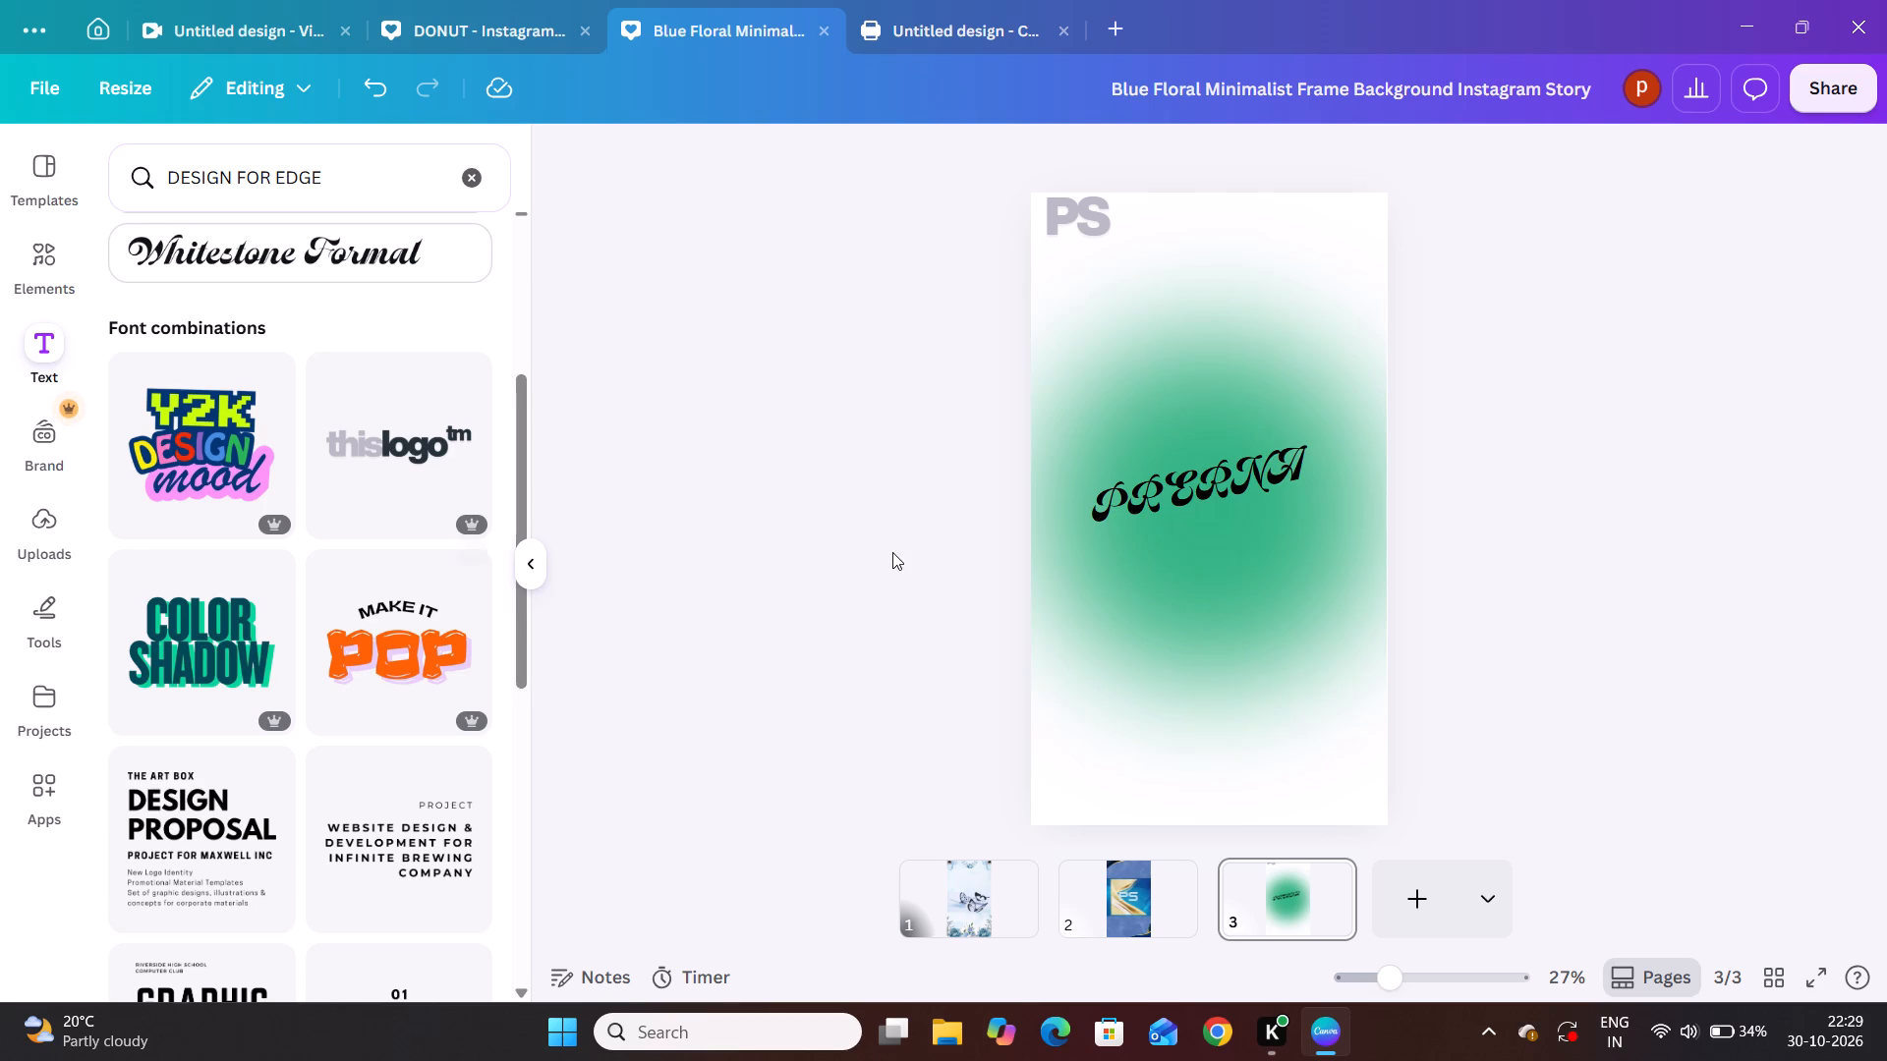
# Recolour the PS initials, trying solid green and light green #7ed957 before applying the default light-green gradient.
pyautogui.click(1131, 621)
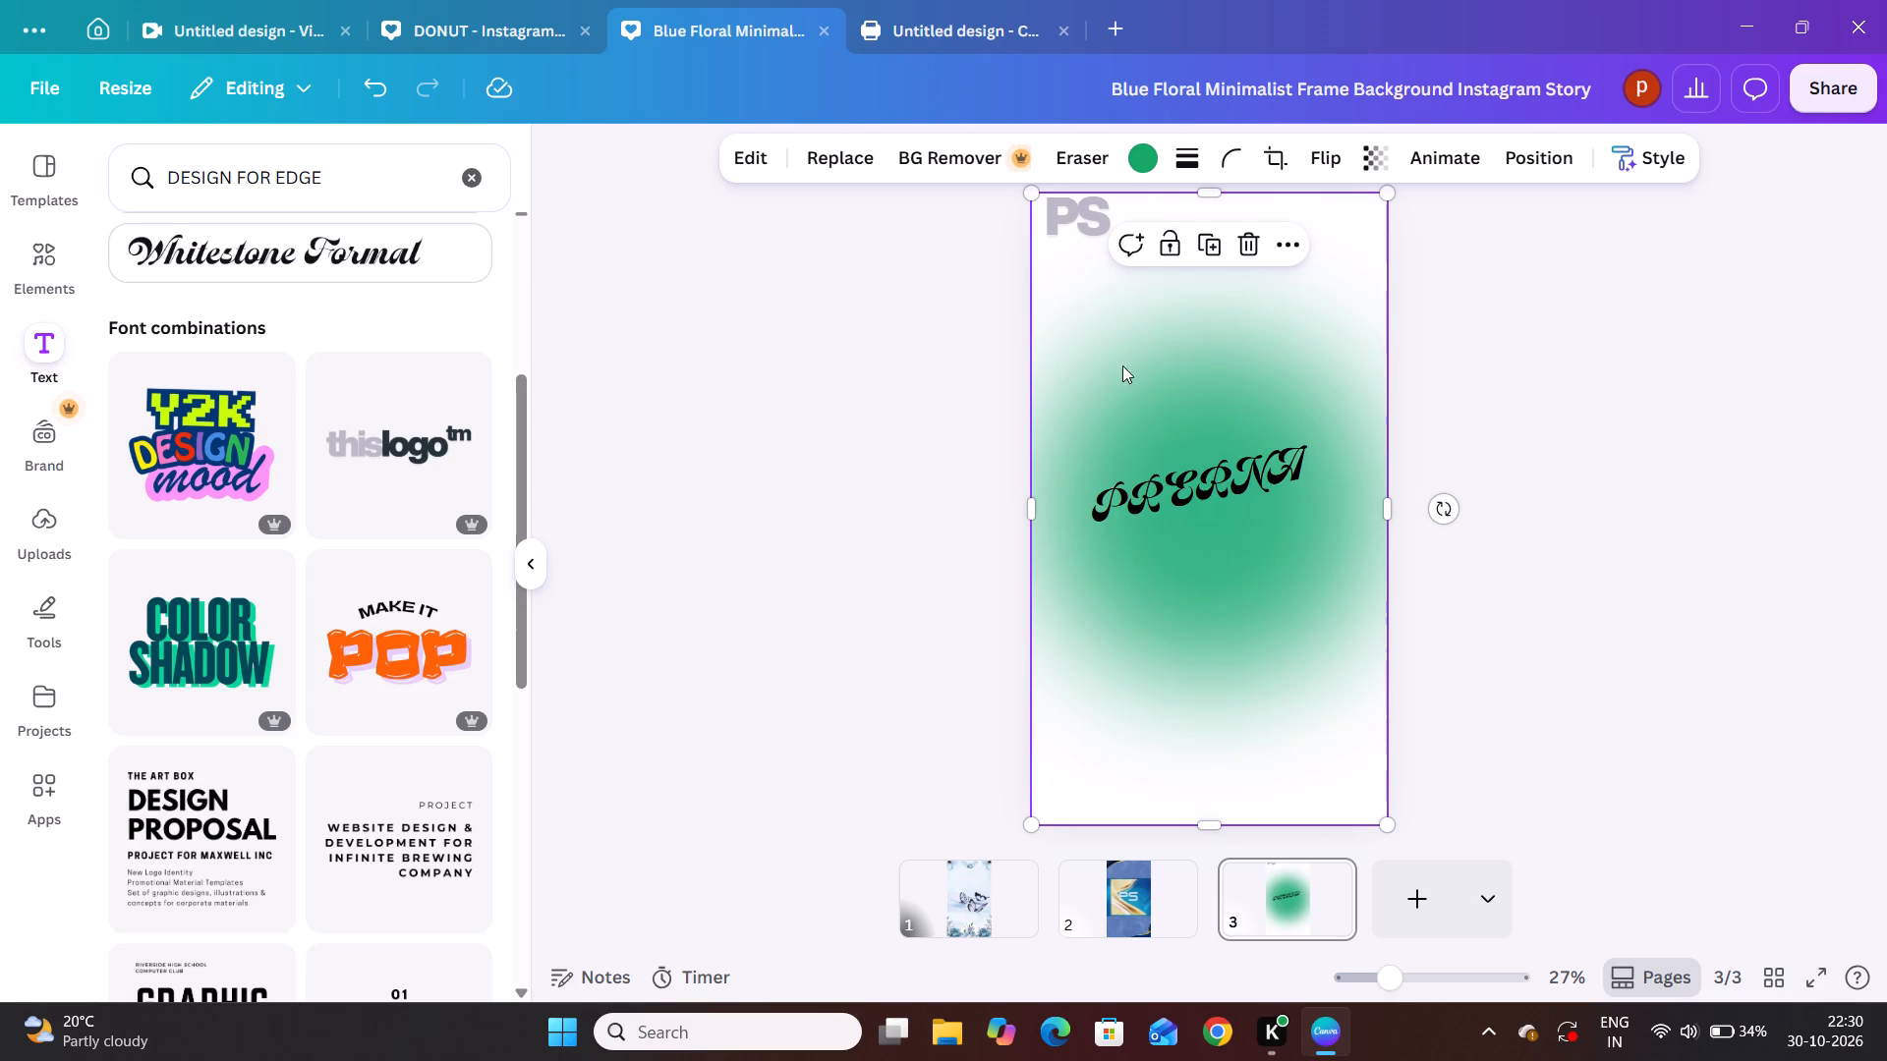
pyautogui.click(1070, 222)
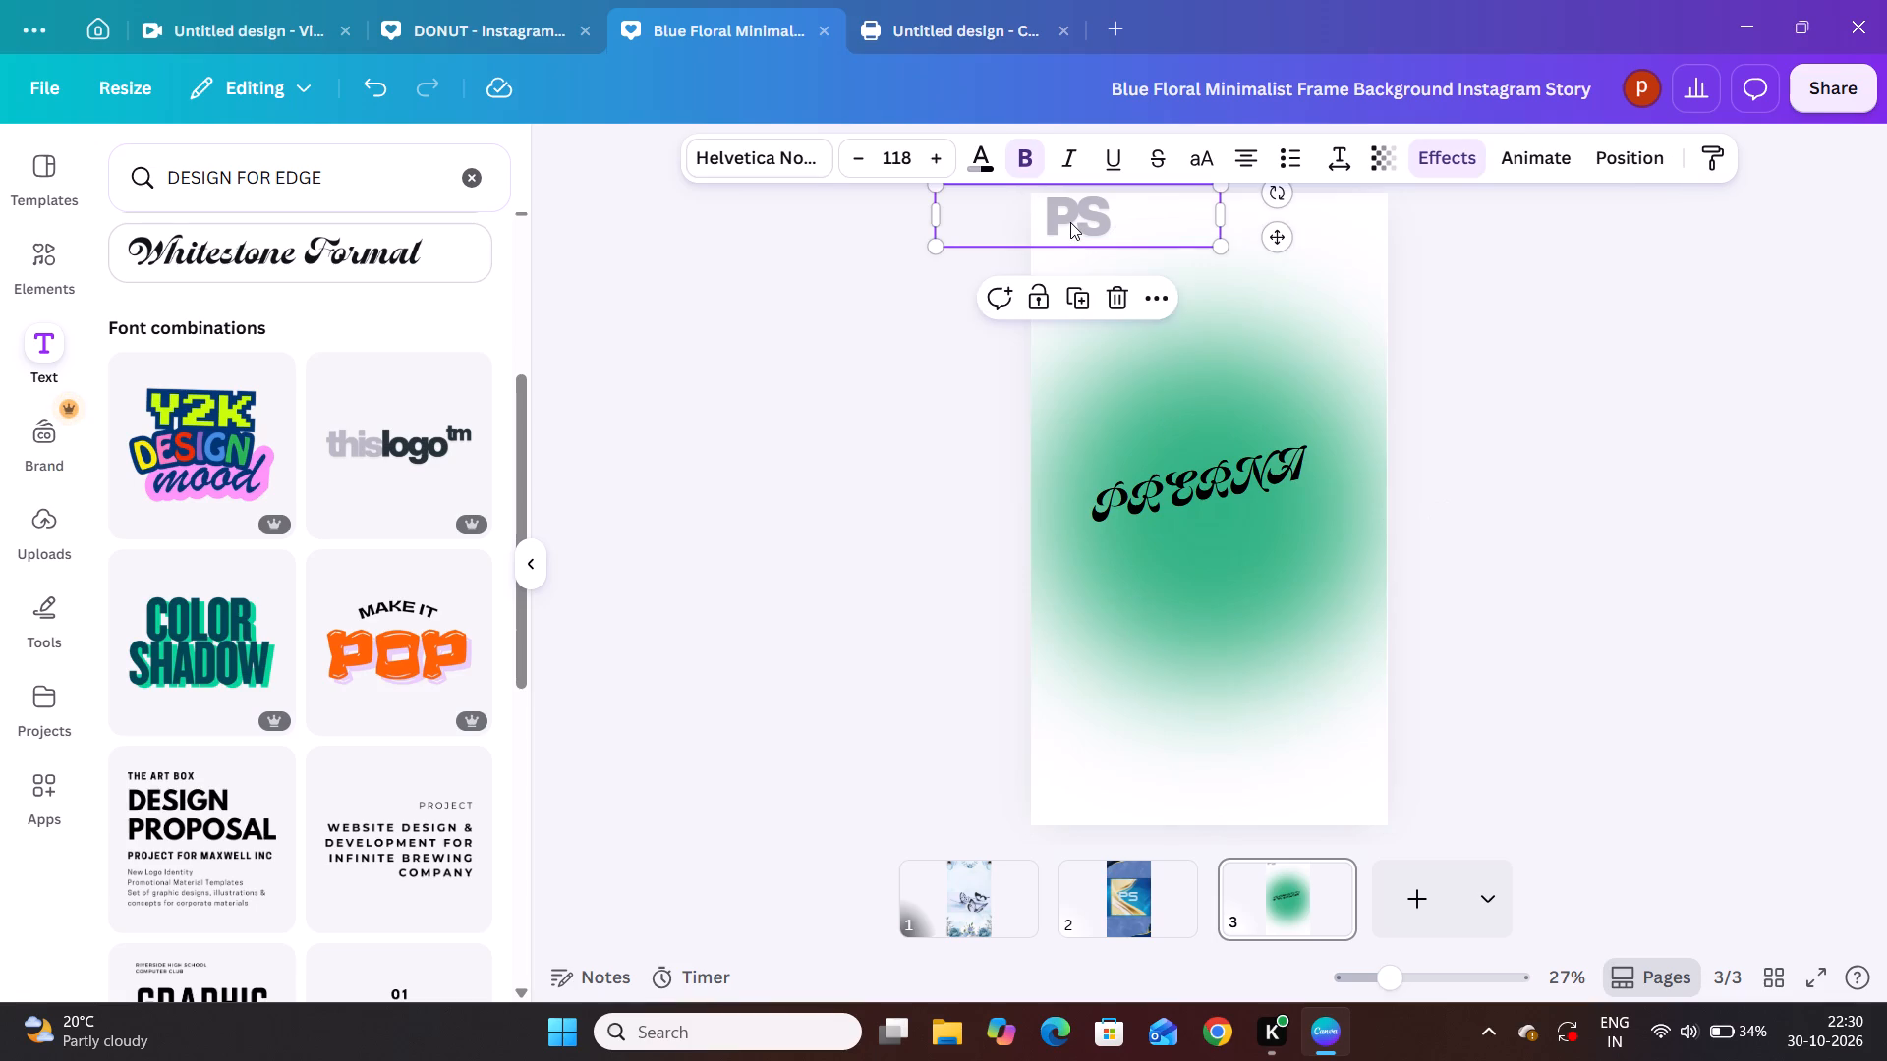
pyautogui.click(975, 158)
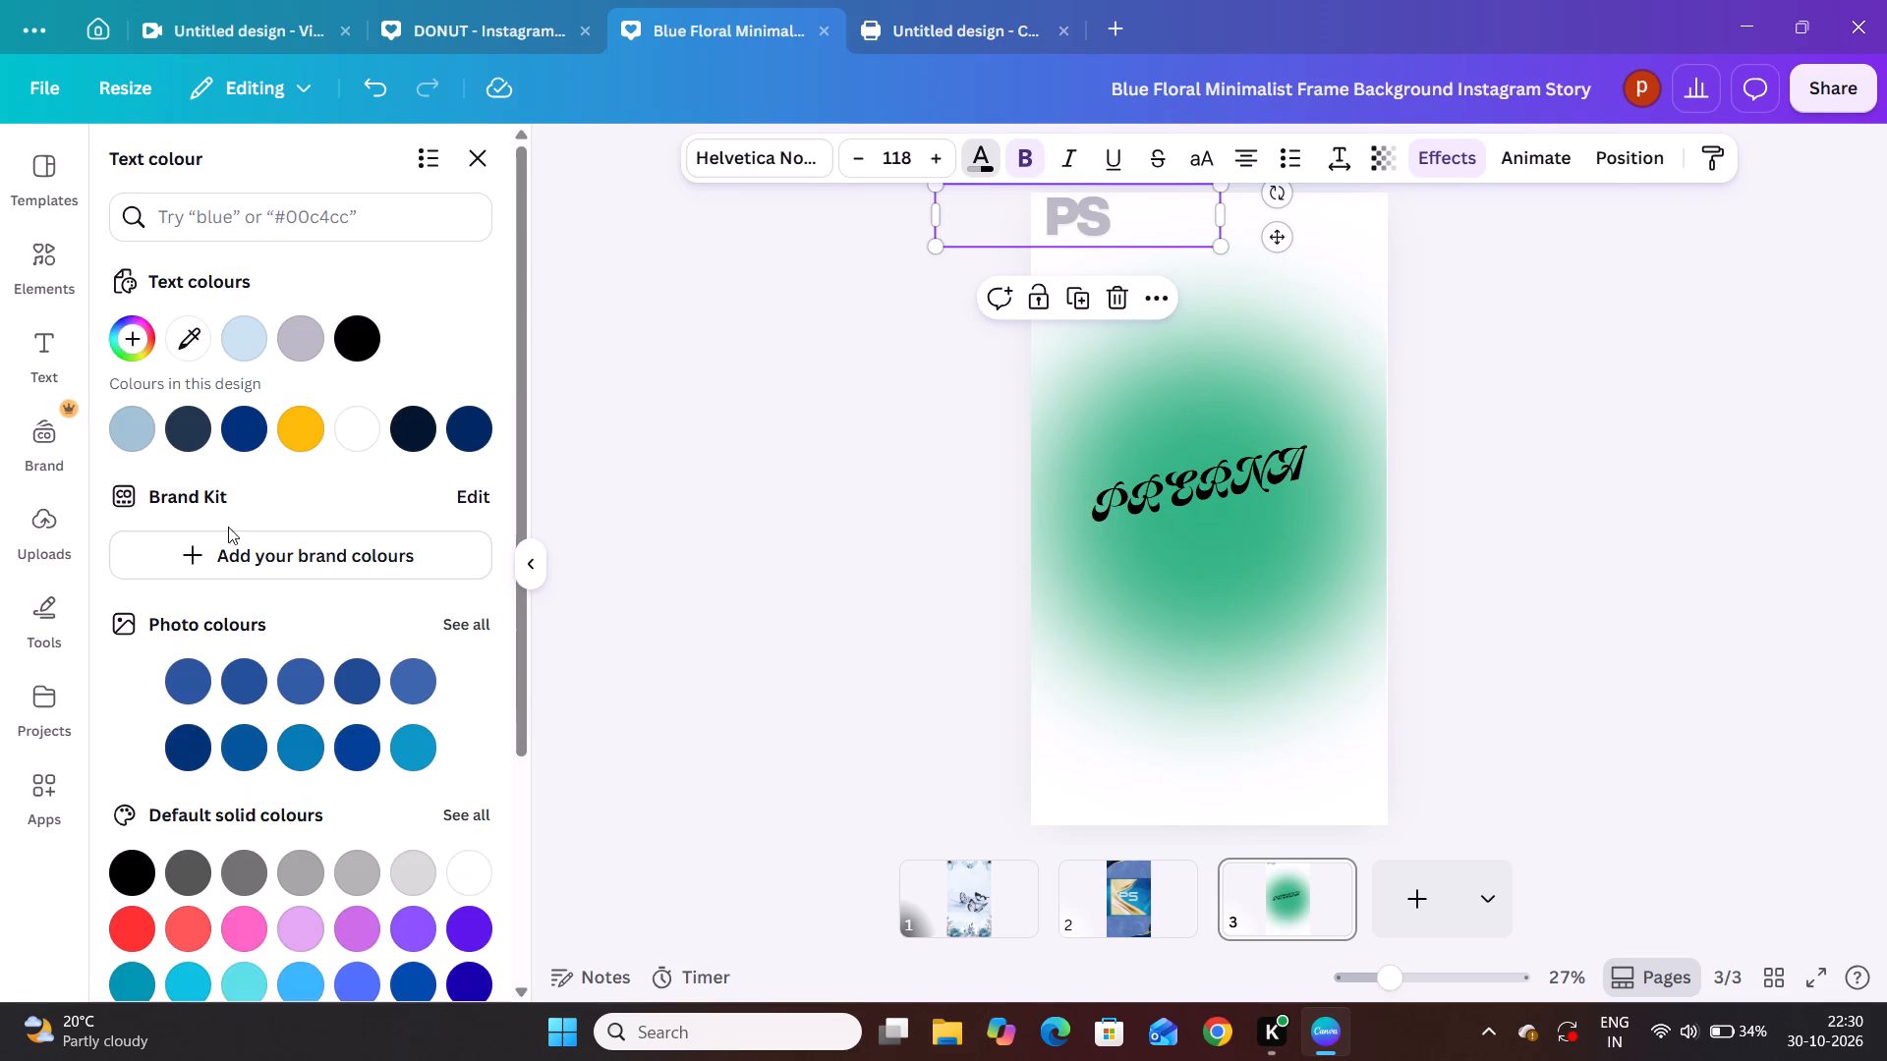
pyautogui.scroll(-2, 126, 644)
pyautogui.hscroll(1, 126, 644)
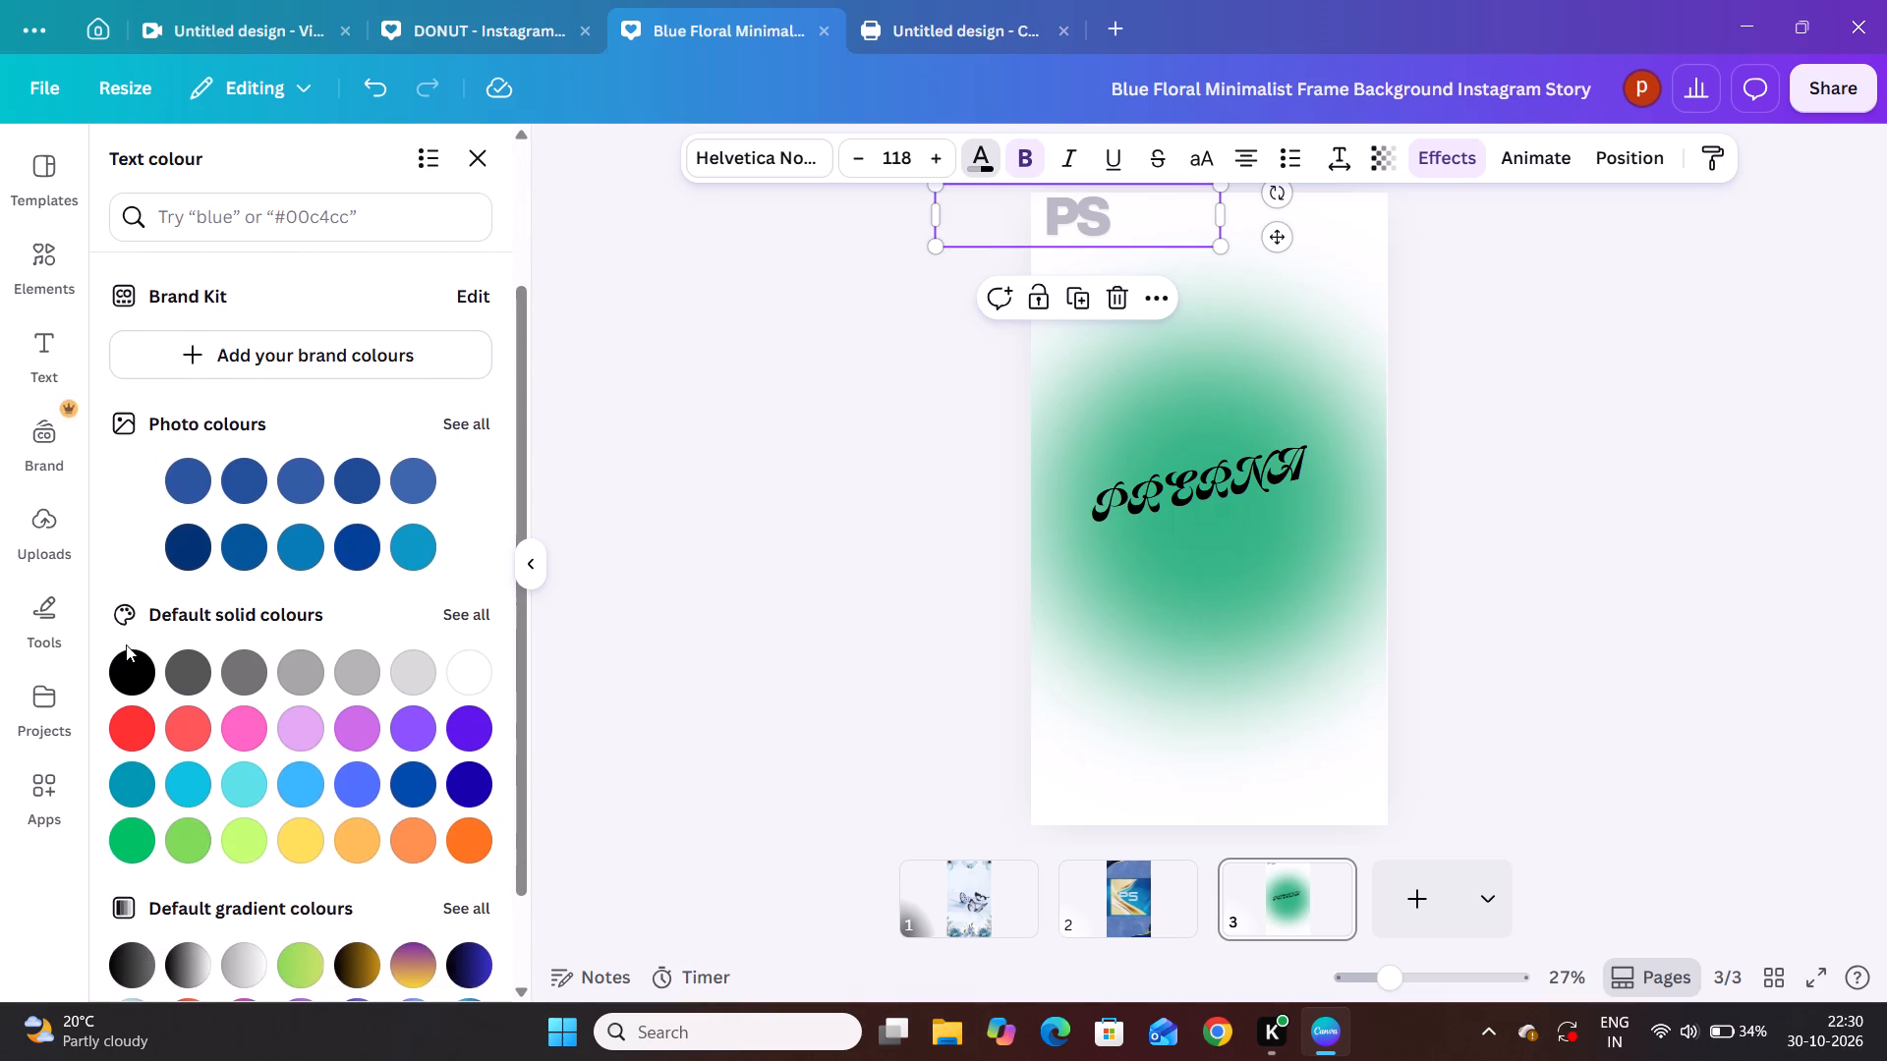
pyautogui.hscroll(1, 126, 644)
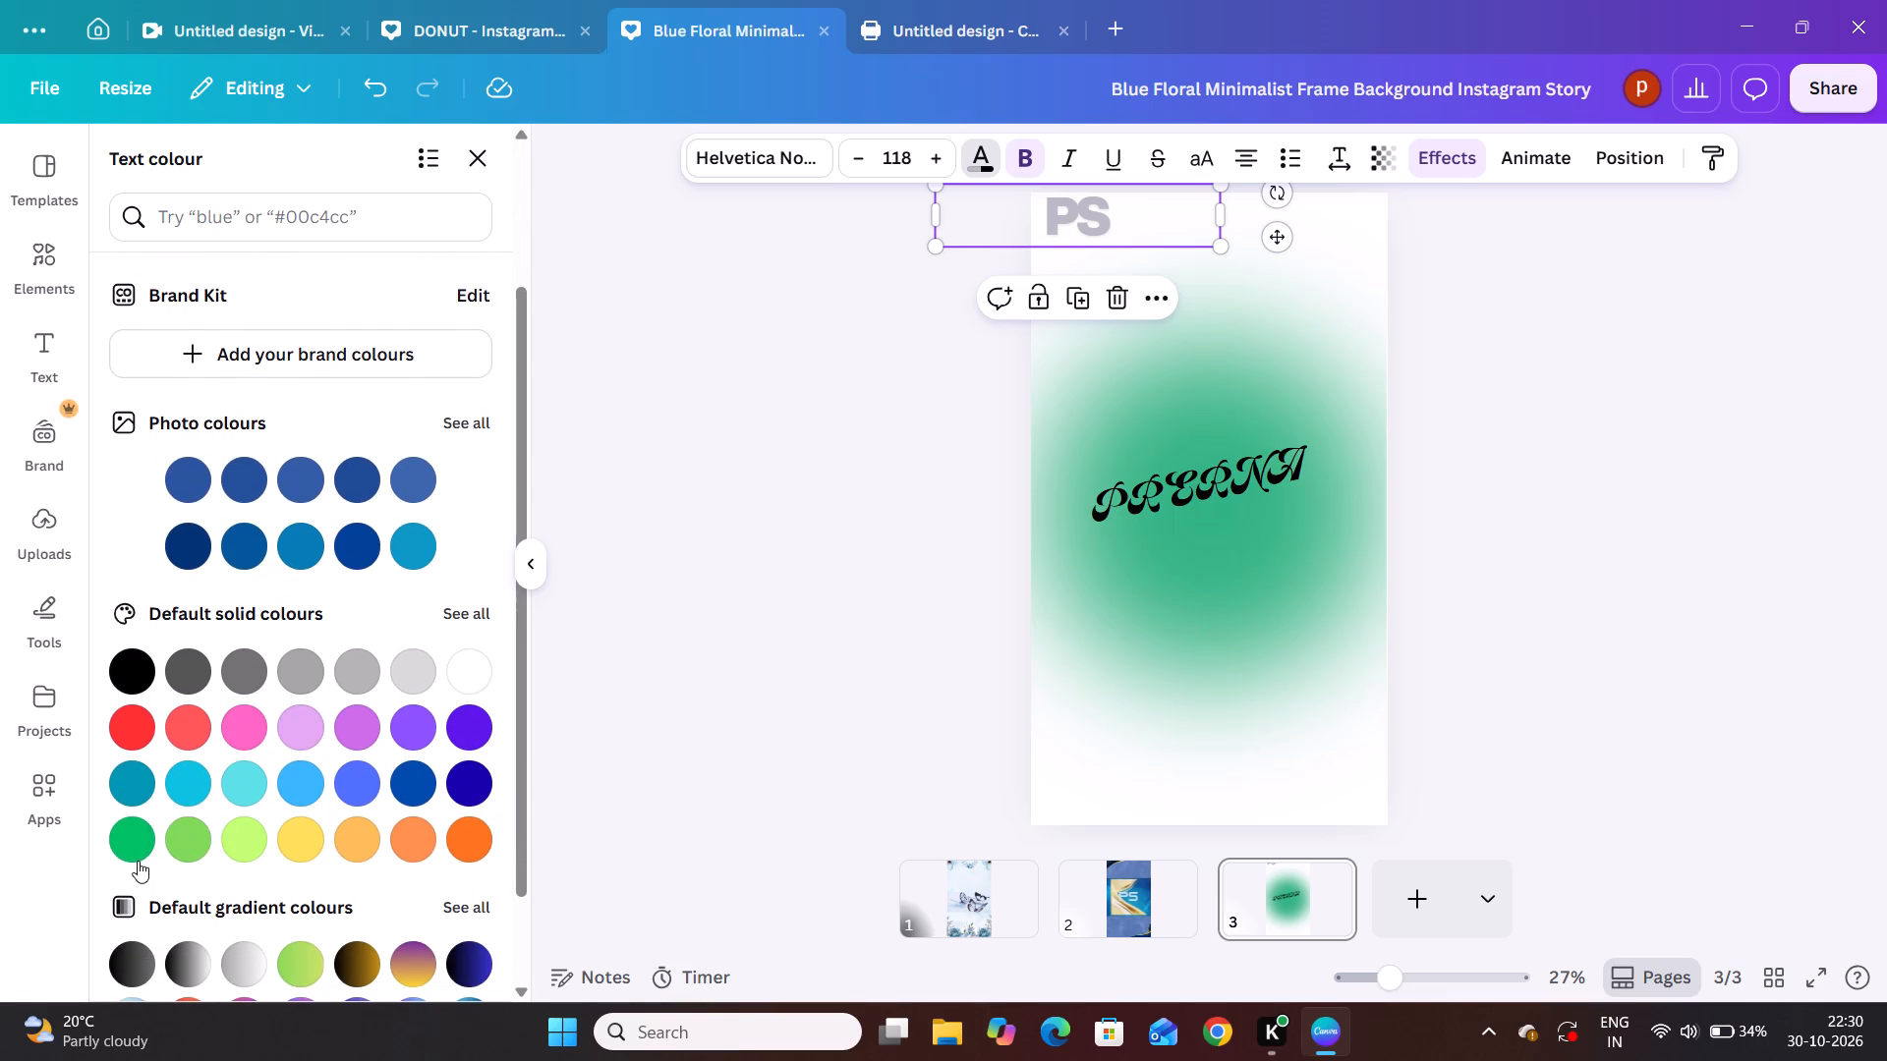
pyautogui.click(135, 857)
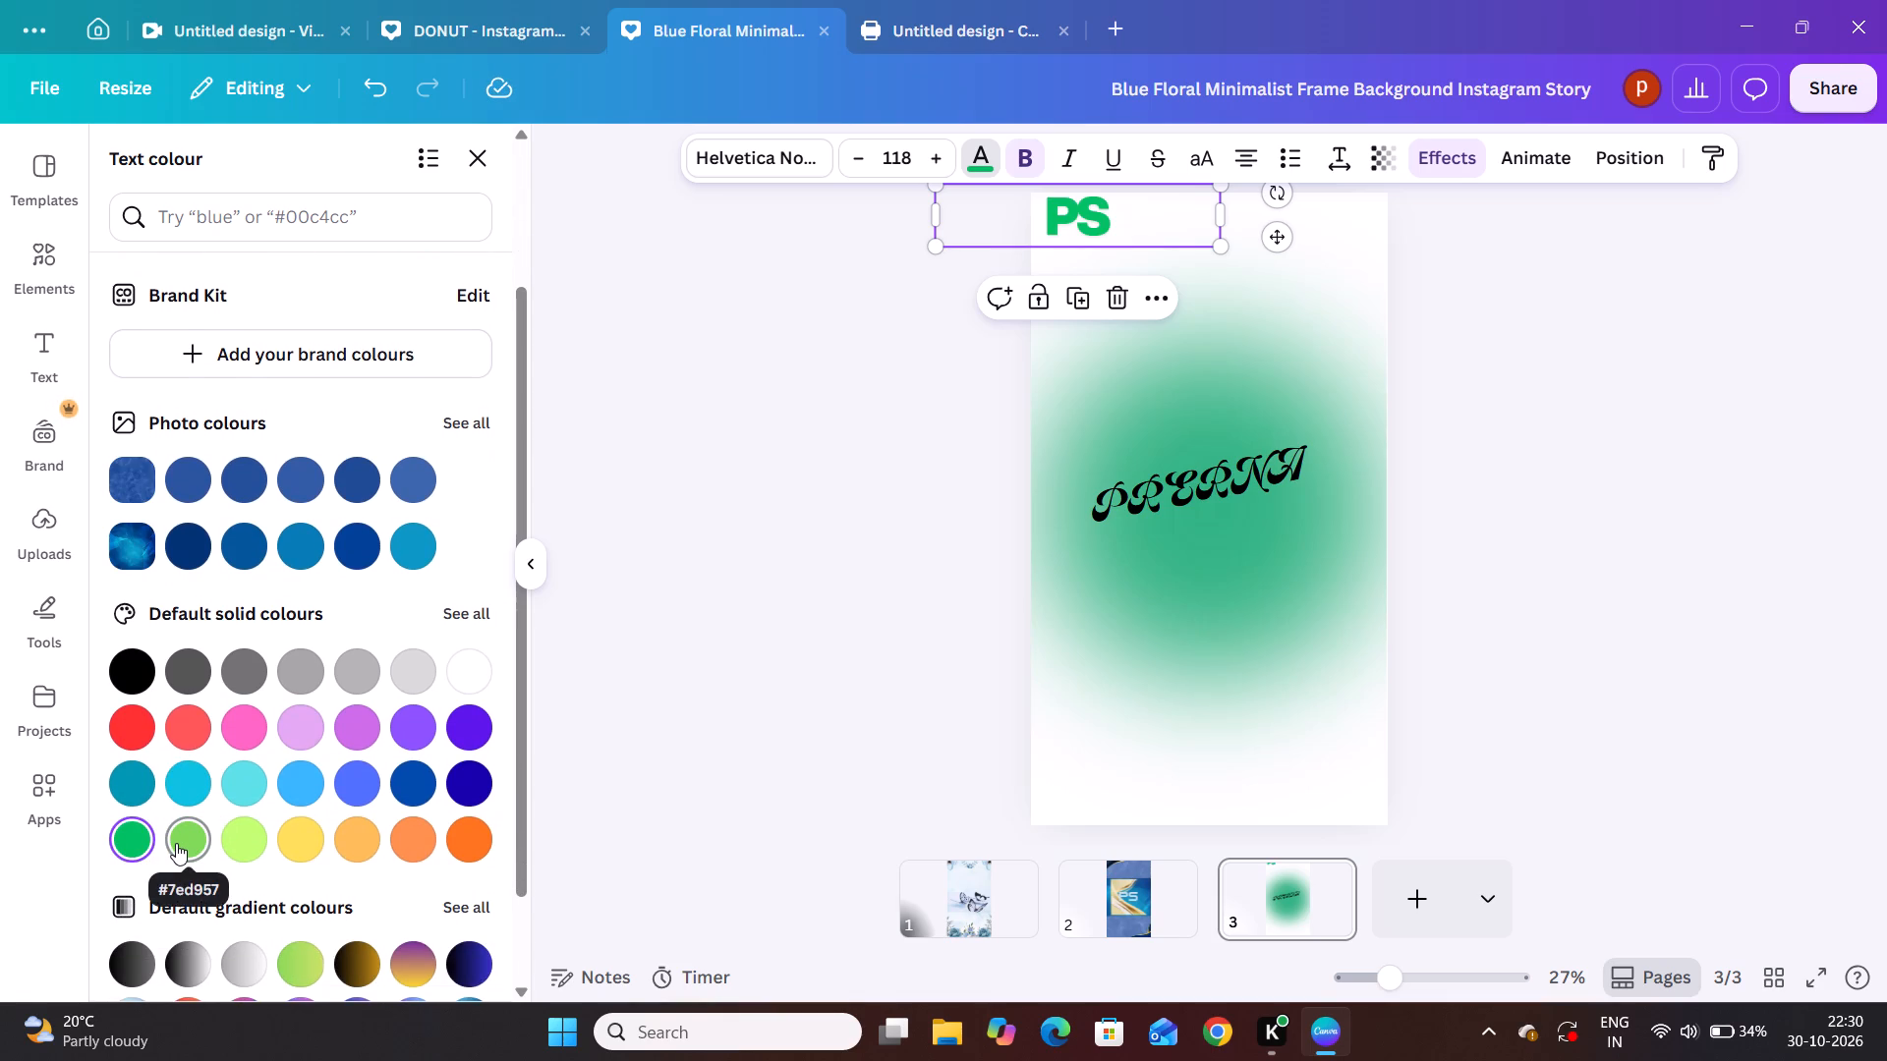
pyautogui.click(176, 843)
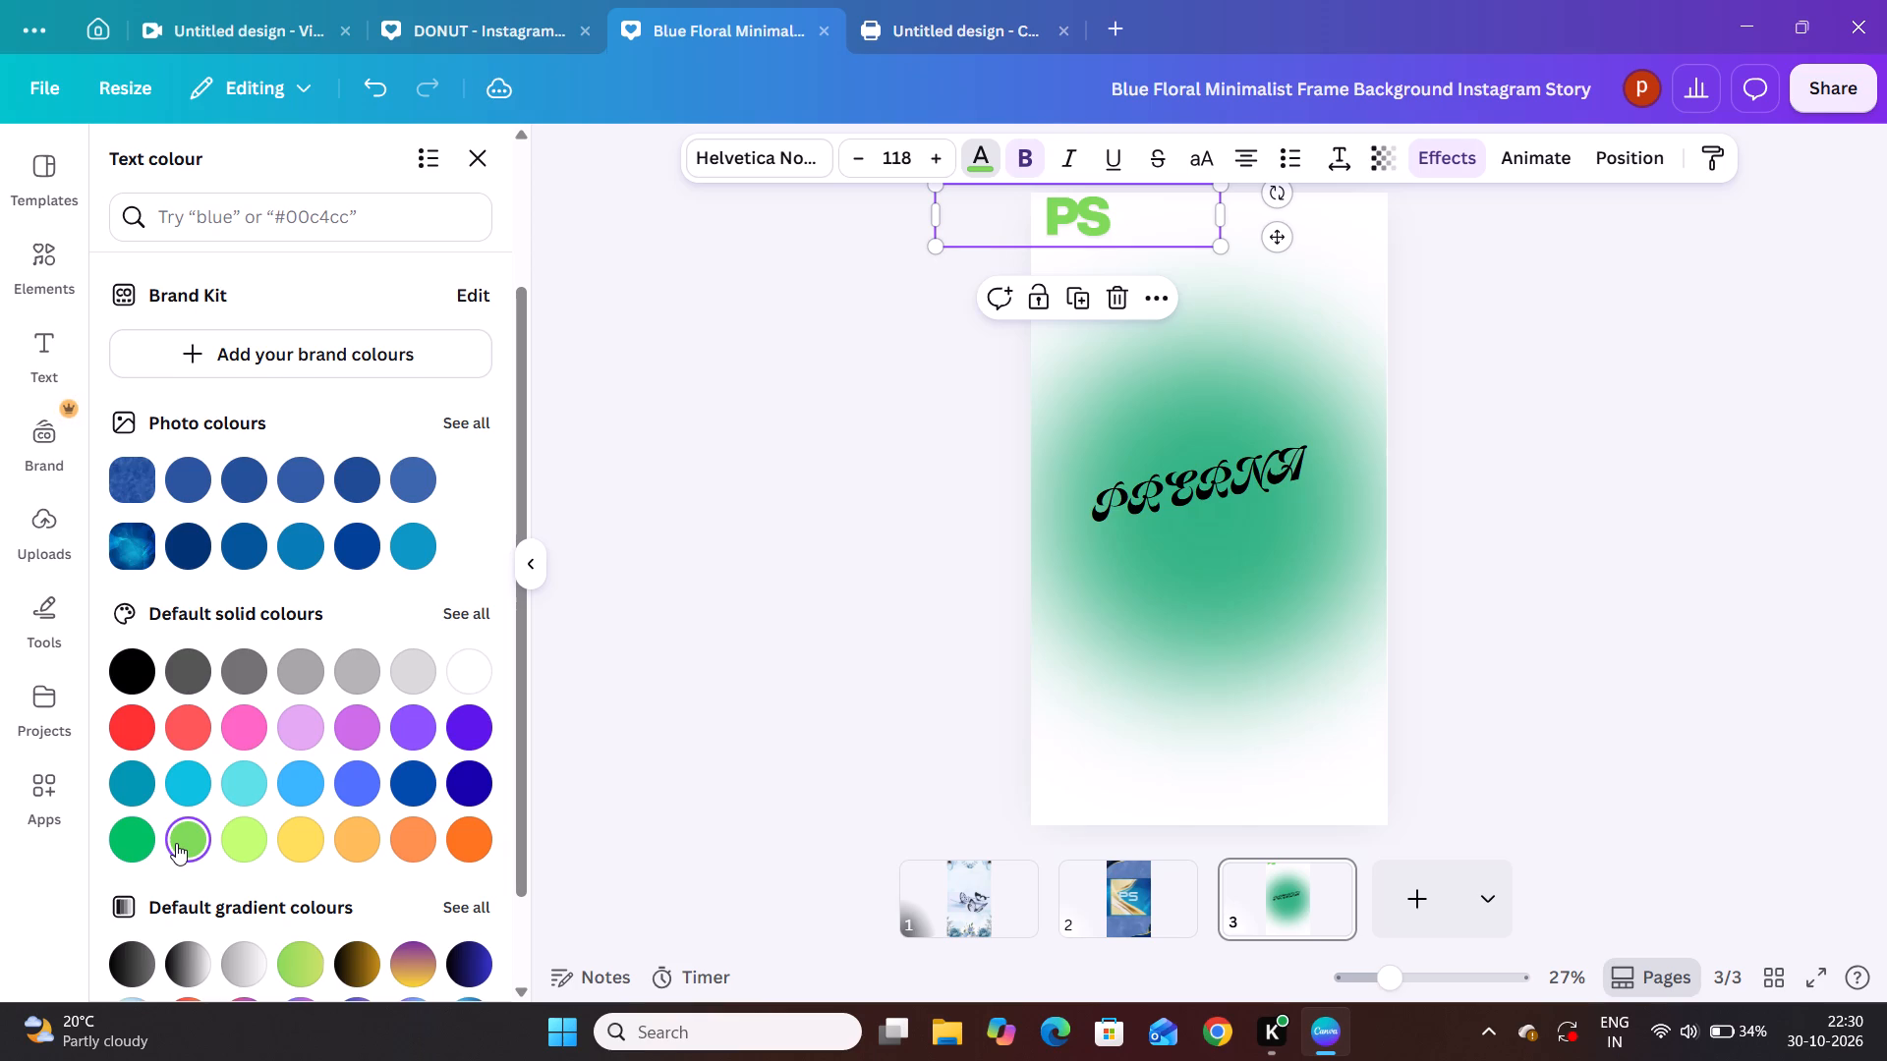
pyautogui.scroll(-1, 365, 847)
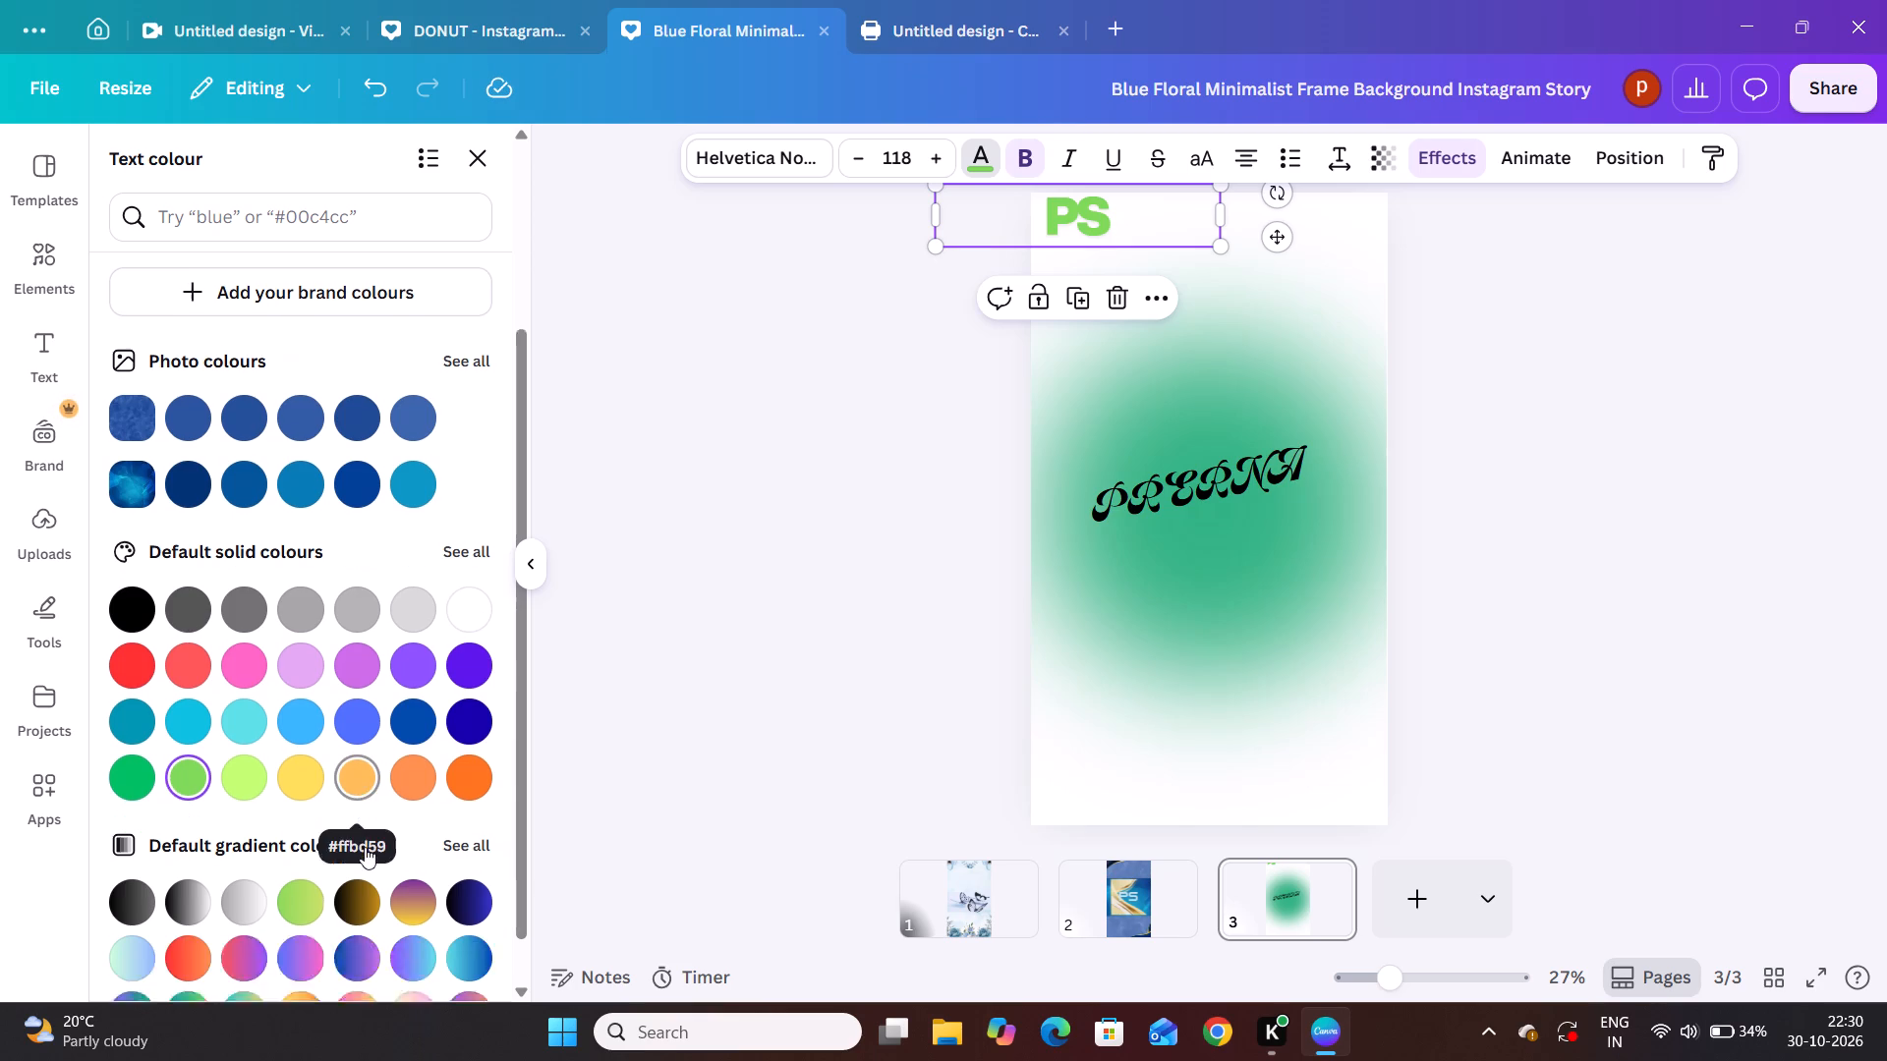
pyautogui.scroll(-1, 365, 847)
pyautogui.click(302, 840)
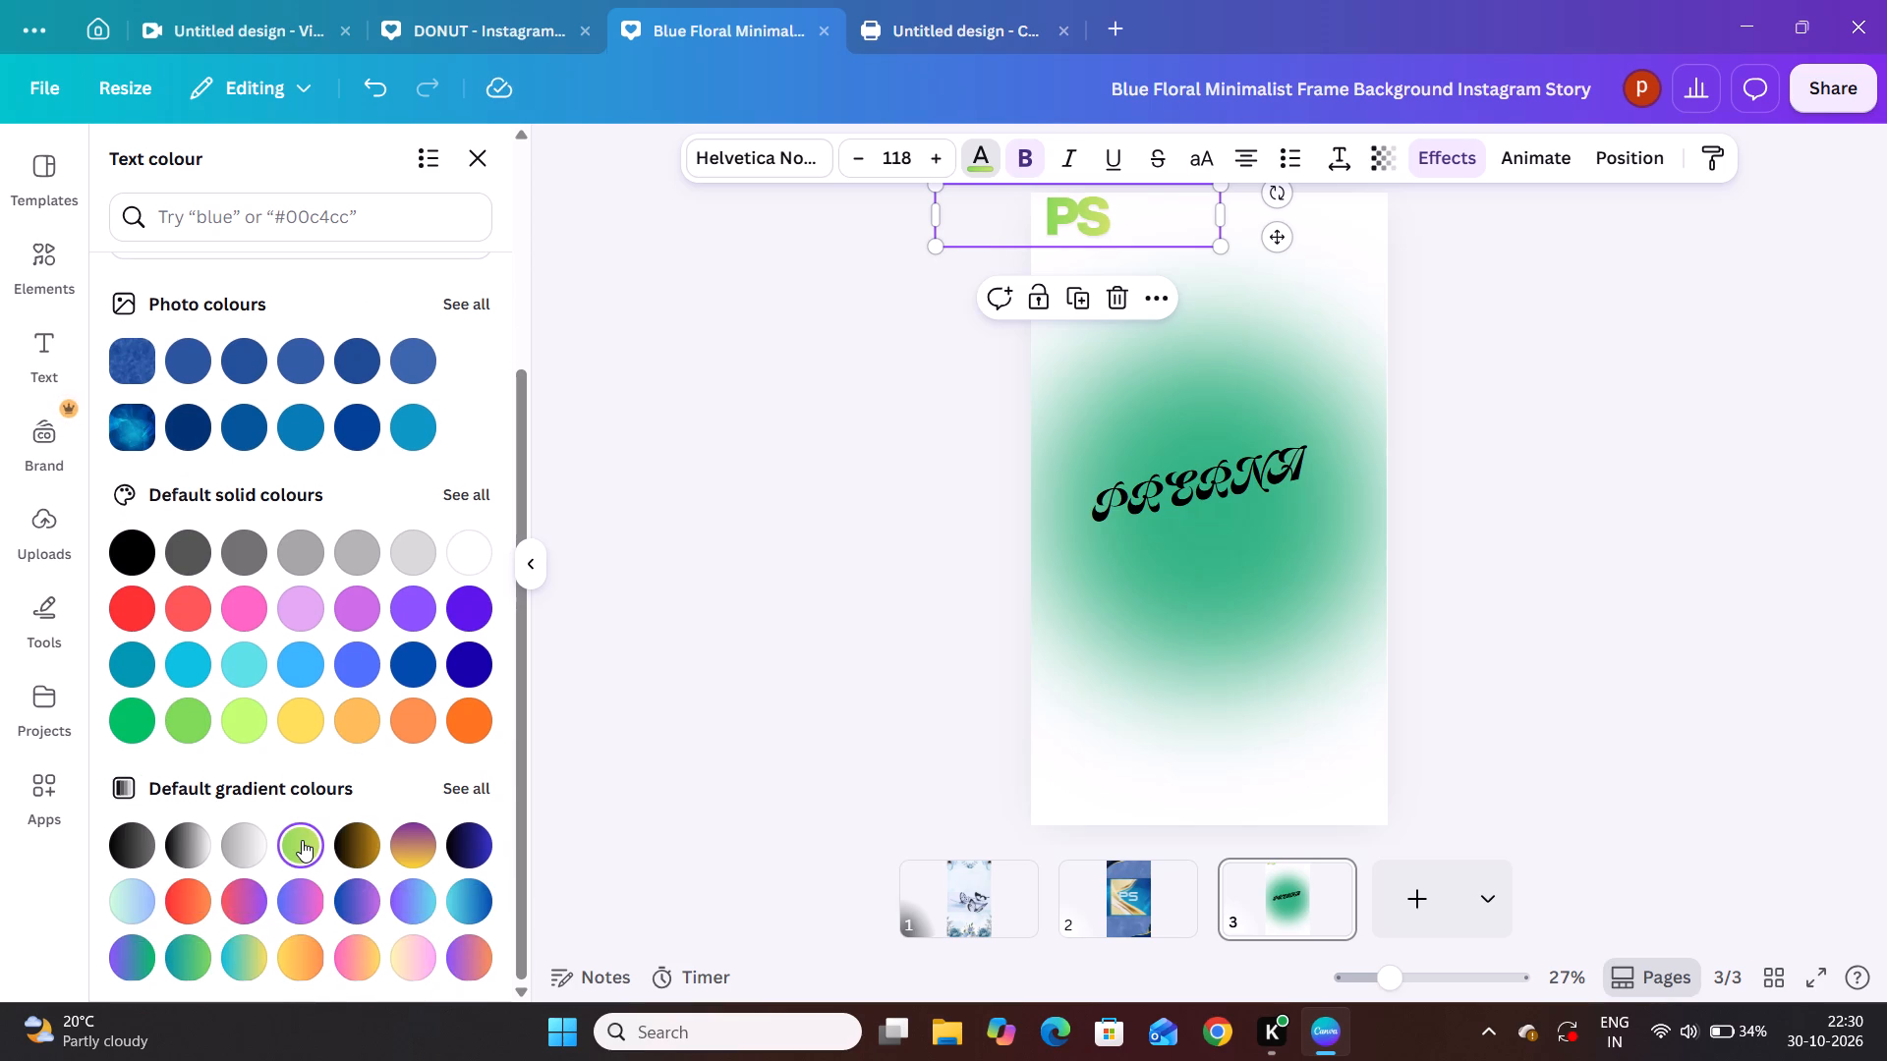
# Recolour the PS initials, trying solid green #89D957 and pastel greyazure #a1c3d5 before applying the dark blue from the design's colours.
pyautogui.scroll(-1, 302, 840)
pyautogui.scroll(1, 302, 840)
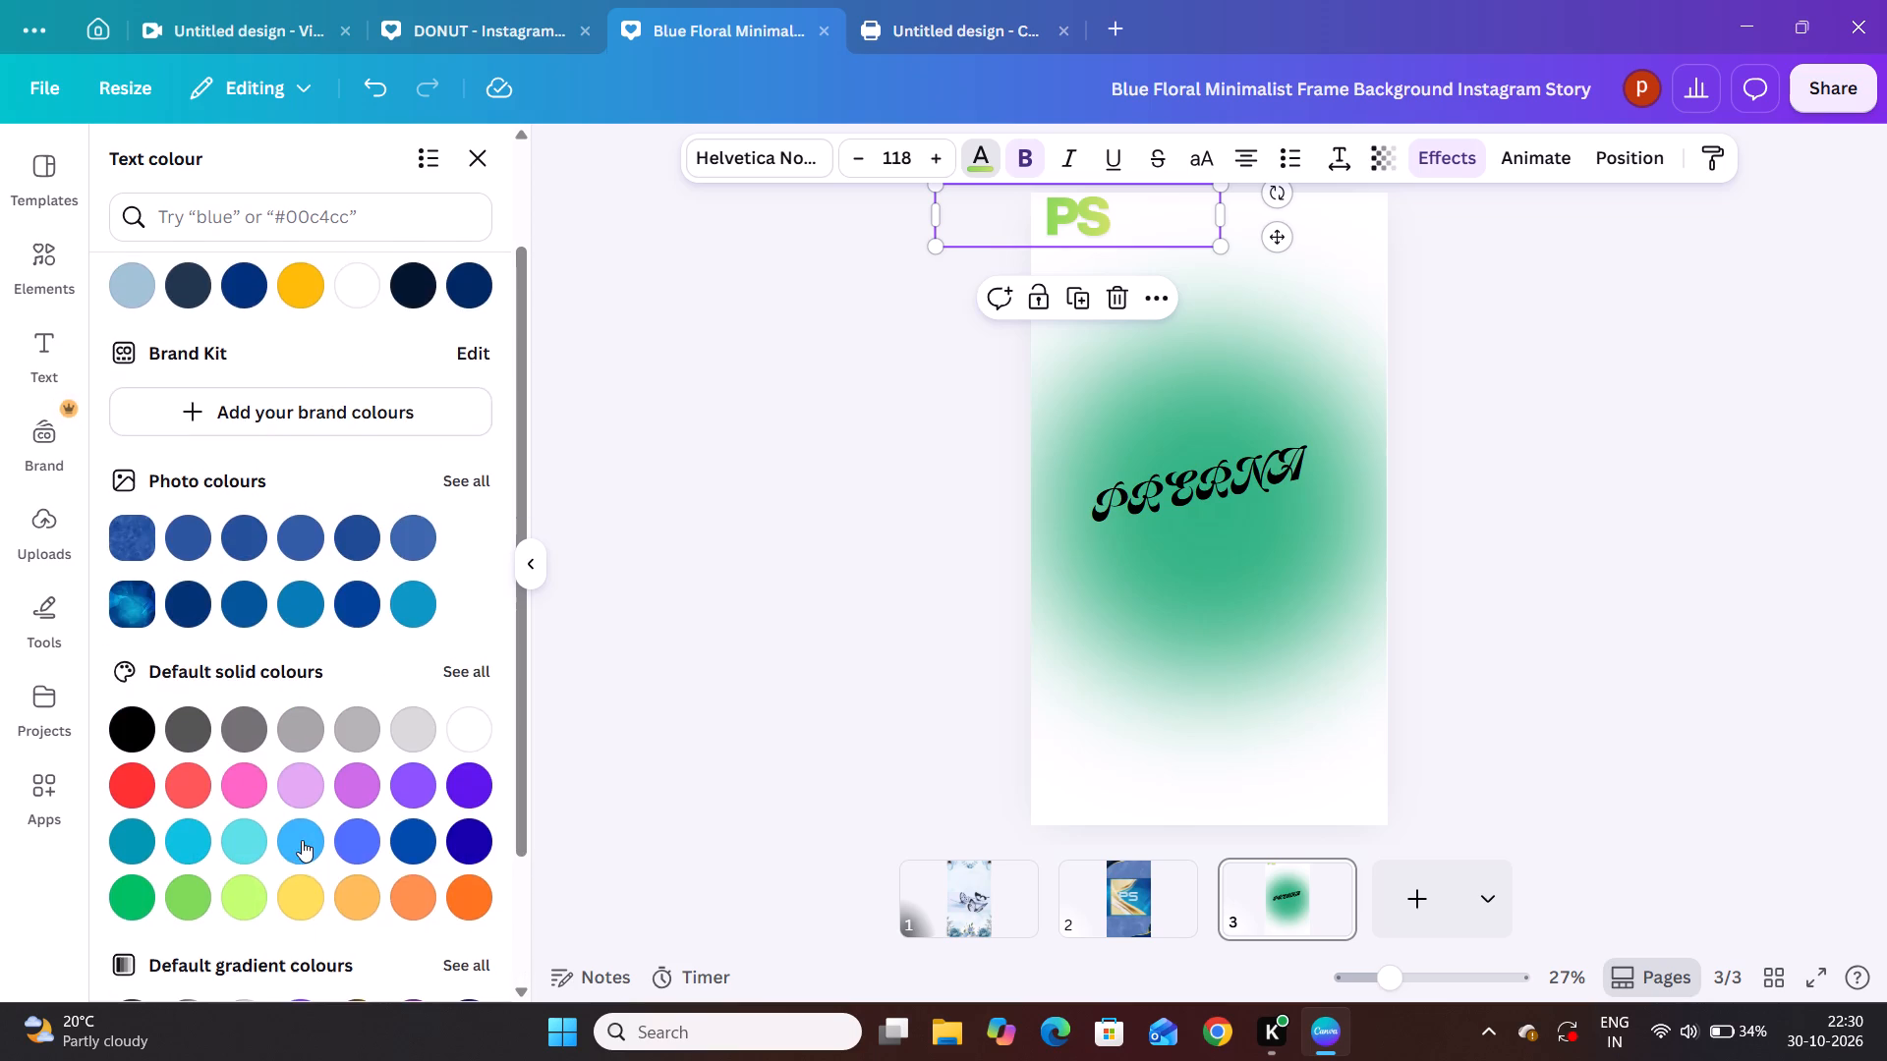
pyautogui.scroll(2, 302, 840)
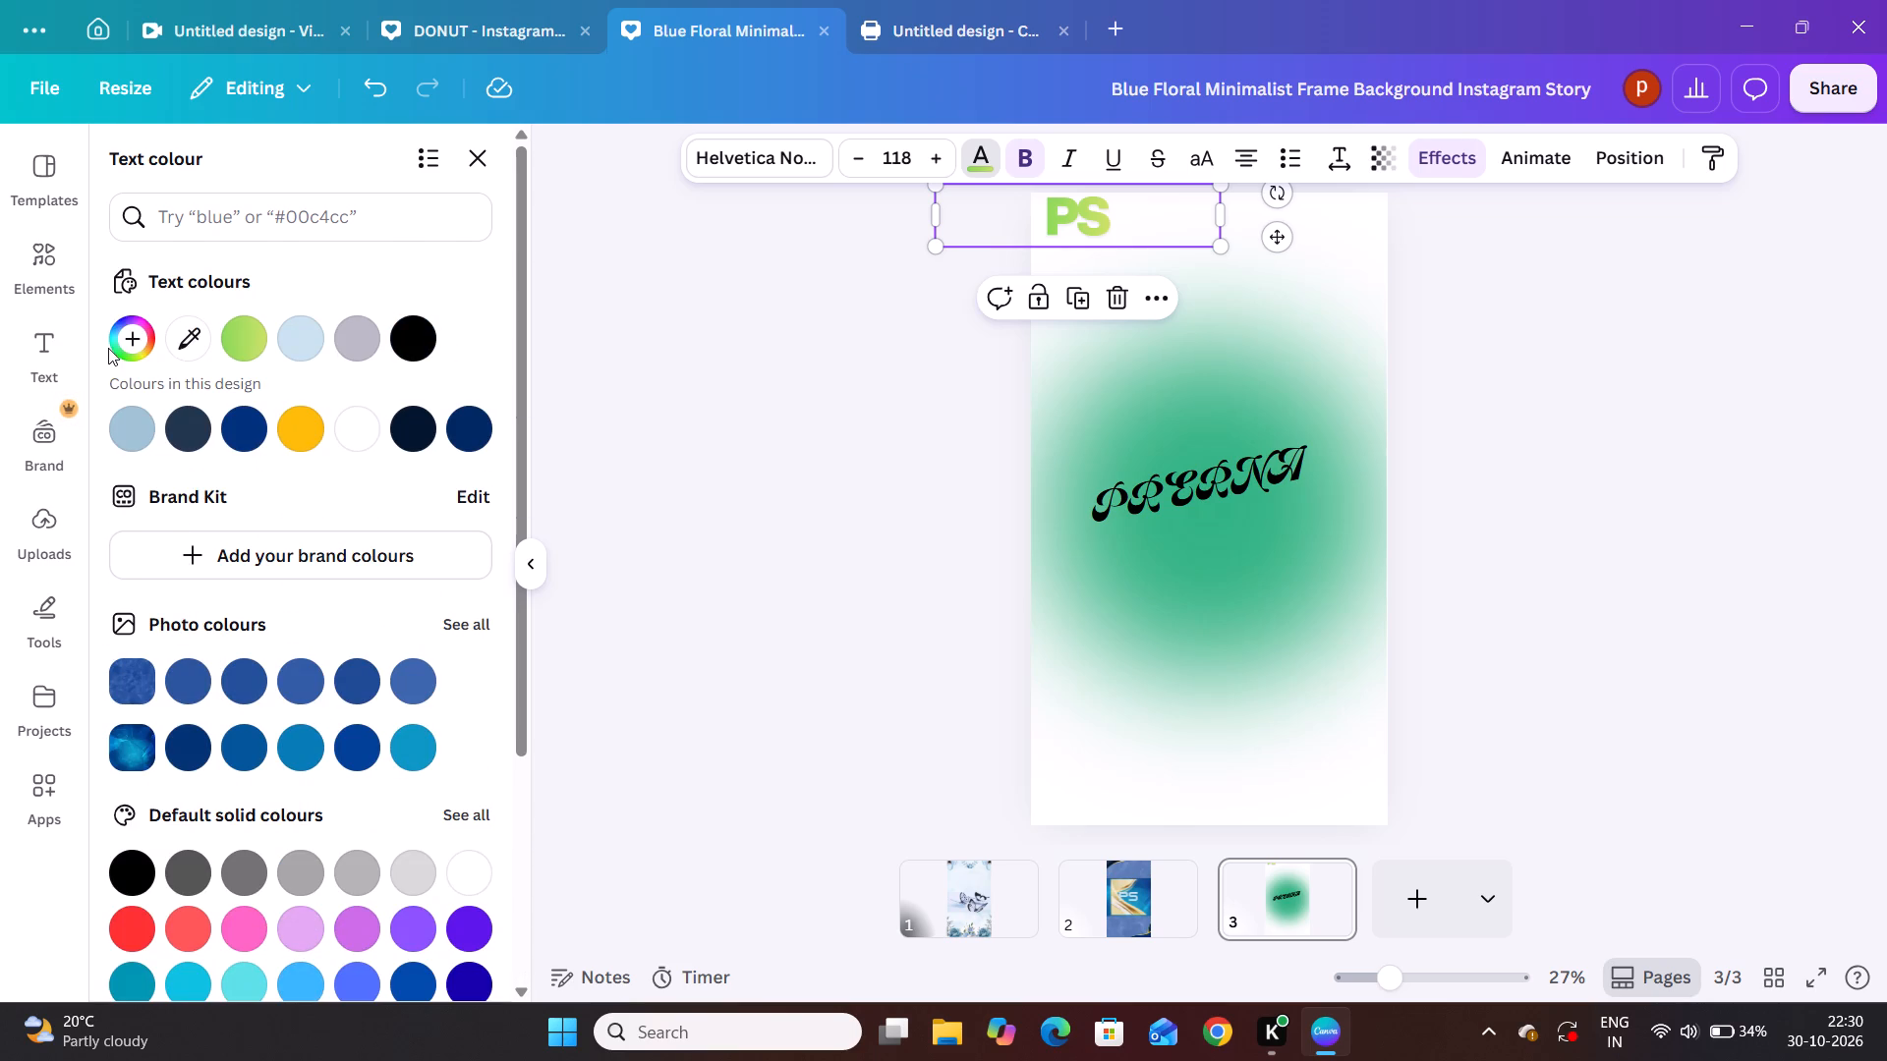
pyautogui.click(127, 338)
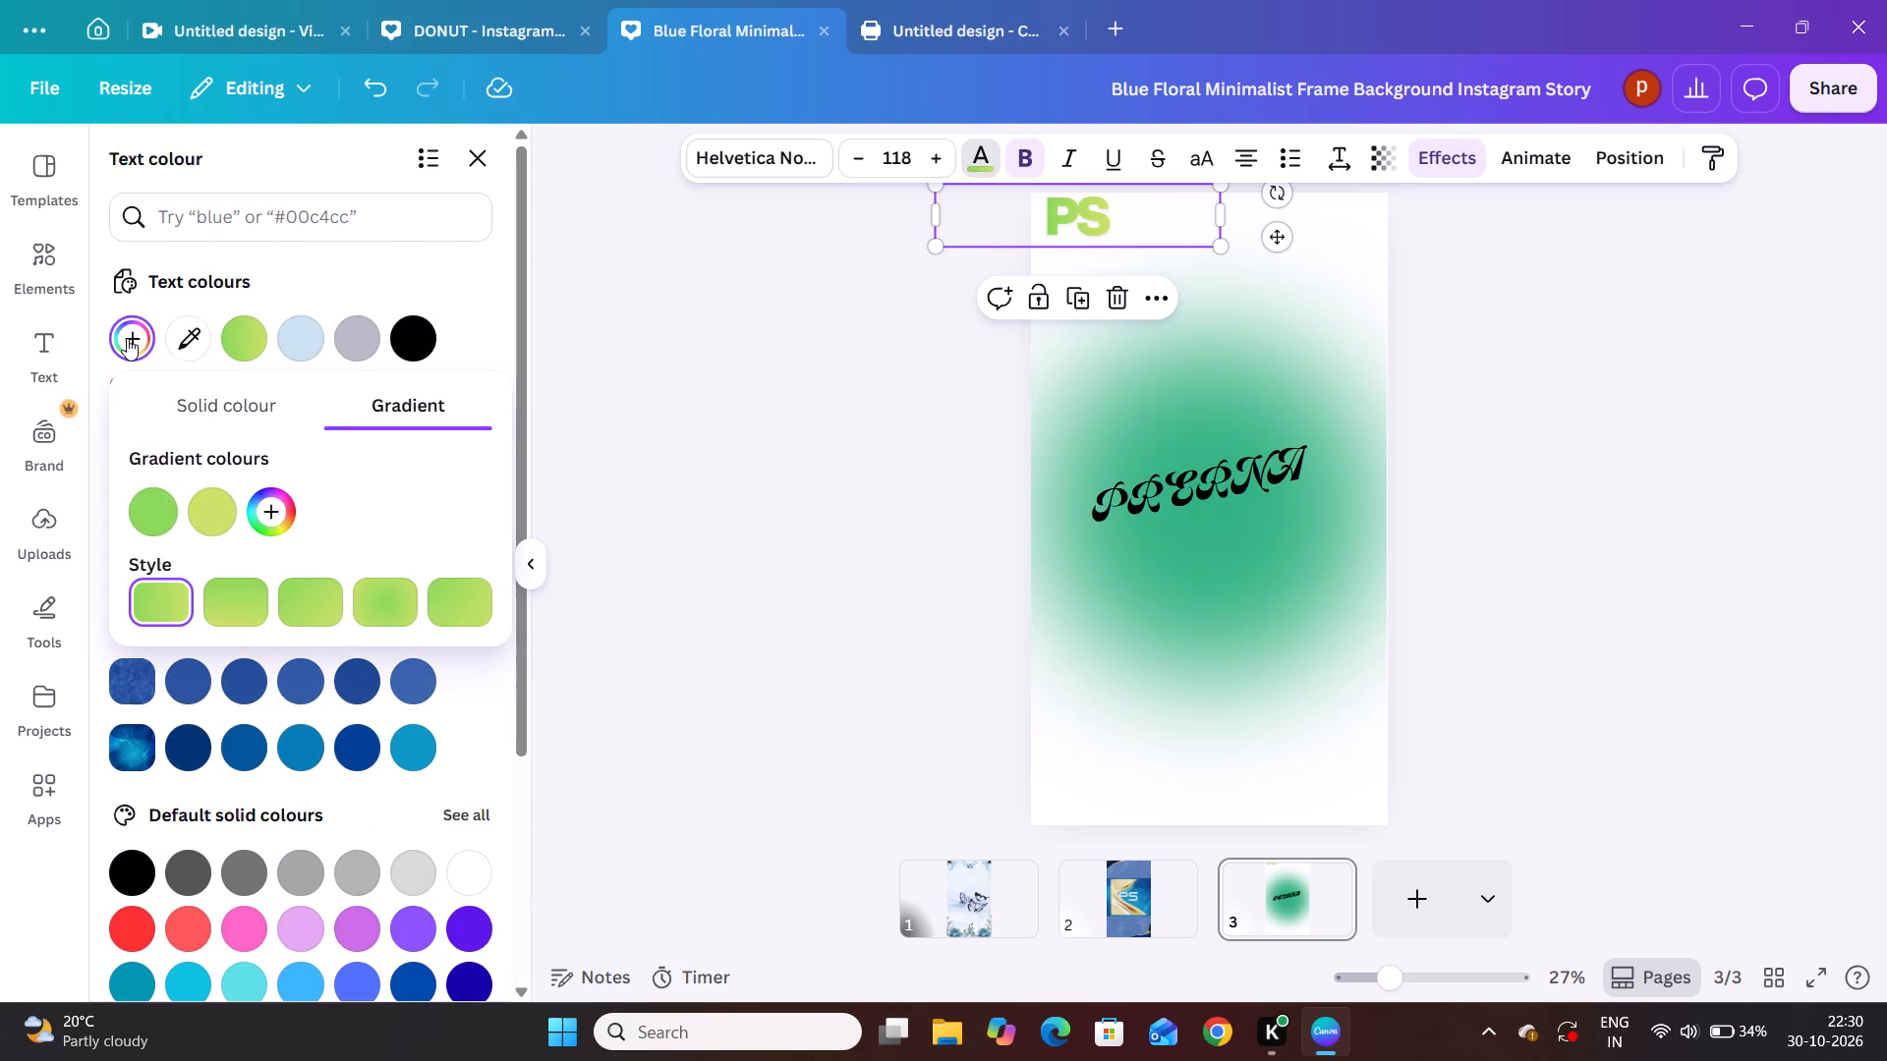
pyautogui.click(220, 411)
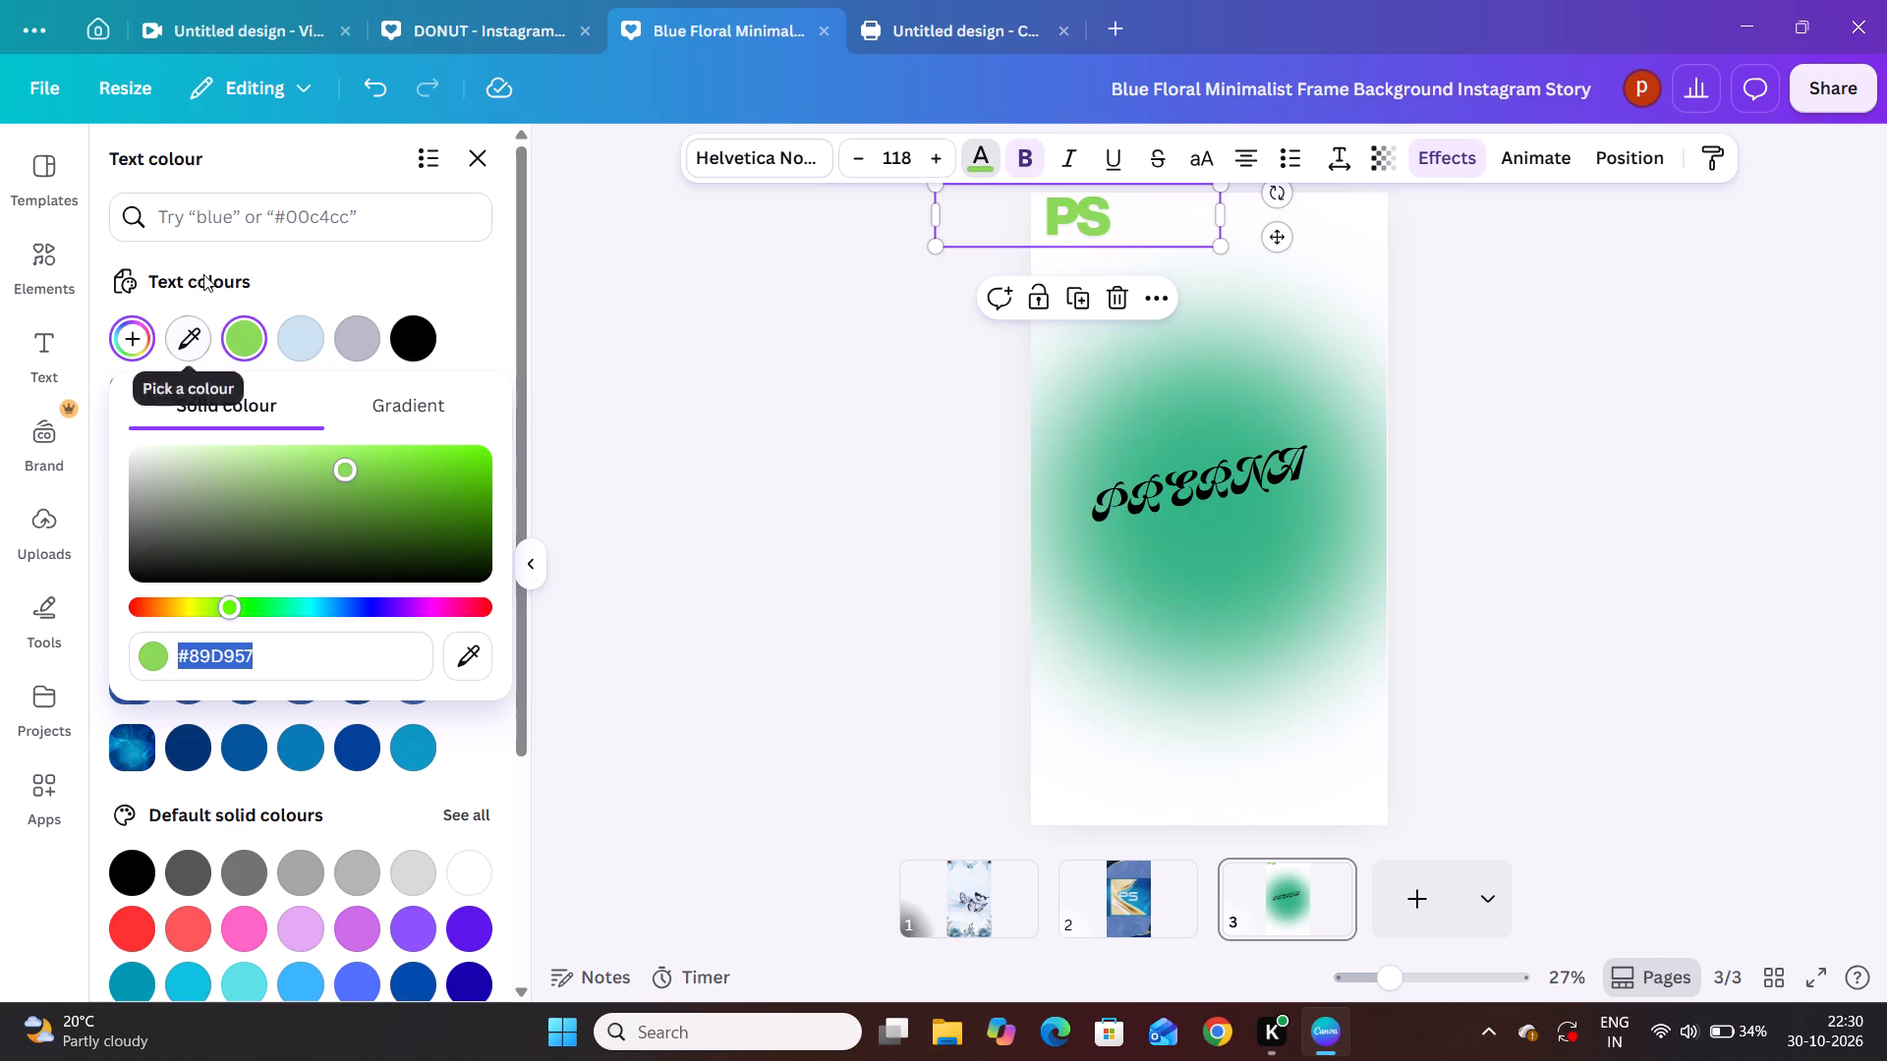
pyautogui.doubleClick(206, 205)
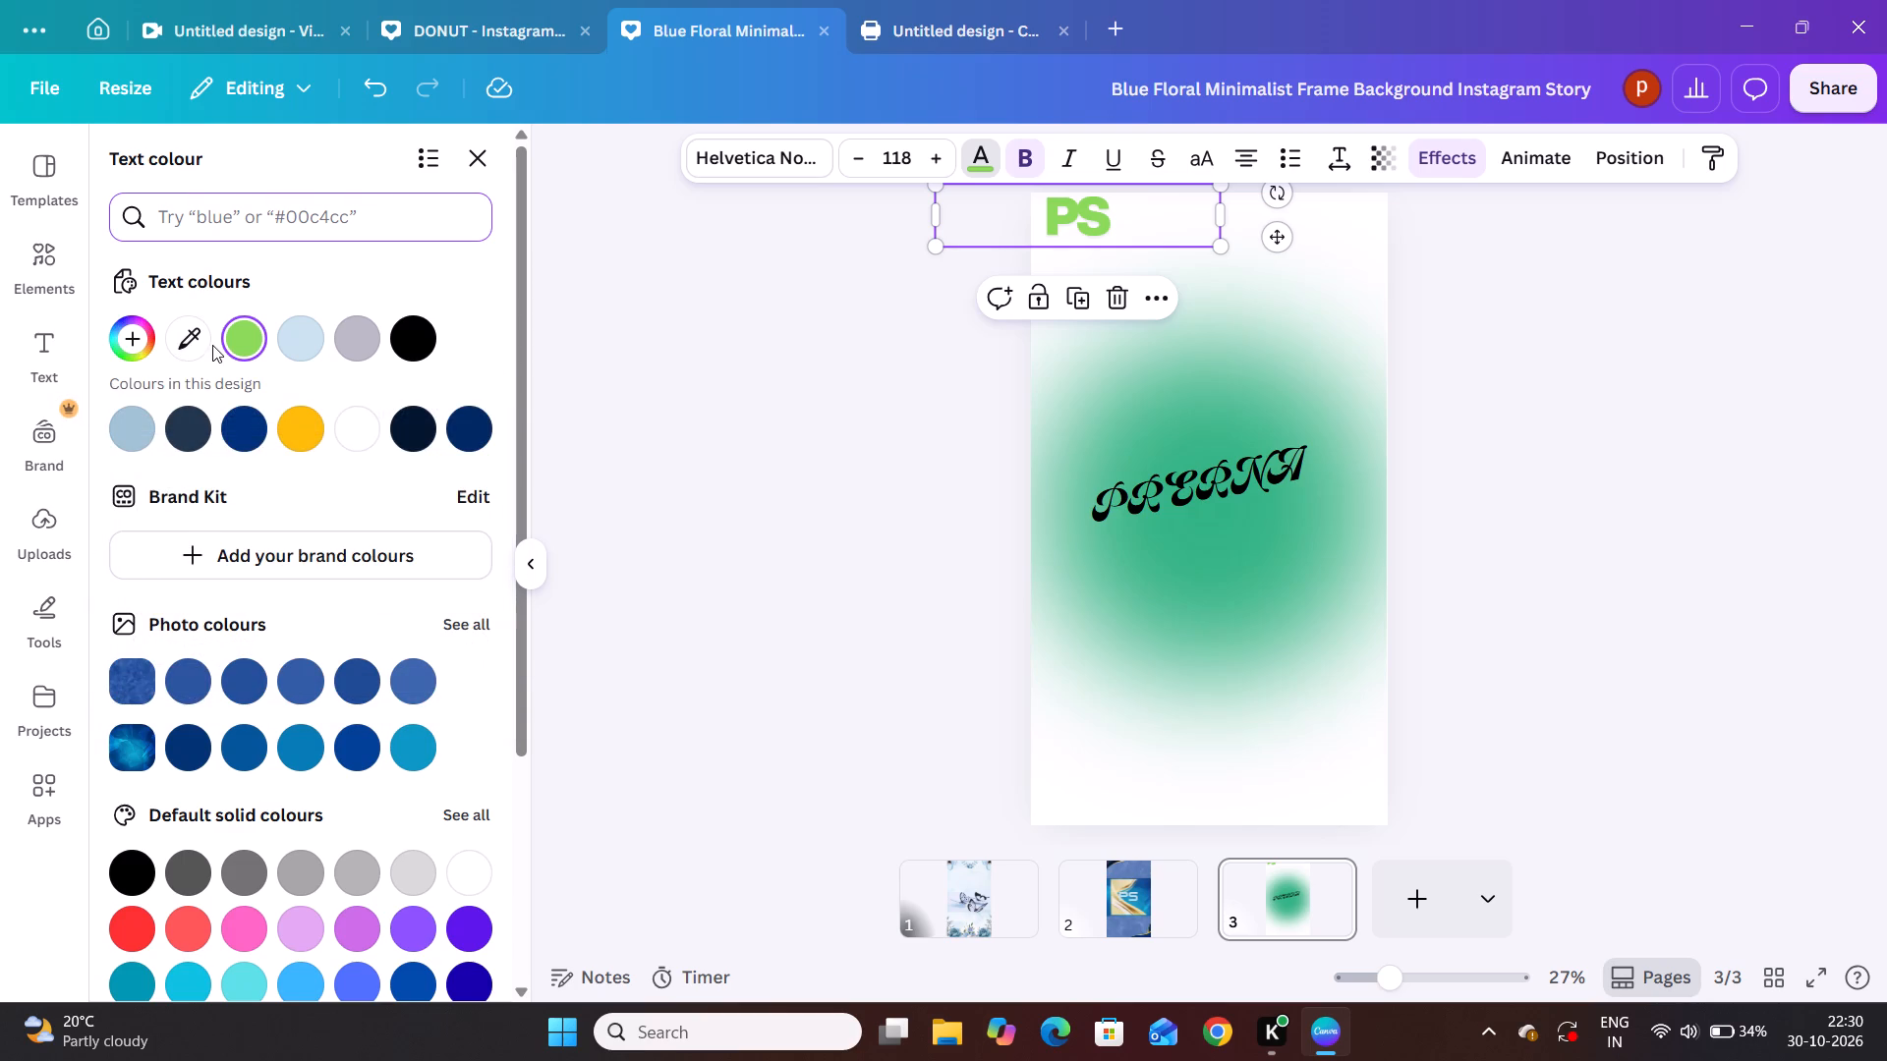
pyautogui.click(132, 438)
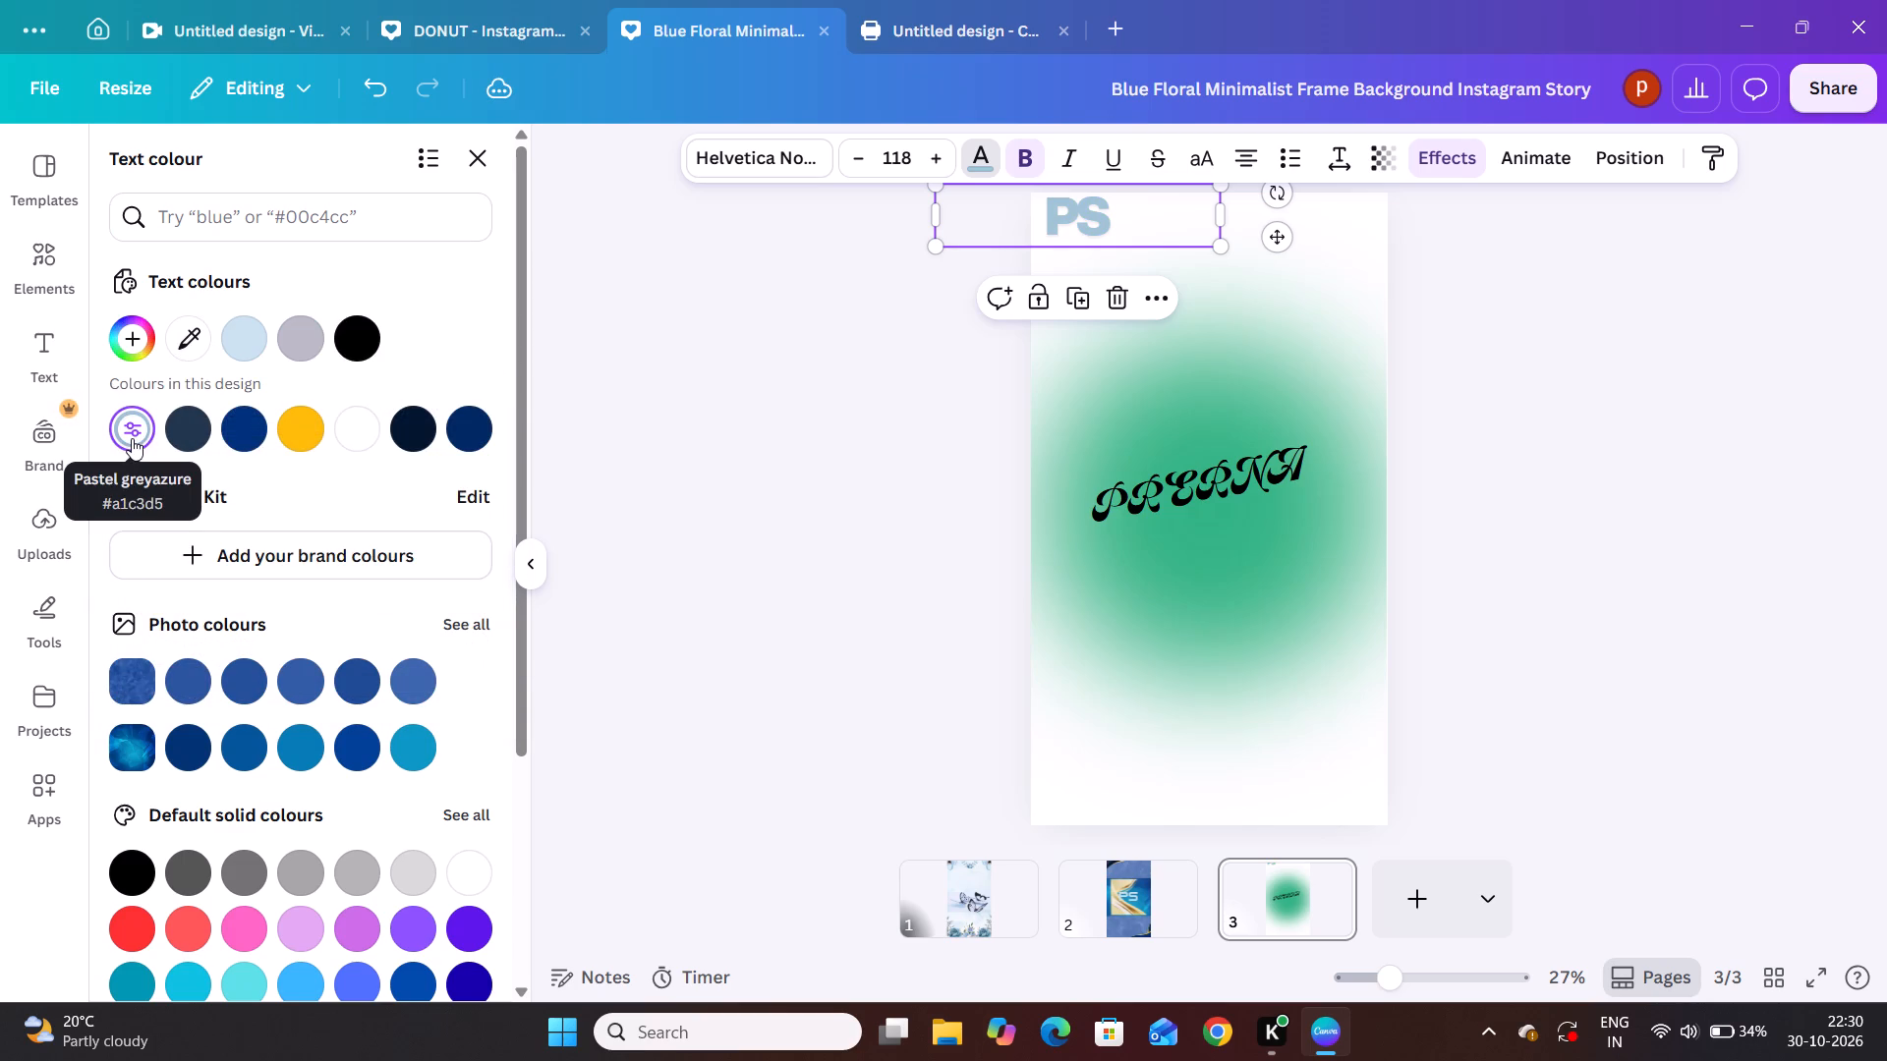
pyautogui.click(242, 425)
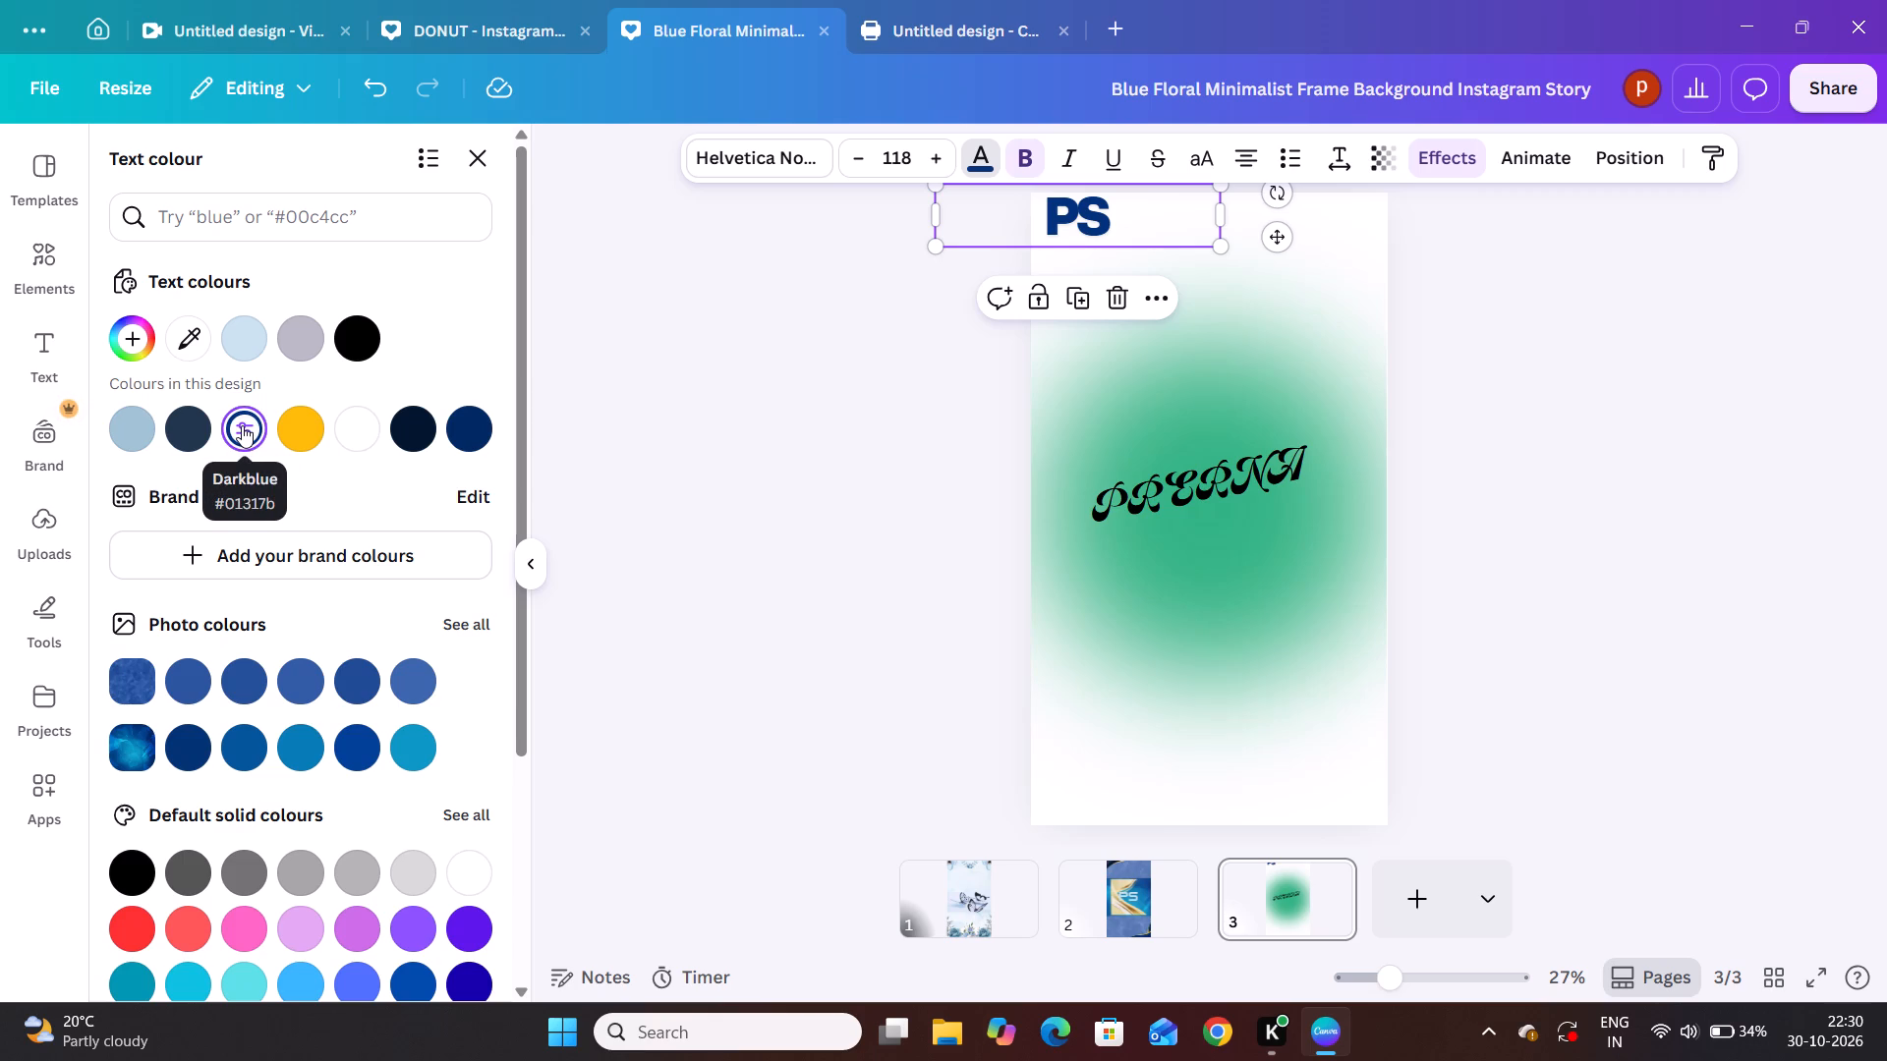
pyautogui.click(778, 413)
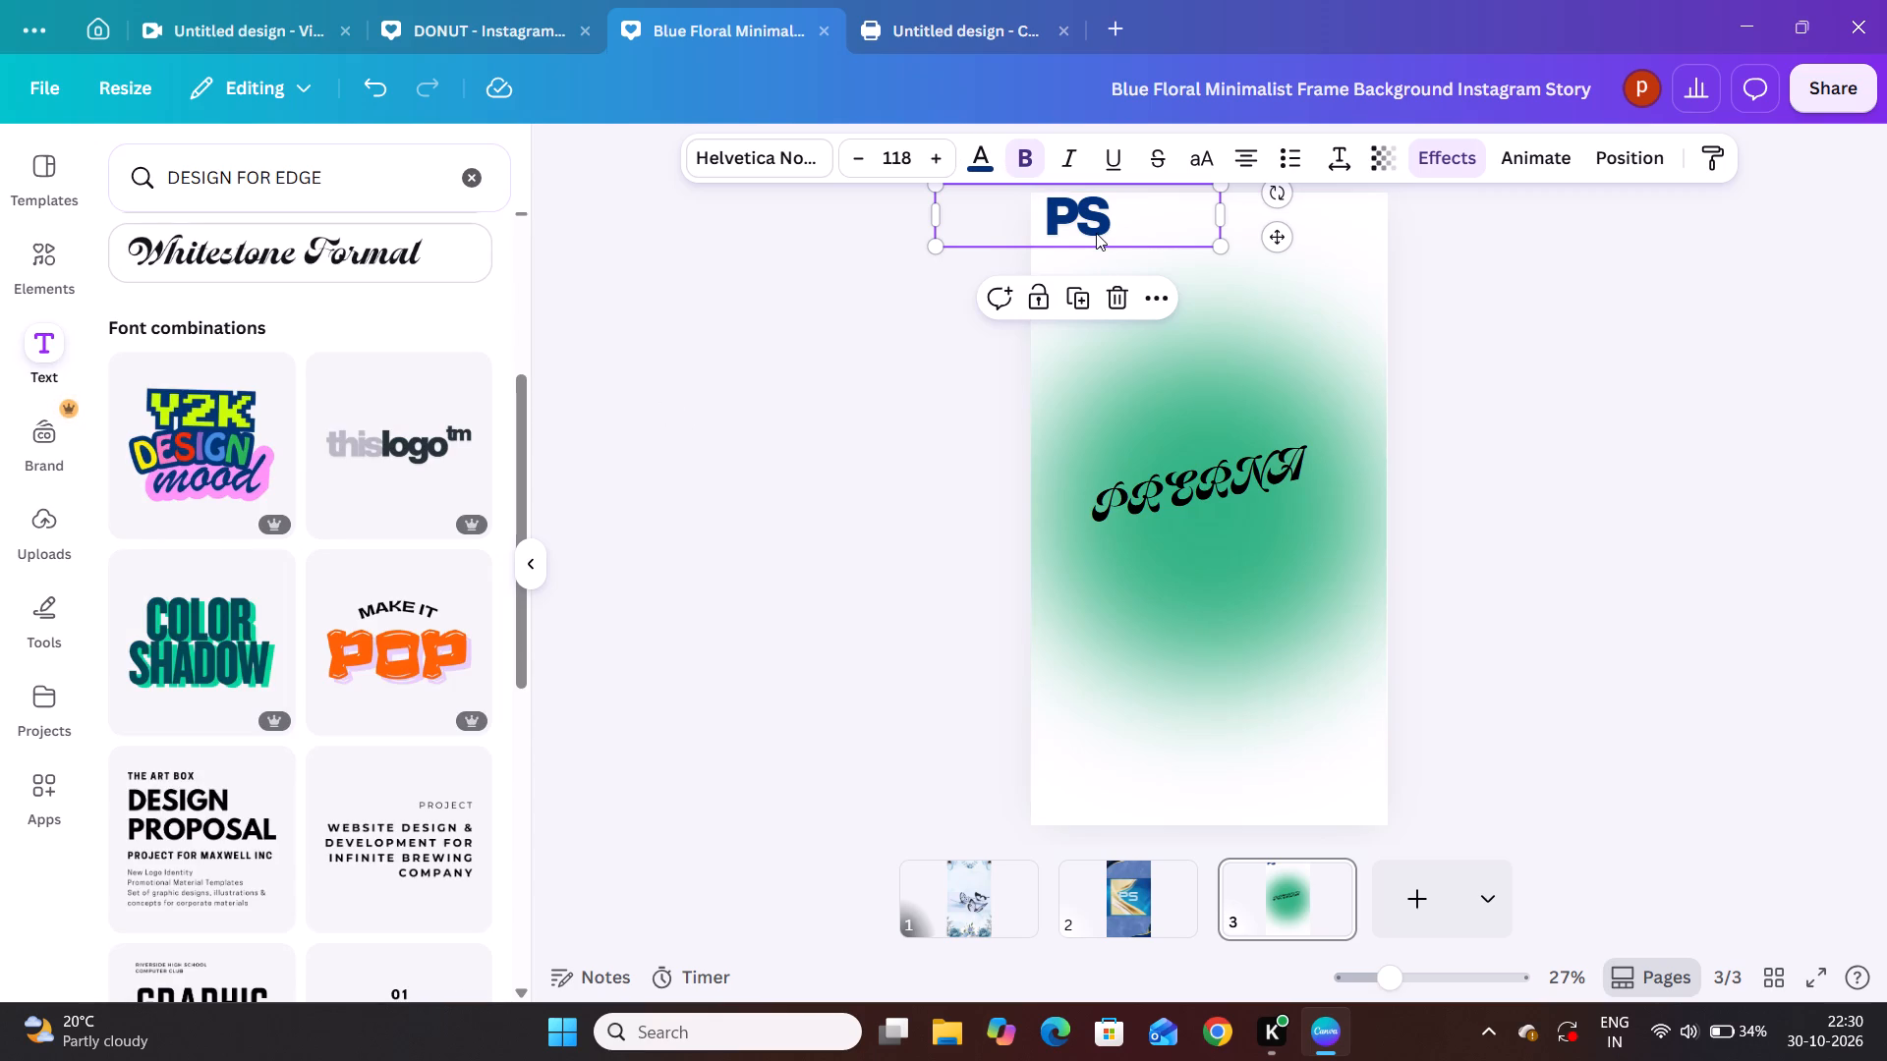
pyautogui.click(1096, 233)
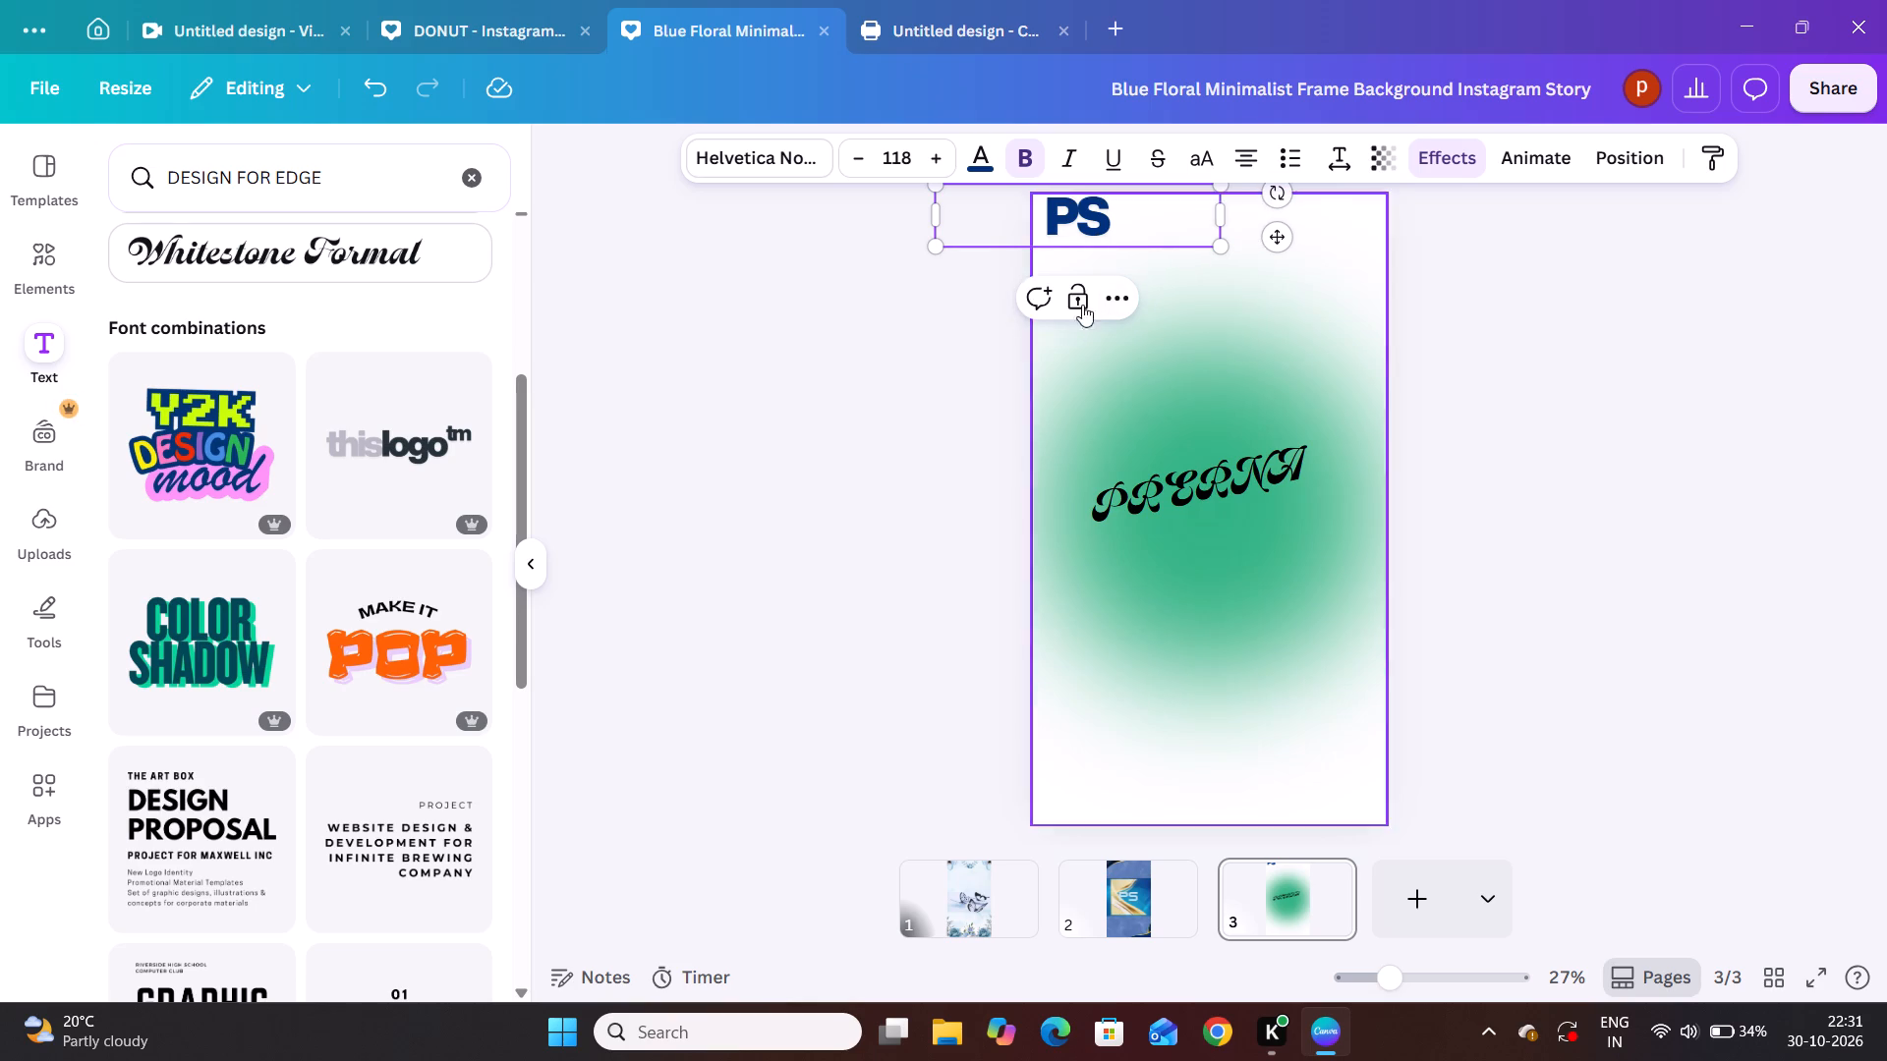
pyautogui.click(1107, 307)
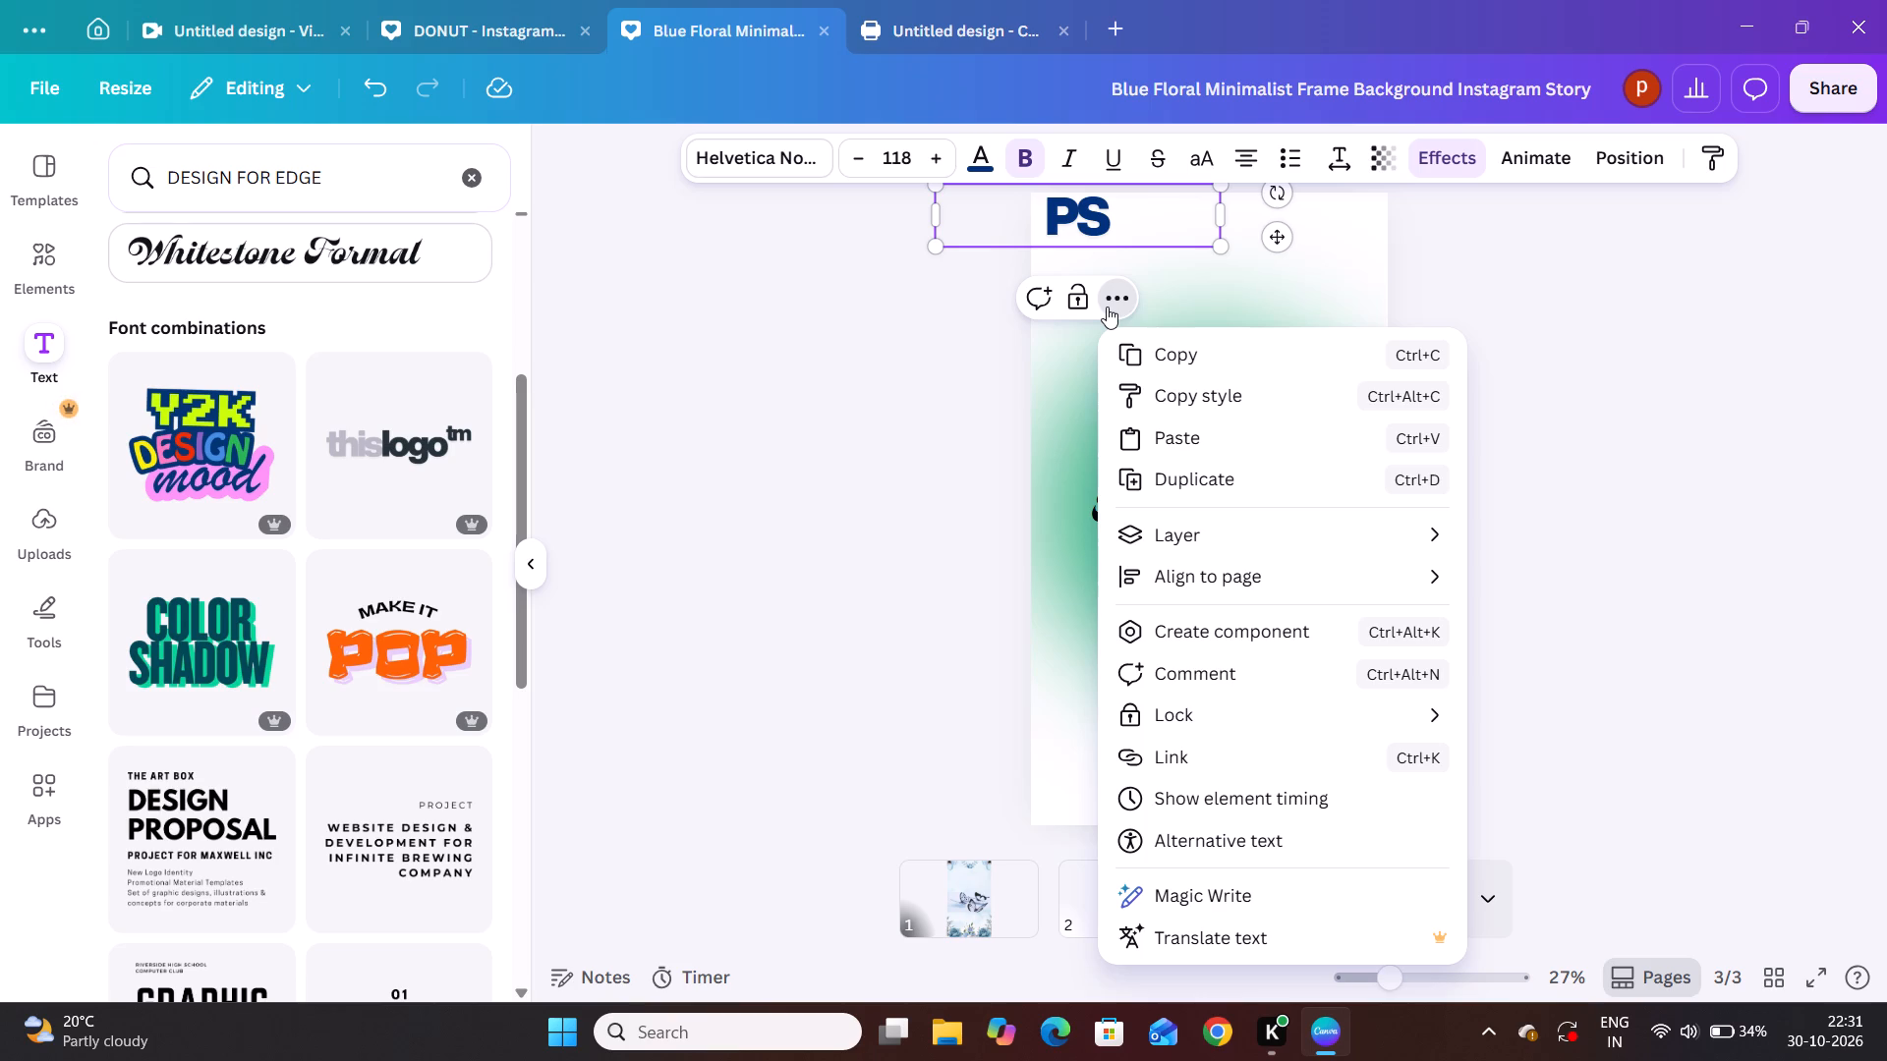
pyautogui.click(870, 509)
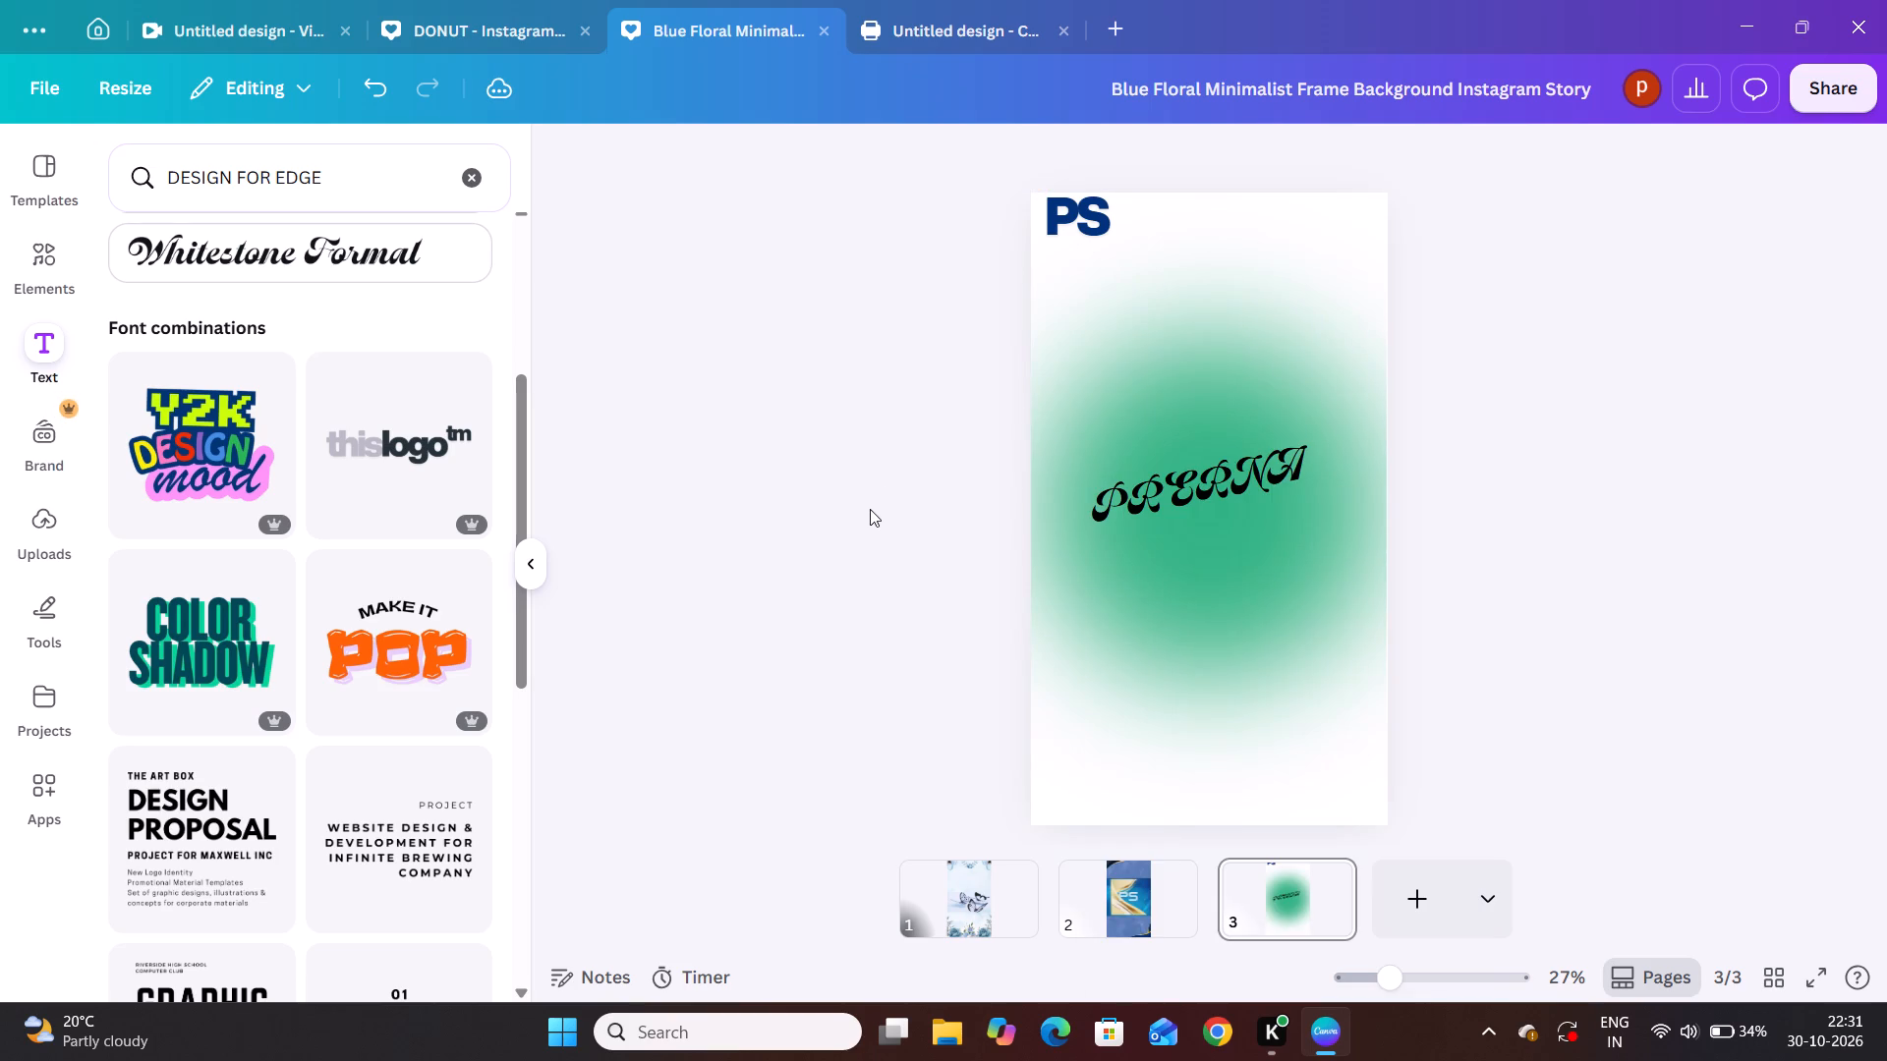
# Change the font of the PS initials, trying Chewy before applying Grand Hotel.
pyautogui.click(1103, 227)
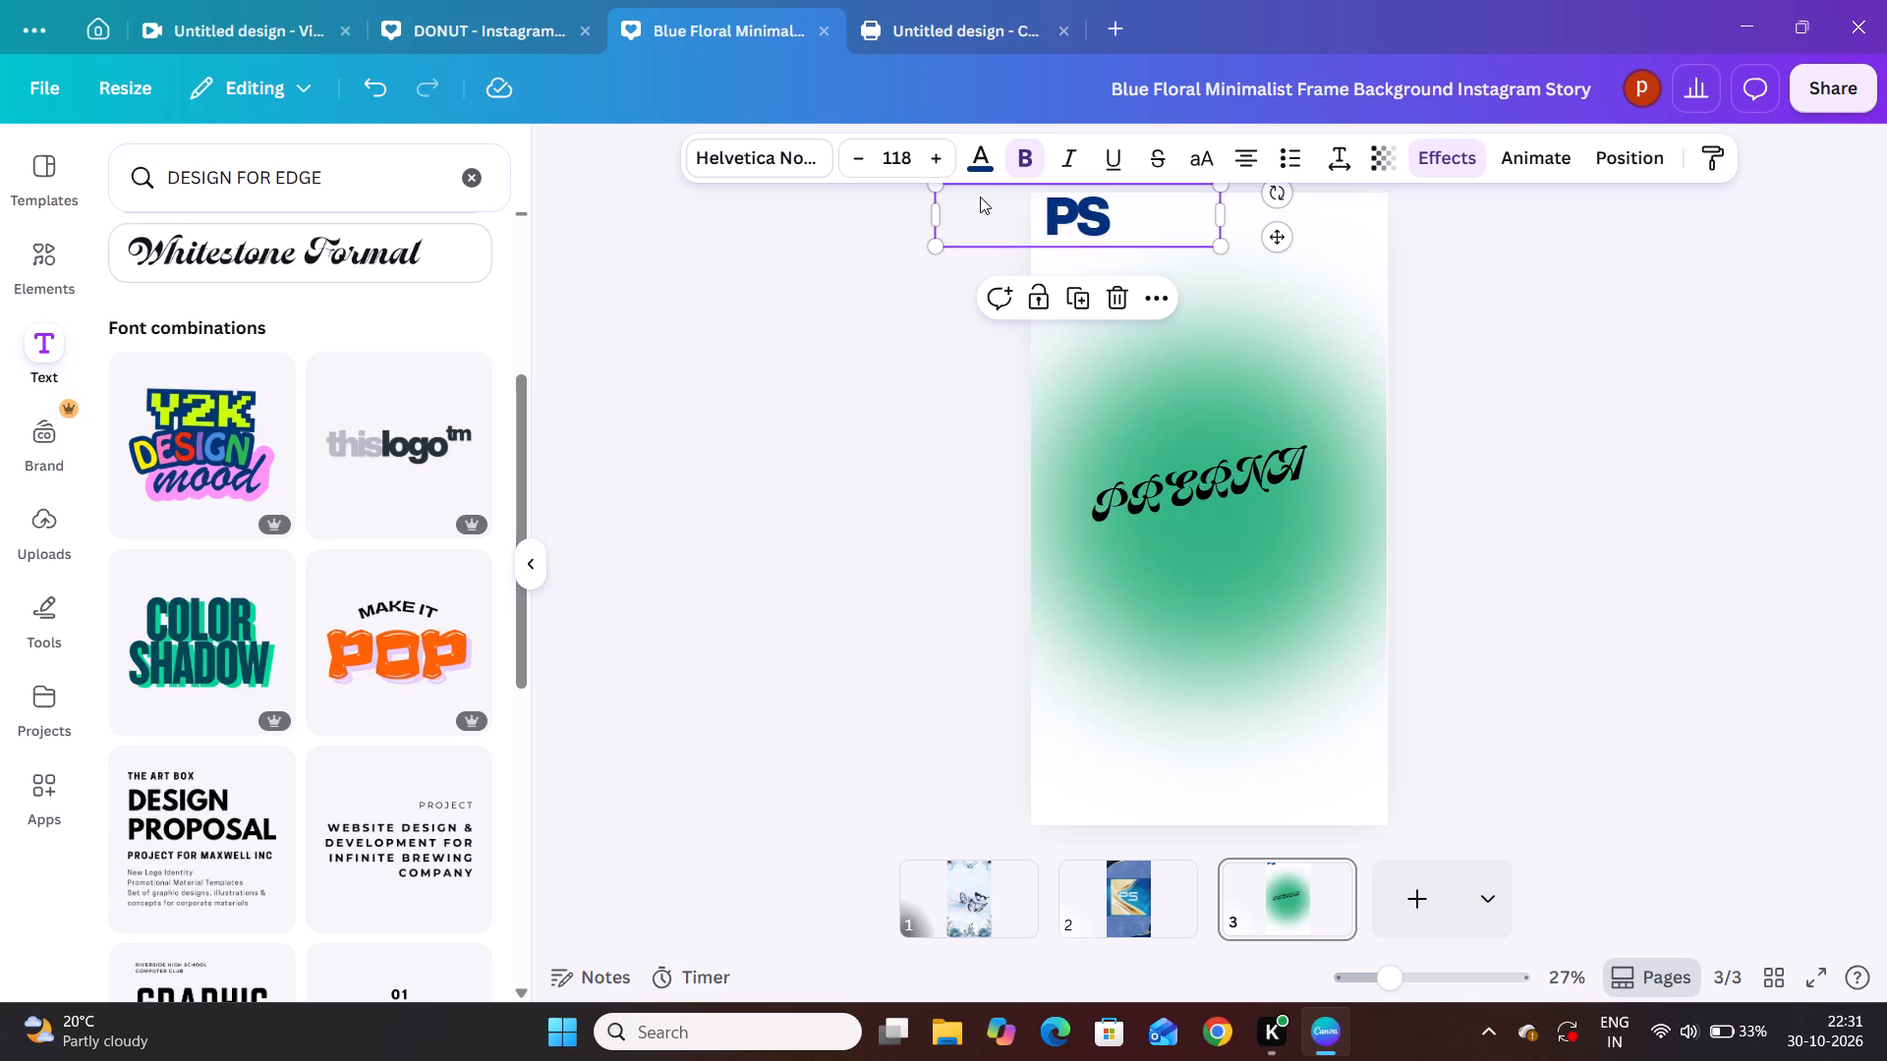
pyautogui.click(804, 168)
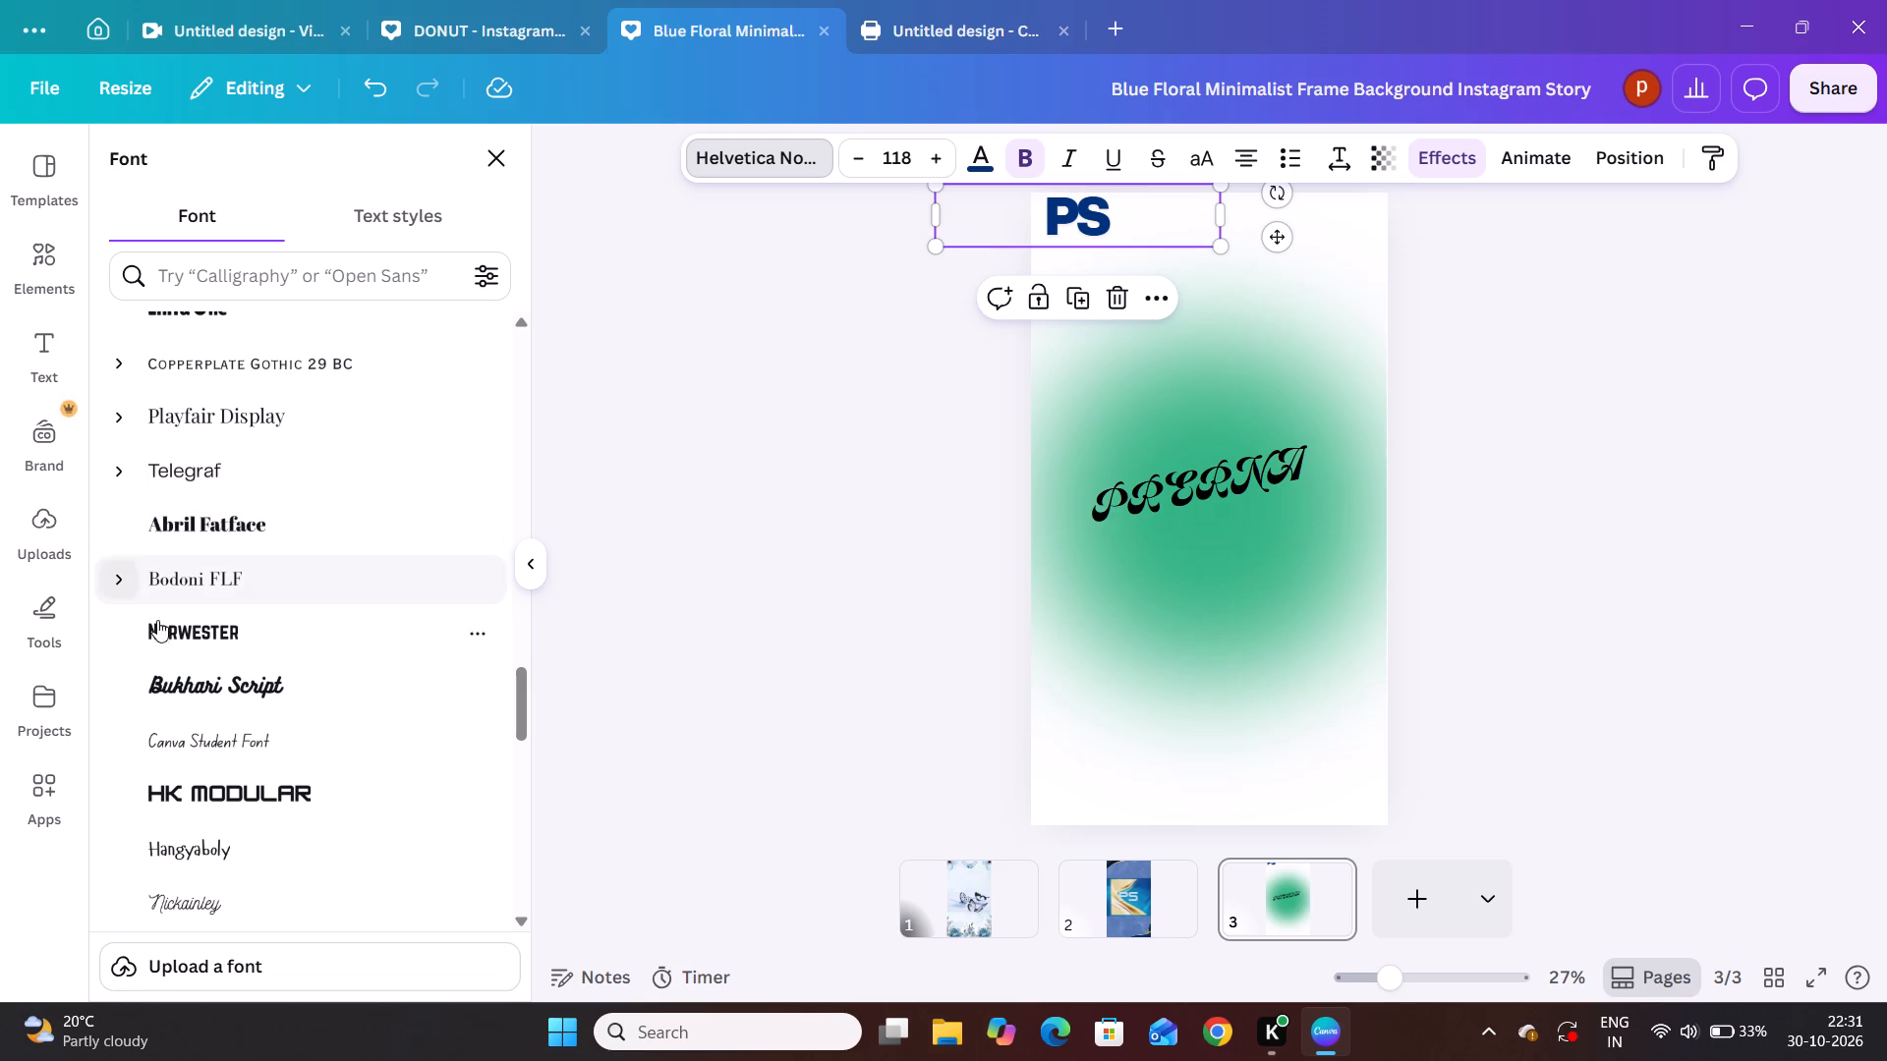
pyautogui.scroll(-2, 222, 670)
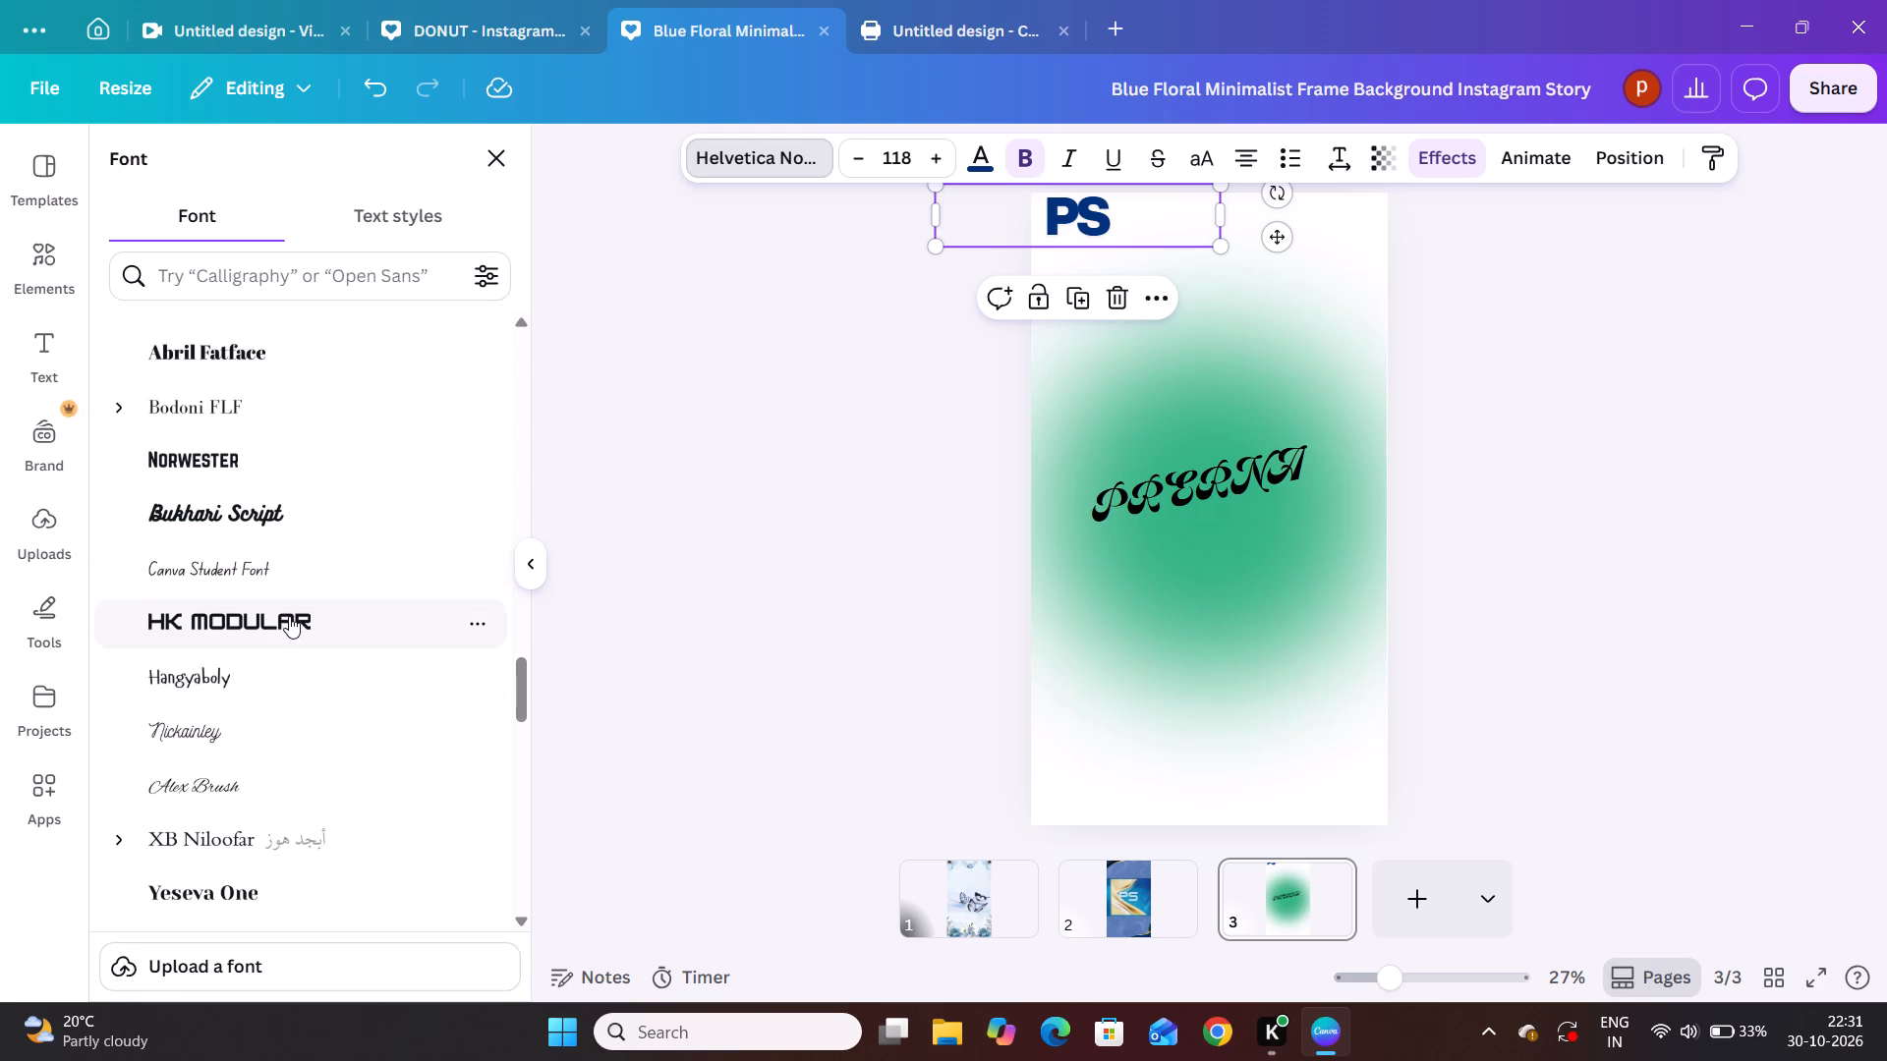
pyautogui.scroll(-1, 289, 616)
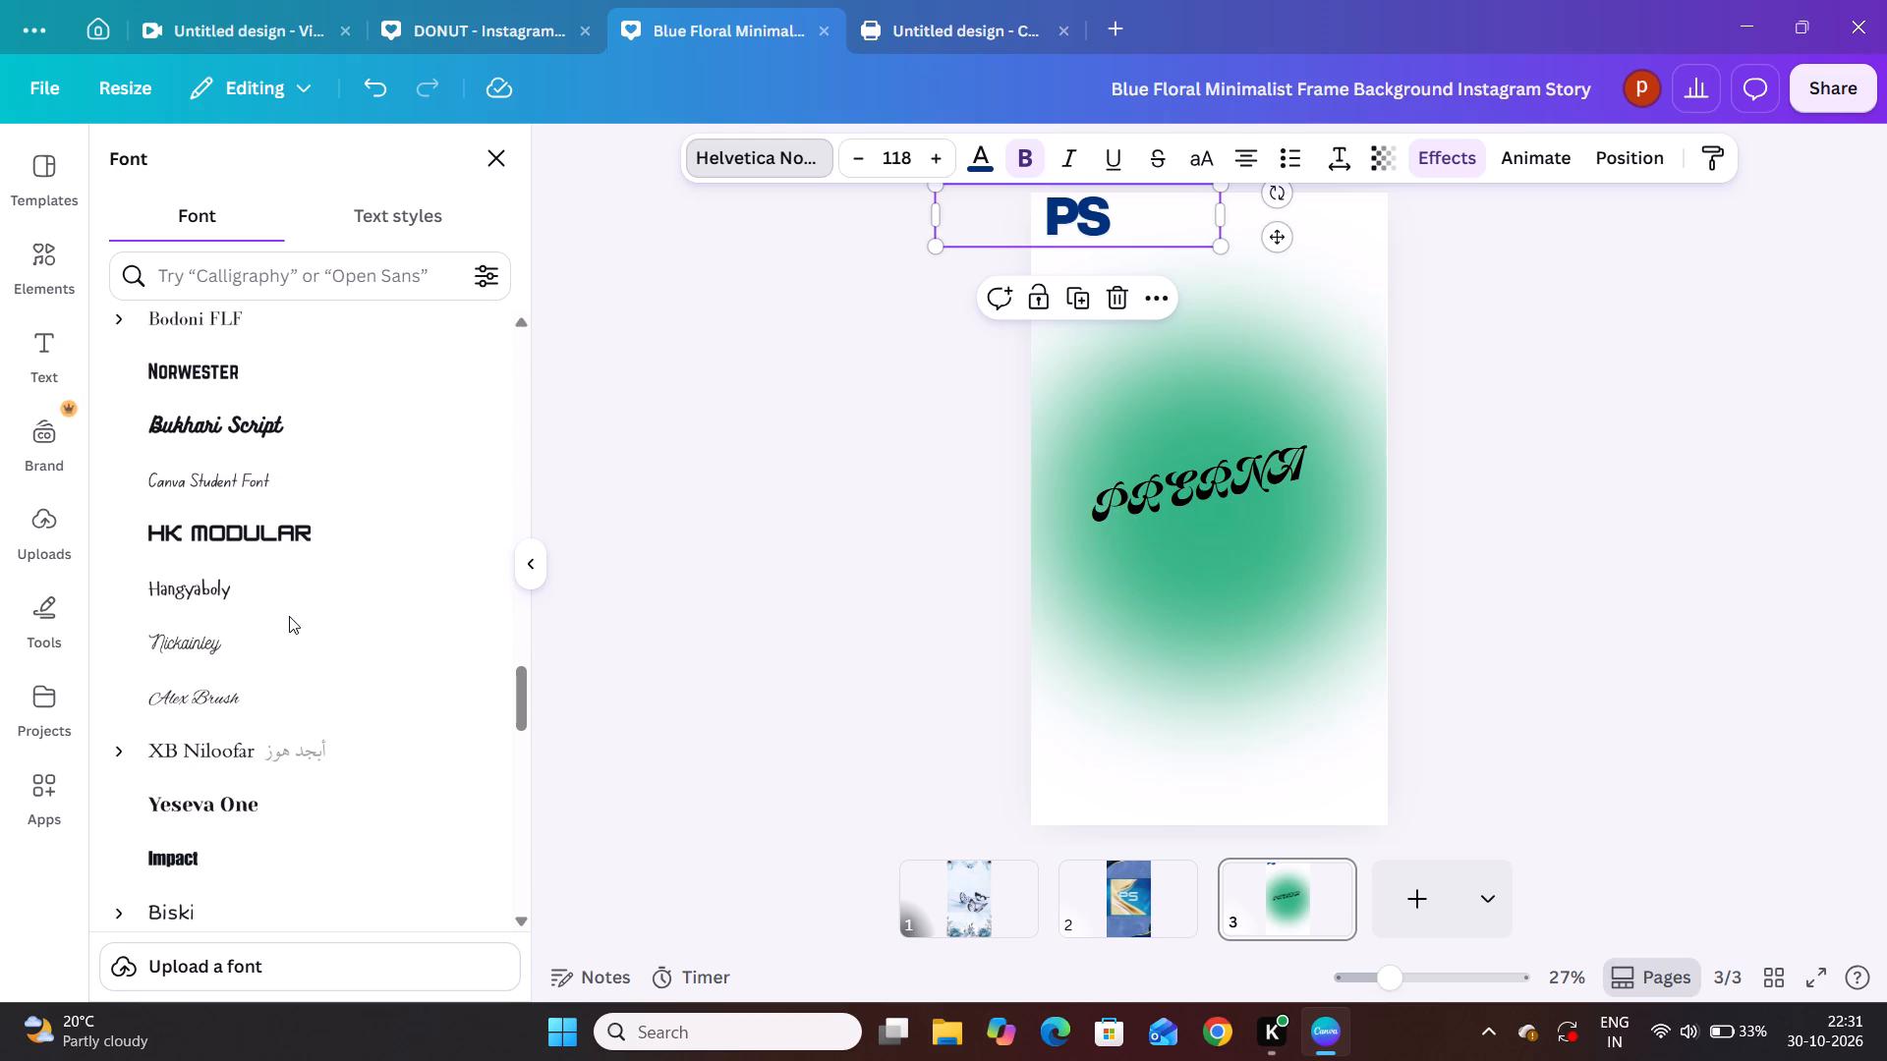
pyautogui.scroll(-2, 289, 616)
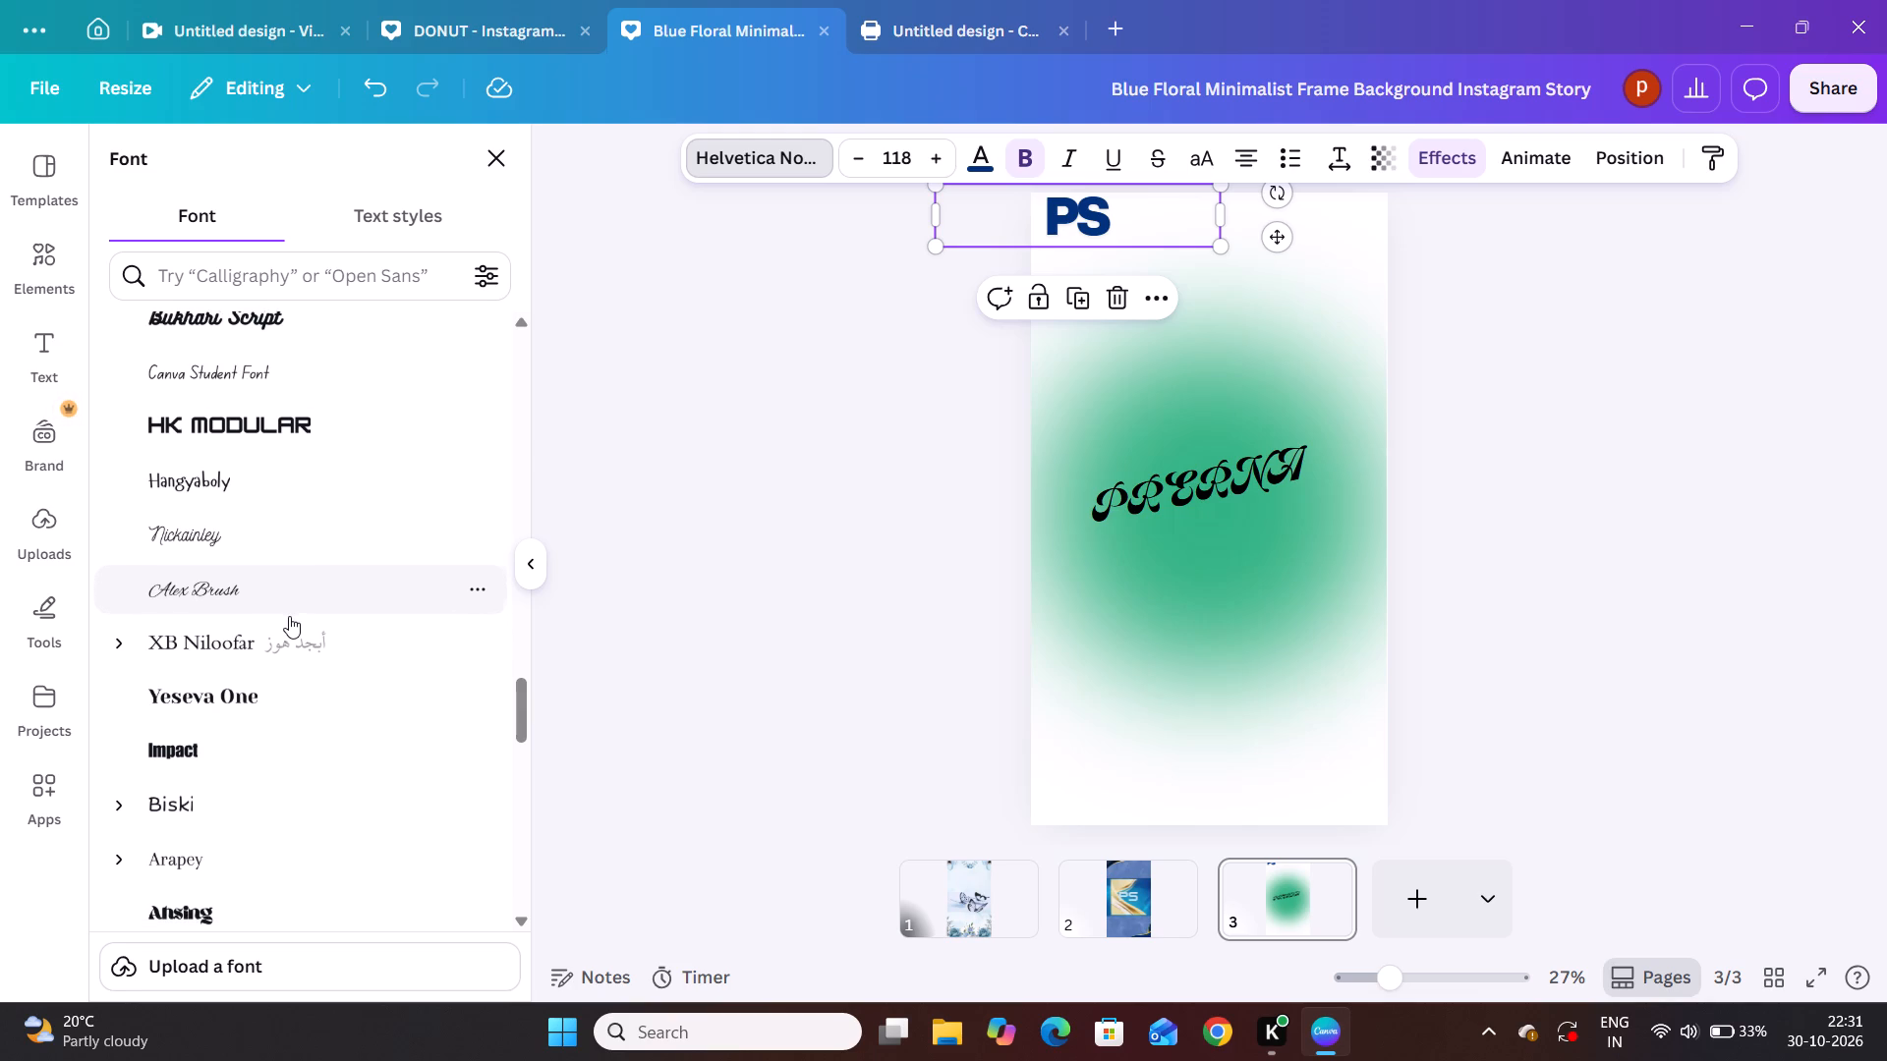
pyautogui.scroll(-1, 289, 616)
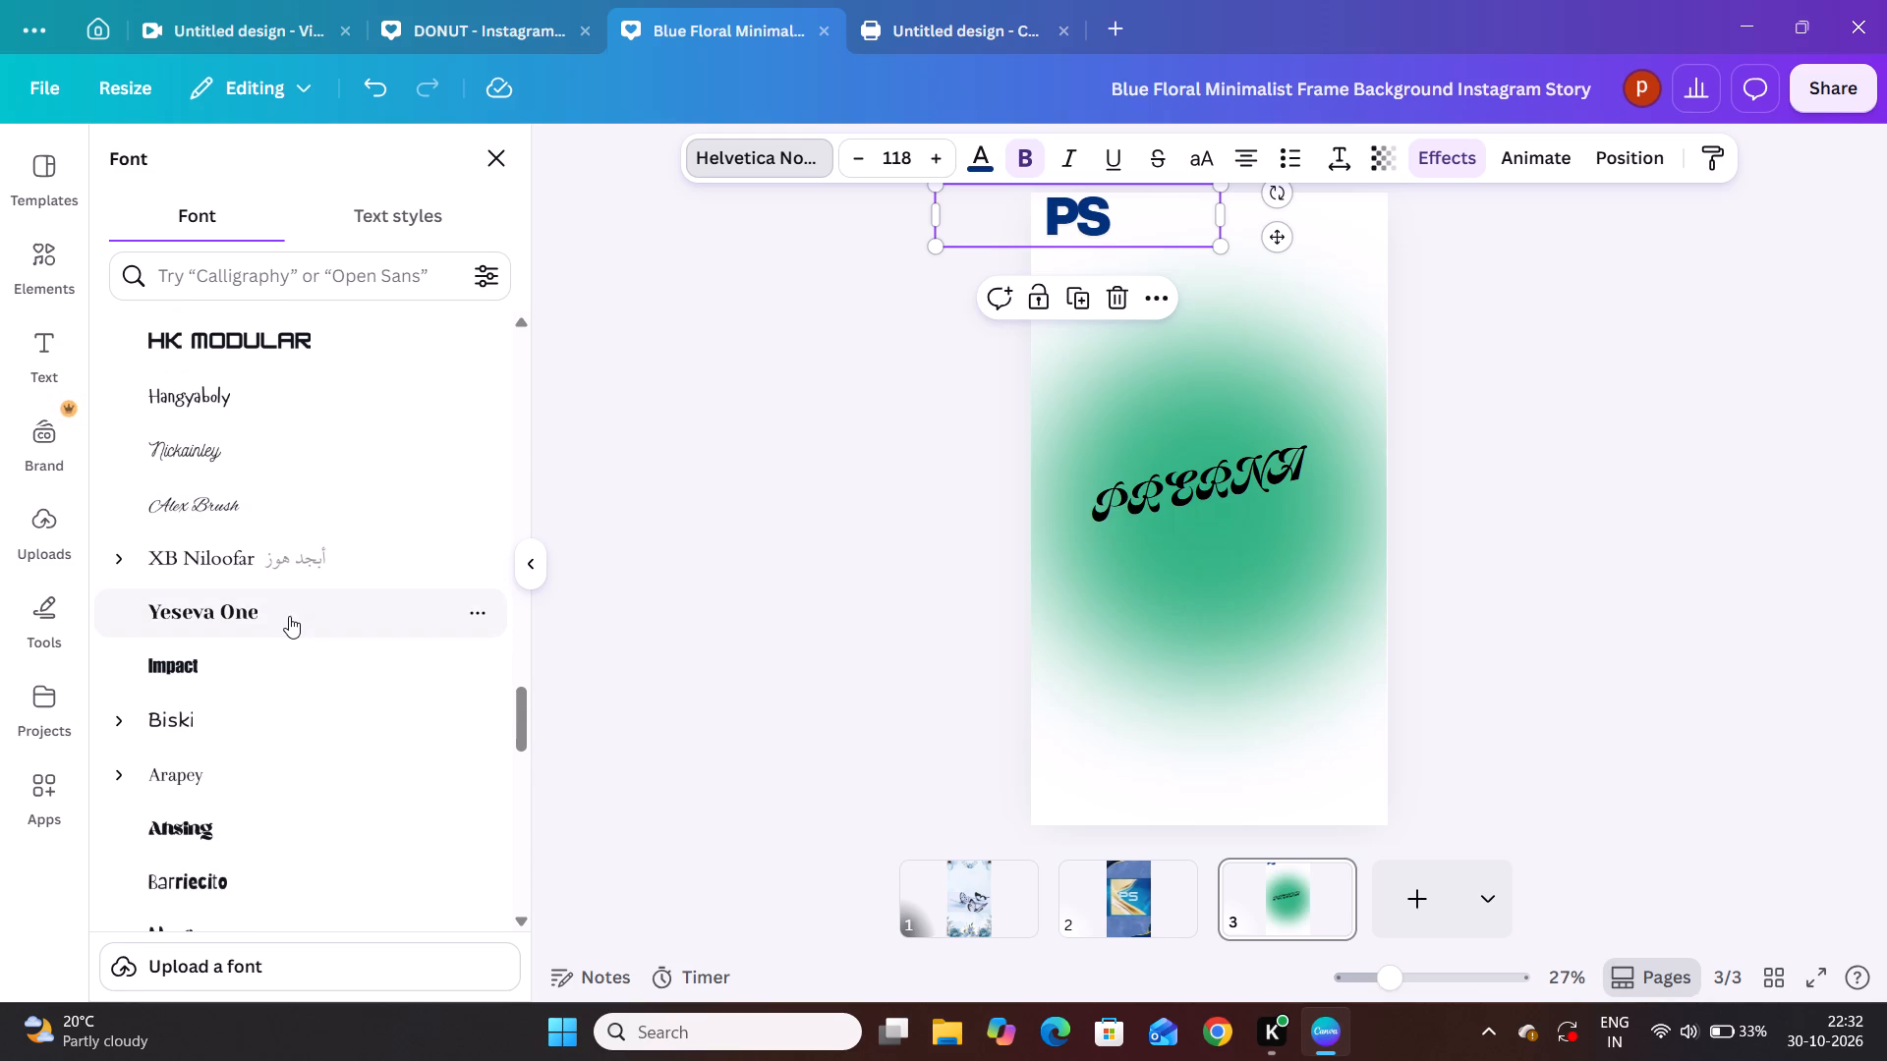
pyautogui.scroll(-3, 223, 740)
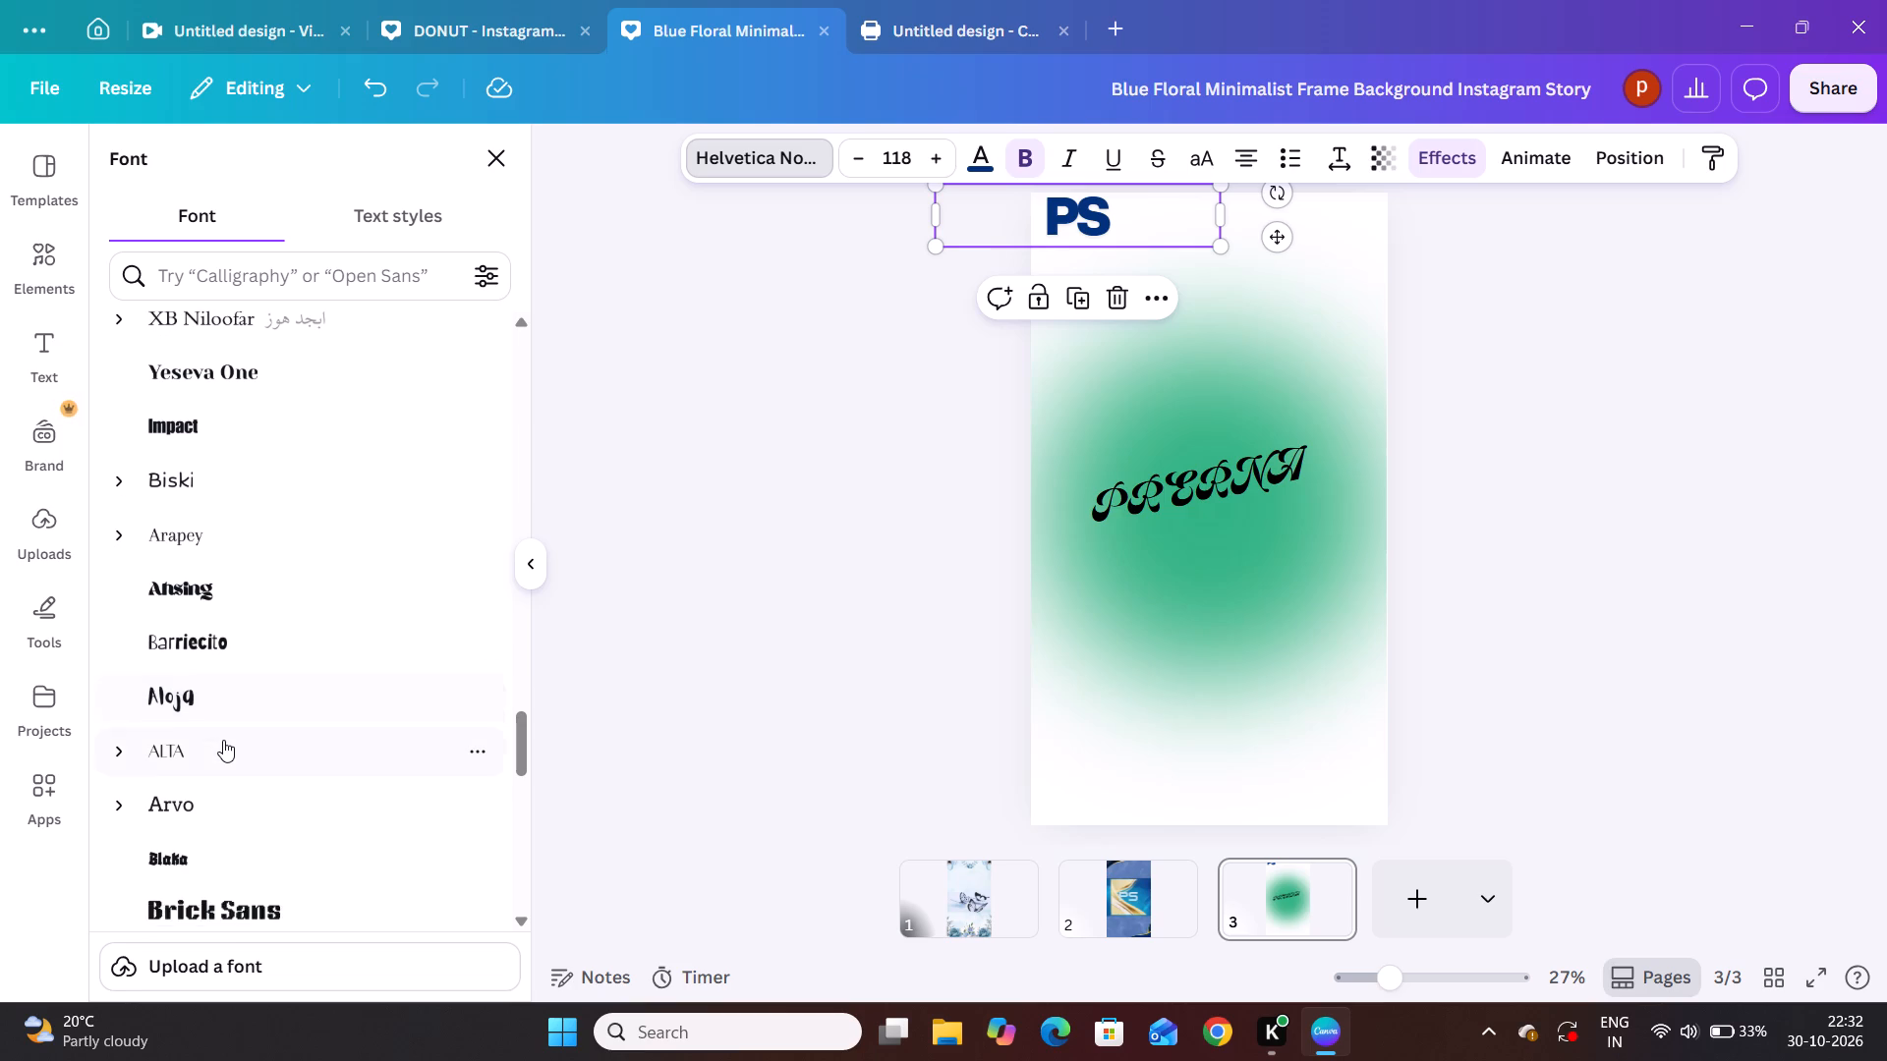
pyautogui.scroll(-3, 223, 740)
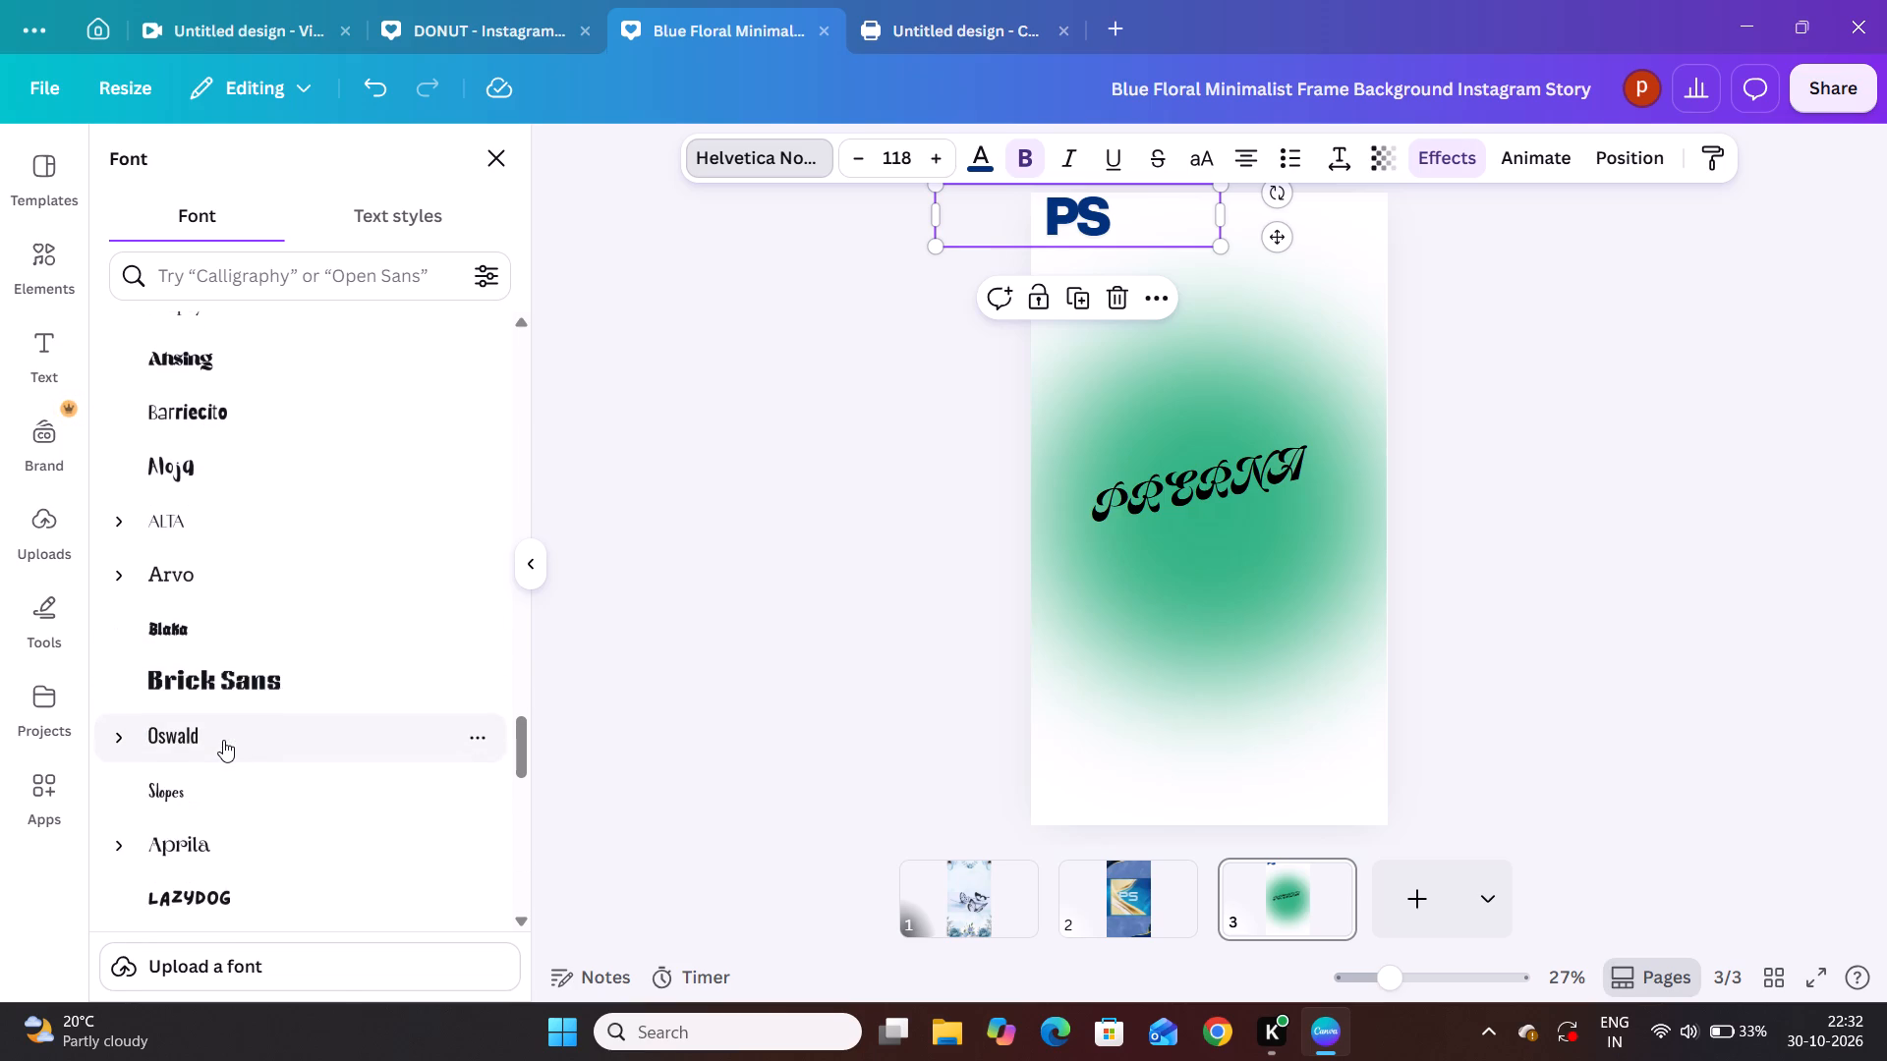
pyautogui.scroll(-4, 223, 740)
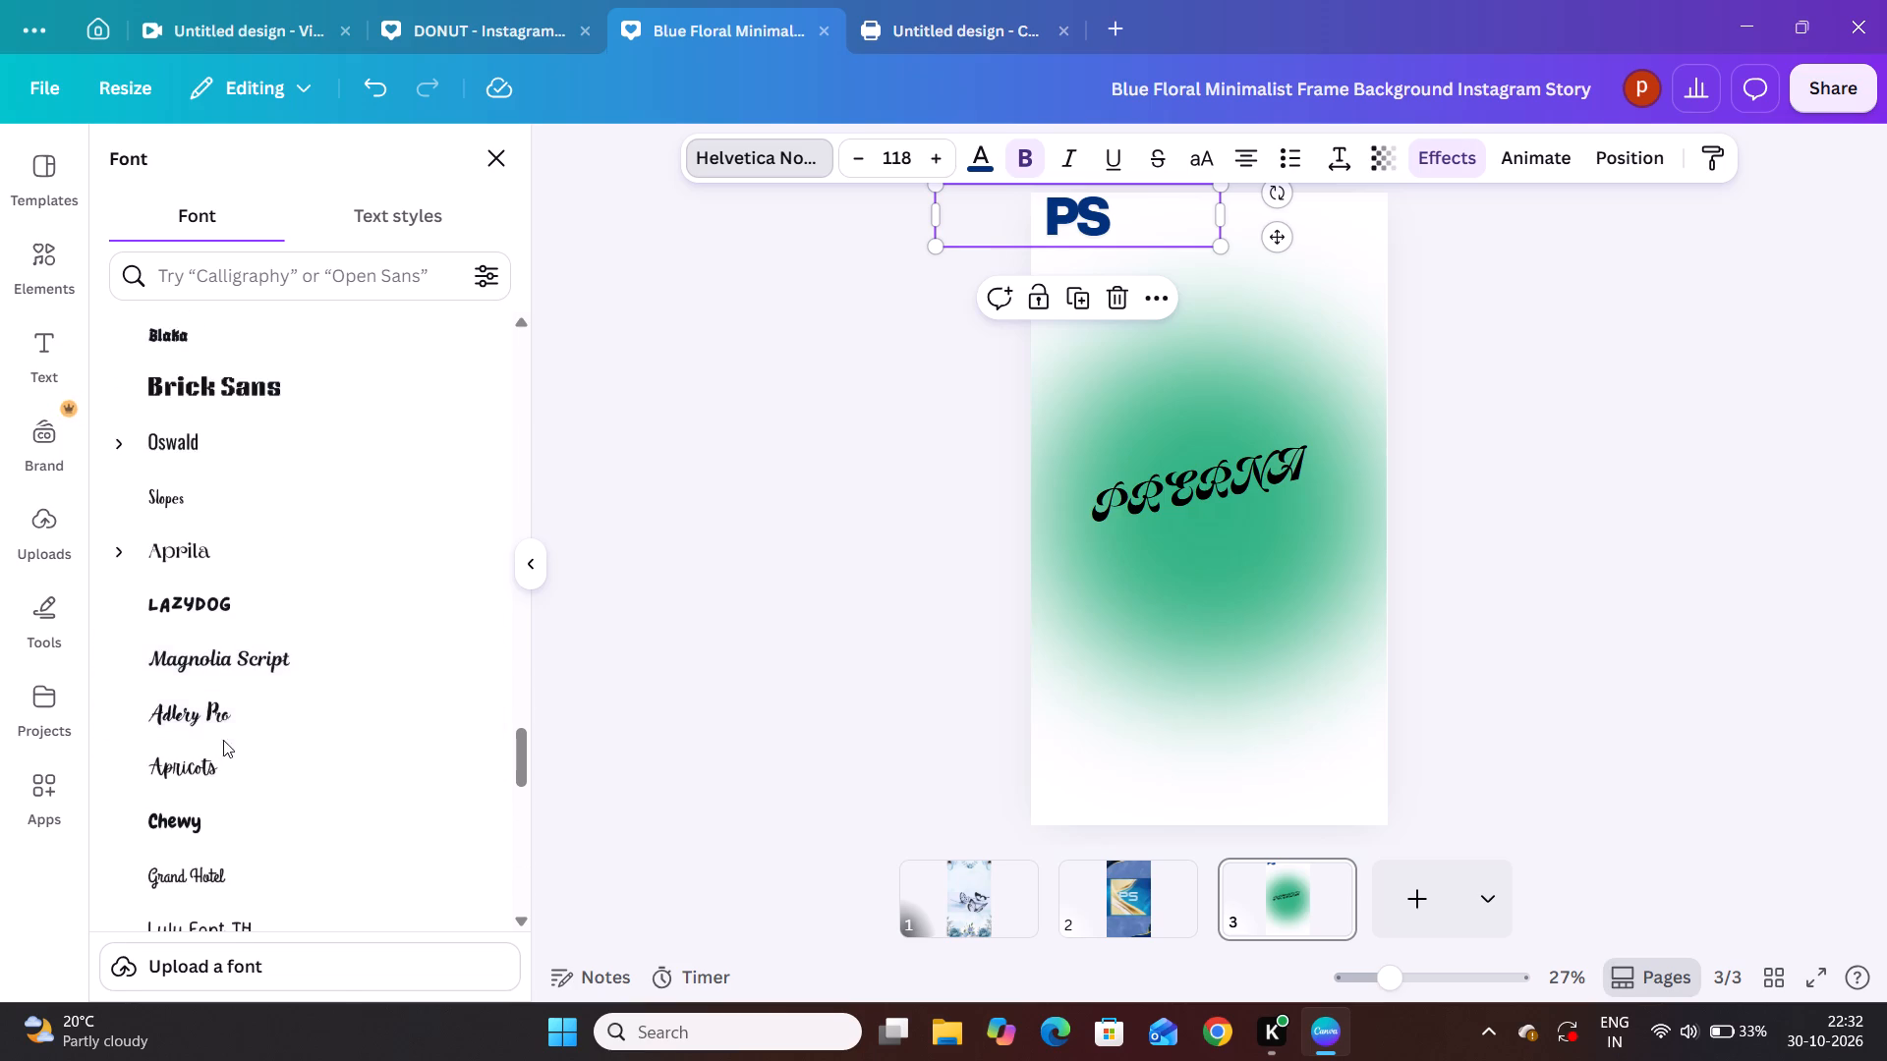
pyautogui.scroll(-1, 223, 740)
pyautogui.click(223, 740)
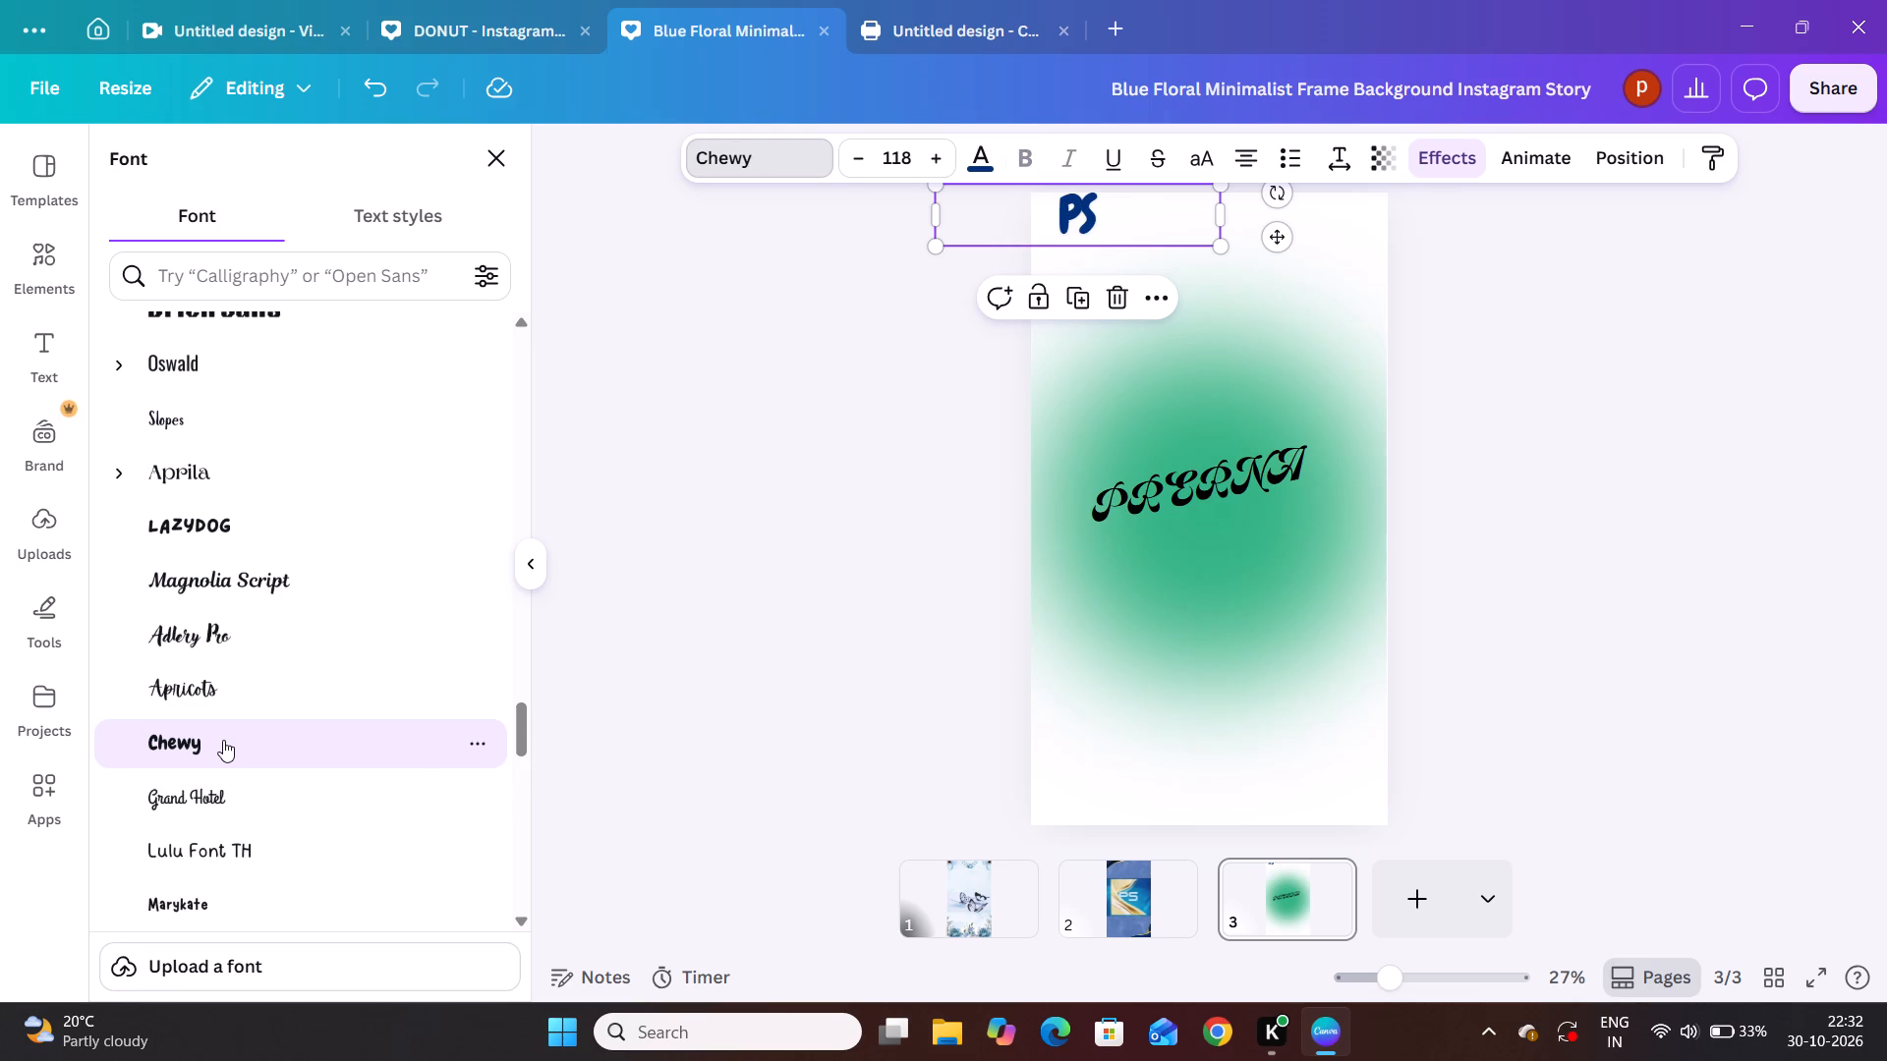
pyautogui.click(219, 799)
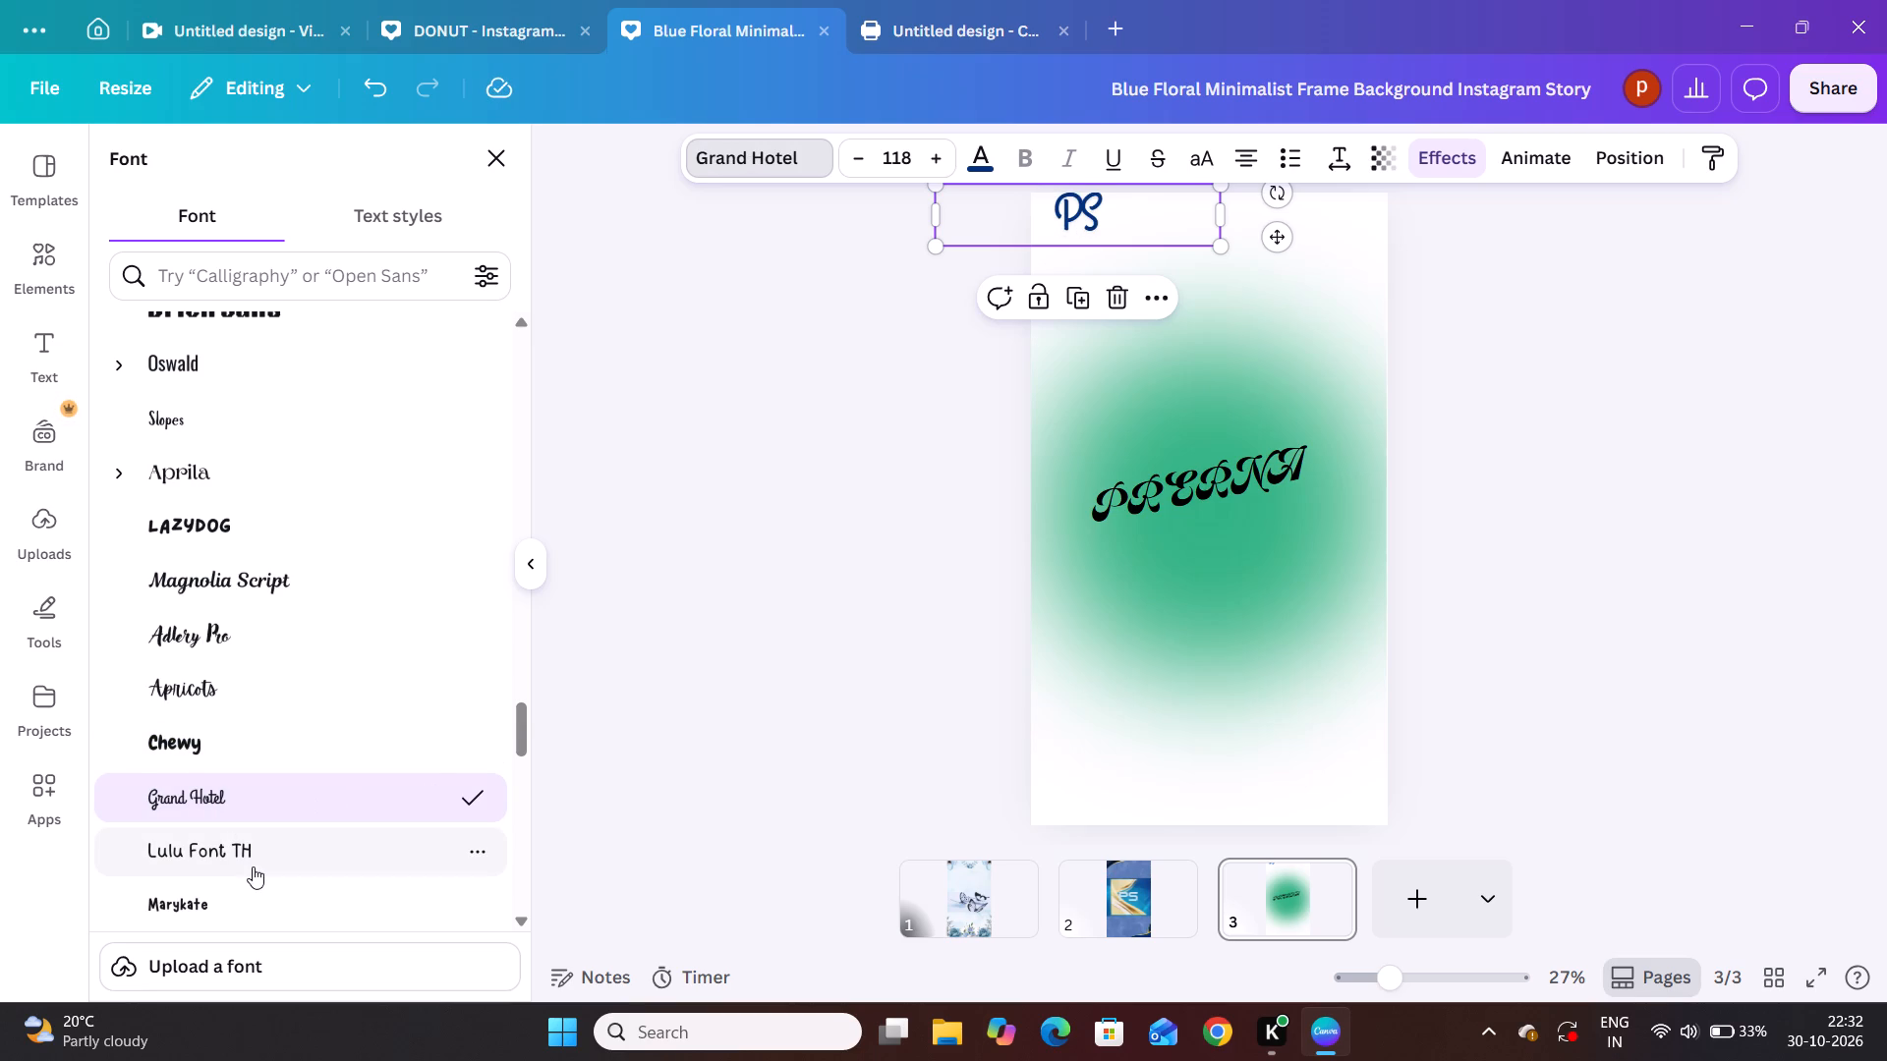
# Change the font of the PS initials on the third page to Braggadocio.
pyautogui.scroll(-2, 253, 866)
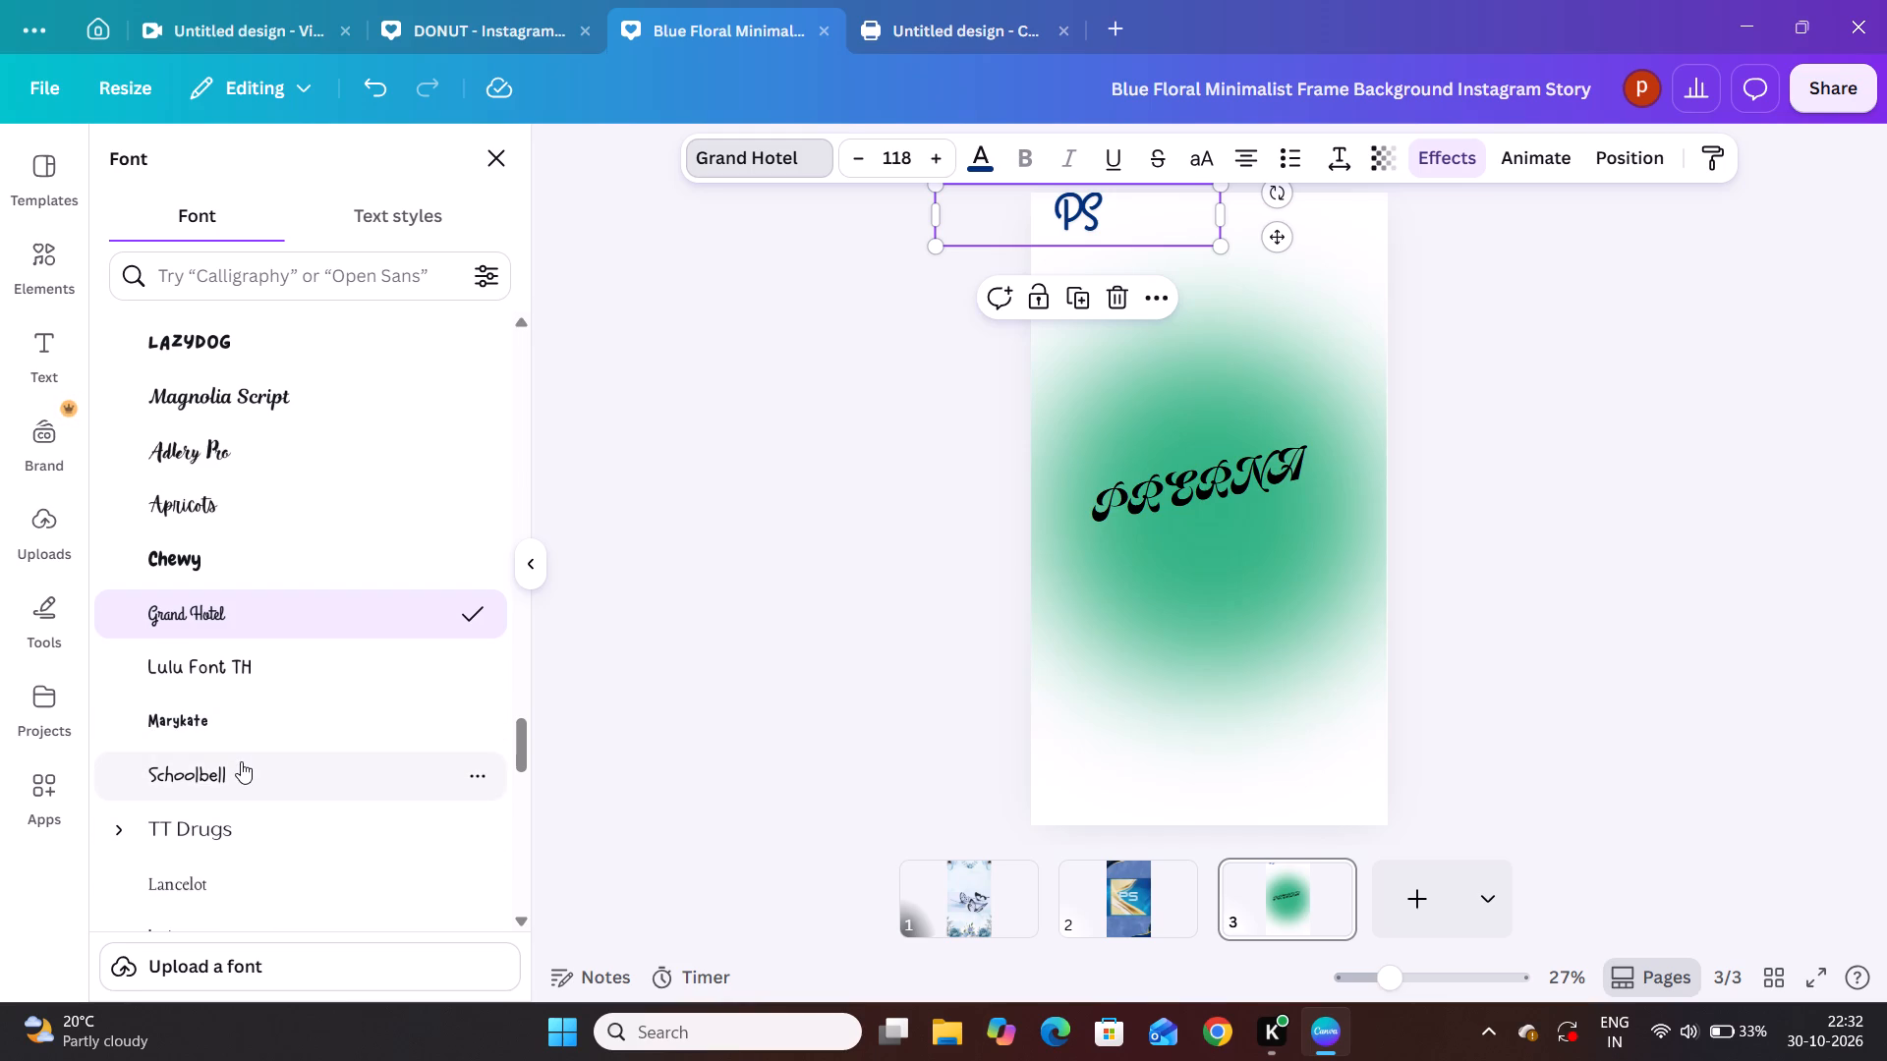
pyautogui.scroll(-3, 241, 761)
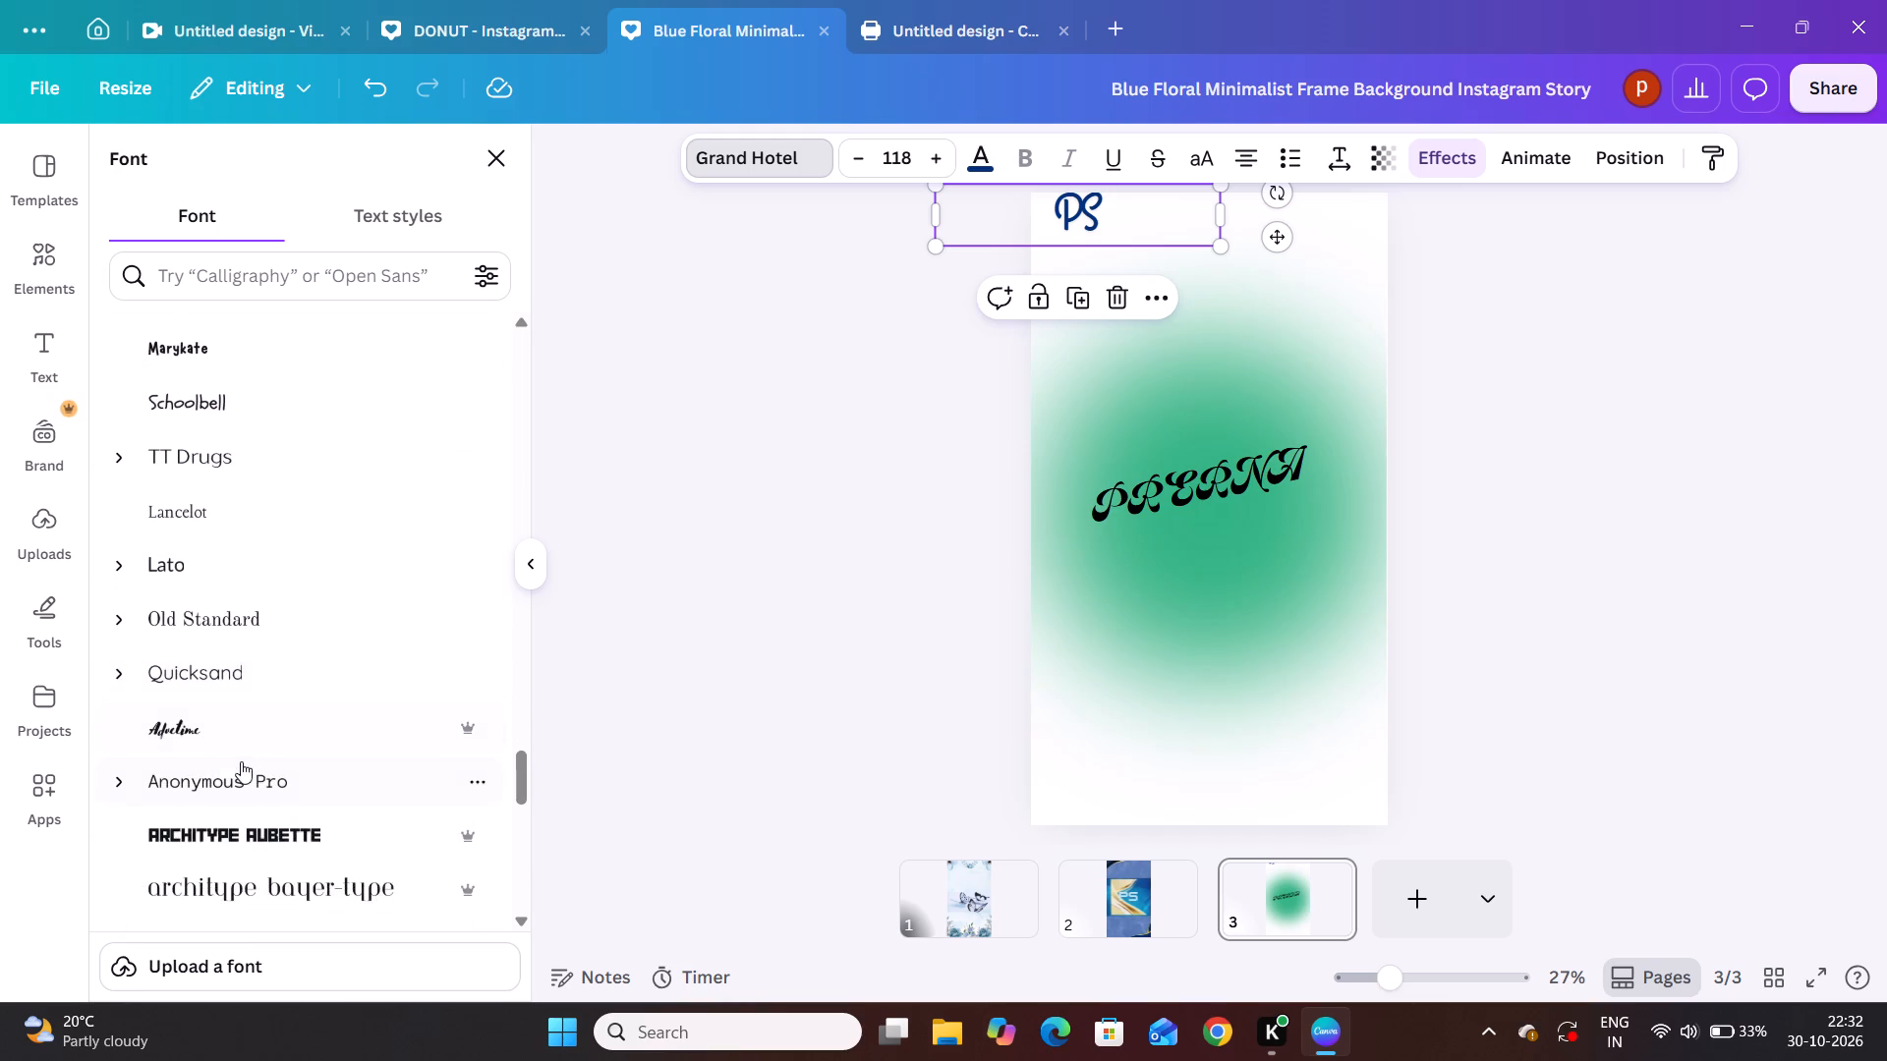
pyautogui.scroll(-2, 241, 761)
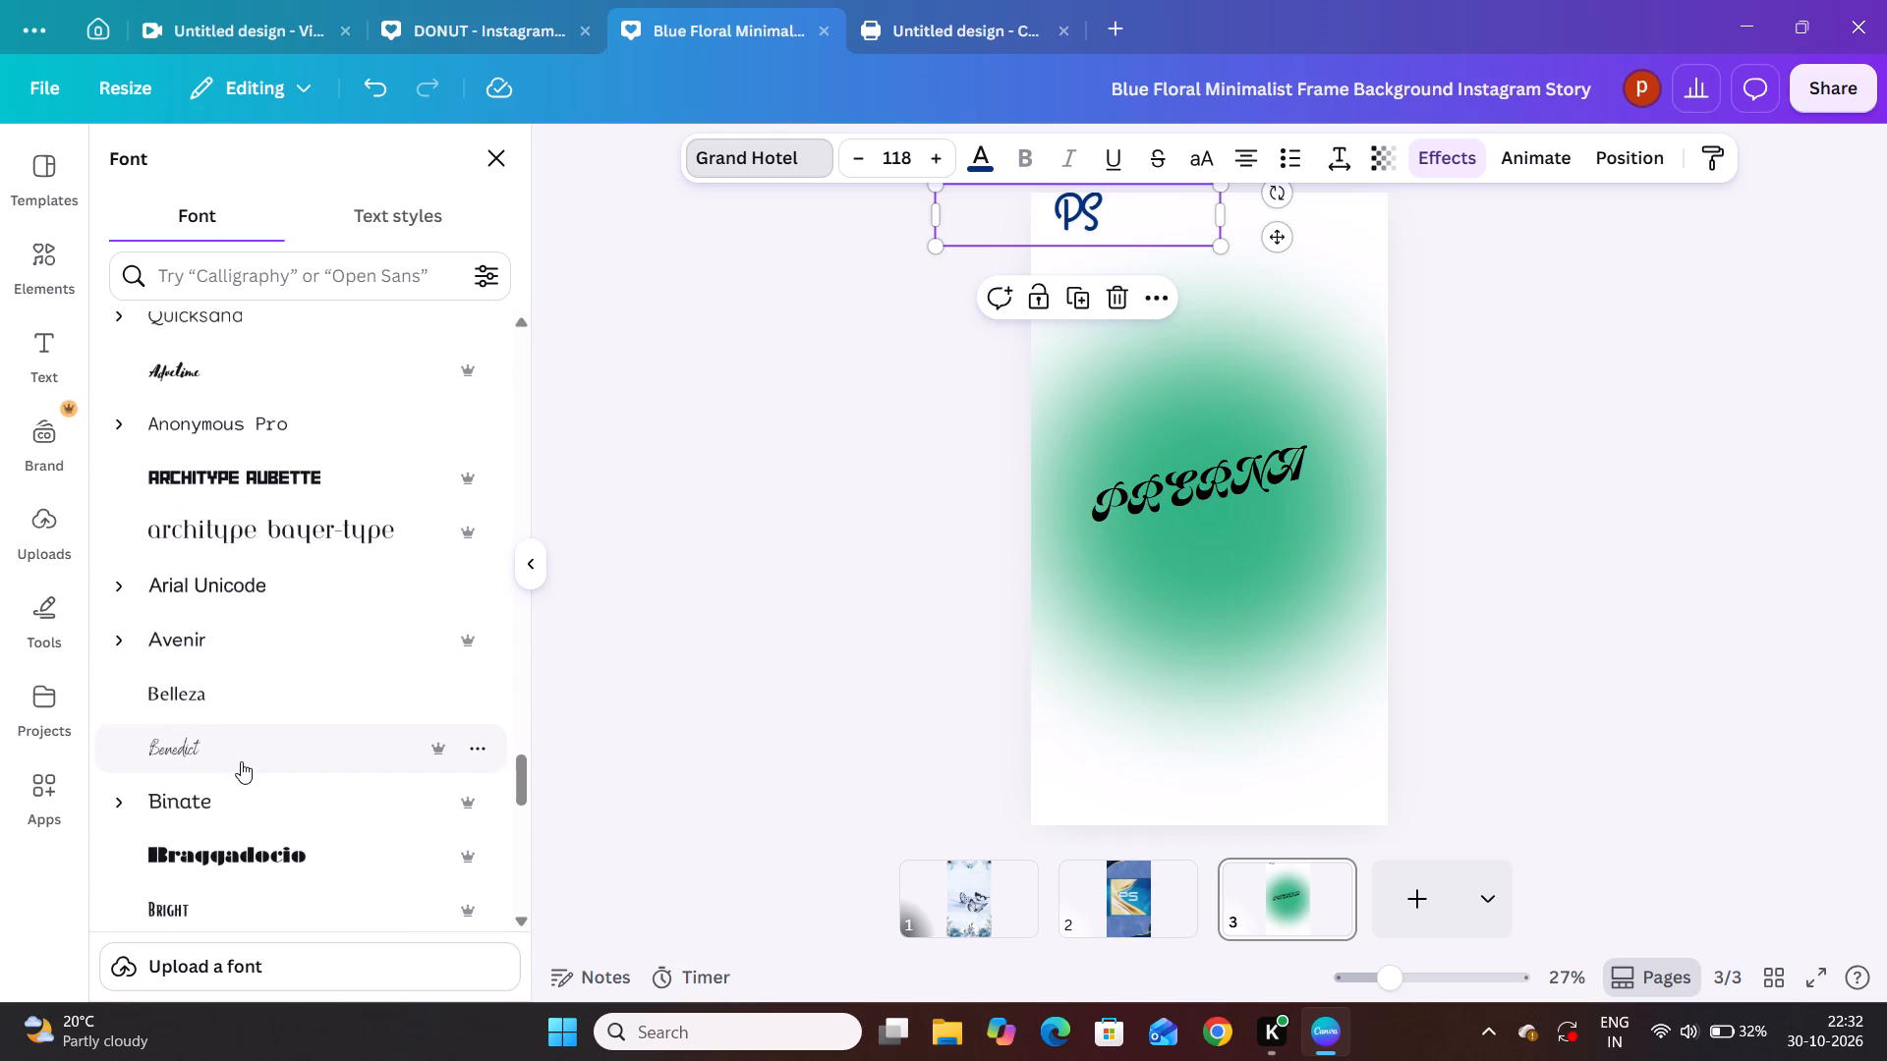
pyautogui.scroll(-1, 241, 761)
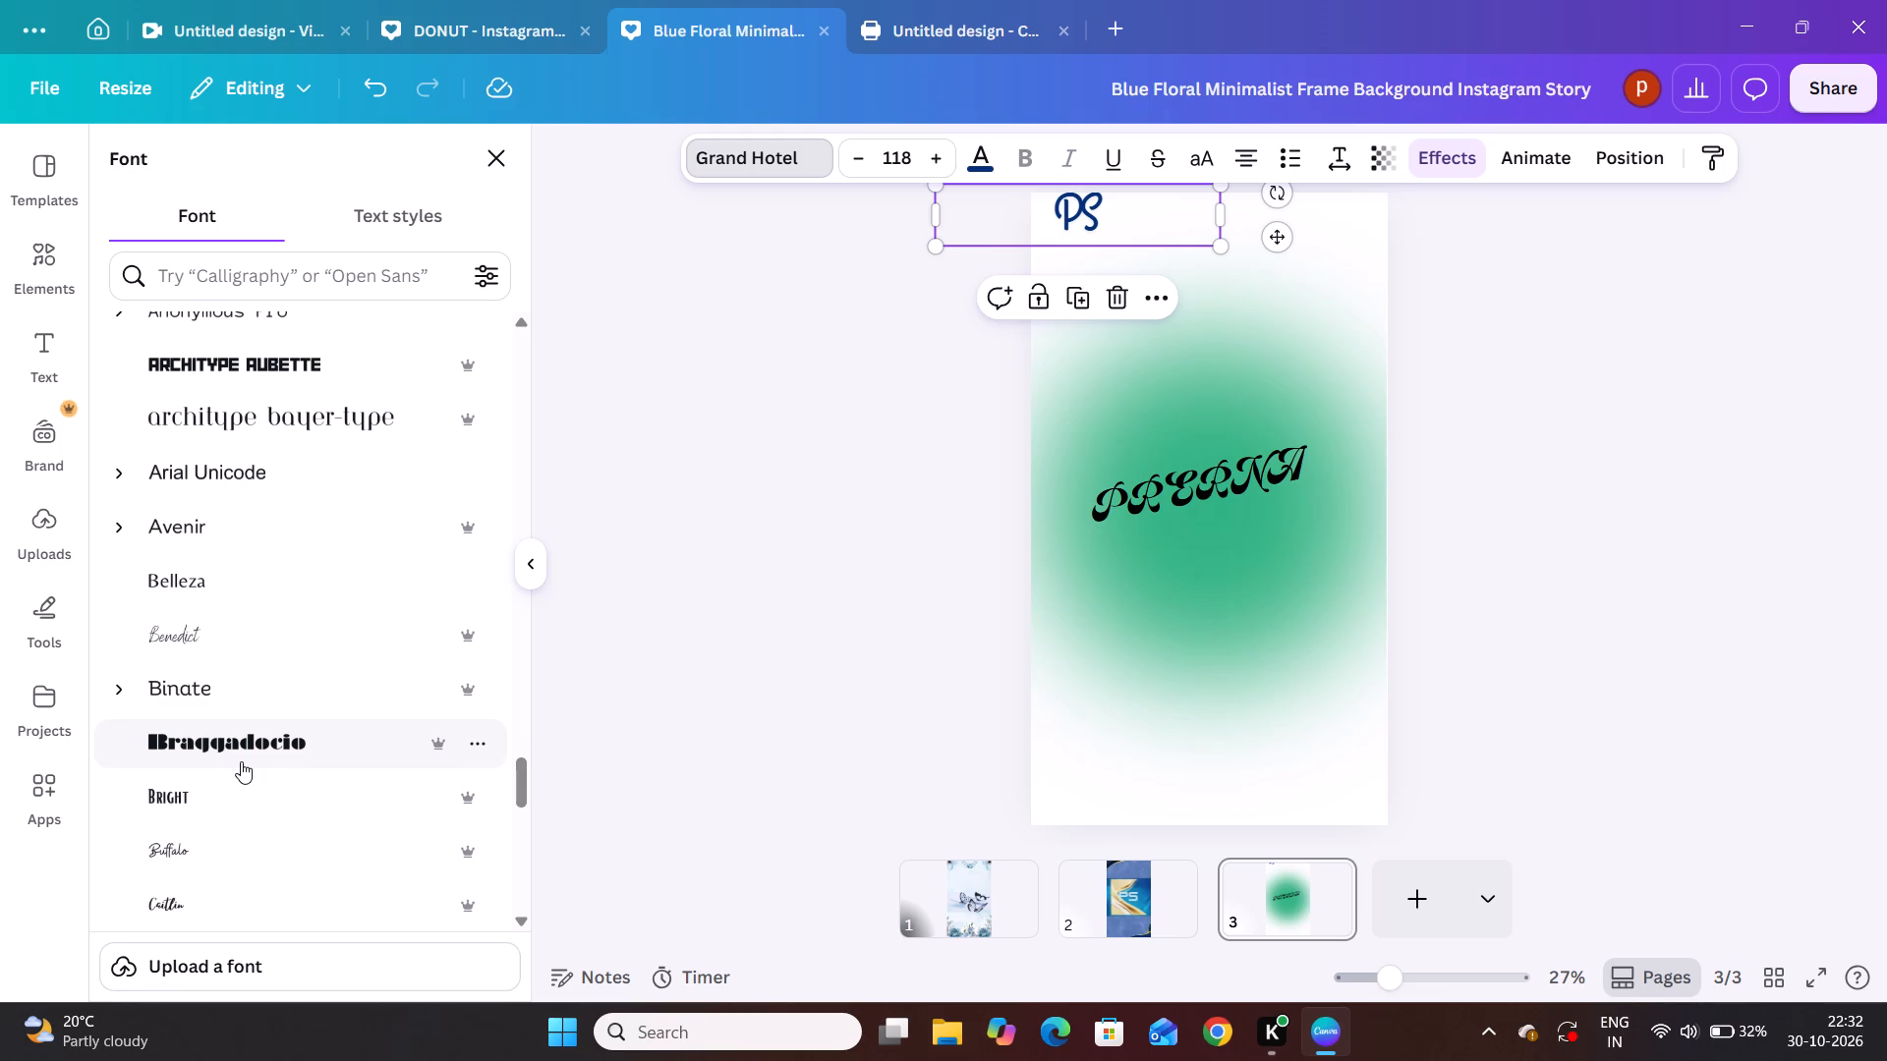
pyautogui.scroll(-4, 241, 761)
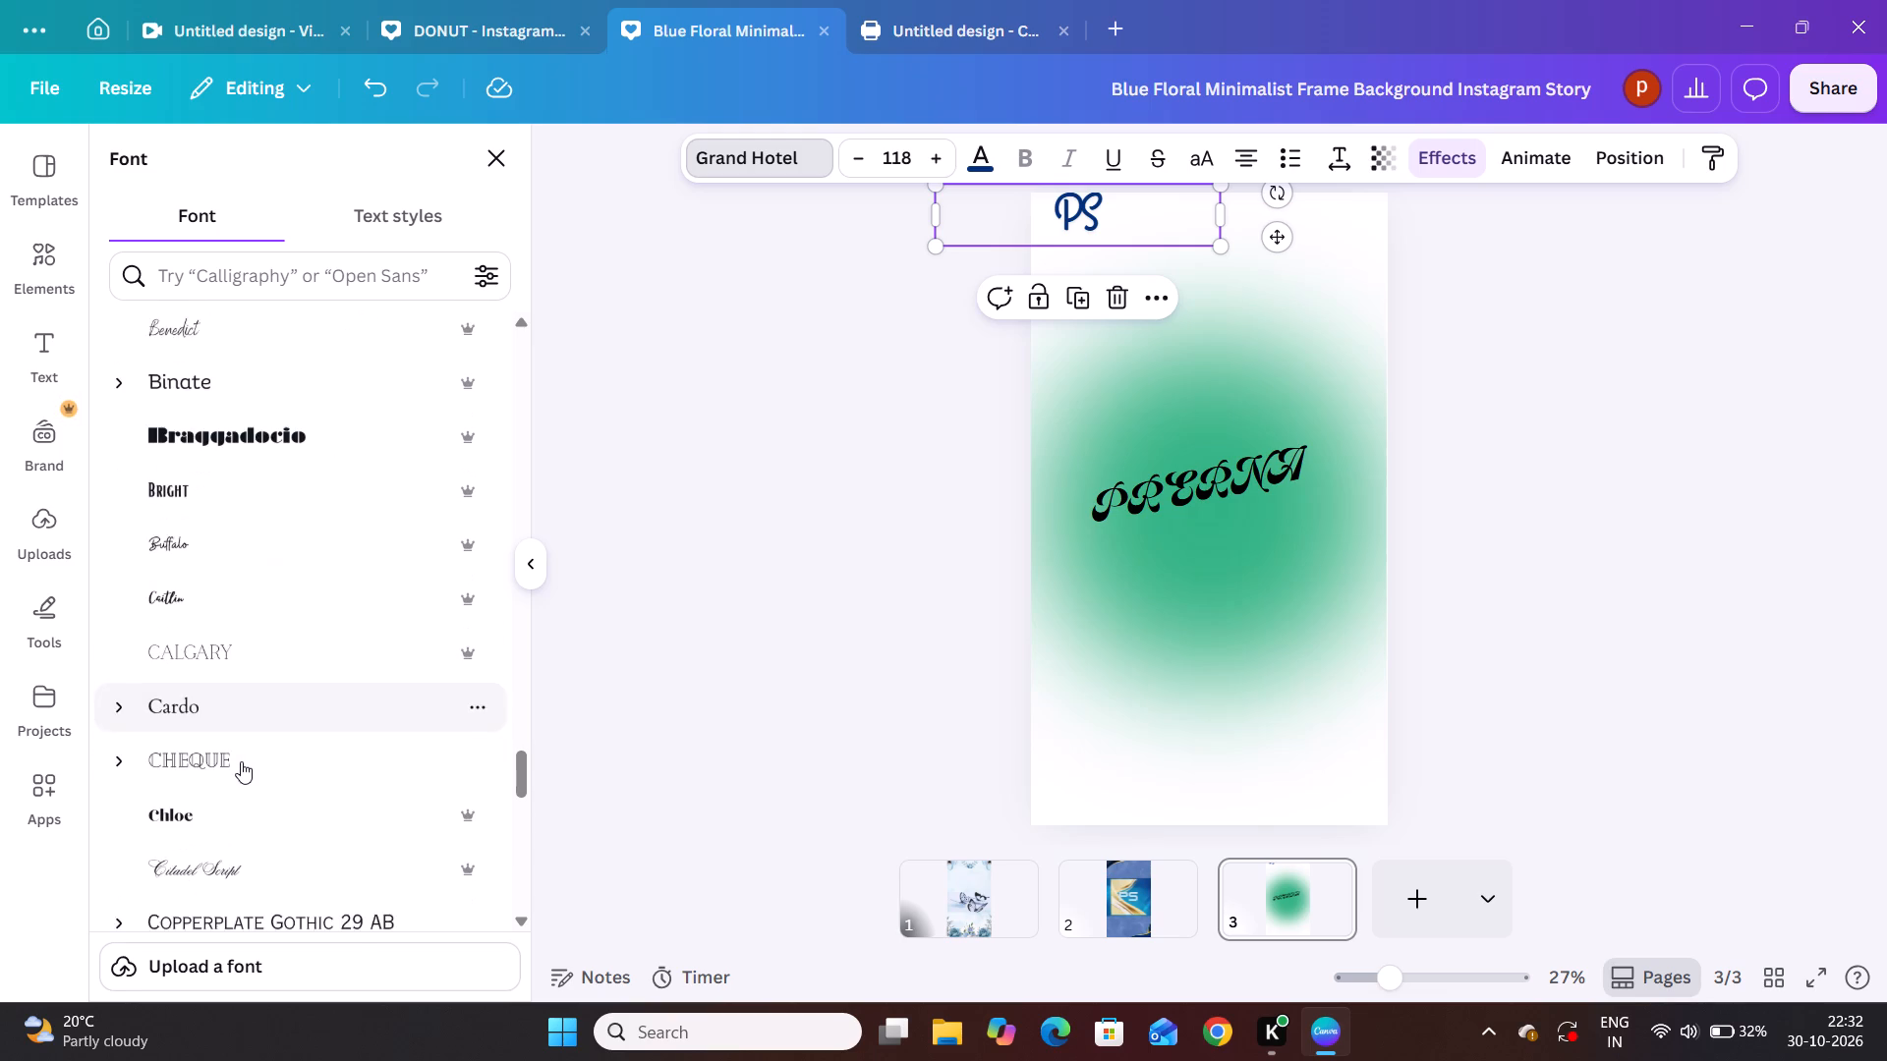
pyautogui.scroll(-2, 241, 761)
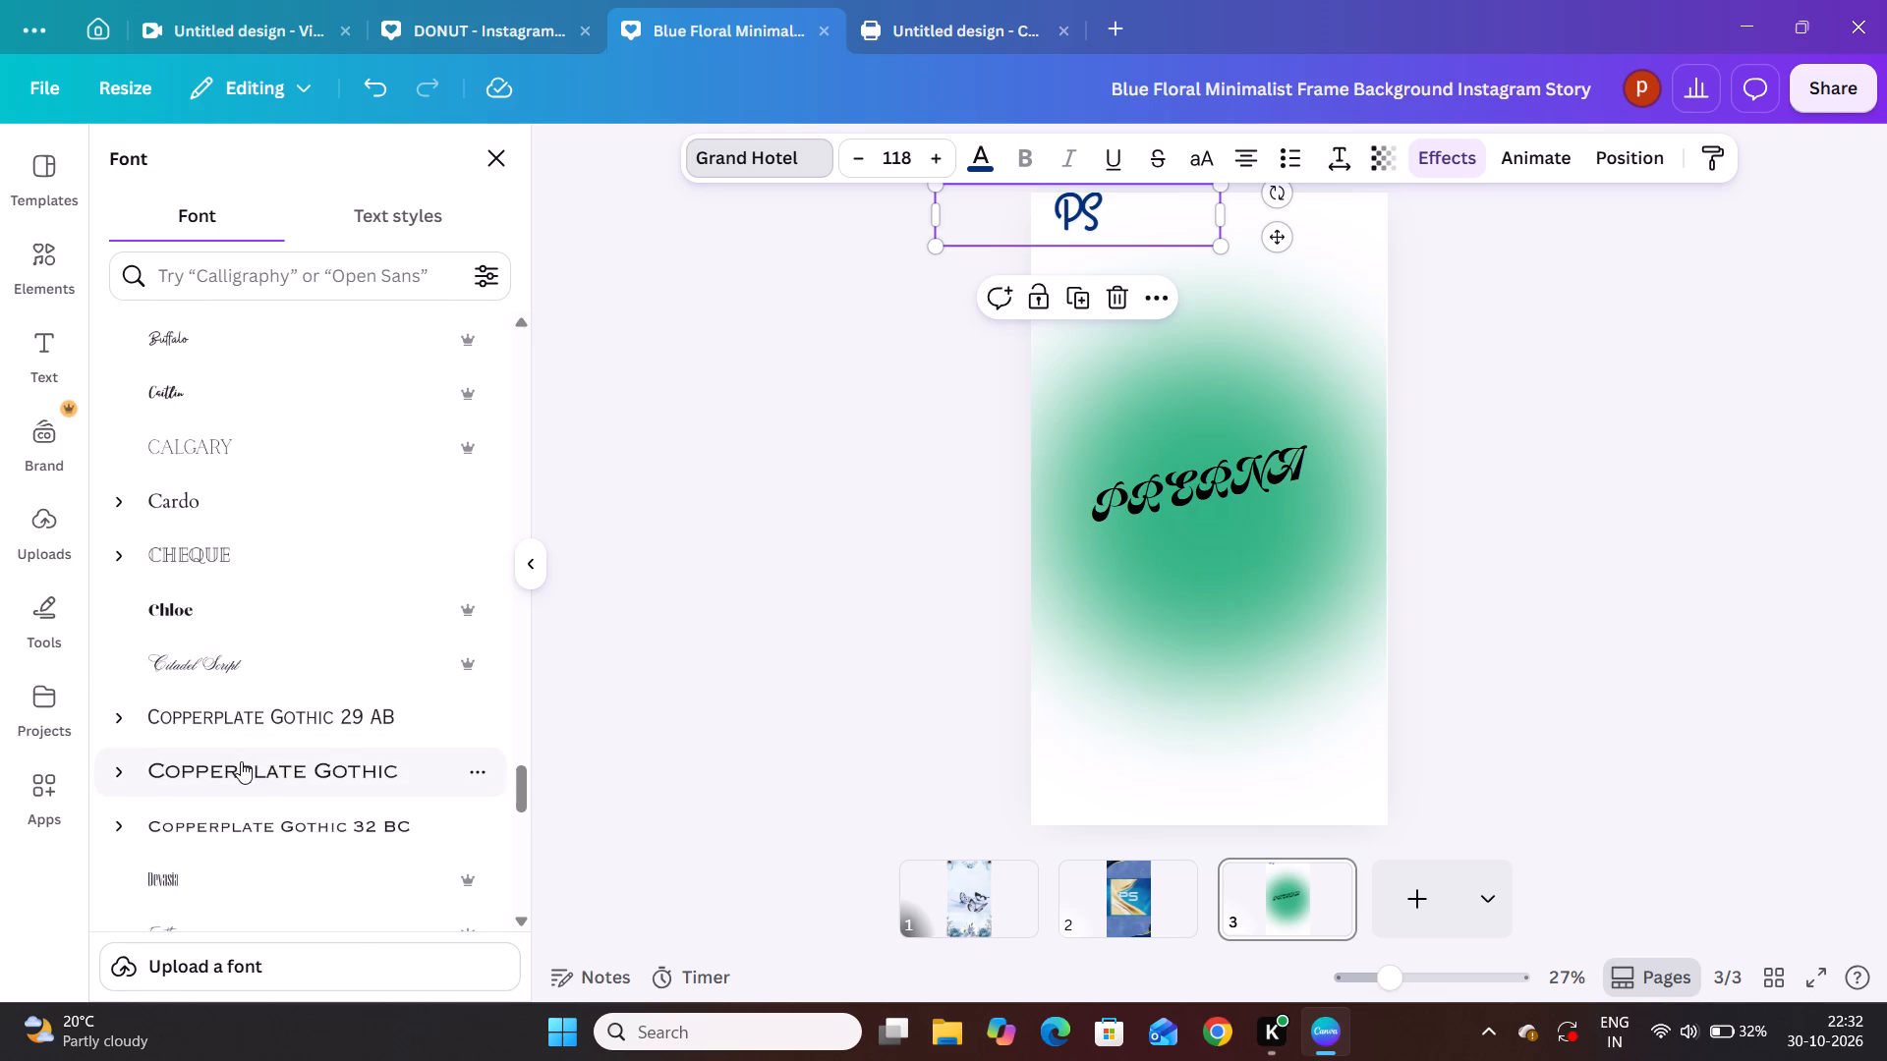
pyautogui.scroll(-1, 241, 761)
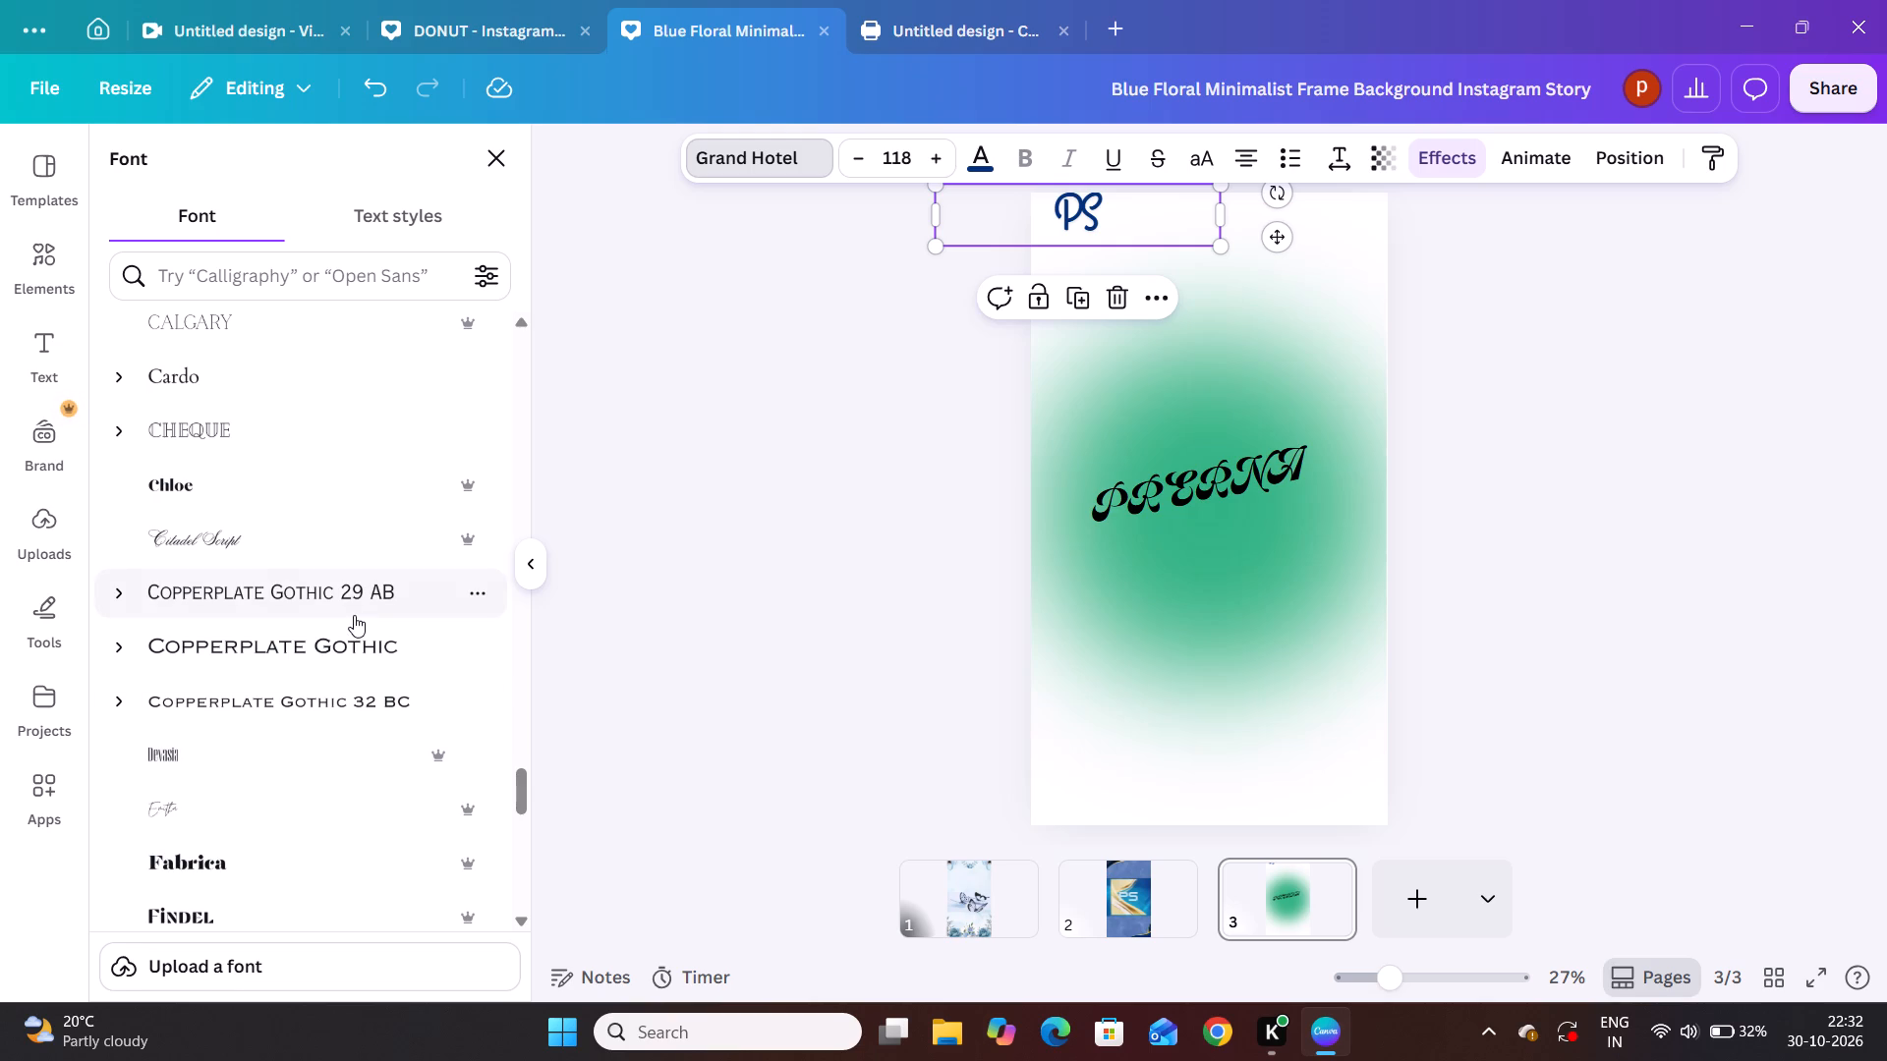
pyautogui.scroll(-2, 258, 731)
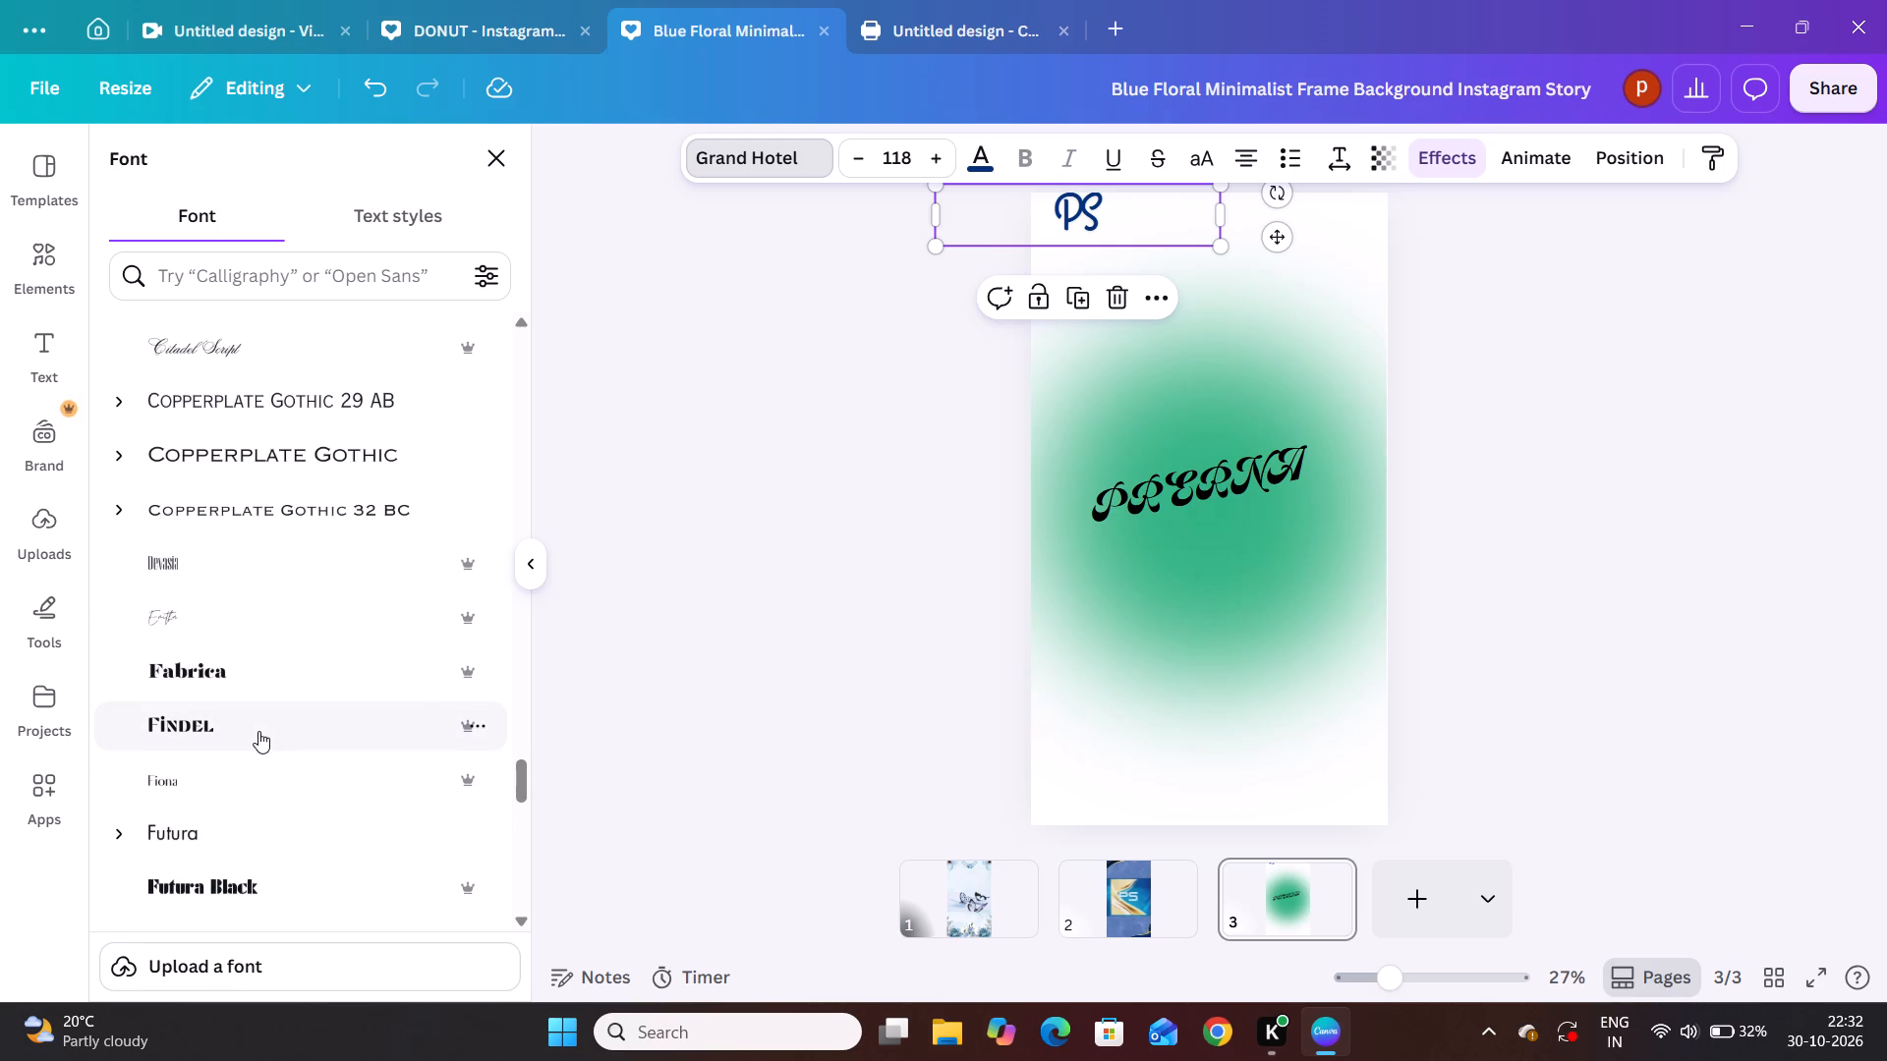
pyautogui.scroll(-2, 258, 731)
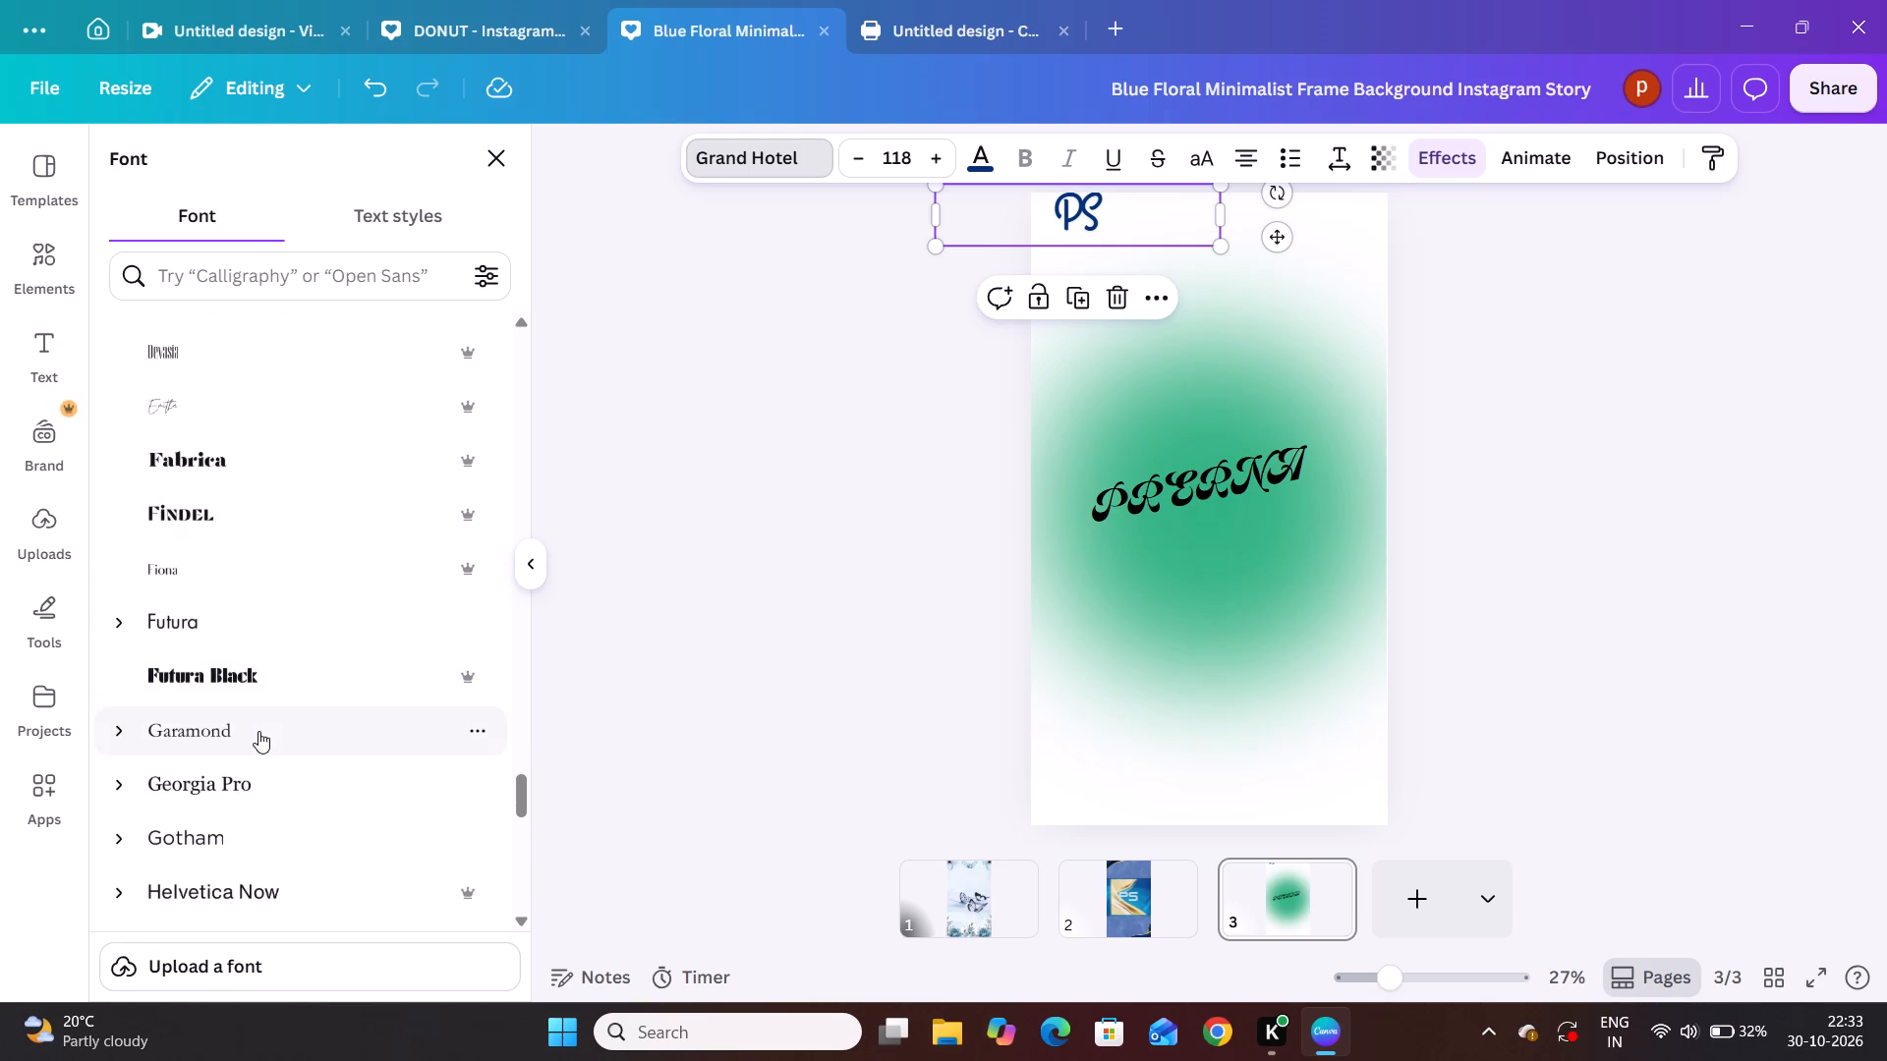
pyautogui.scroll(-2, 258, 731)
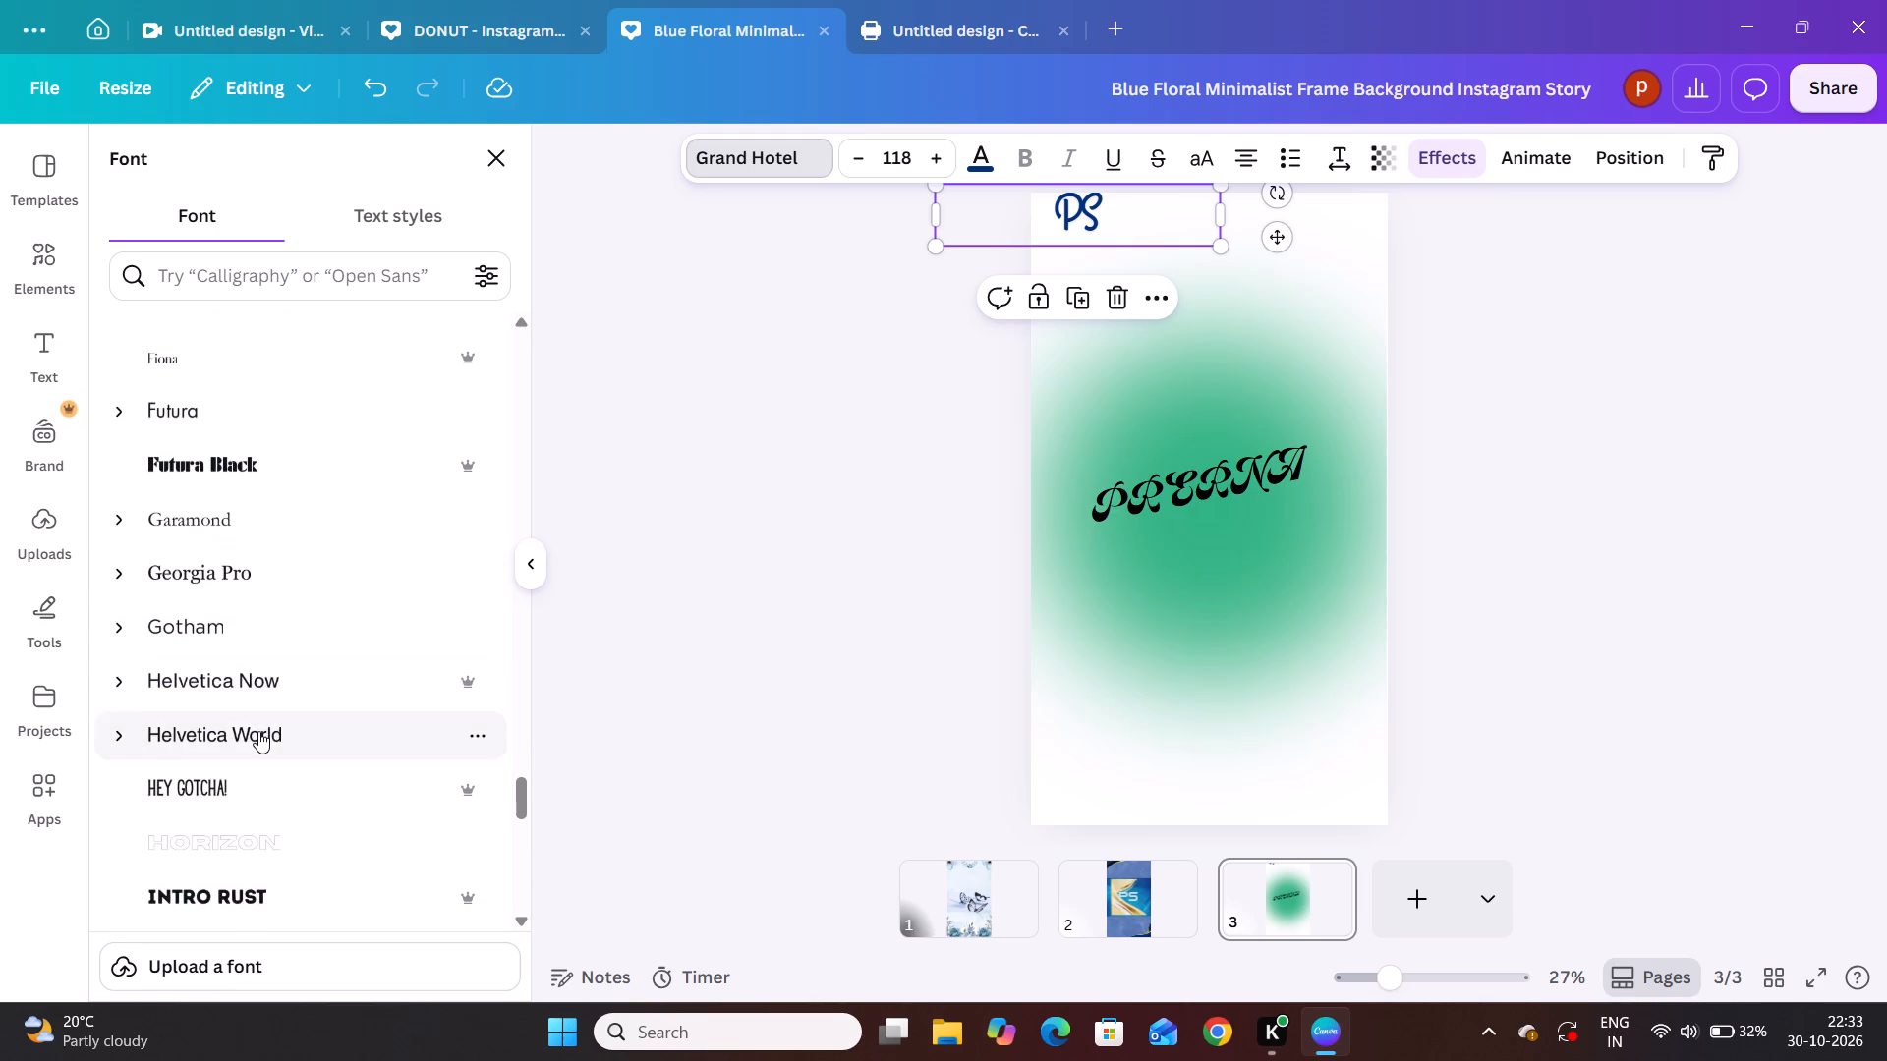
pyautogui.scroll(-1, 258, 731)
pyautogui.hscroll(-1, 258, 731)
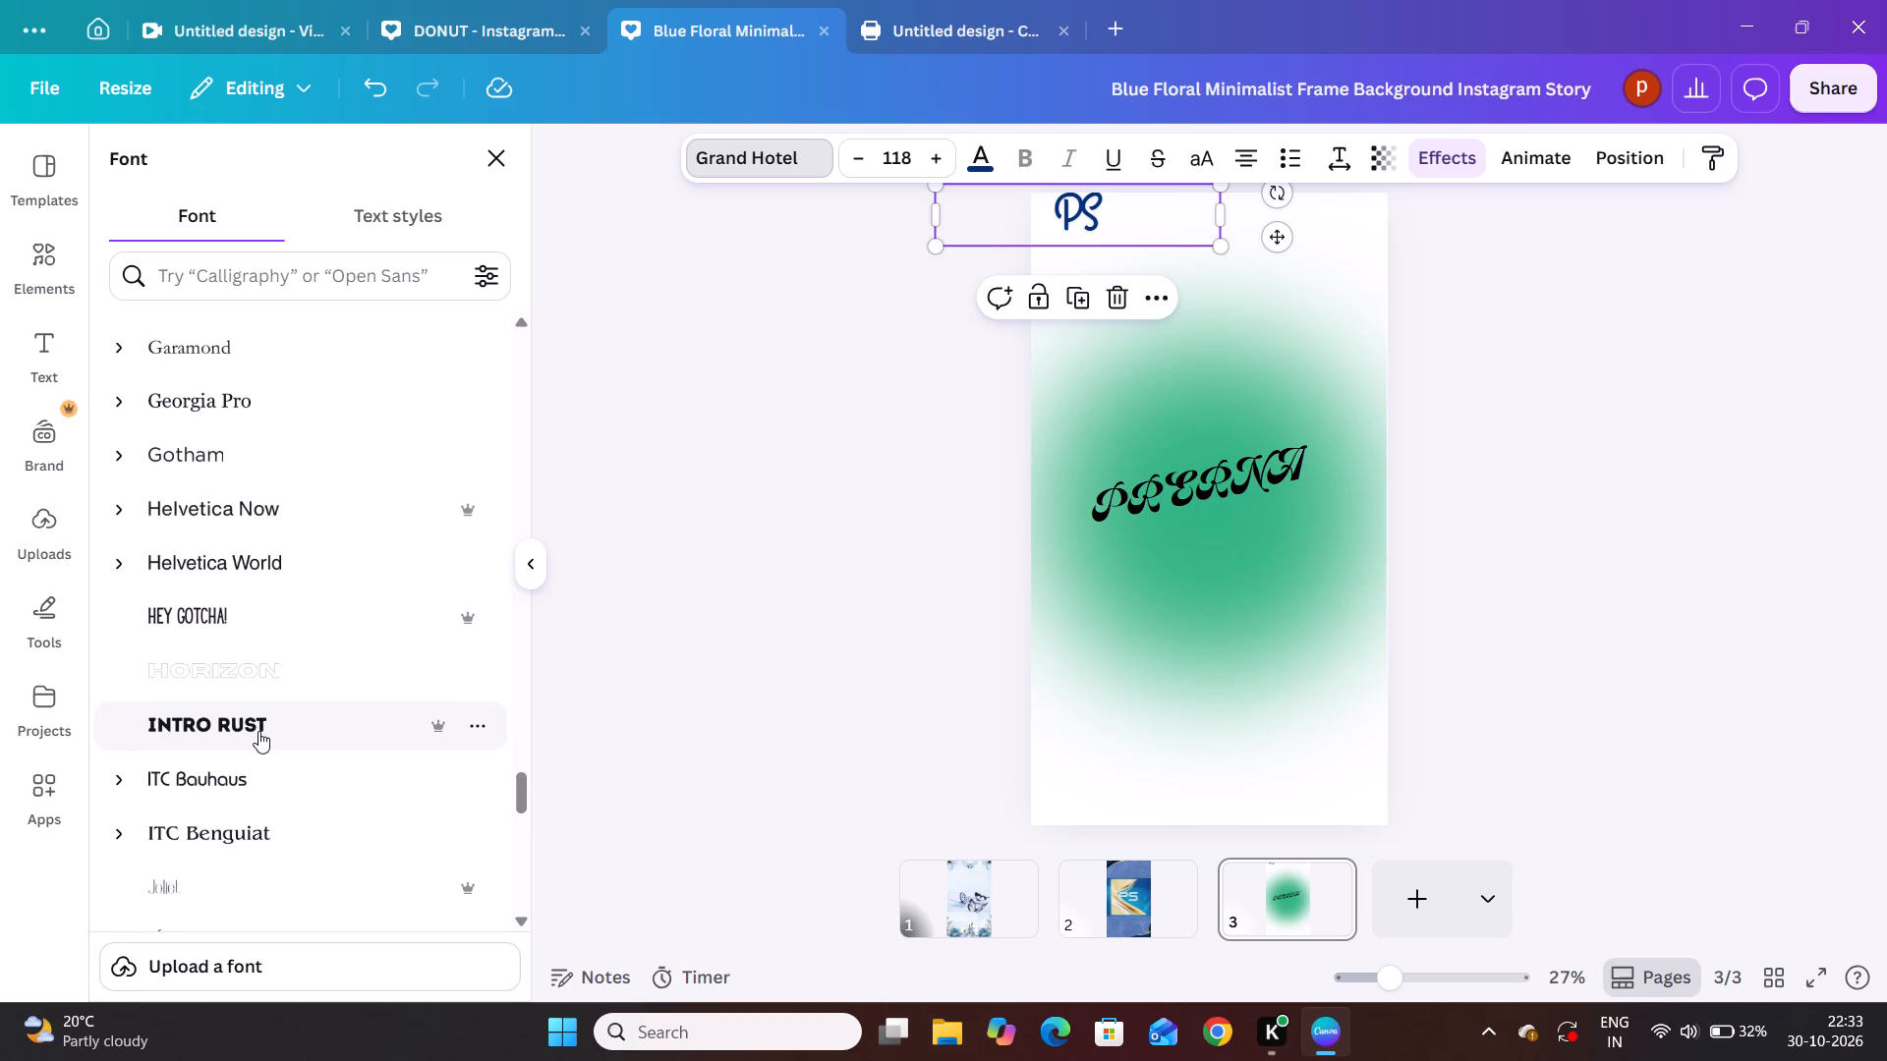
pyautogui.hscroll(-1, 258, 731)
pyautogui.scroll(1, 258, 731)
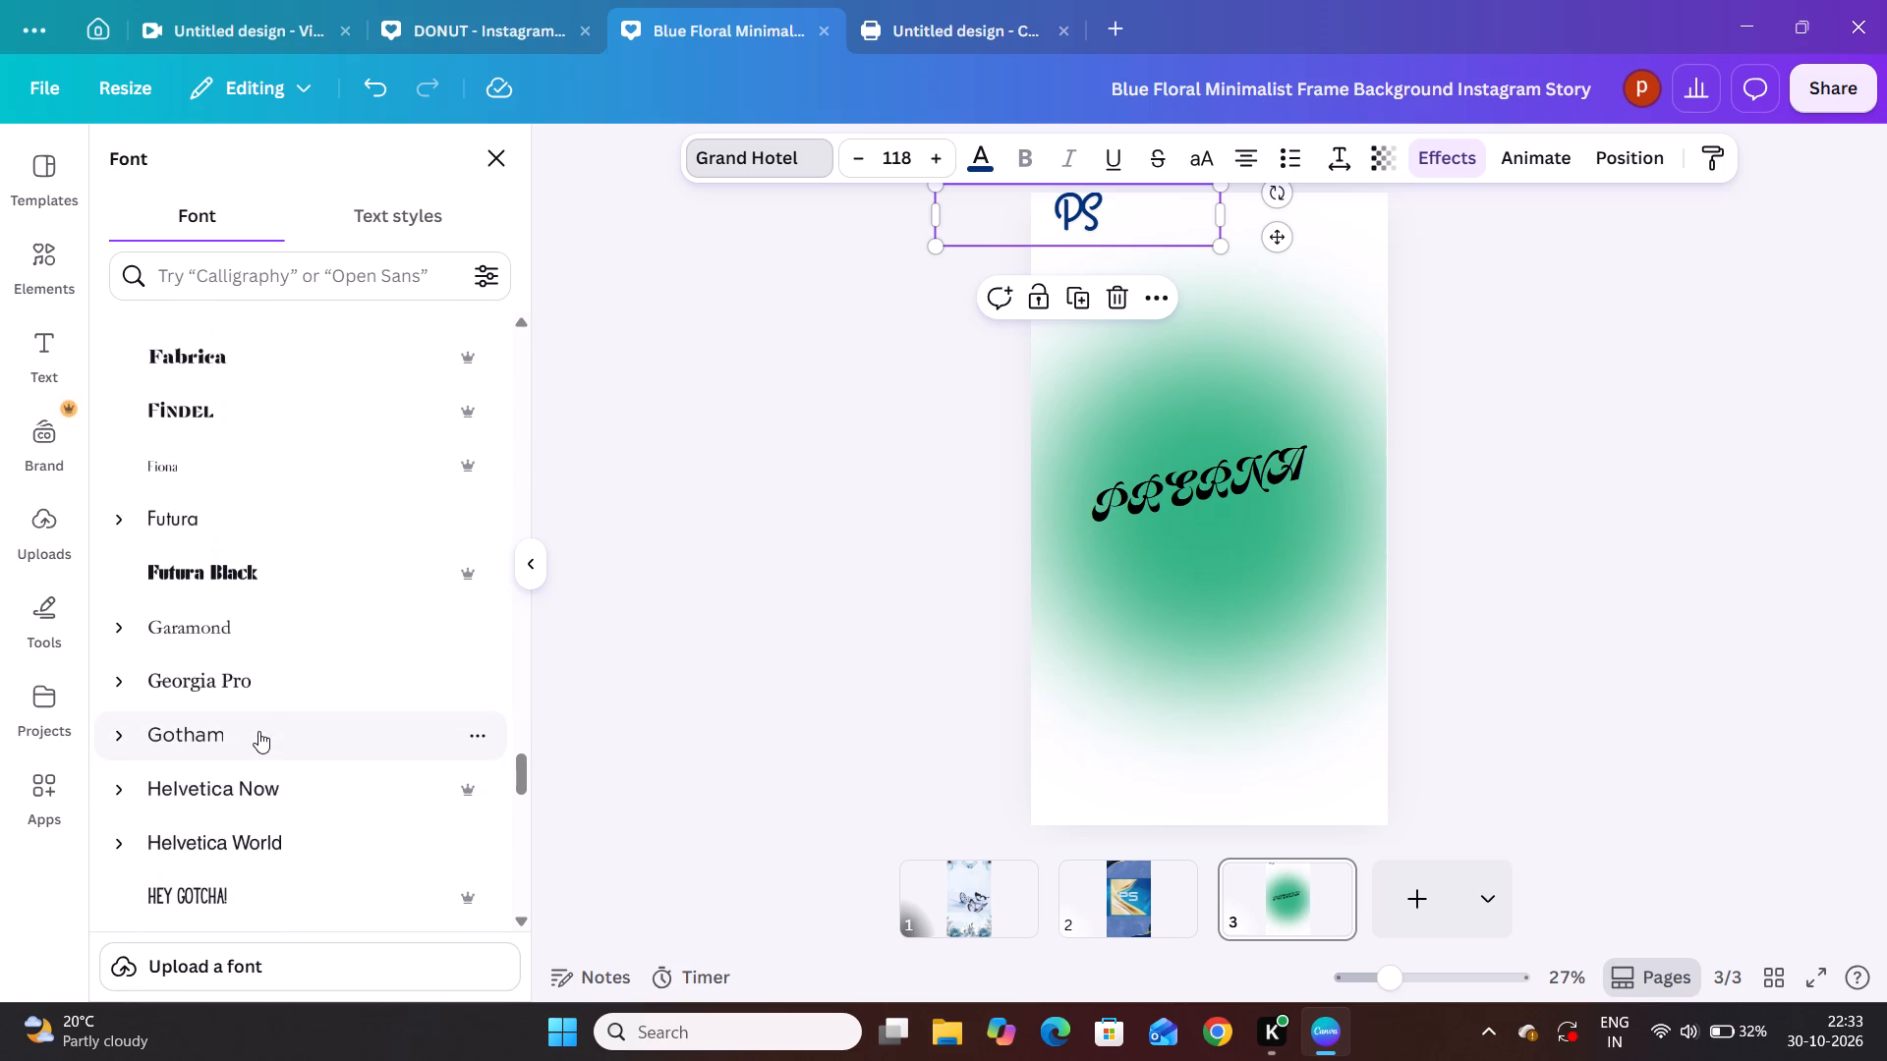
pyautogui.scroll(3, 258, 731)
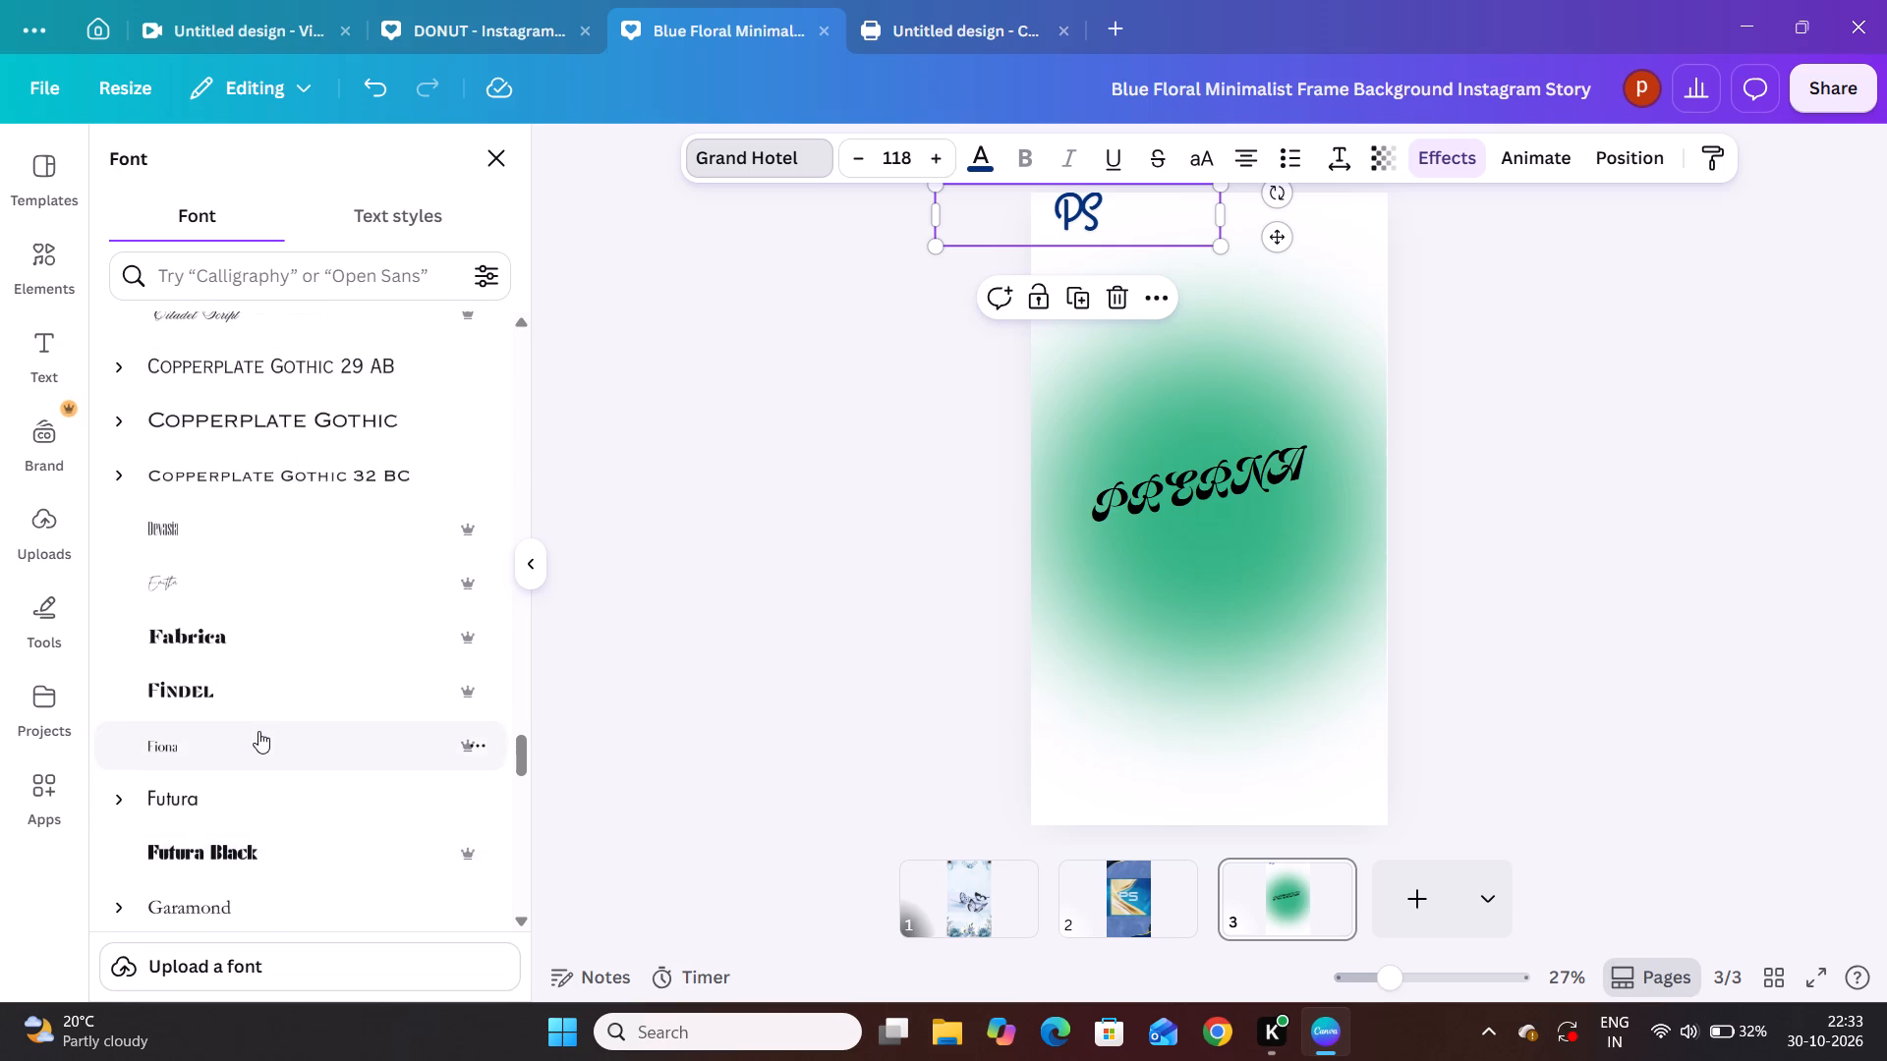
pyautogui.scroll(1, 258, 731)
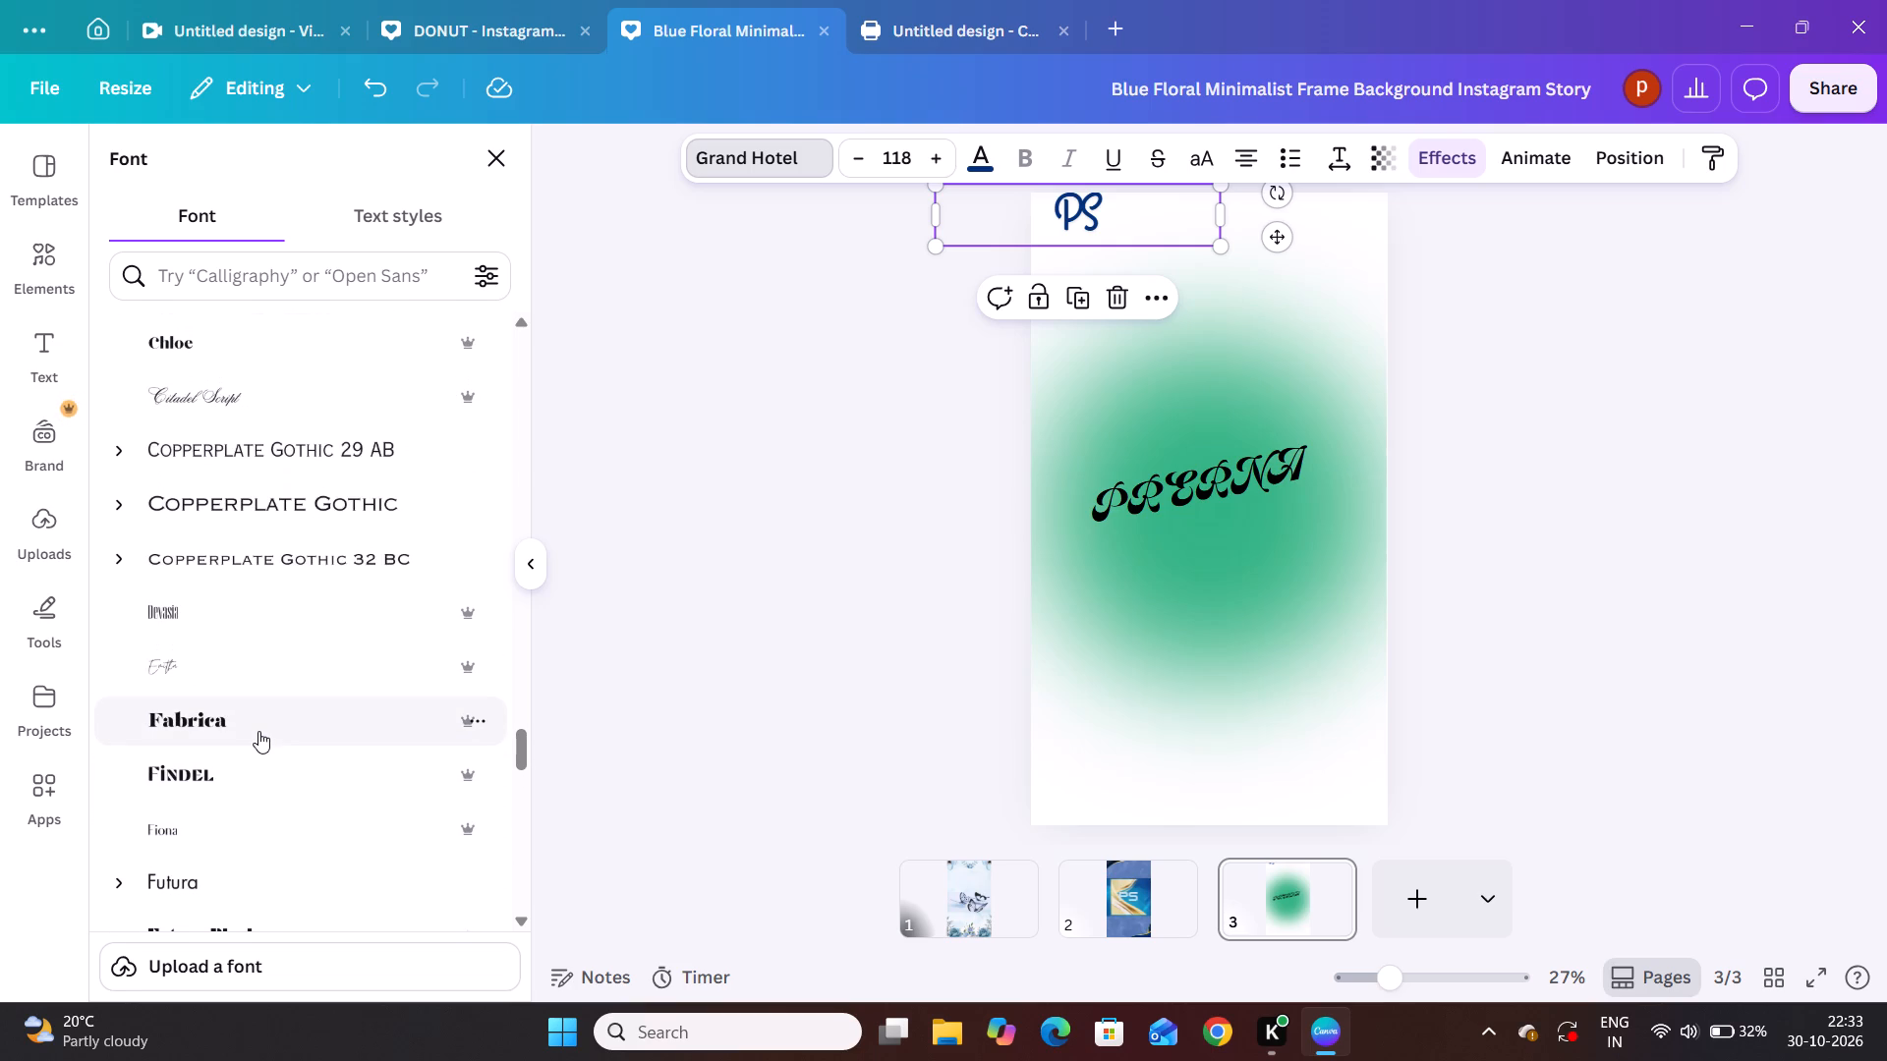
pyautogui.scroll(1, 258, 731)
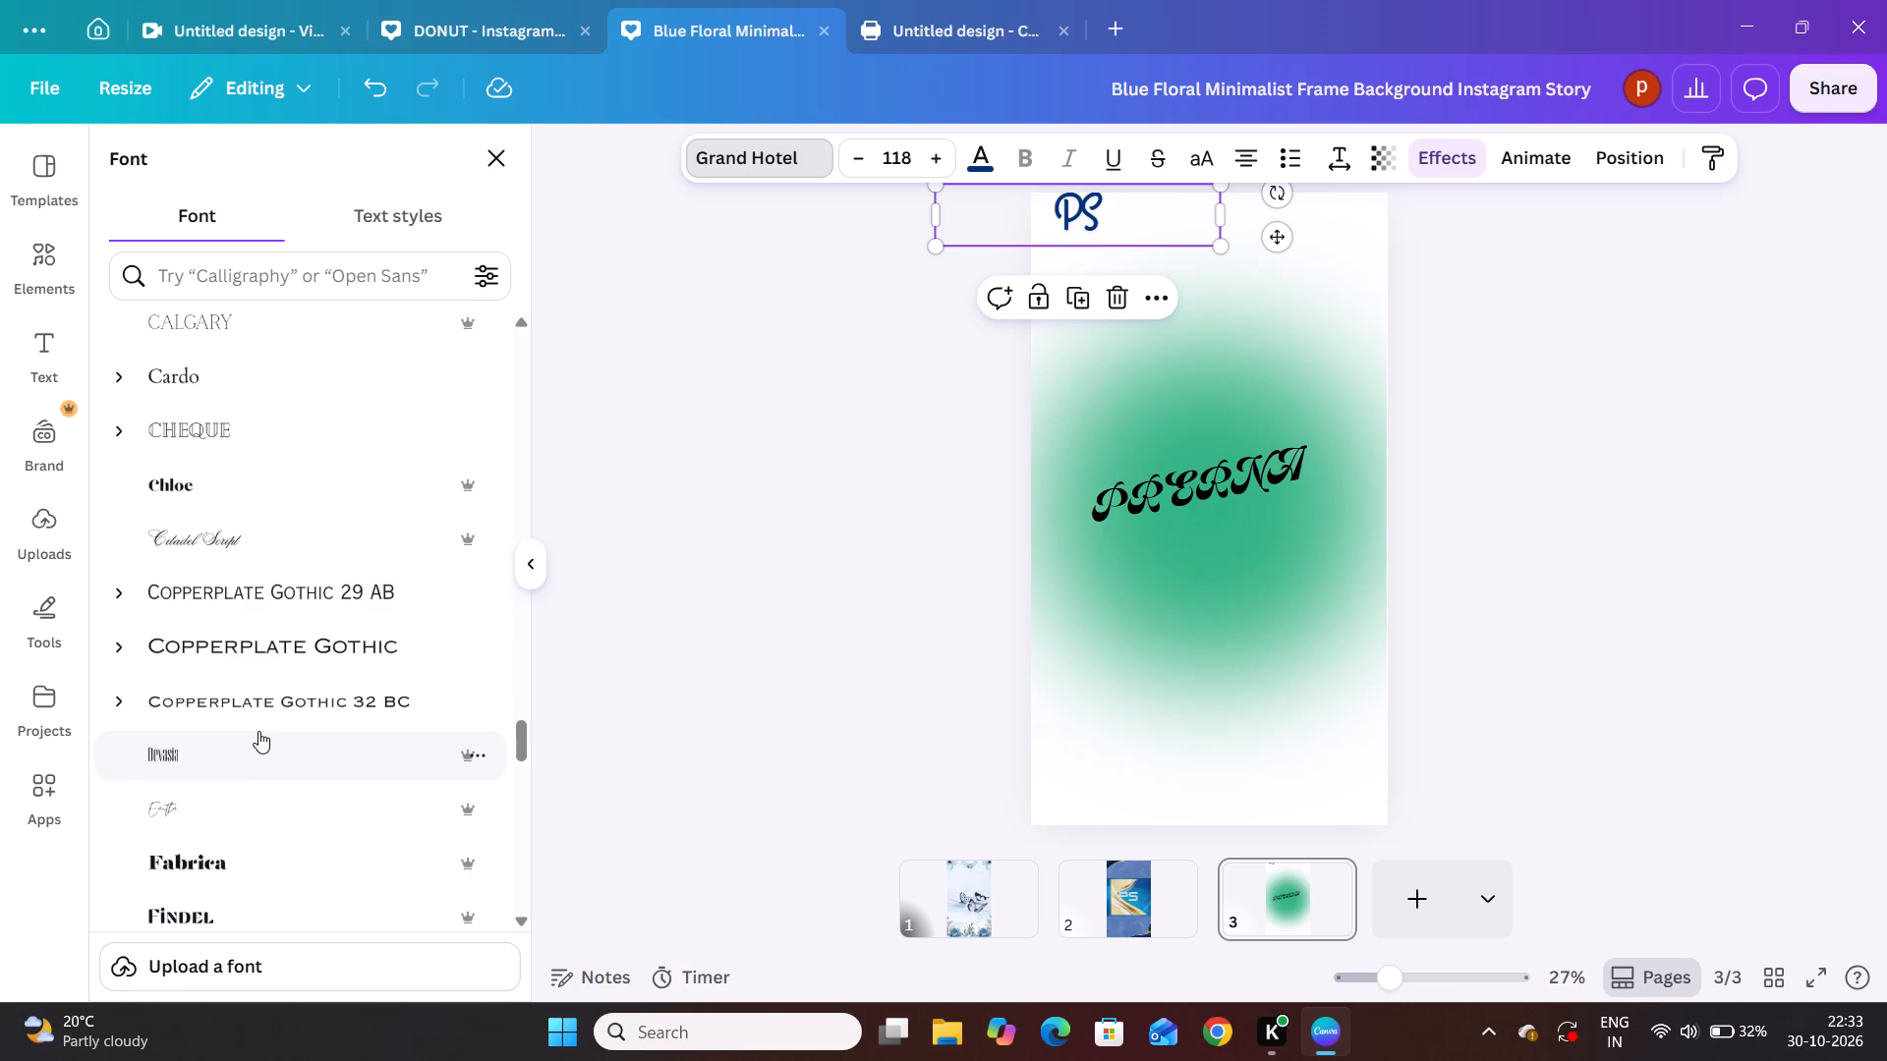
pyautogui.scroll(4, 258, 731)
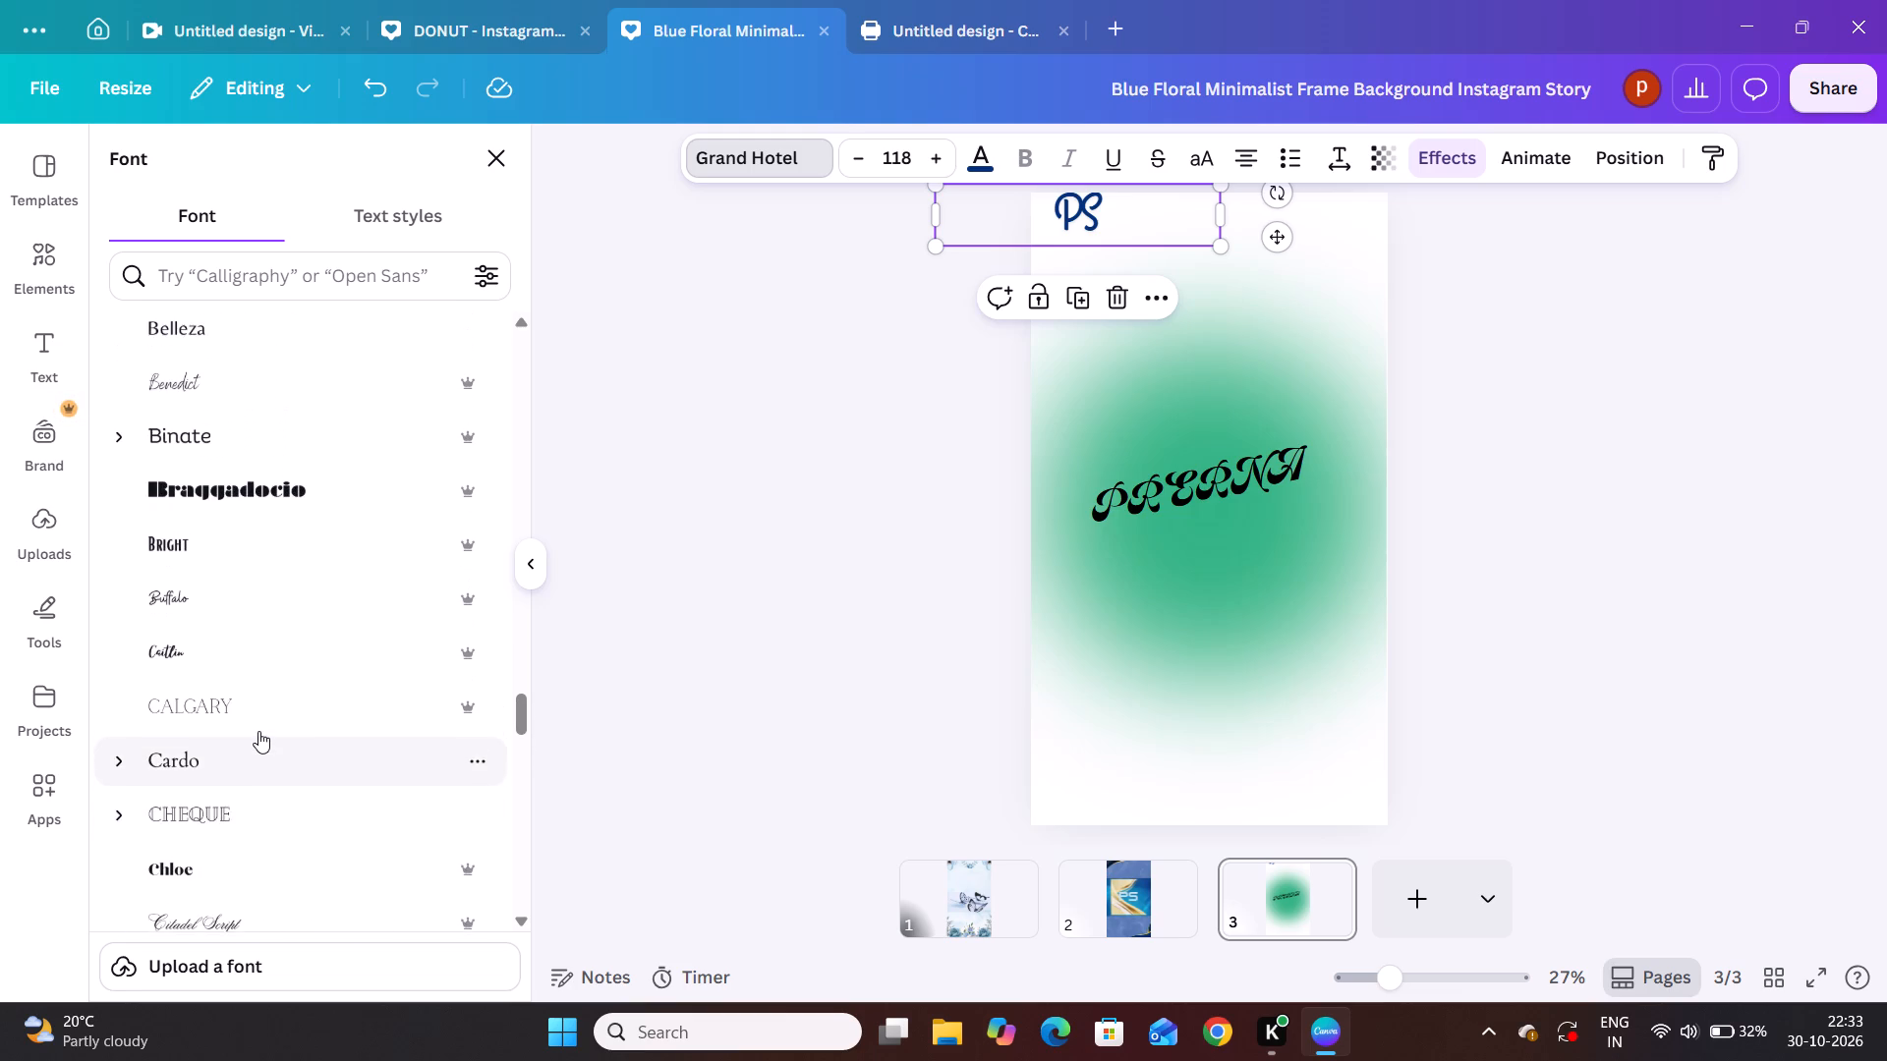
pyautogui.scroll(2, 258, 731)
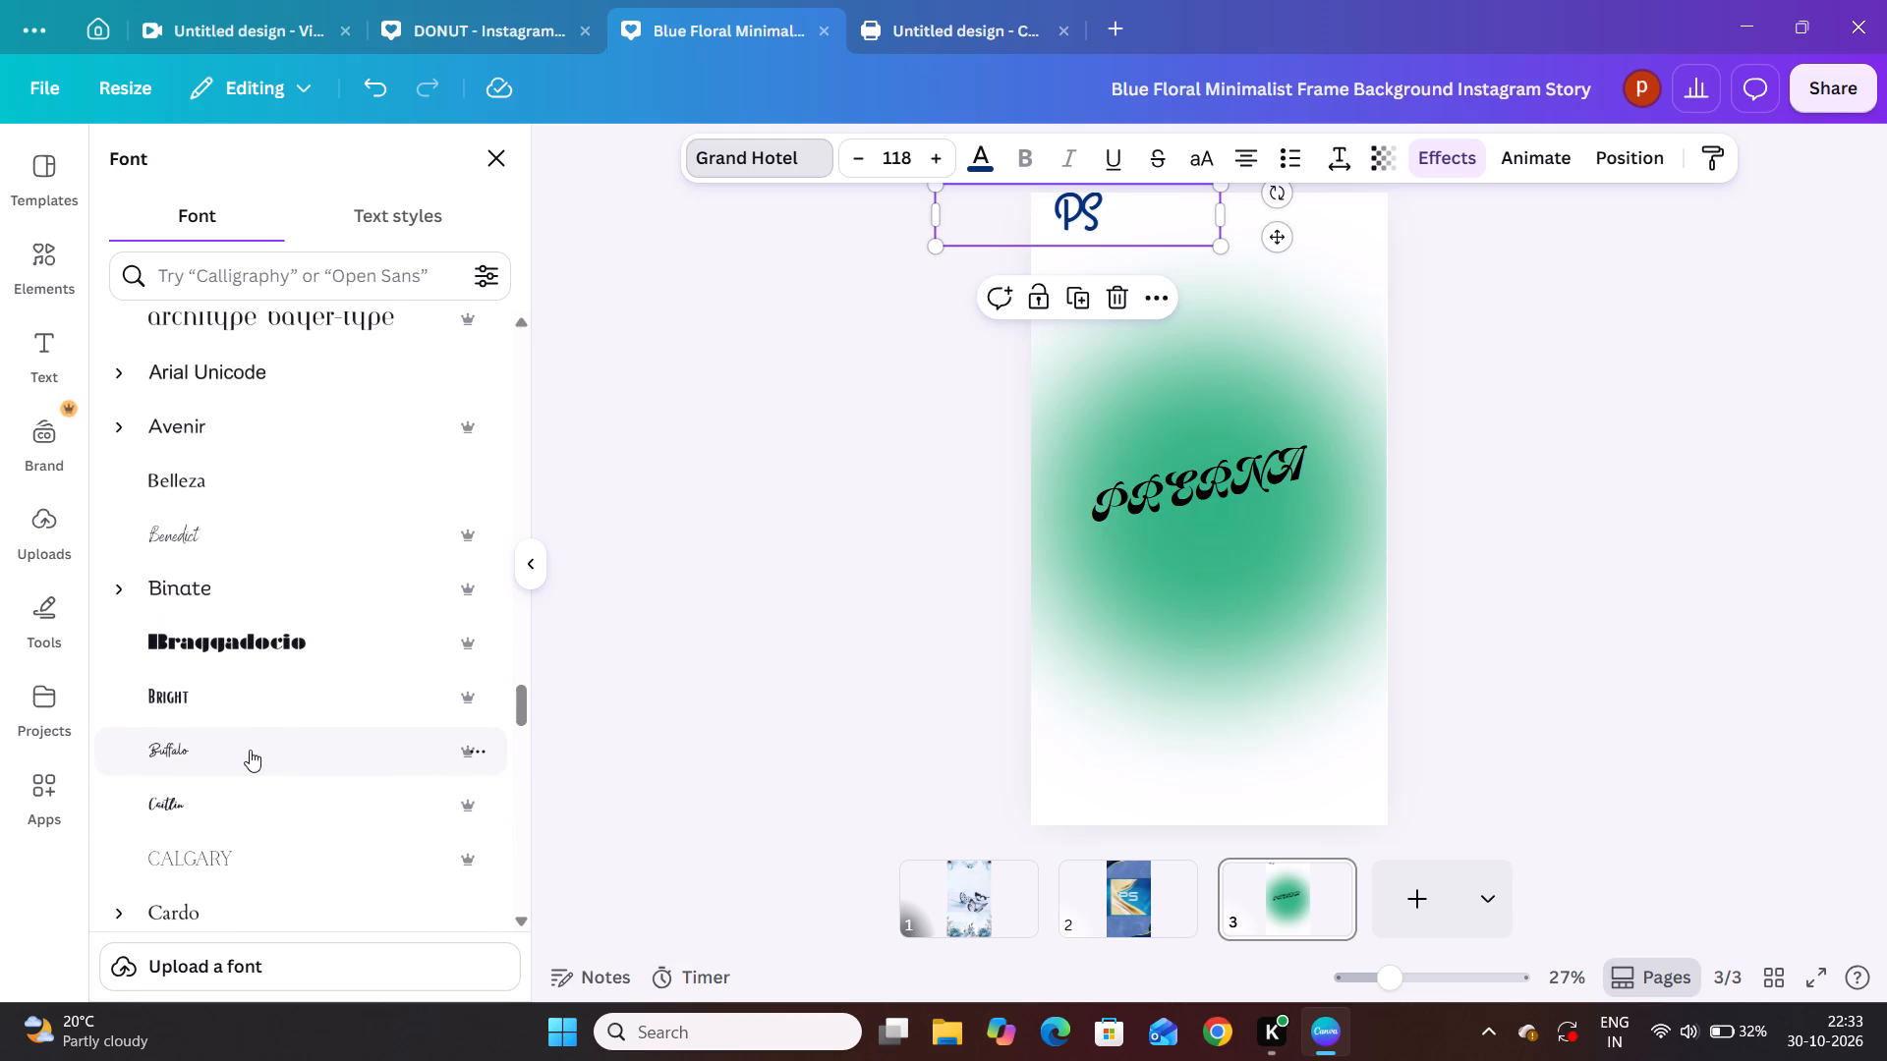
pyautogui.scroll(1, 277, 704)
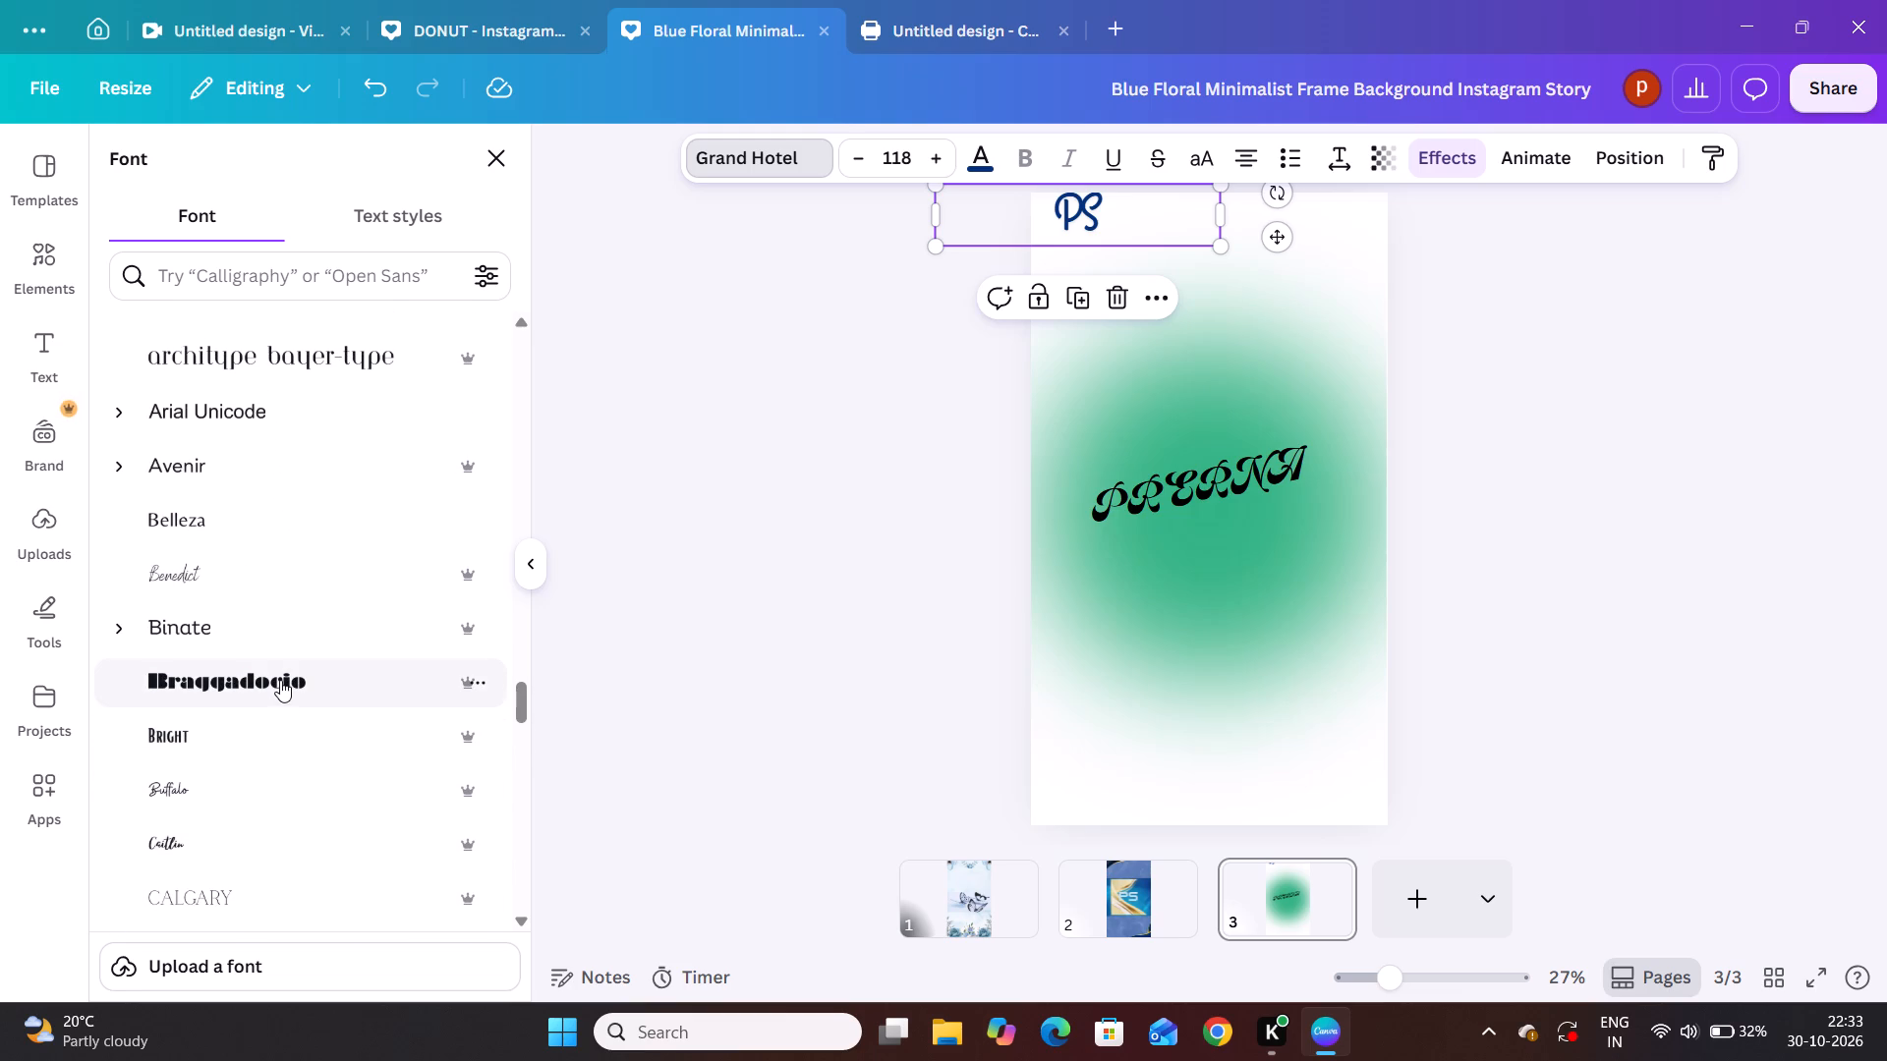
pyautogui.click(280, 680)
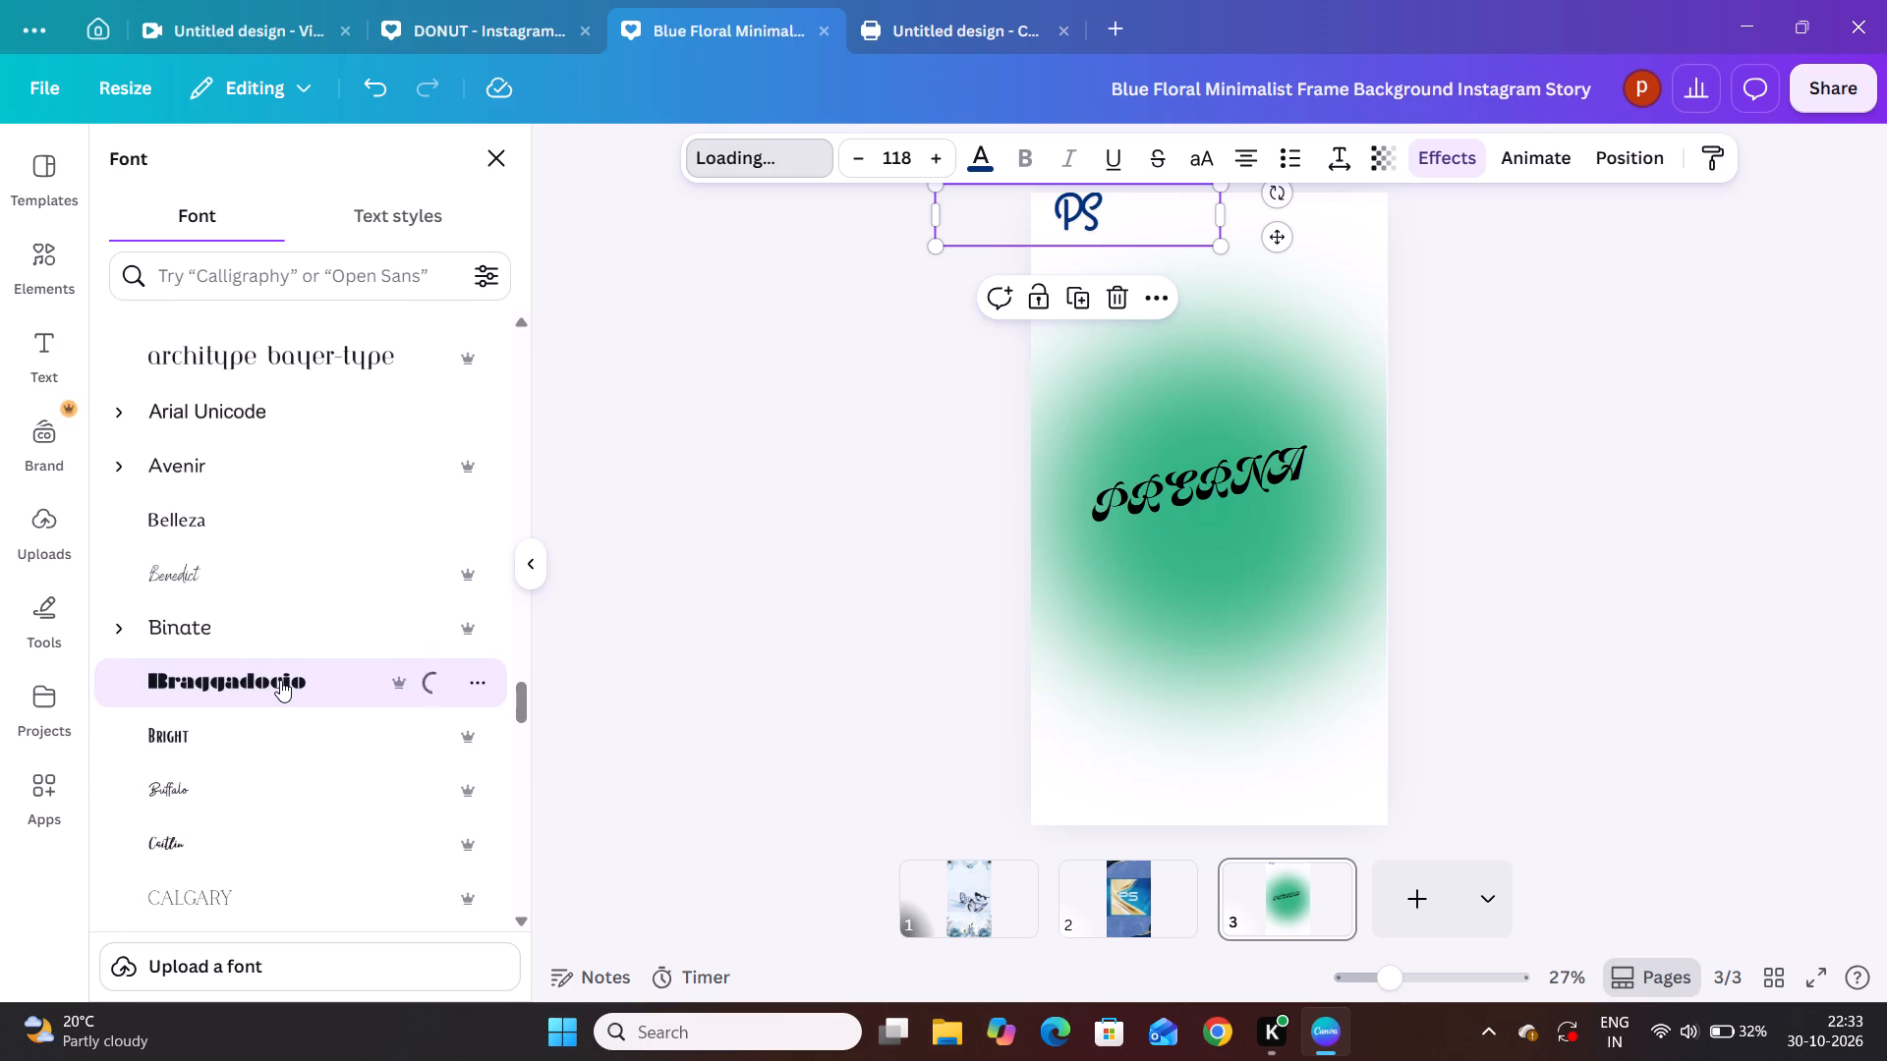
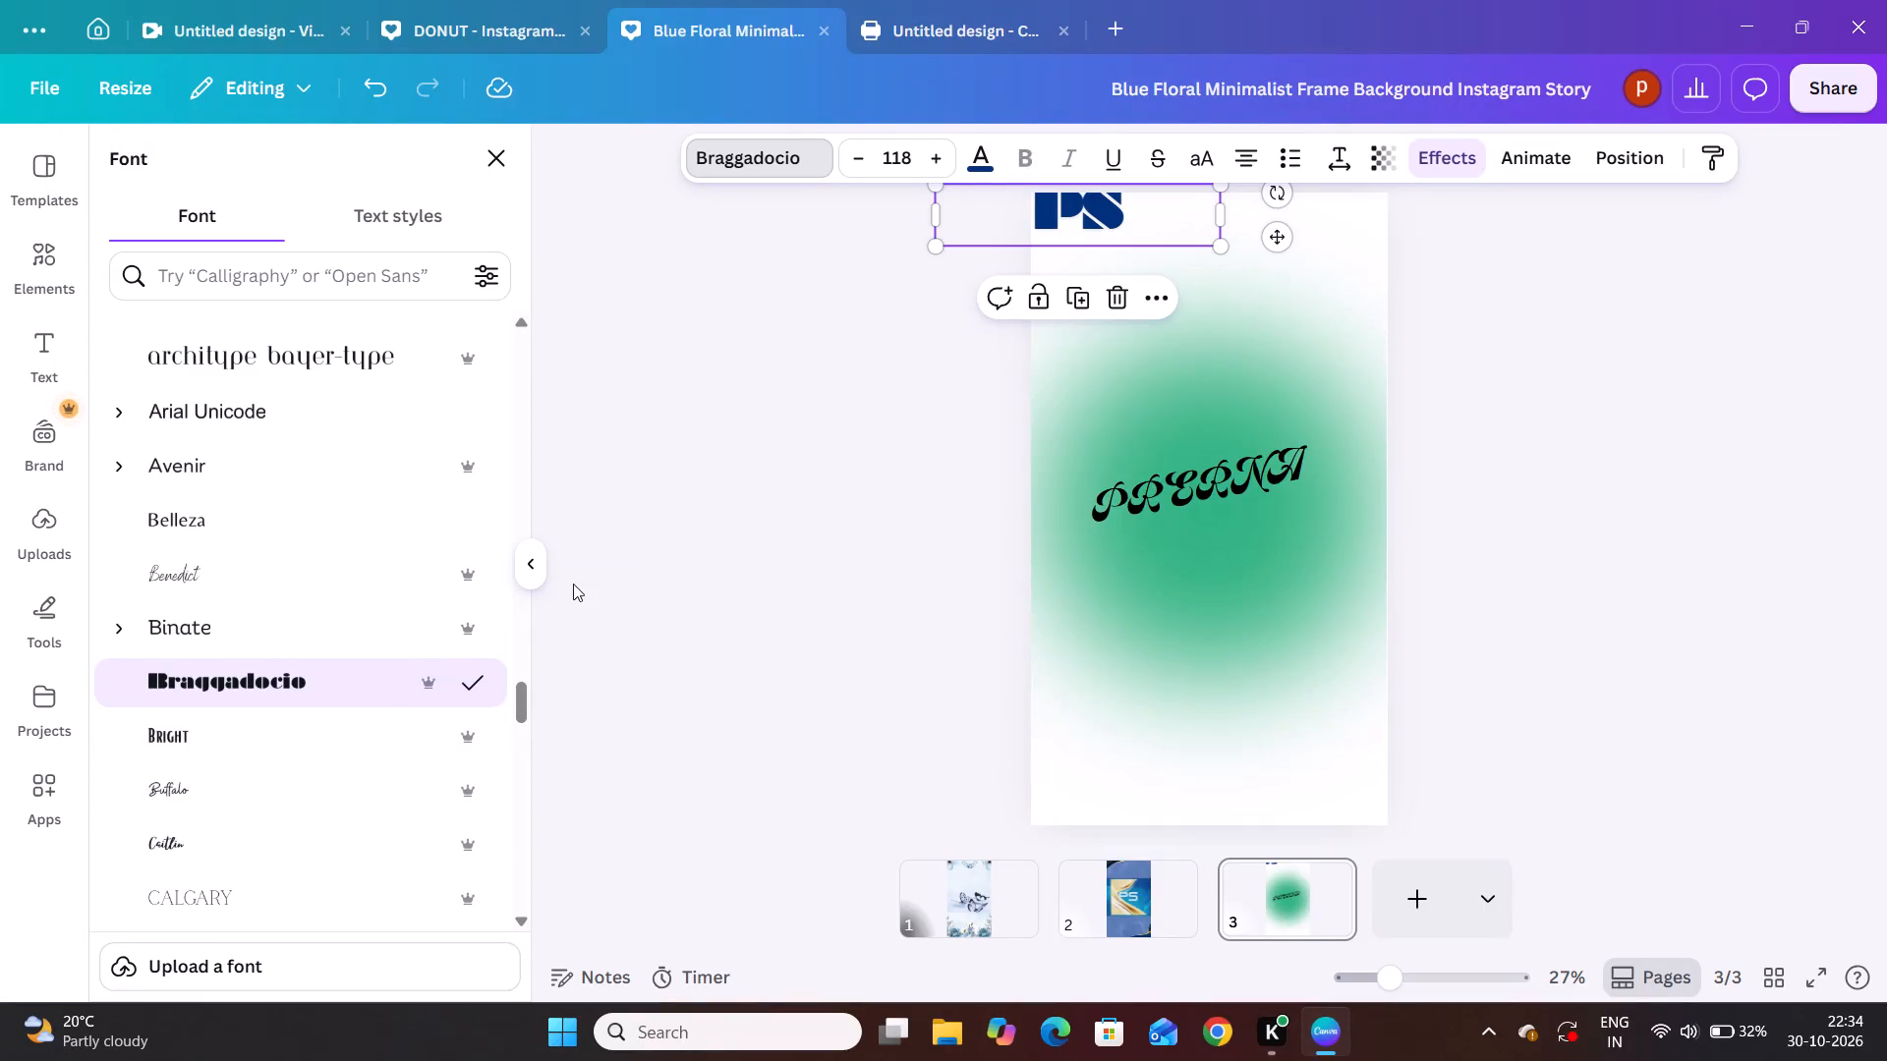
# Move the PS initials slightly down and inward so they sit fully inside the third page's top-left corner.
pyautogui.click(733, 495)
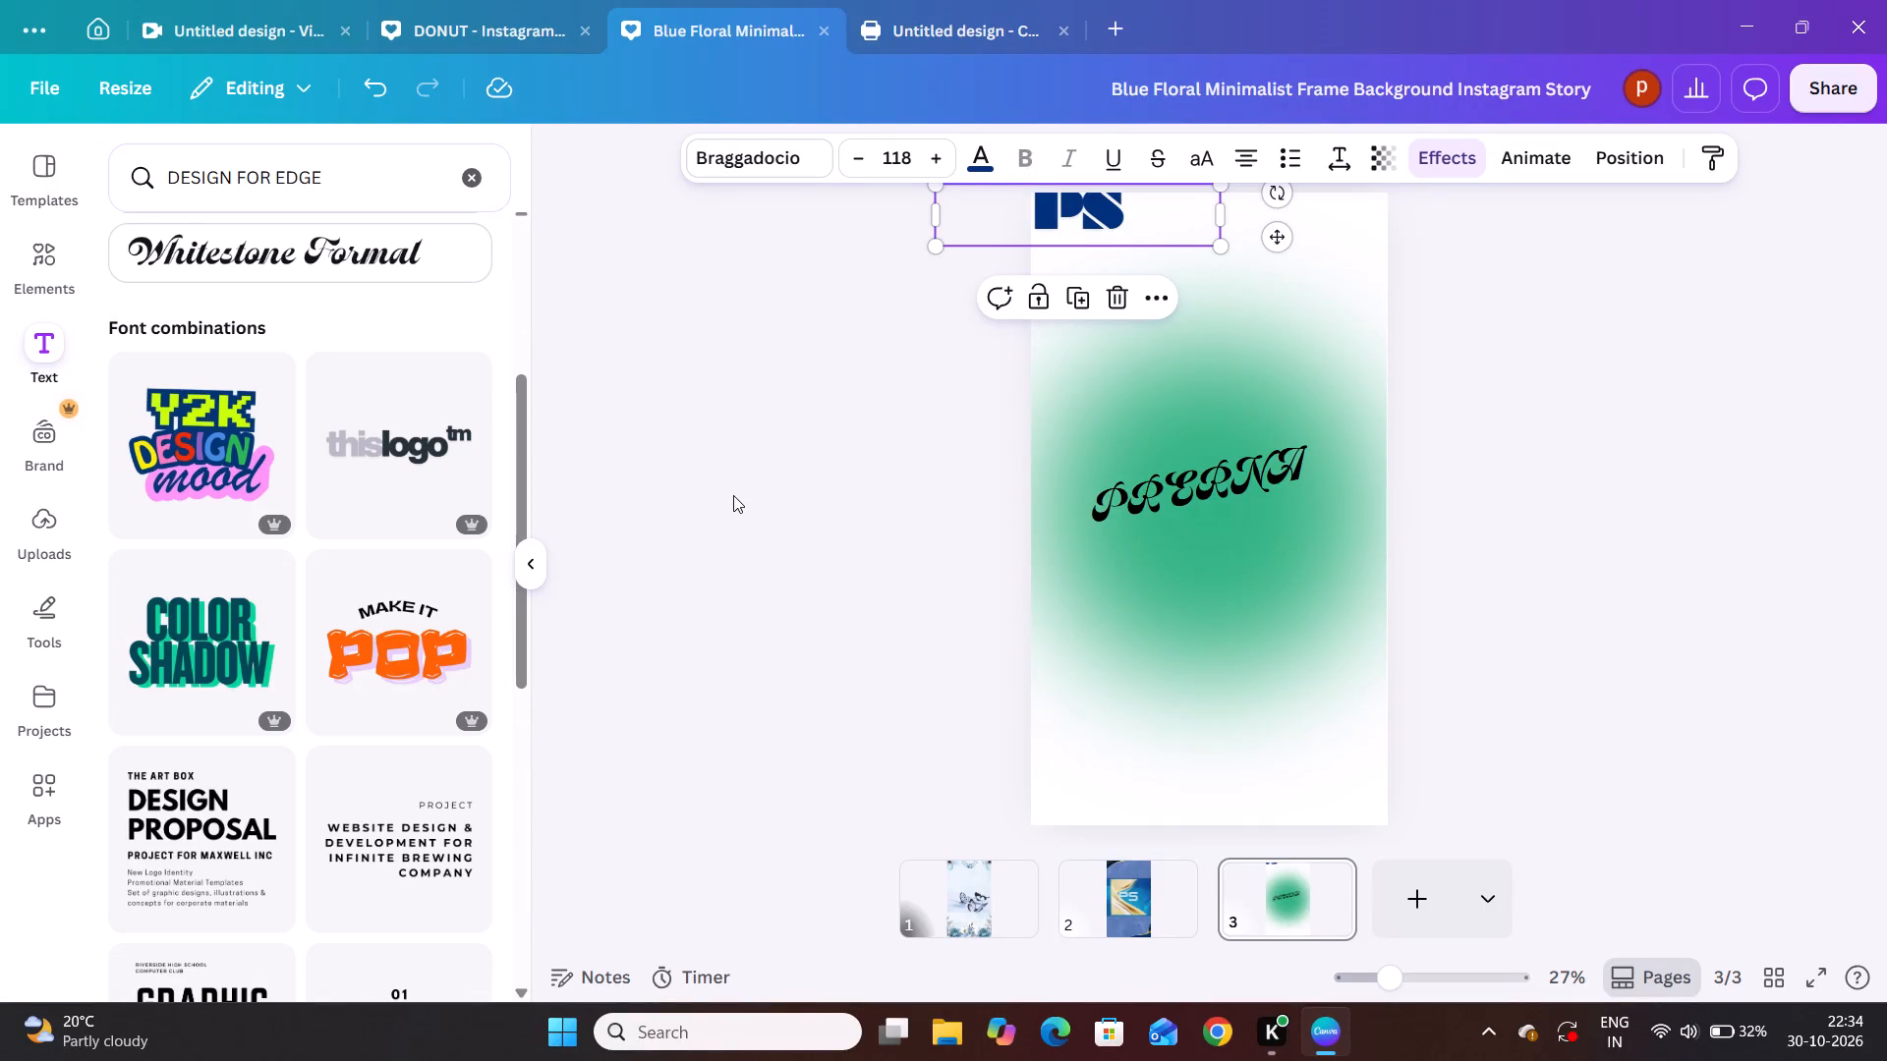
pyautogui.click(848, 496)
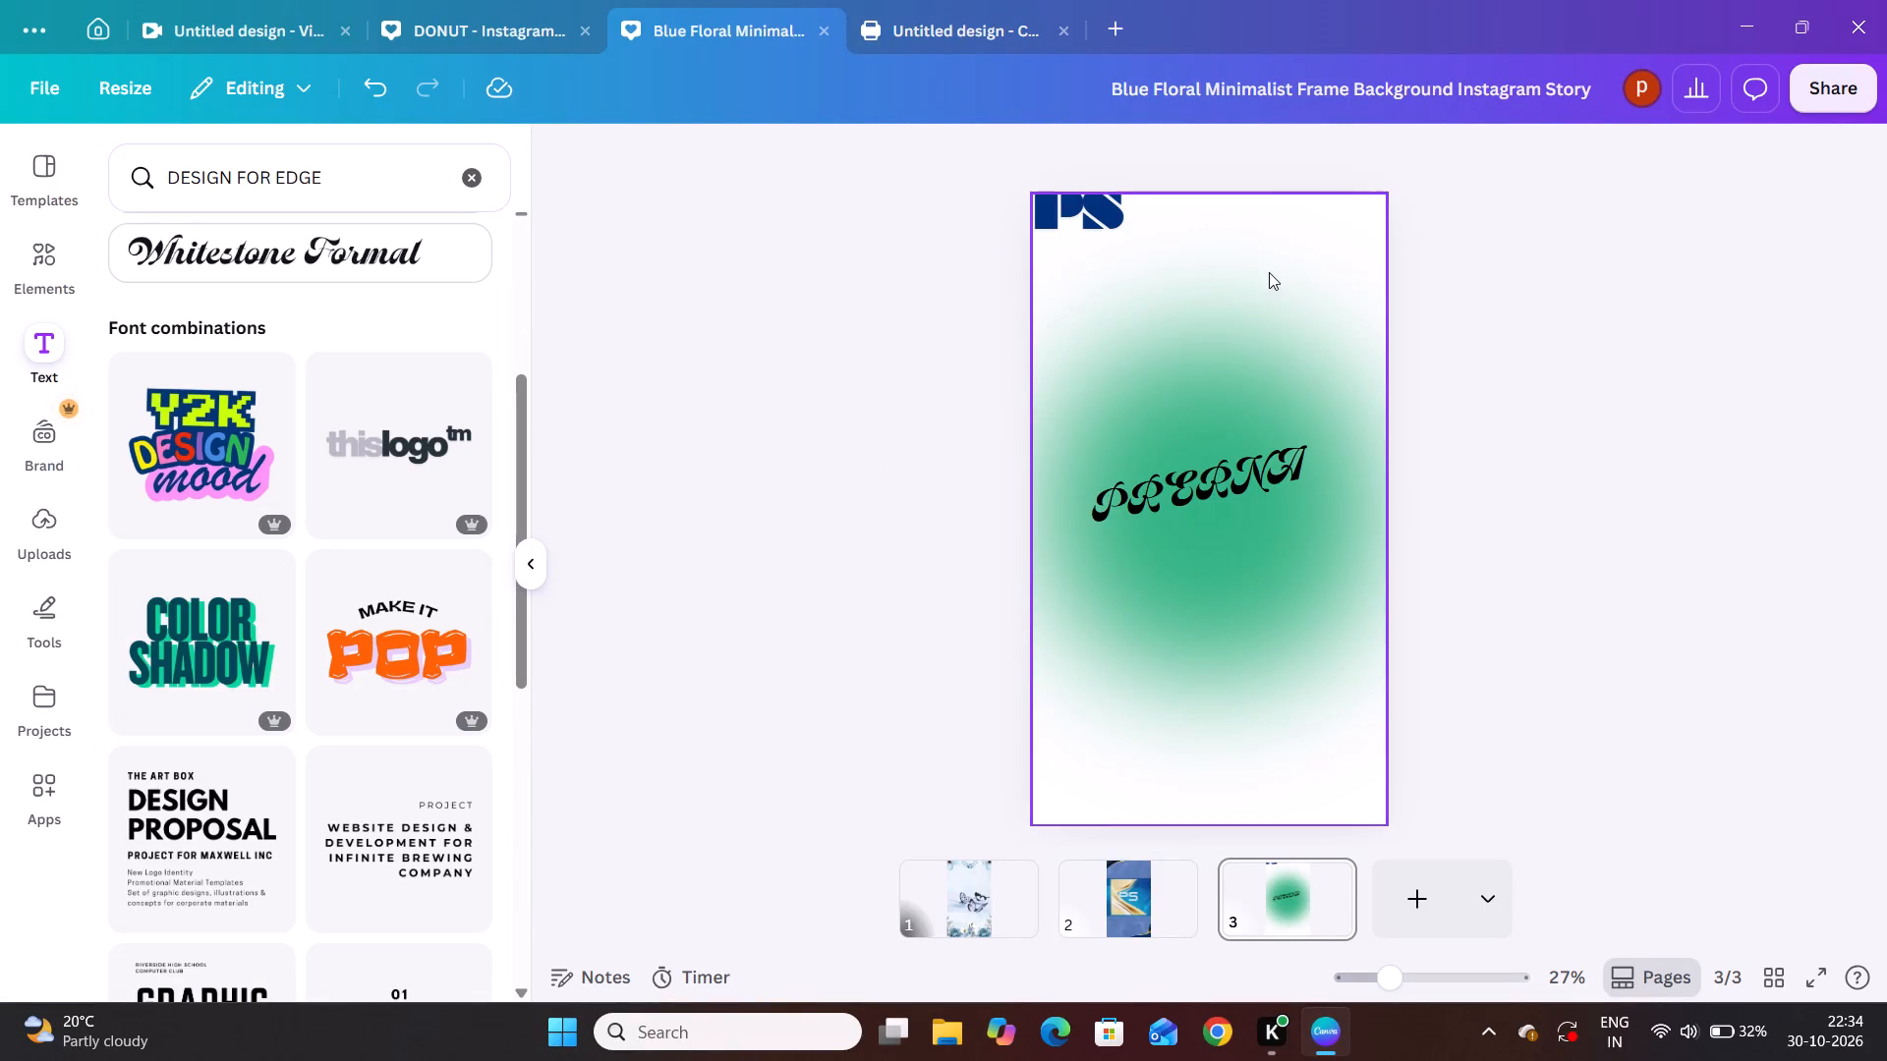
pyautogui.click(1121, 224)
pyautogui.click(1121, 224)
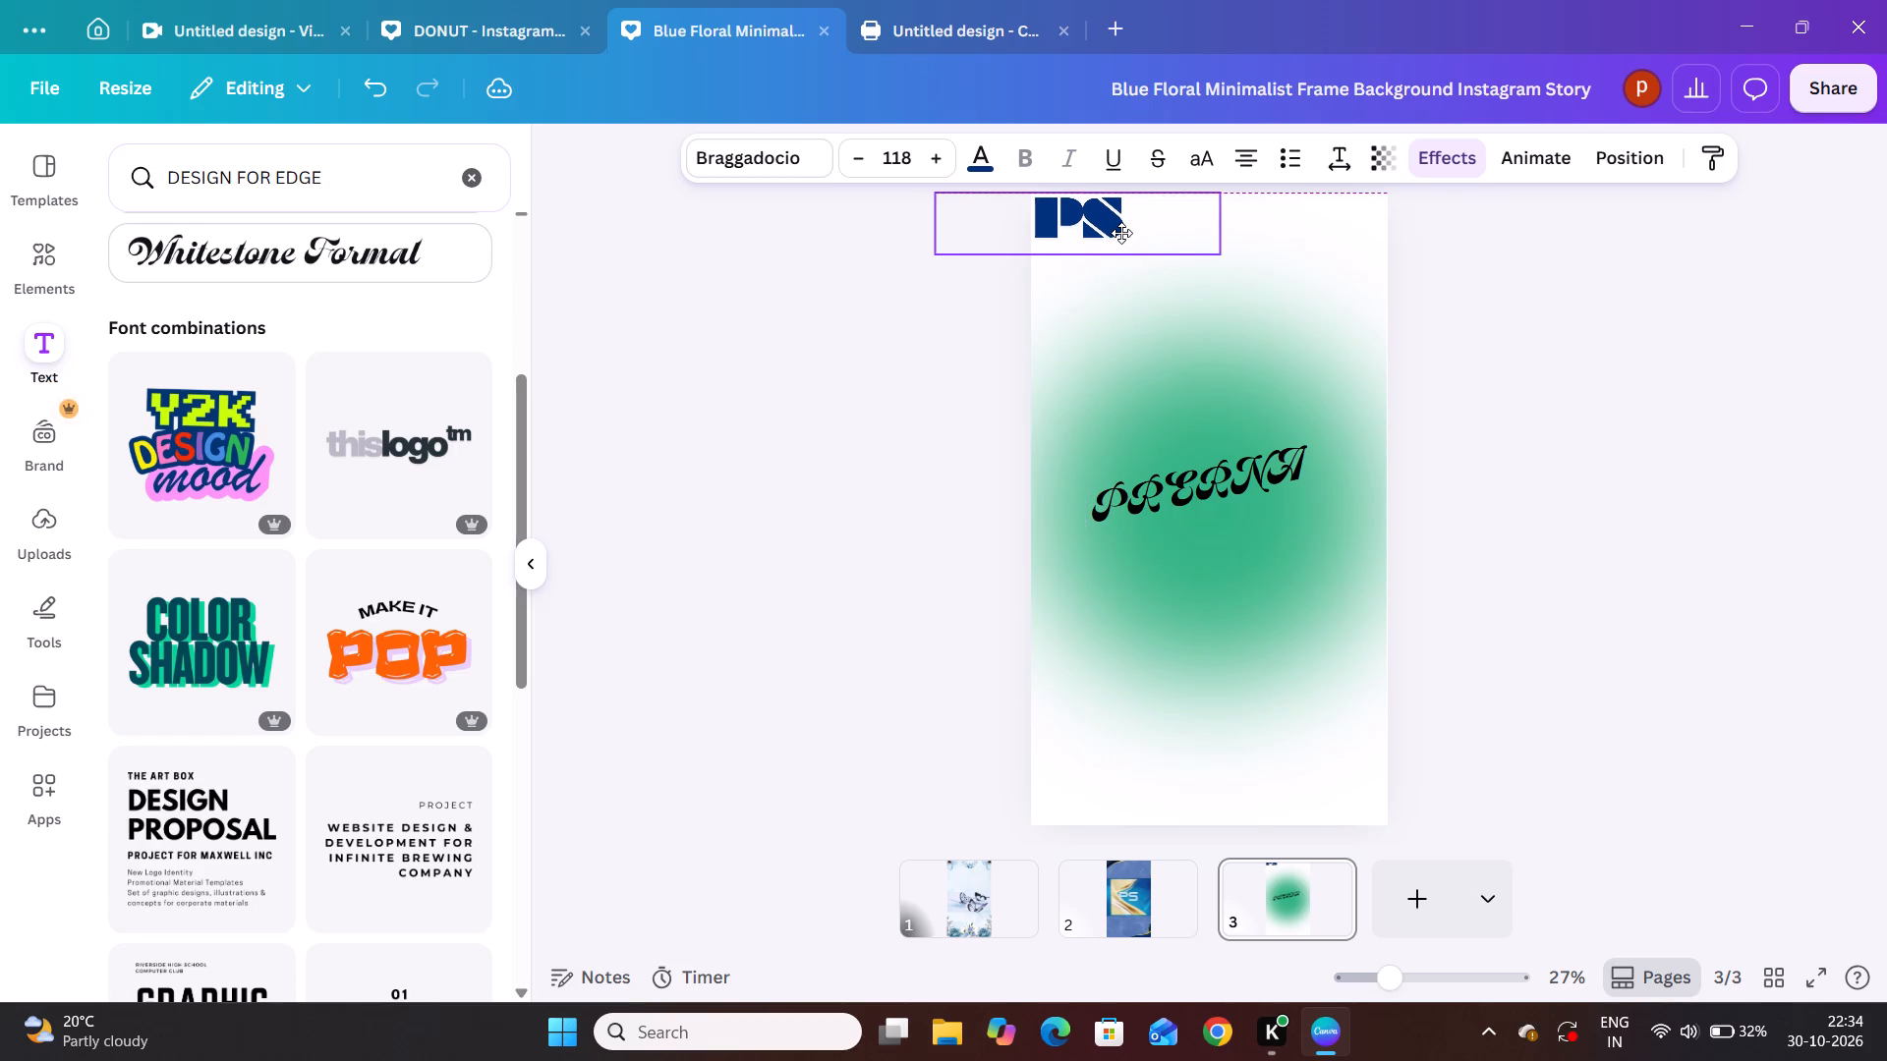
pyautogui.click(890, 333)
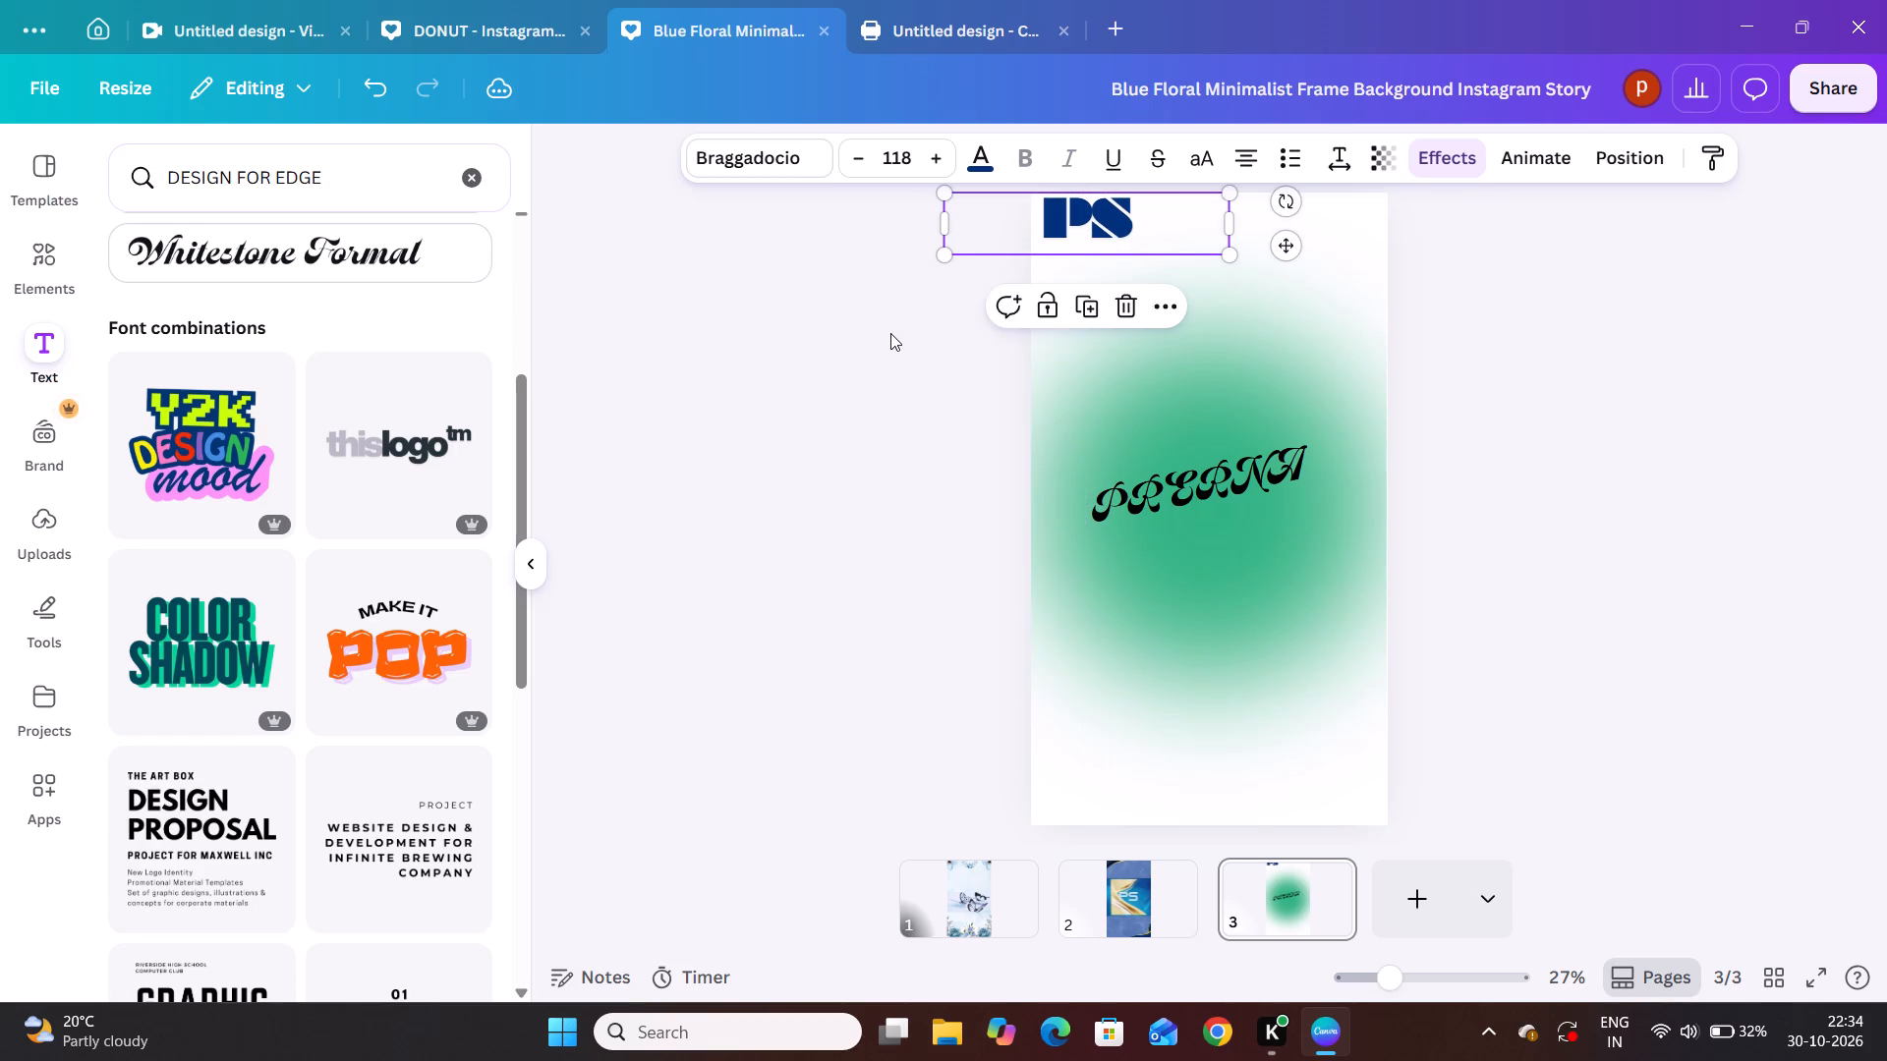
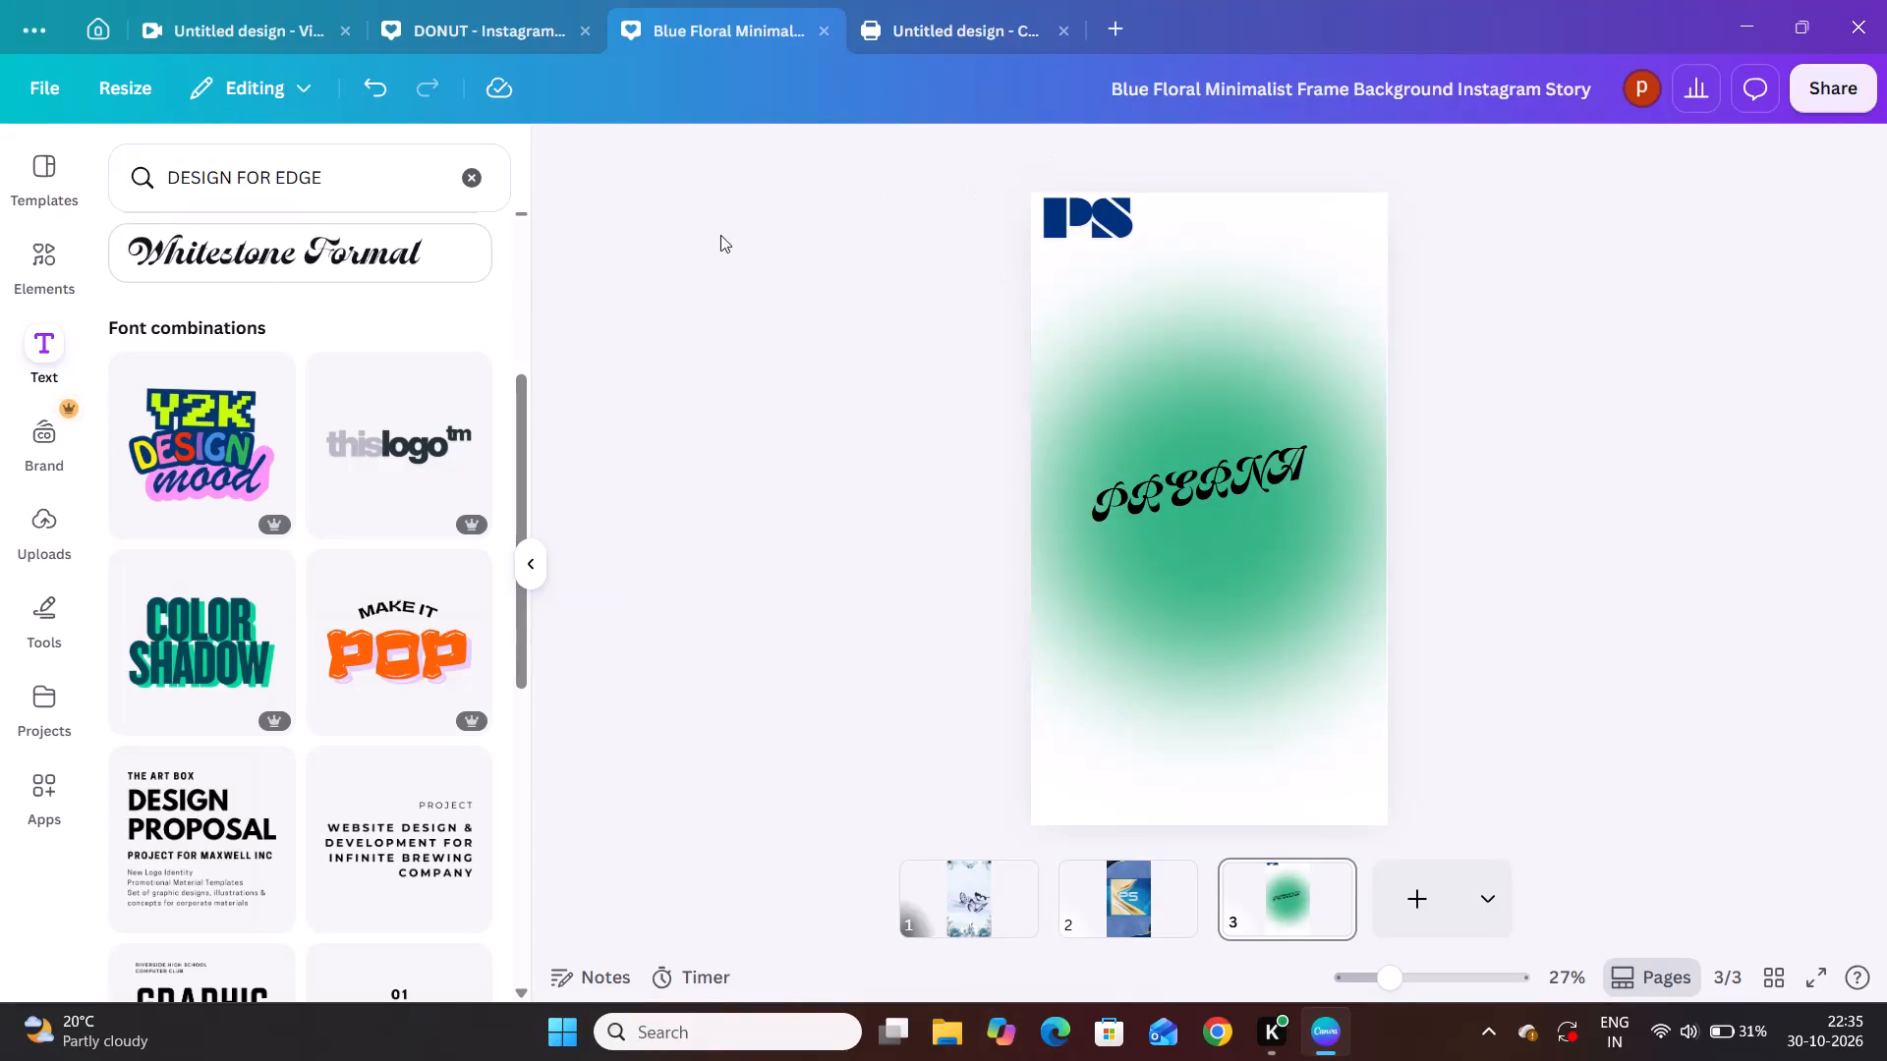
# Save the three-page Instagram Story design.
pyautogui.click(728, 238)
pyautogui.click(24, 72)
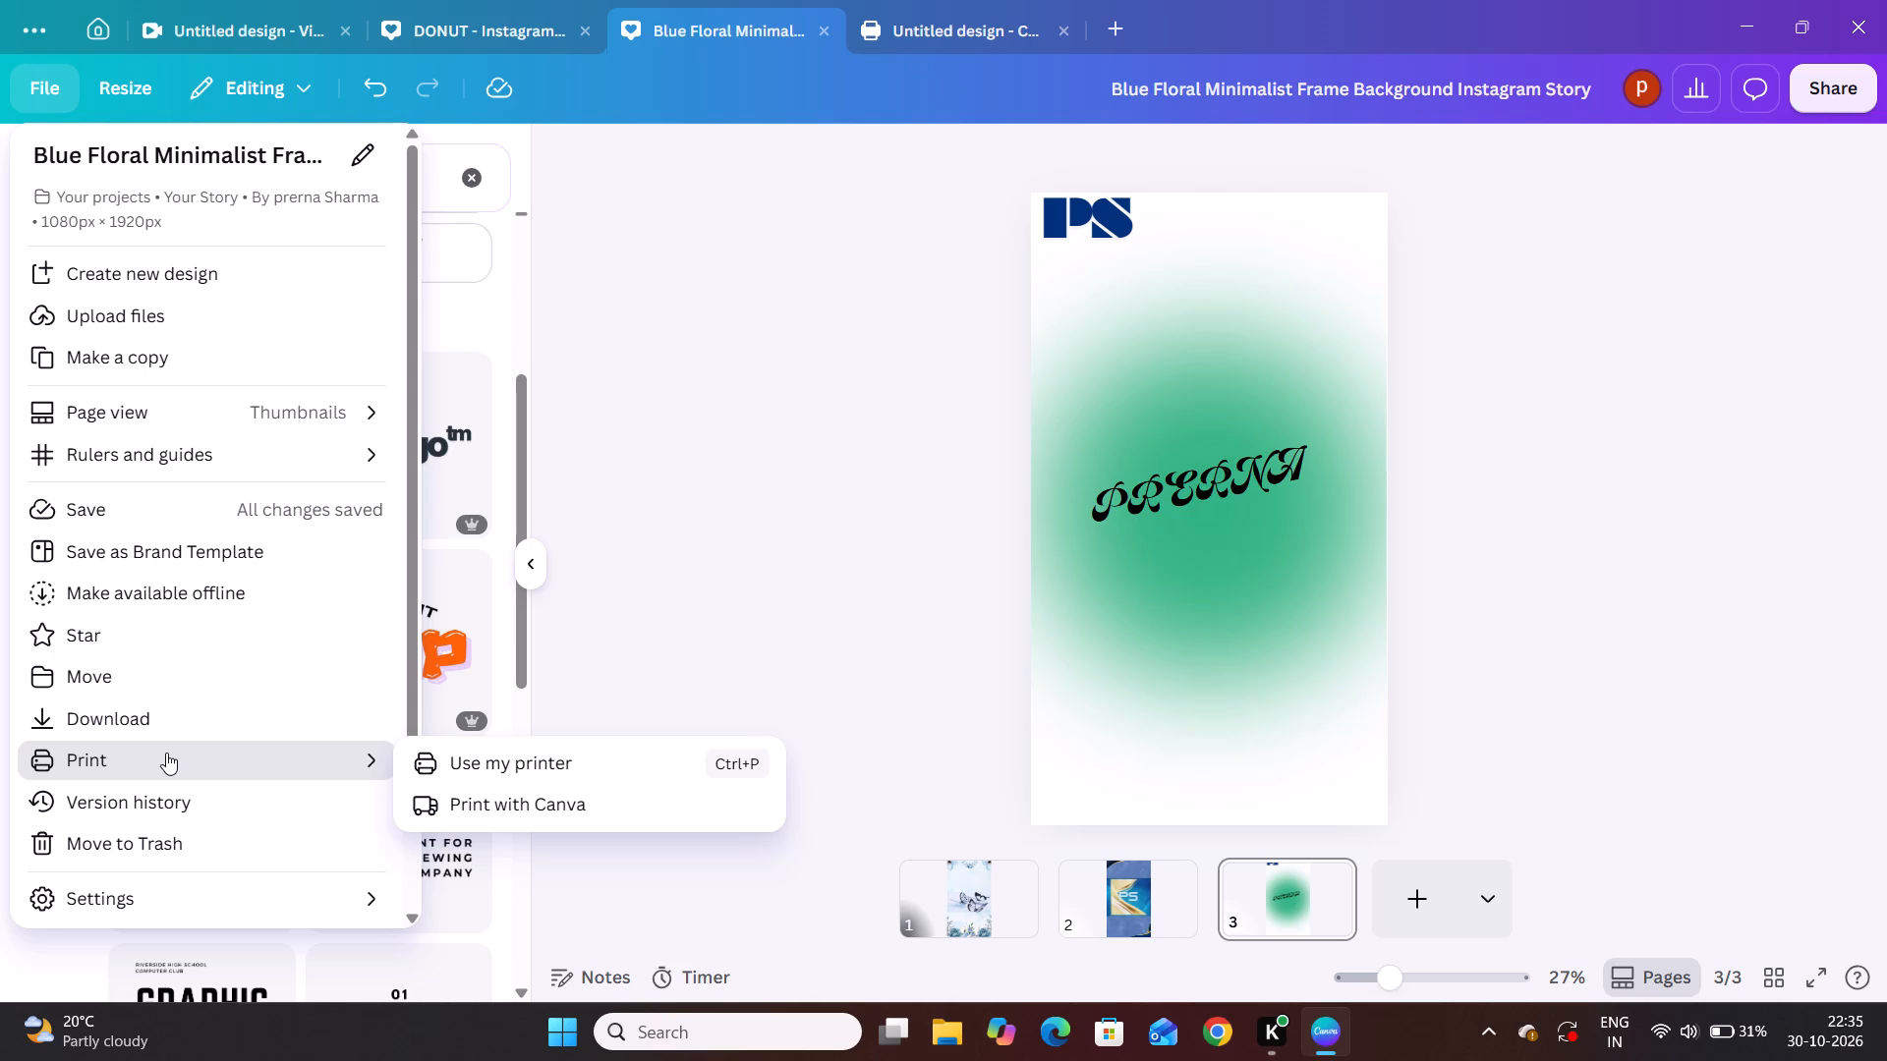
pyautogui.click(170, 506)
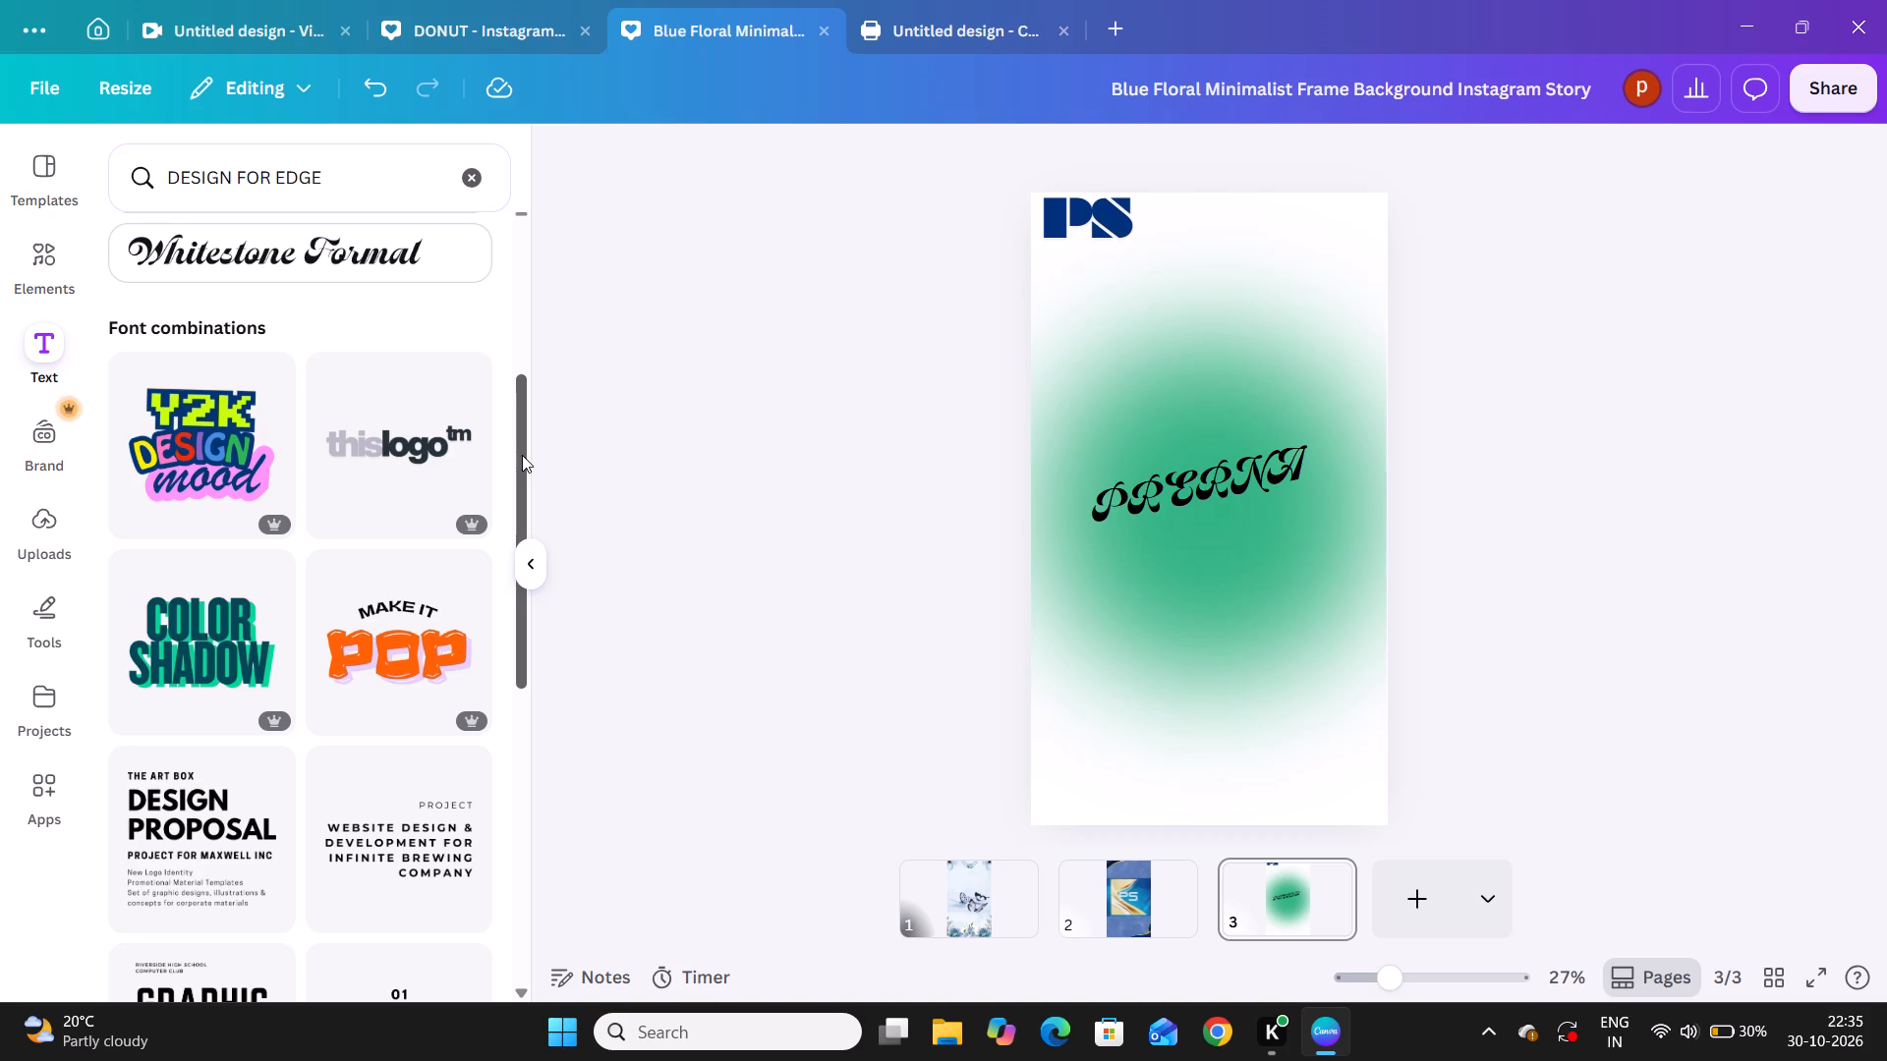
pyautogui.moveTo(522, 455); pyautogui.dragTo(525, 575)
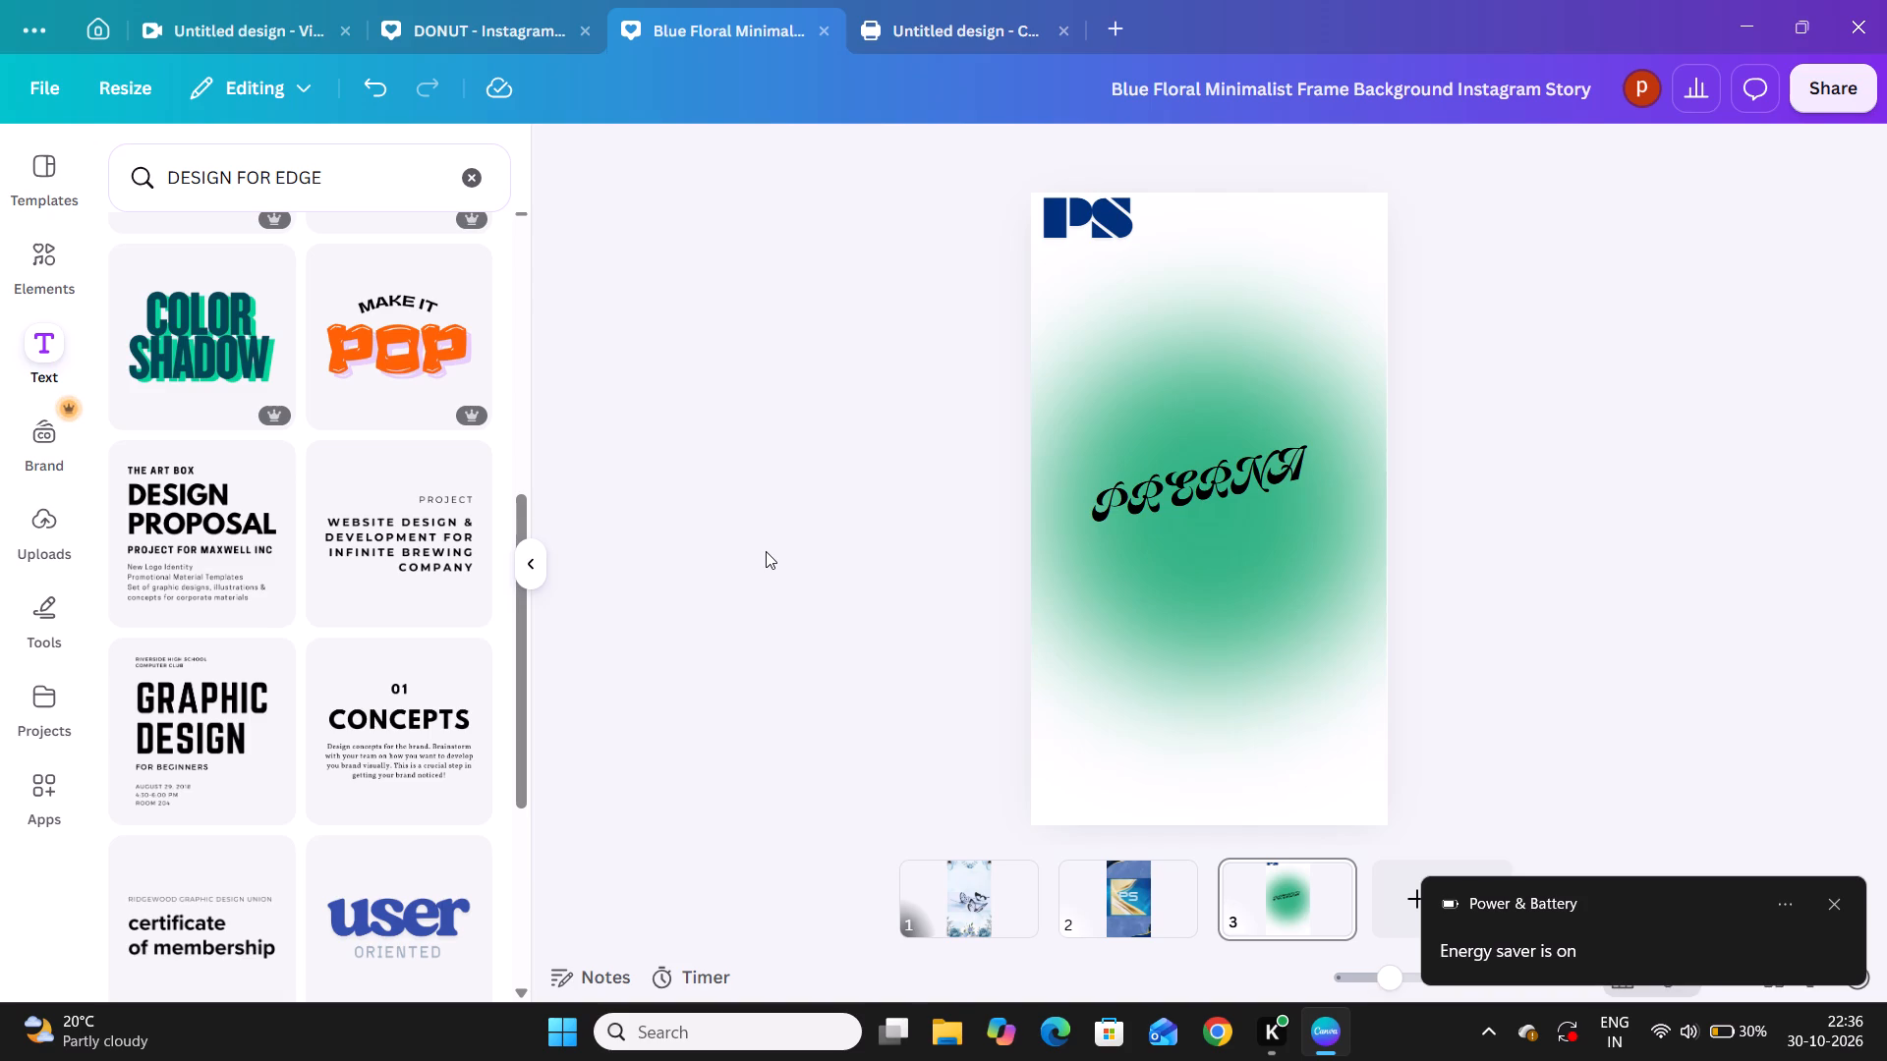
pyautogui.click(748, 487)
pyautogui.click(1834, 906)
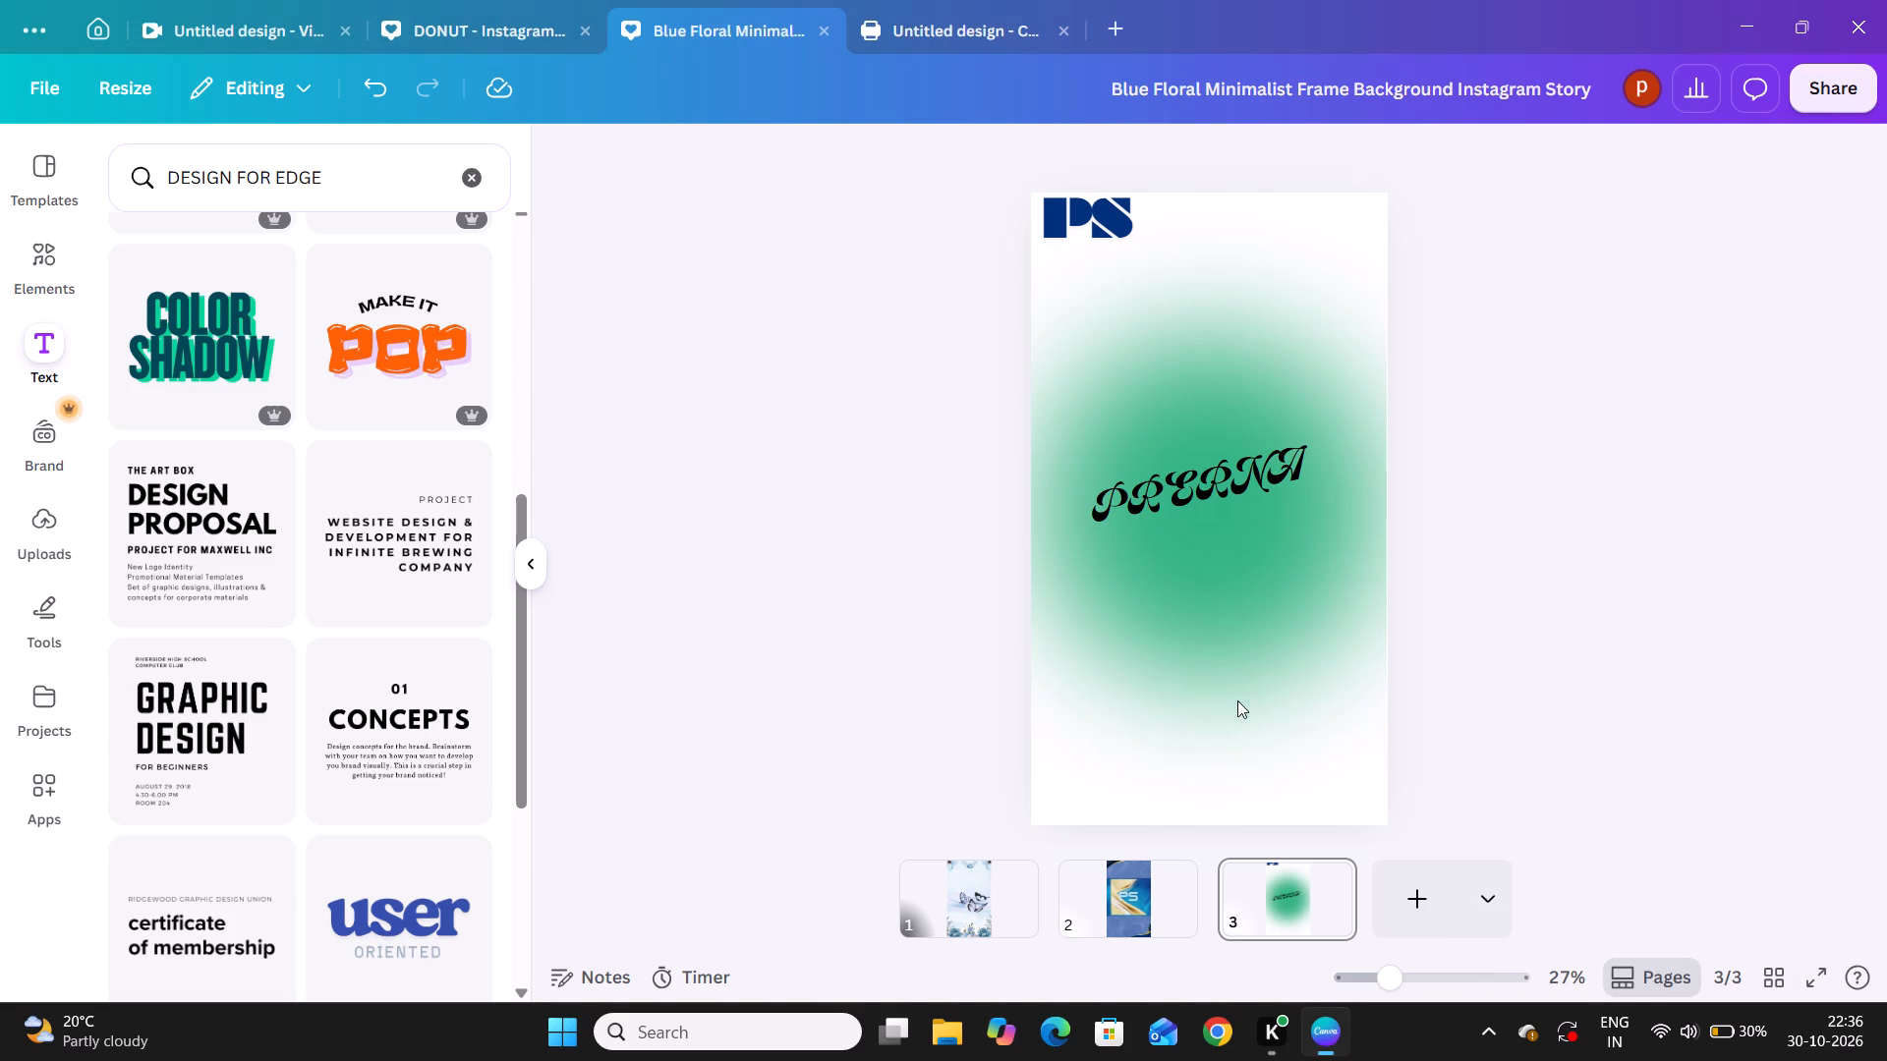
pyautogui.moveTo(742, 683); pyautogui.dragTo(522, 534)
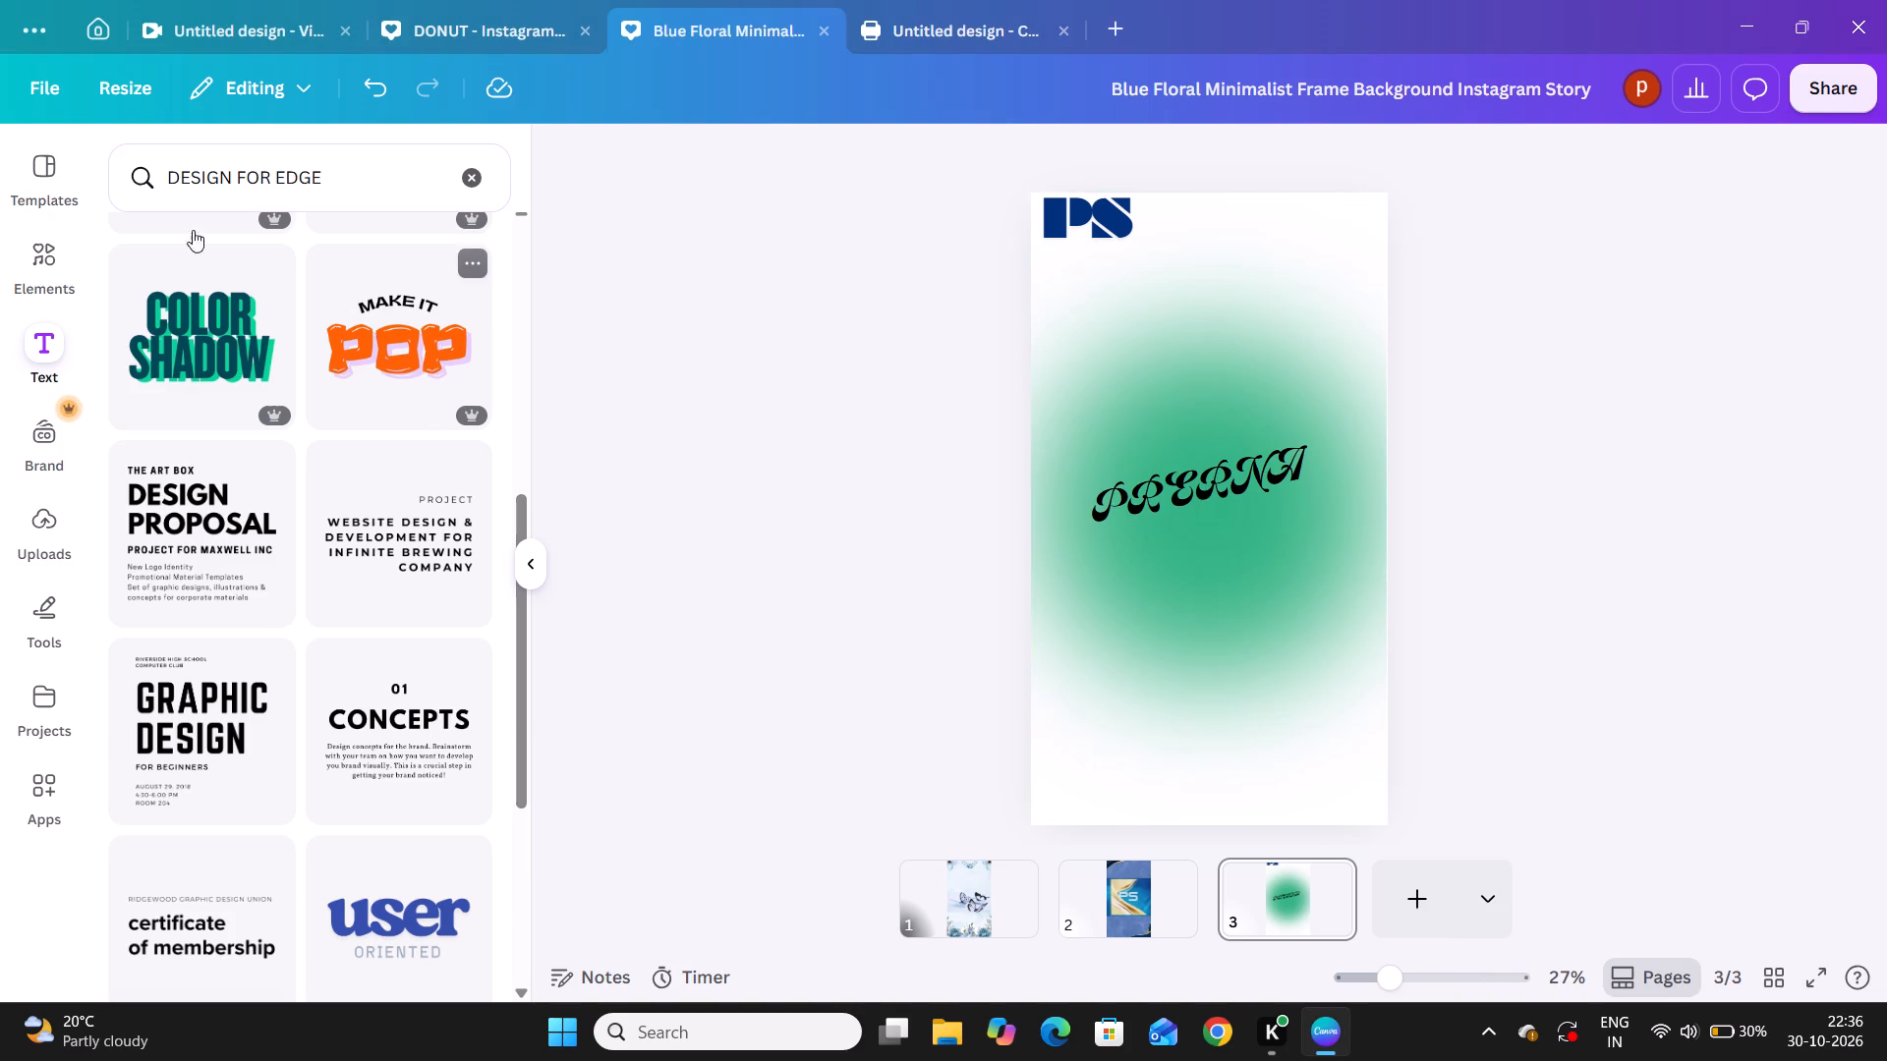
# Save the Instagram Story design once more.
pyautogui.click(52, 82)
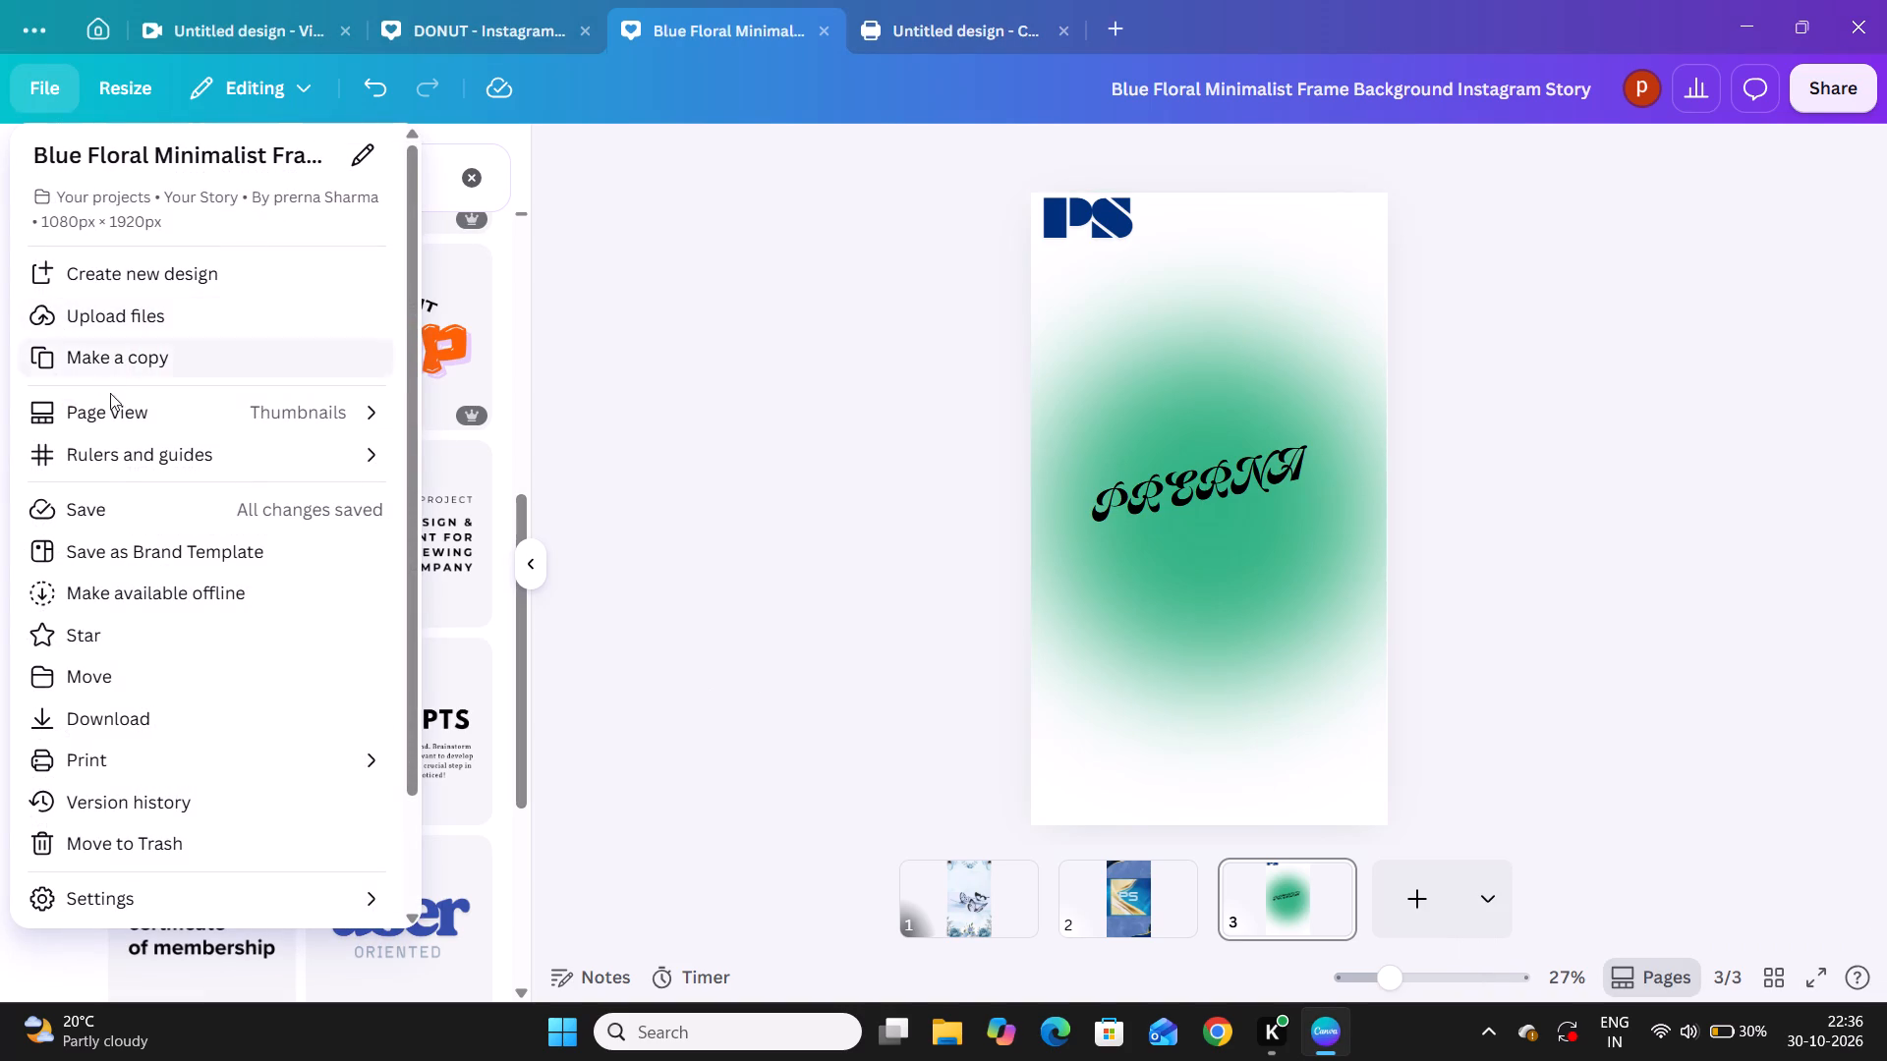
pyautogui.click(110, 506)
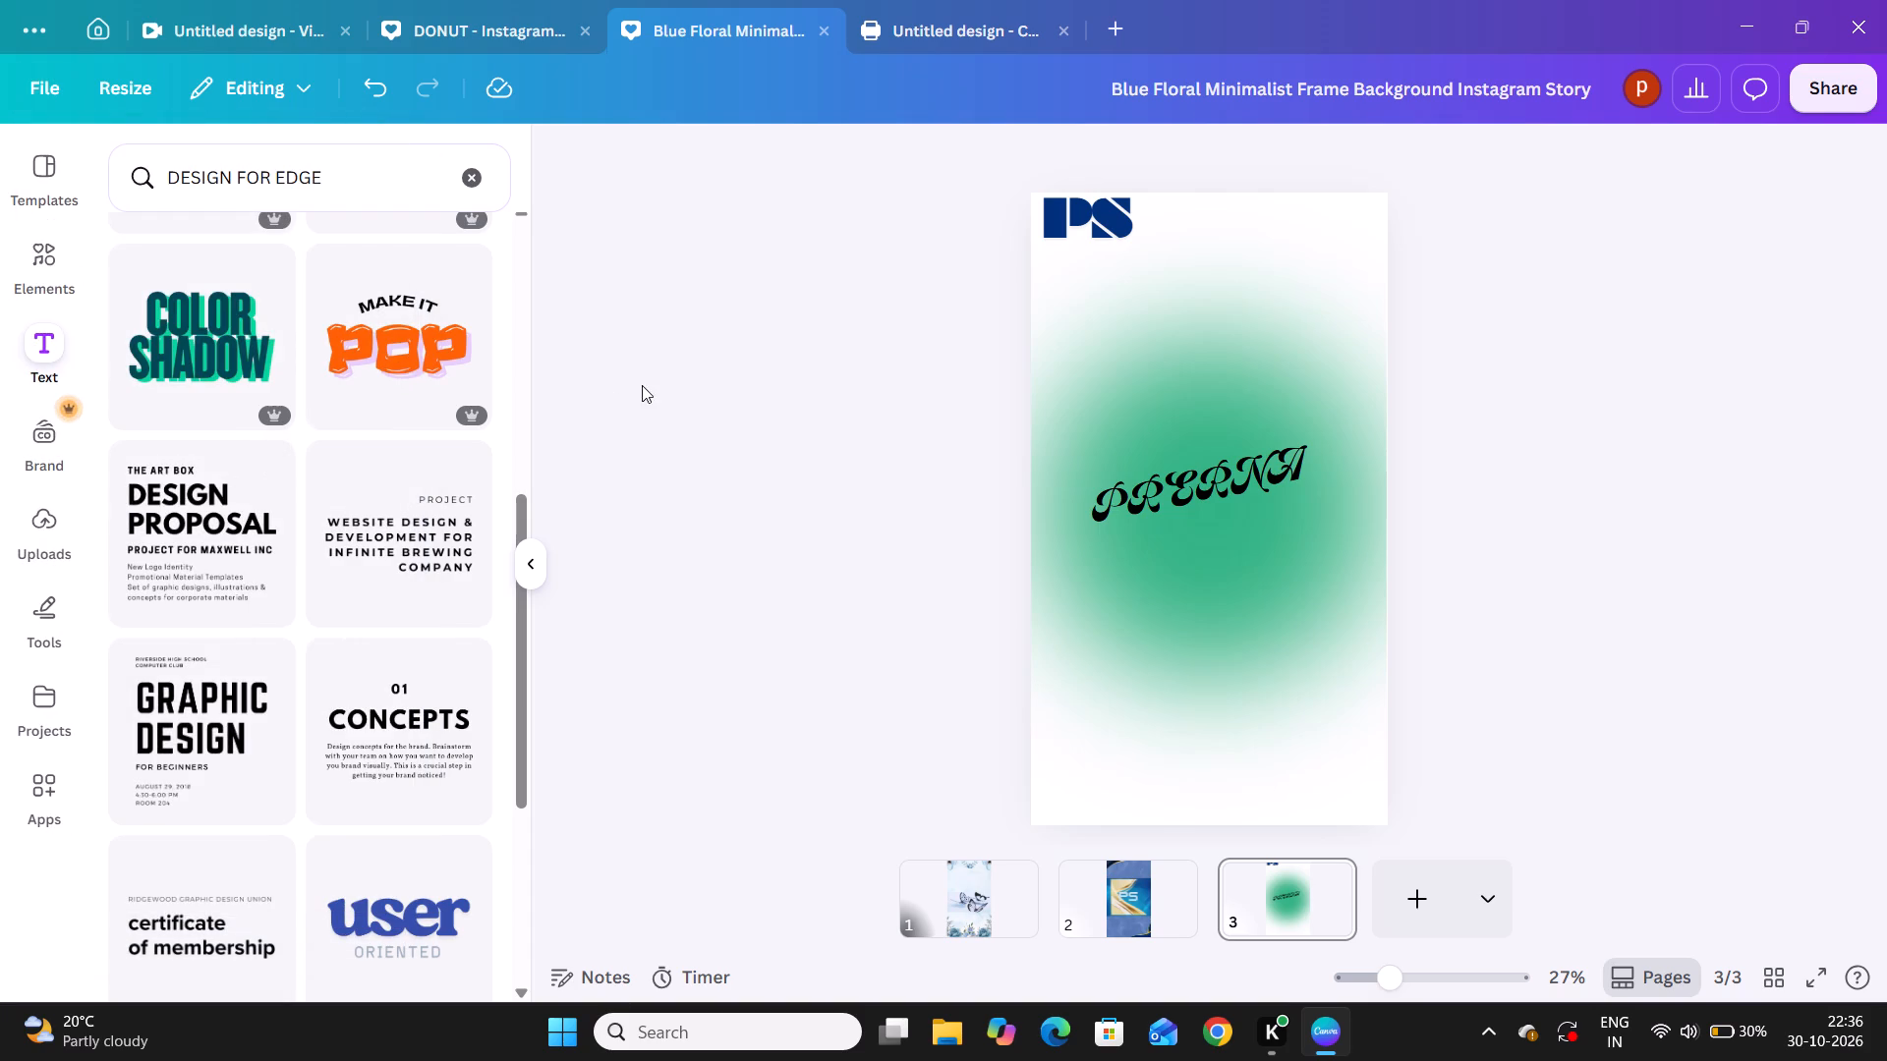